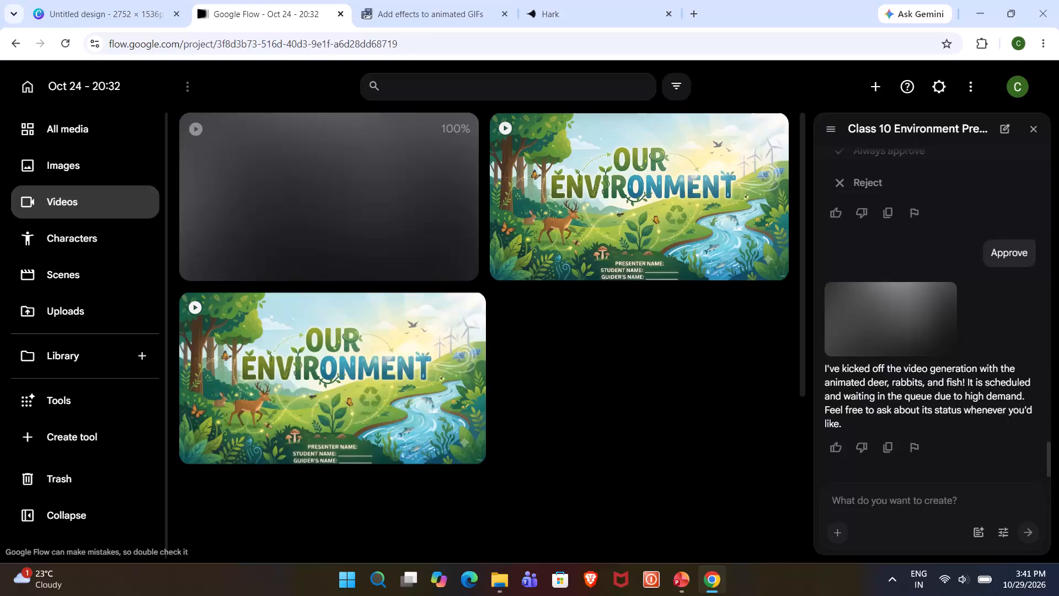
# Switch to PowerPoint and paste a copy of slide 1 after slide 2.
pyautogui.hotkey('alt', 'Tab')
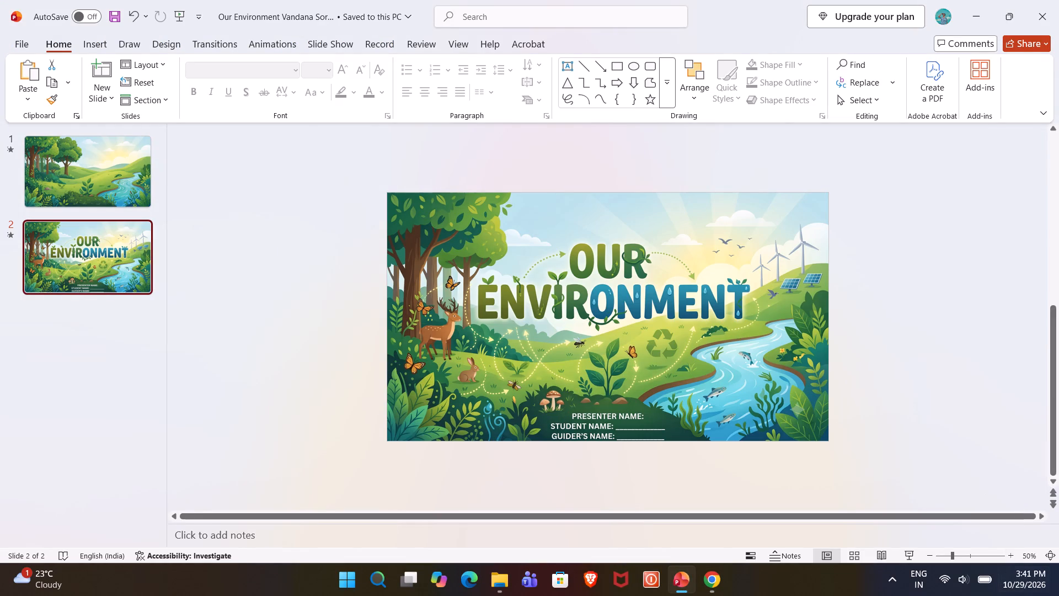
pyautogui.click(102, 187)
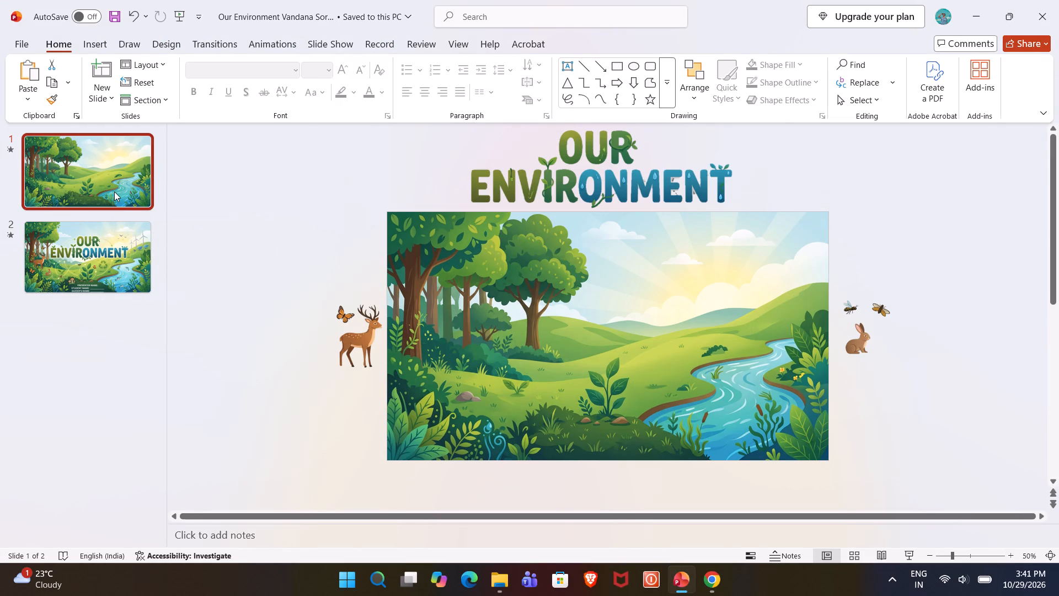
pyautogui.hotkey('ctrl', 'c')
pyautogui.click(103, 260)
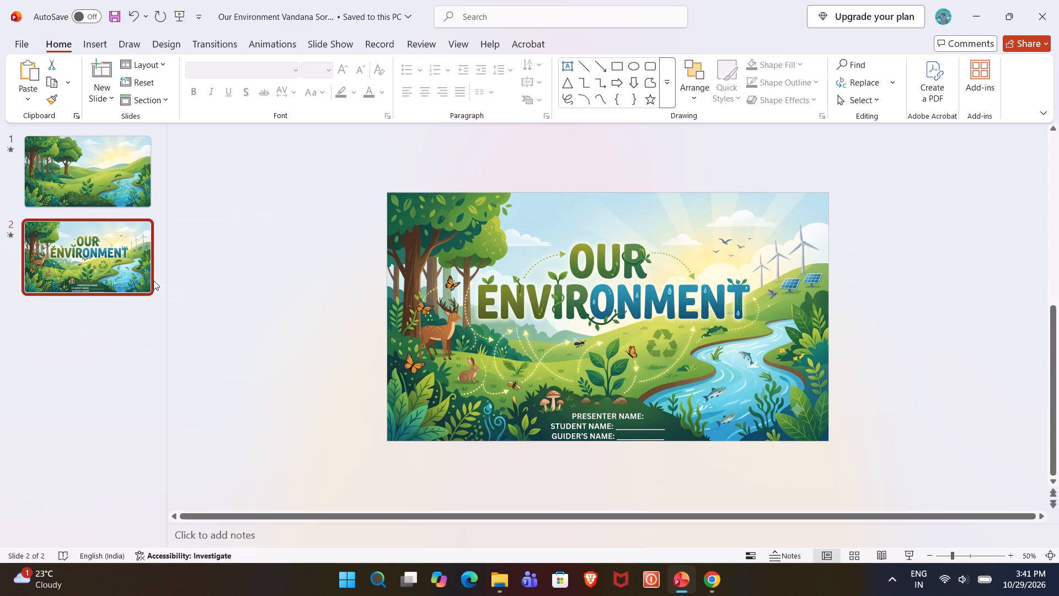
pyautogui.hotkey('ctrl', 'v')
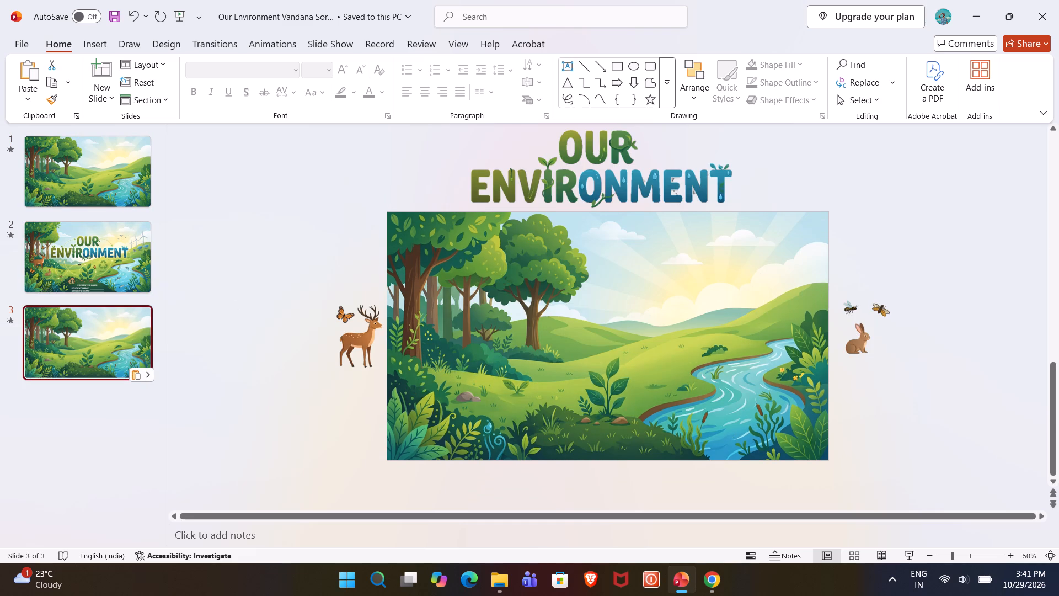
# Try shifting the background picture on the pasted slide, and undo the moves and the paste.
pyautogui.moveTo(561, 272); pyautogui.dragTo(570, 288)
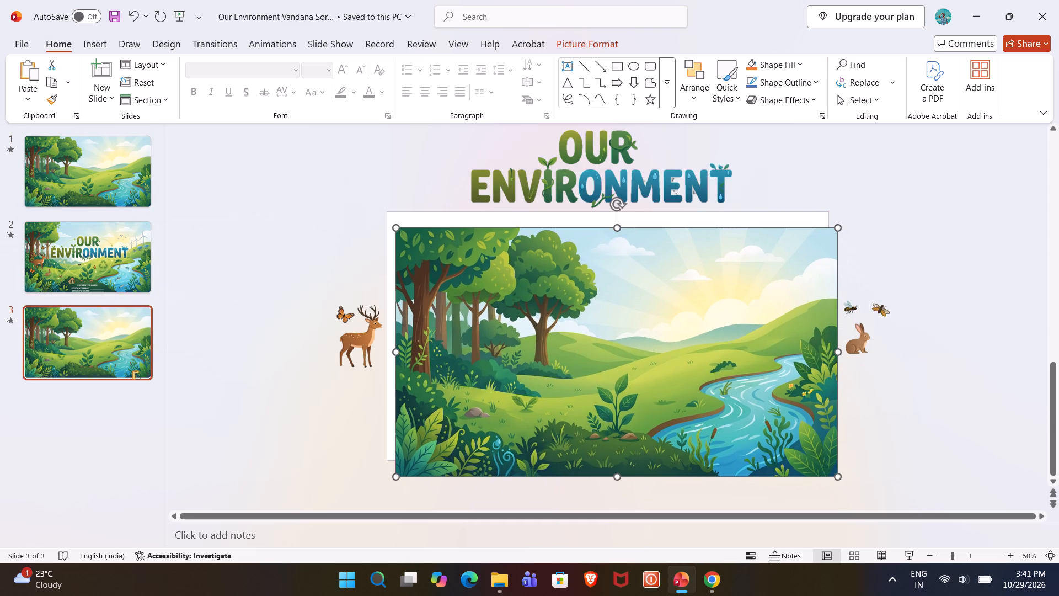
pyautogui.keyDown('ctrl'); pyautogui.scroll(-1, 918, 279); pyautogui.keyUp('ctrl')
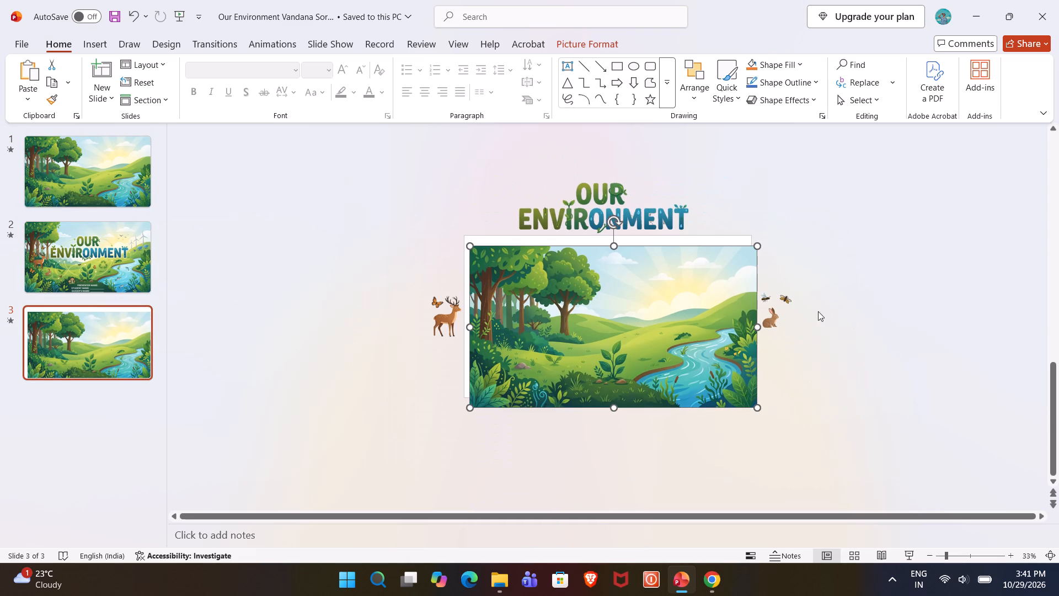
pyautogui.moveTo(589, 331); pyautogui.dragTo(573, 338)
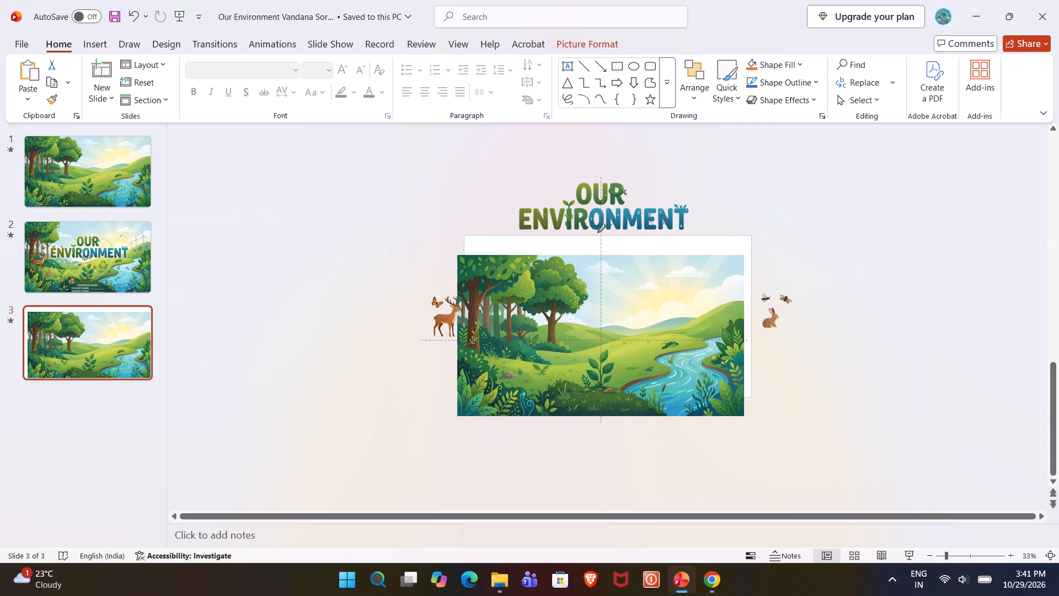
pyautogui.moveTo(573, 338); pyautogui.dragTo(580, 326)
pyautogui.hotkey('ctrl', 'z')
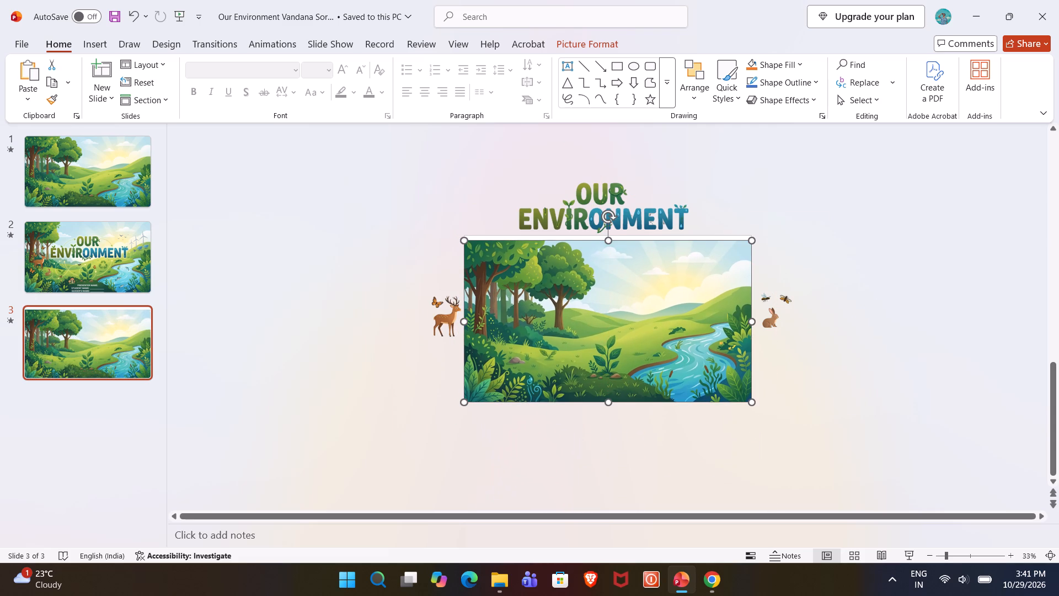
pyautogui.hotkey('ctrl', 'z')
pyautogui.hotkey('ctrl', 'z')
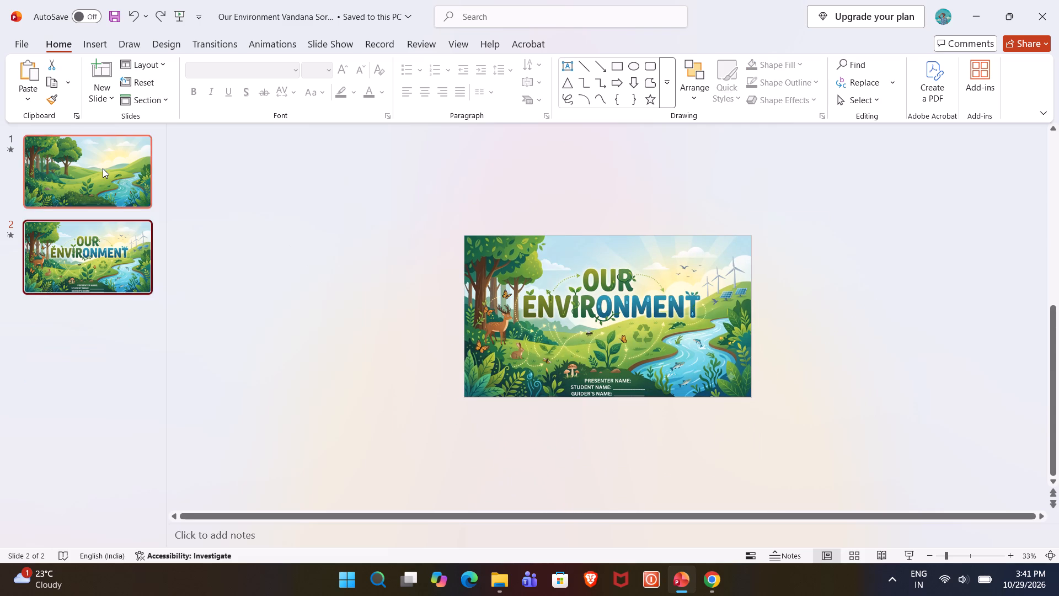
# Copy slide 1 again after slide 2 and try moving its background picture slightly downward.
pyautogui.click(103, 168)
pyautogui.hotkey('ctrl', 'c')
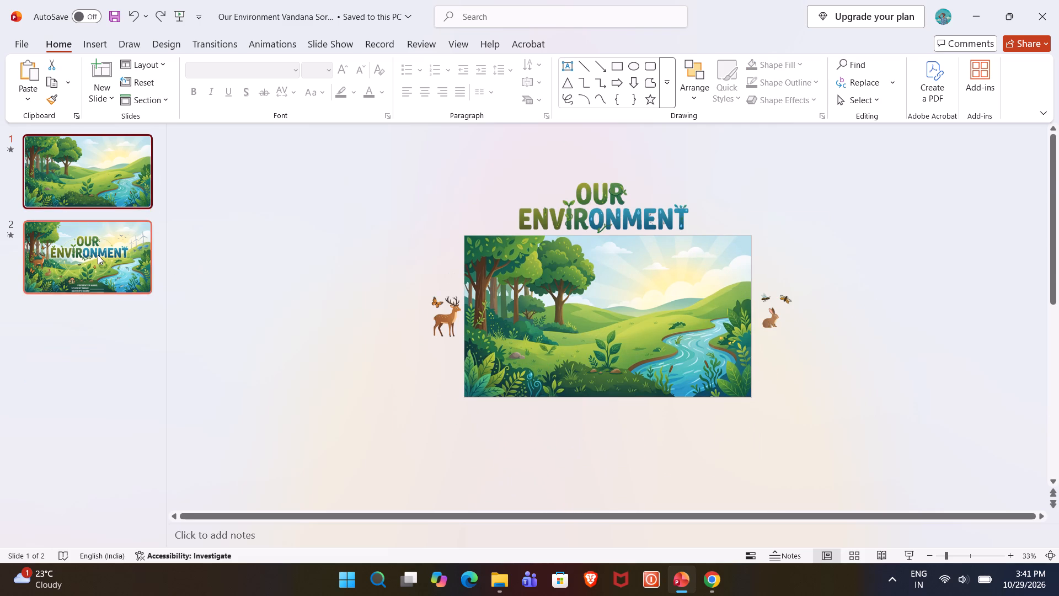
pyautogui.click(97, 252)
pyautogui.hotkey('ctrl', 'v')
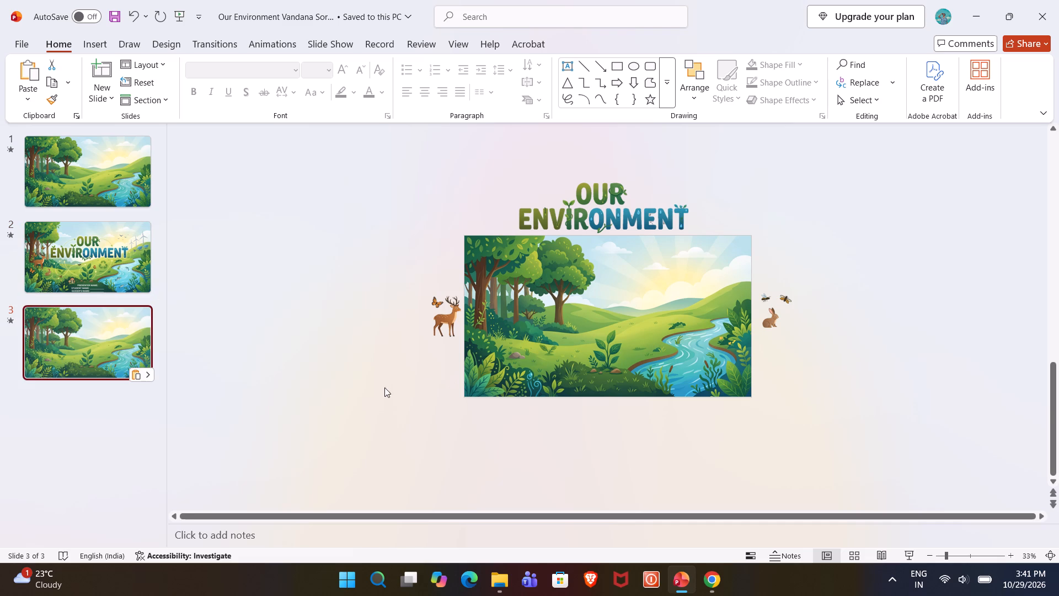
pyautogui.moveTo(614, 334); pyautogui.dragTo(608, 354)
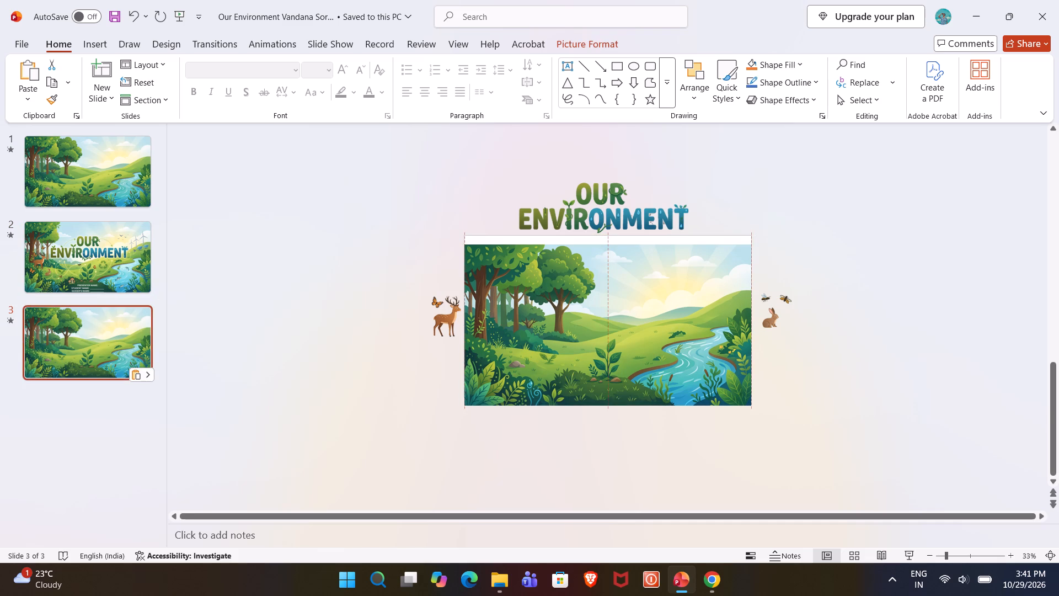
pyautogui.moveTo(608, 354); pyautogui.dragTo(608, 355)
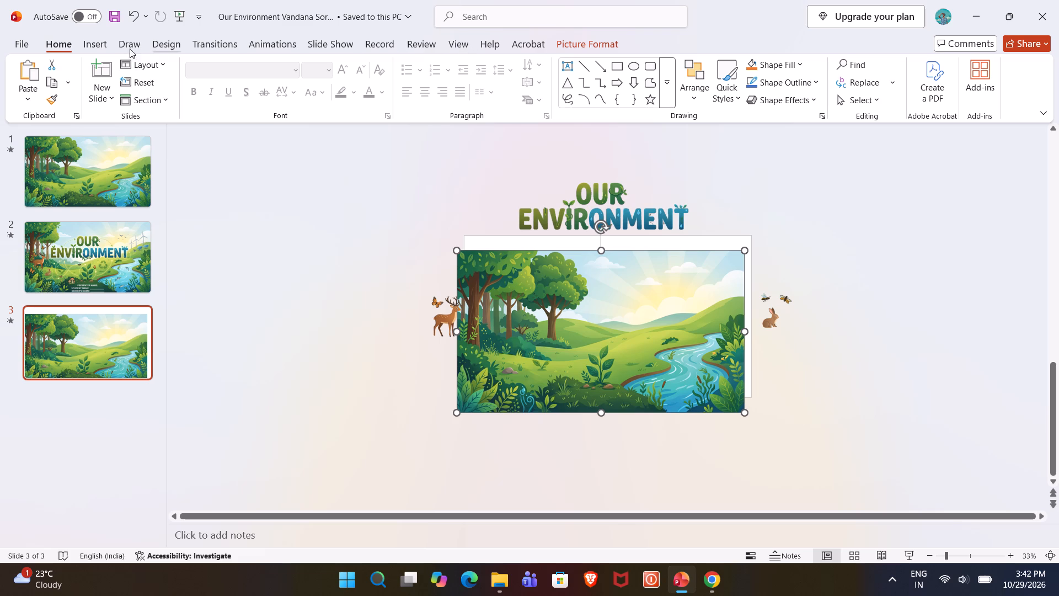
# Delete the pasted copy, slide 3, from the presentation and go back to slide 1.
pyautogui.click(92, 354)
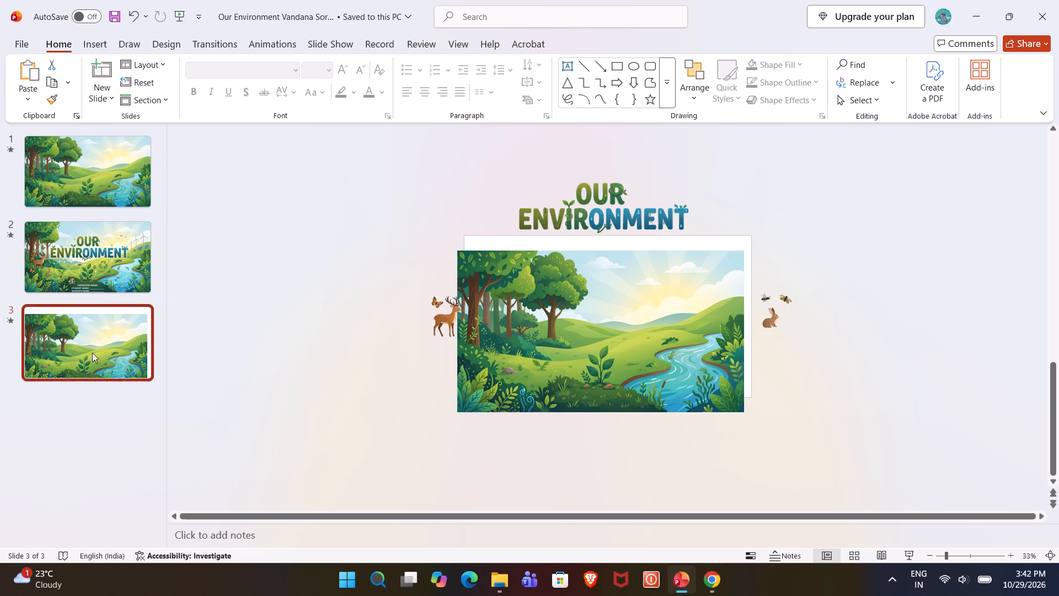
pyautogui.press('Delete')
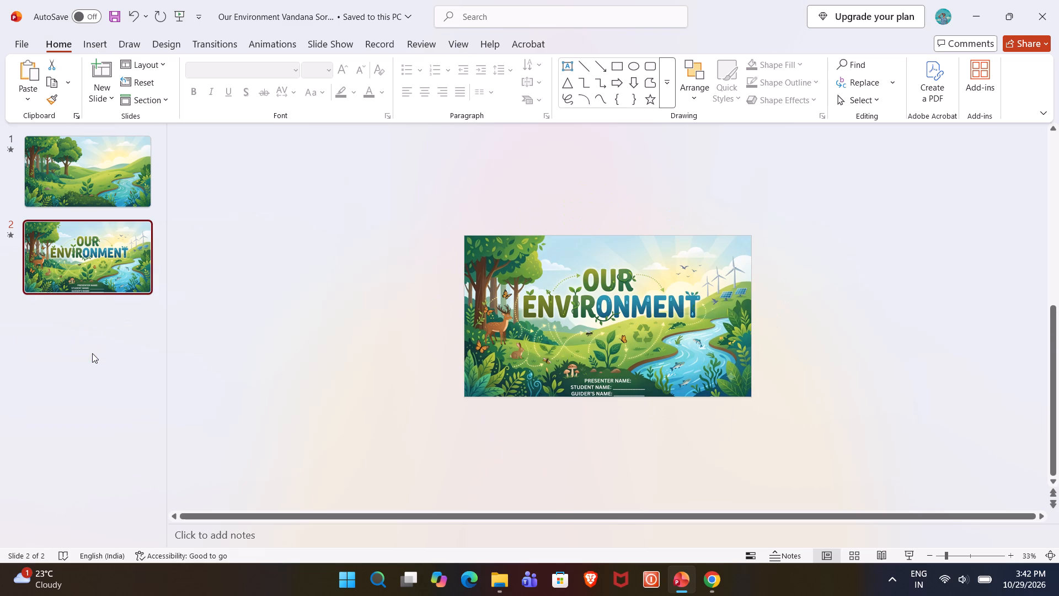
pyautogui.click(64, 193)
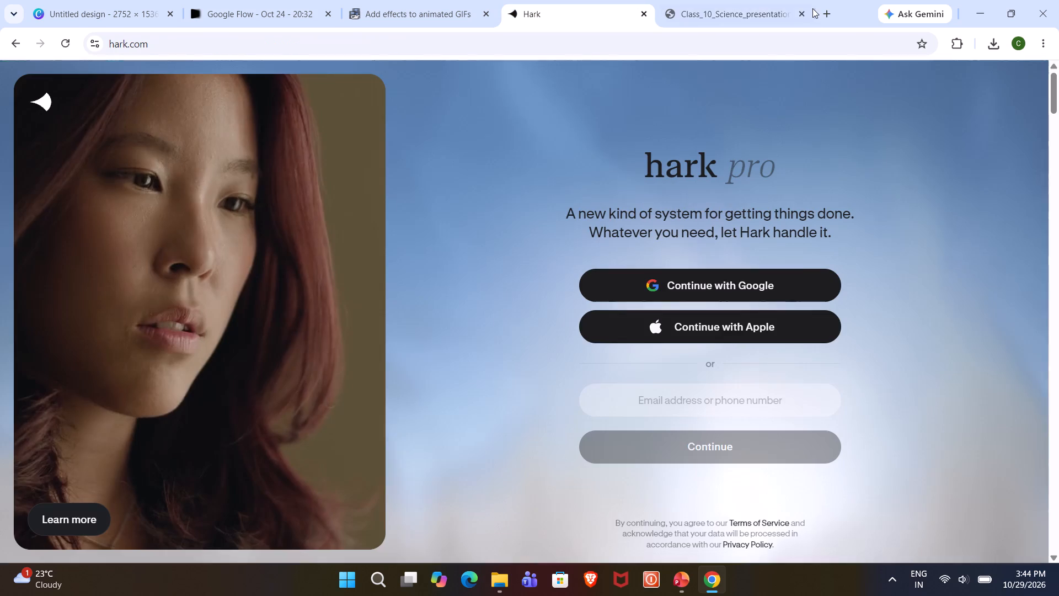
pyautogui.click(805, 10)
# Reopen the browsing history in a new tab, search older entries for the Class 10 environment source page, and close the history.
pyautogui.click(699, 11)
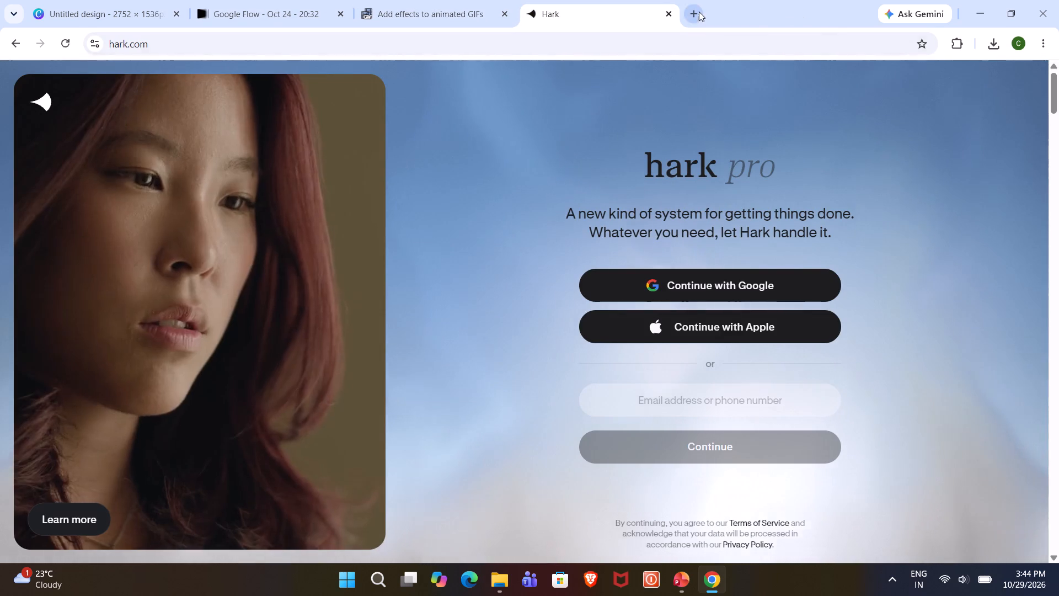
pyautogui.hotkey('ctrl', 'h')
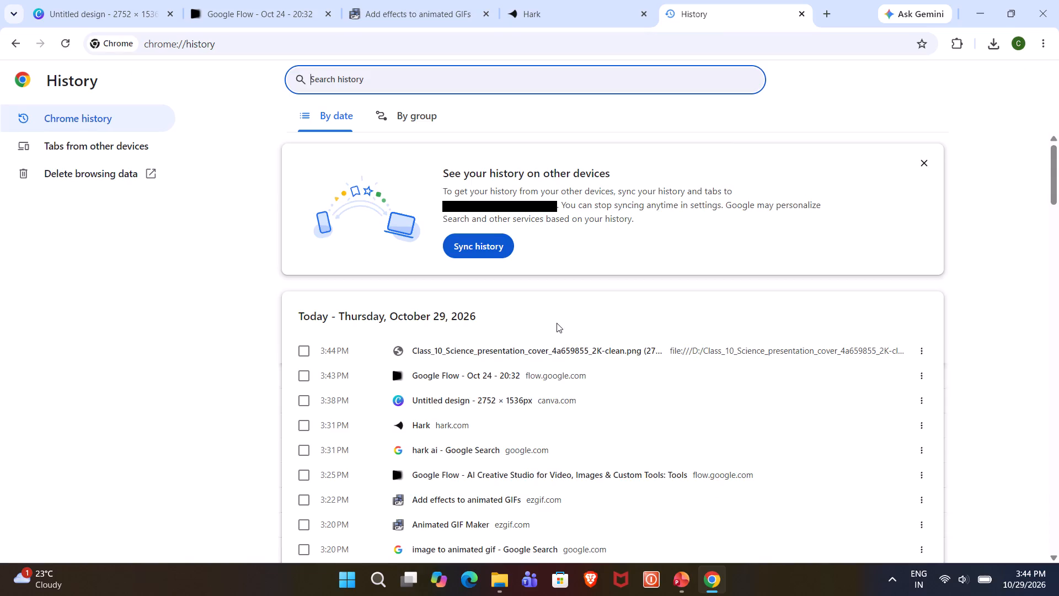
pyautogui.scroll(-16, 557, 322)
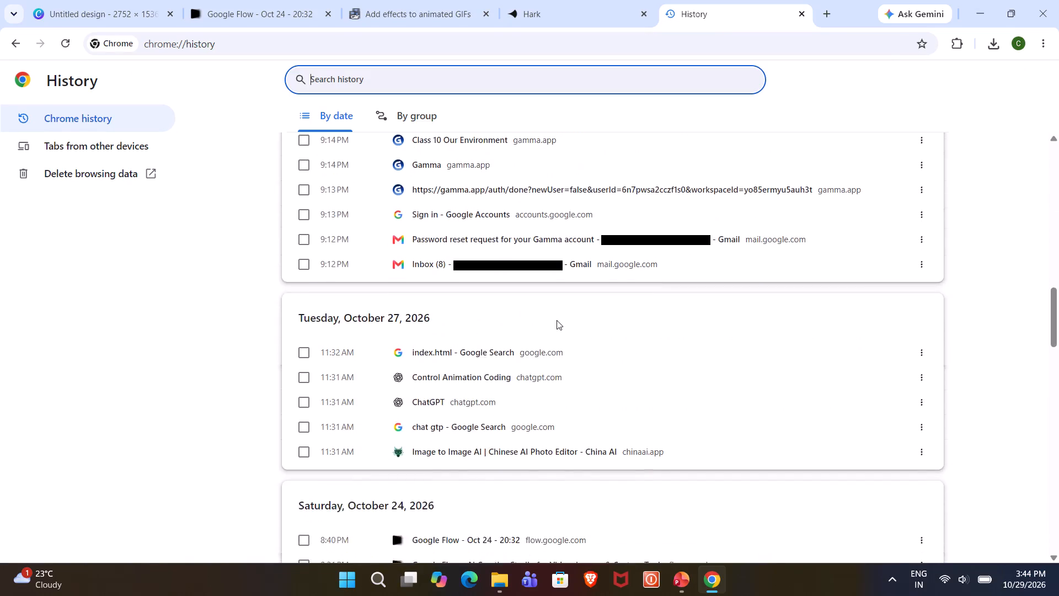
pyautogui.scroll(-10, 557, 320)
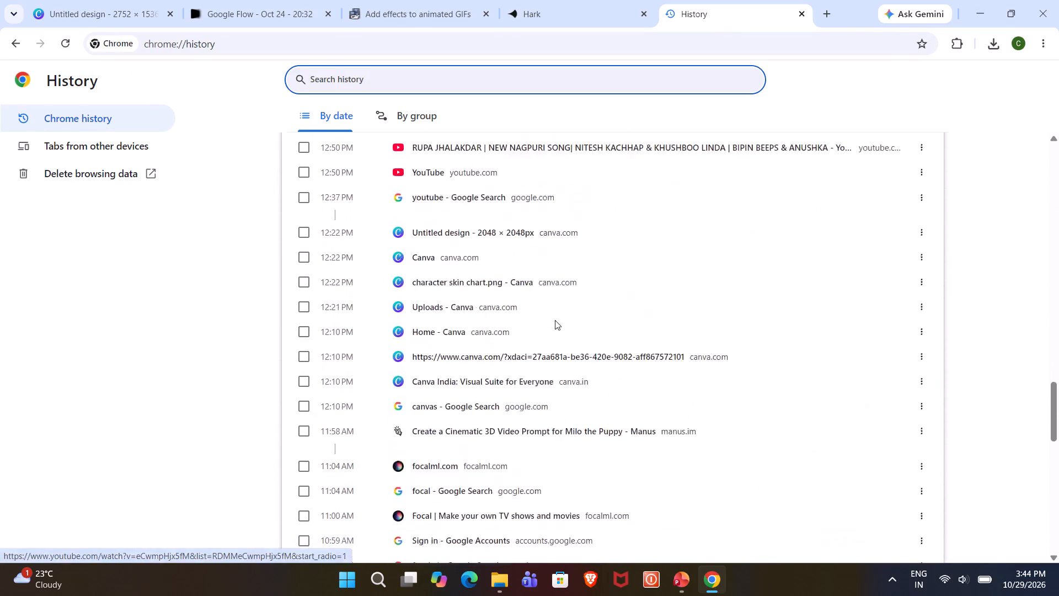
pyautogui.scroll(-8, 555, 320)
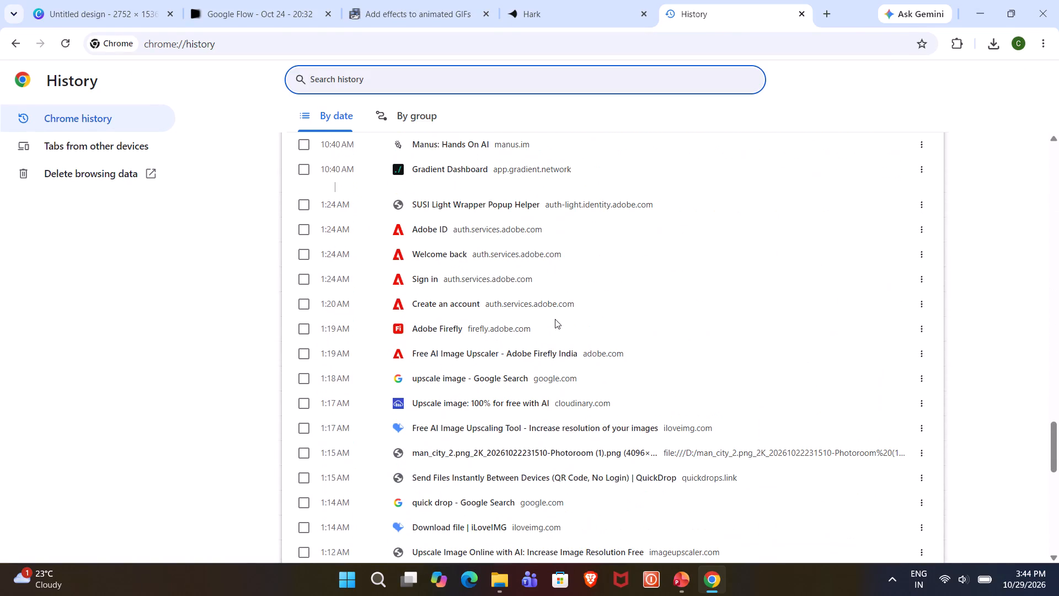
pyautogui.scroll(-6, 555, 318)
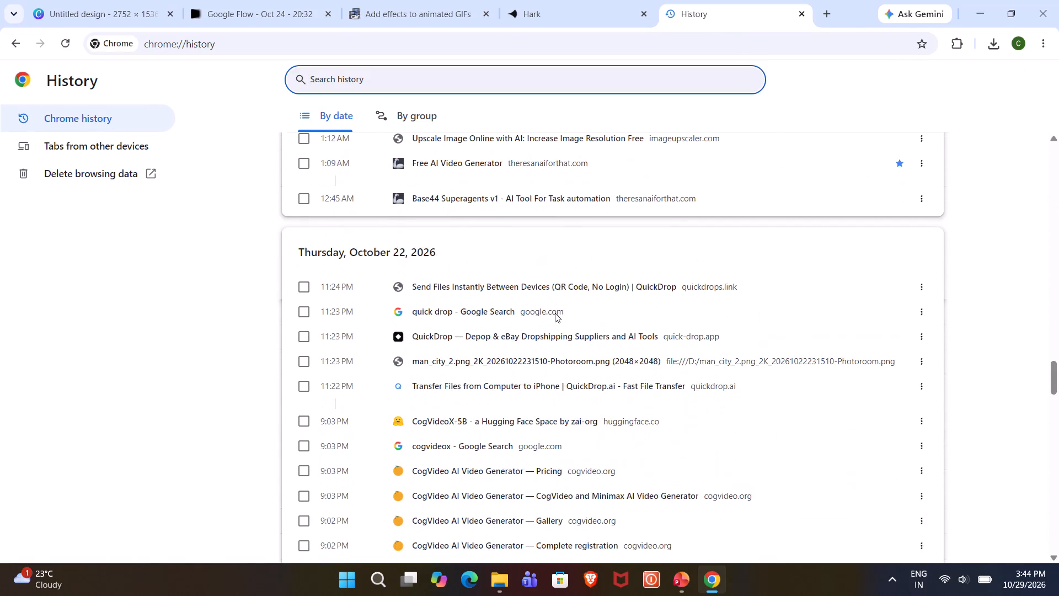
pyautogui.scroll(-5, 555, 313)
pyautogui.scroll(9, 555, 313)
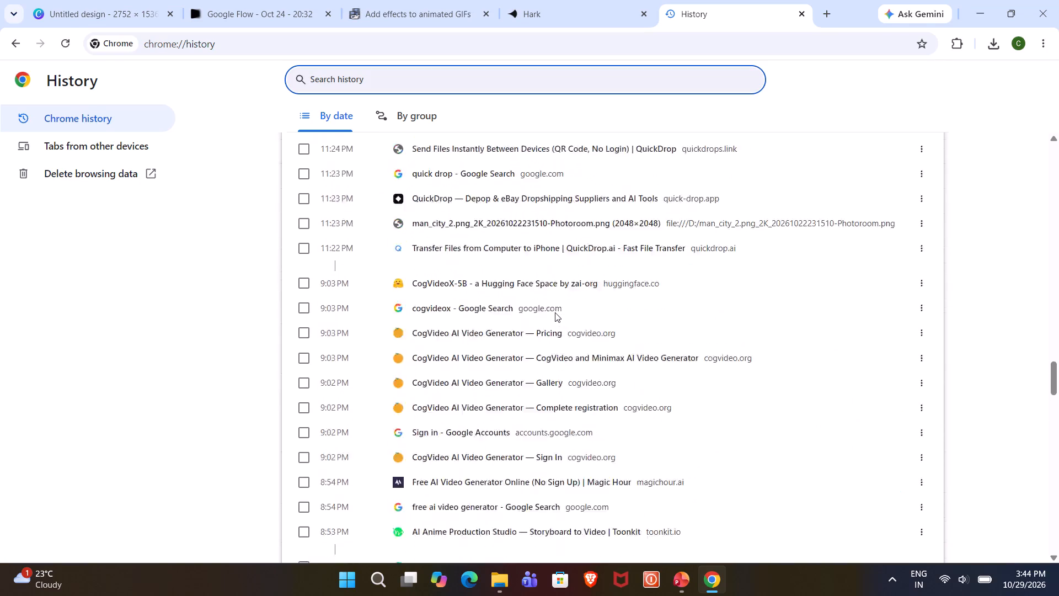
pyautogui.scroll(15, 555, 312)
pyautogui.scroll(20, 555, 312)
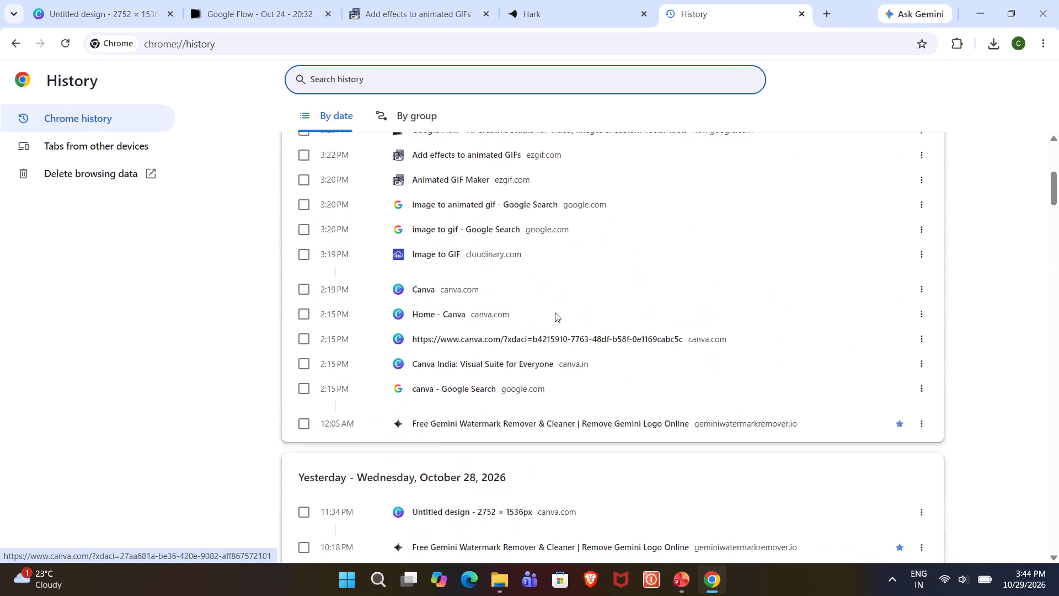
pyautogui.scroll(6, 555, 312)
pyautogui.scroll(4, 544, 223)
pyautogui.click(579, 0)
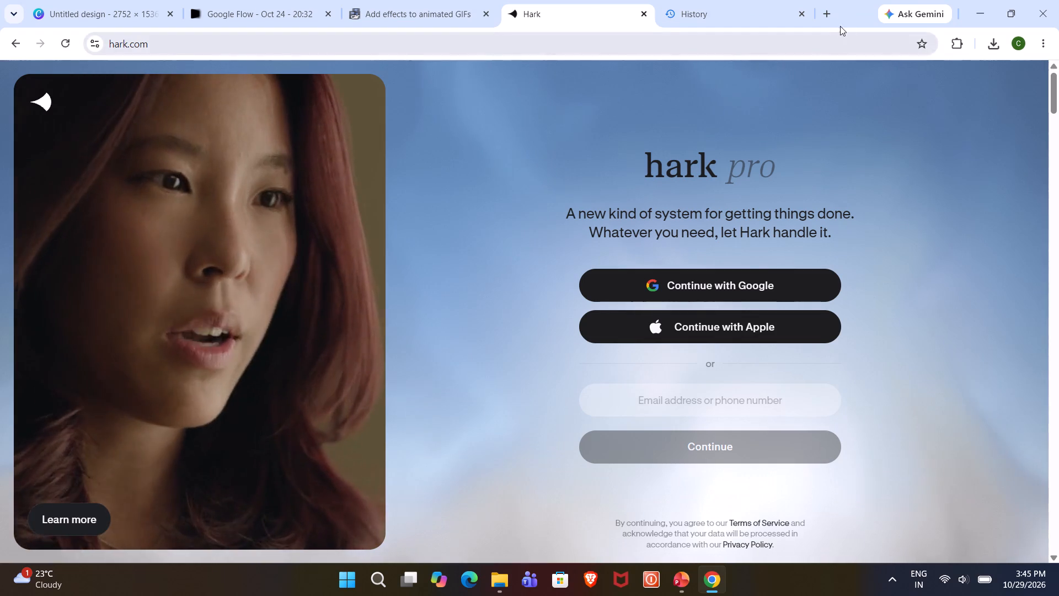
pyautogui.click(800, 15)
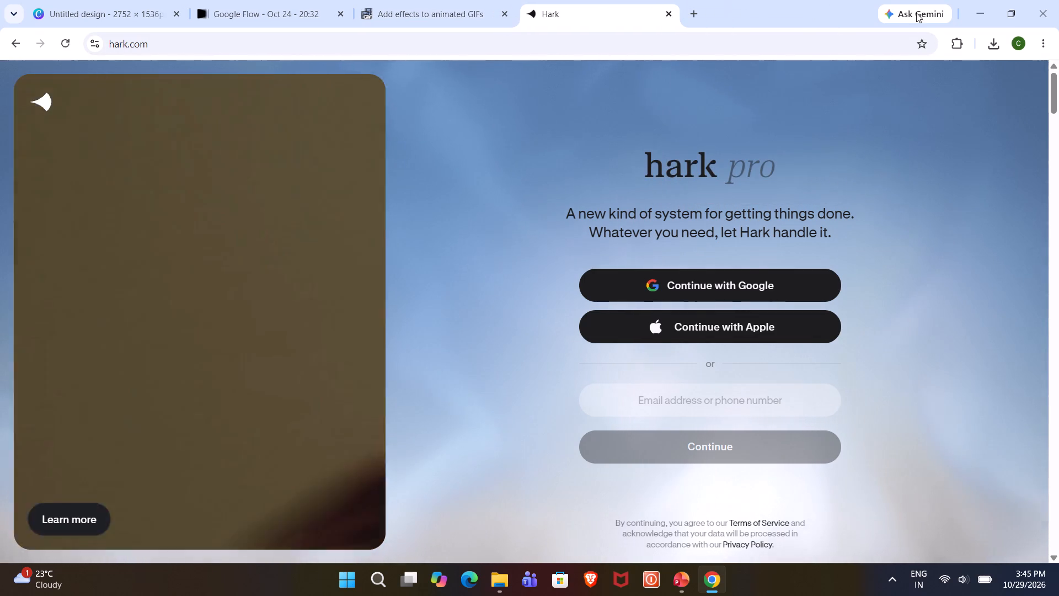
# Minimize the open windows, start Chrome with the Sahil profile, open Slideshare's "Our Environment Class - 10th" from its history, and copy the page address.
pyautogui.click(967, 6)
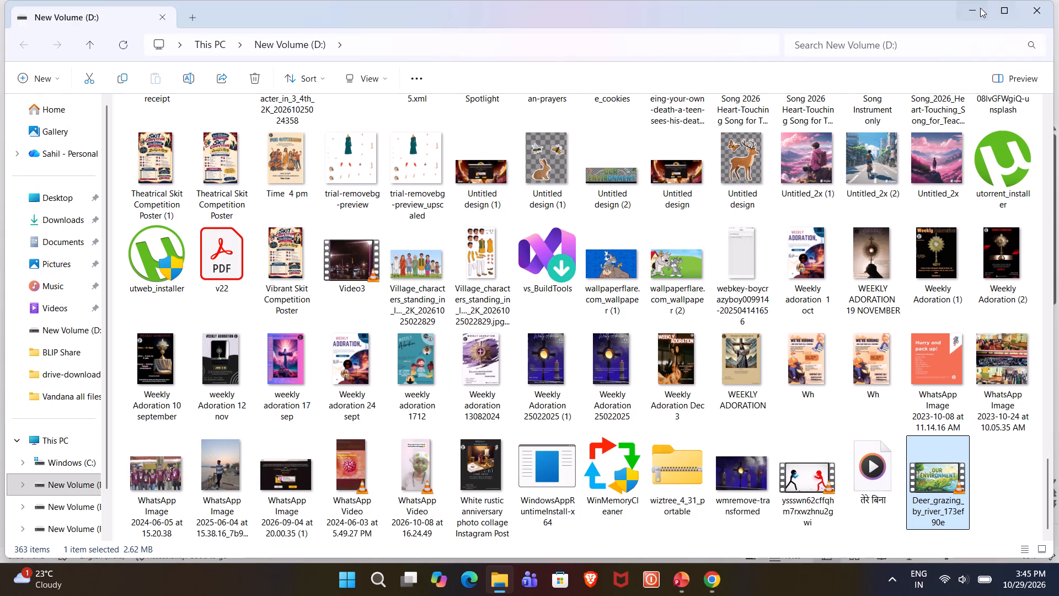
pyautogui.click(980, 8)
pyautogui.click(970, 15)
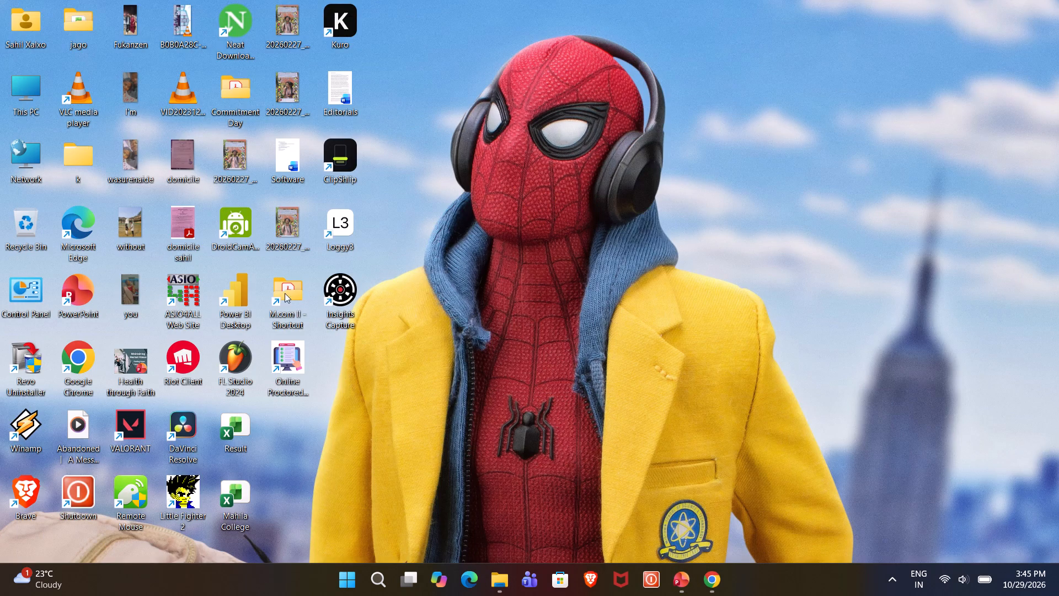
pyautogui.doubleClick(71, 368)
pyautogui.click(625, 265)
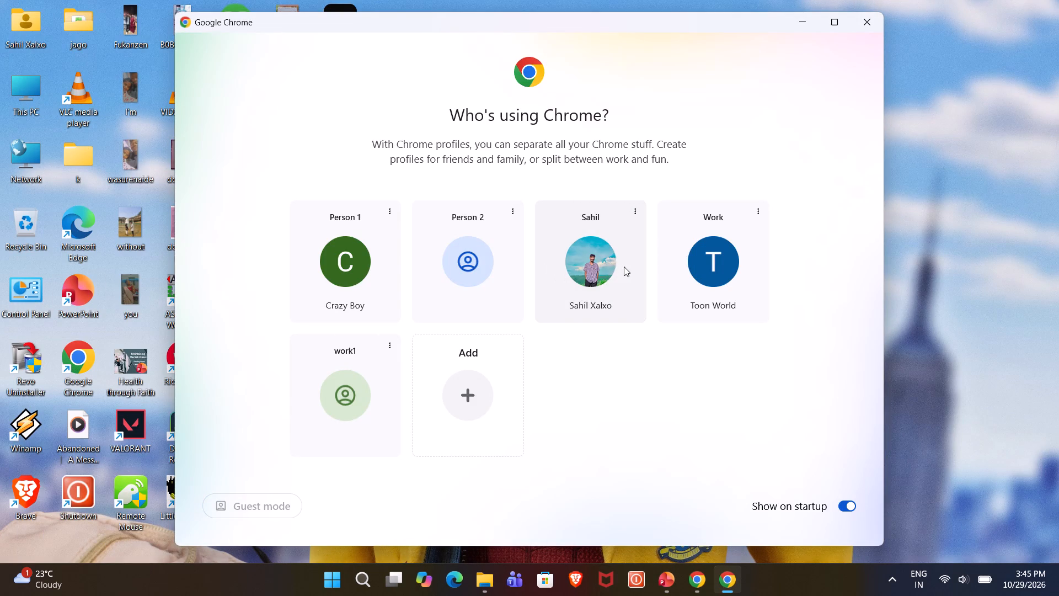
pyautogui.hotkey('ctrl', 'h')
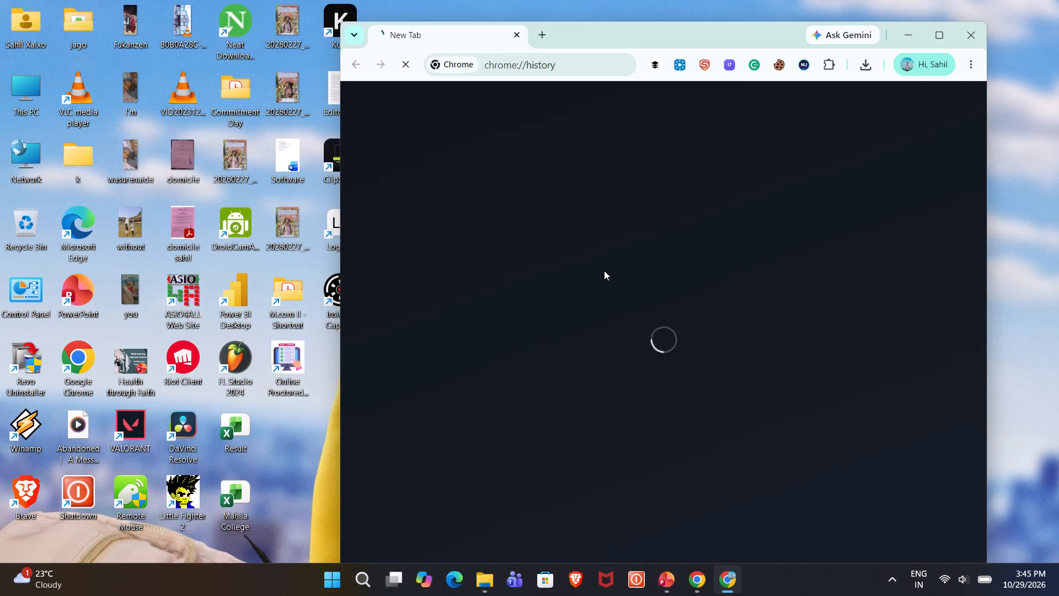
pyautogui.click(934, 42)
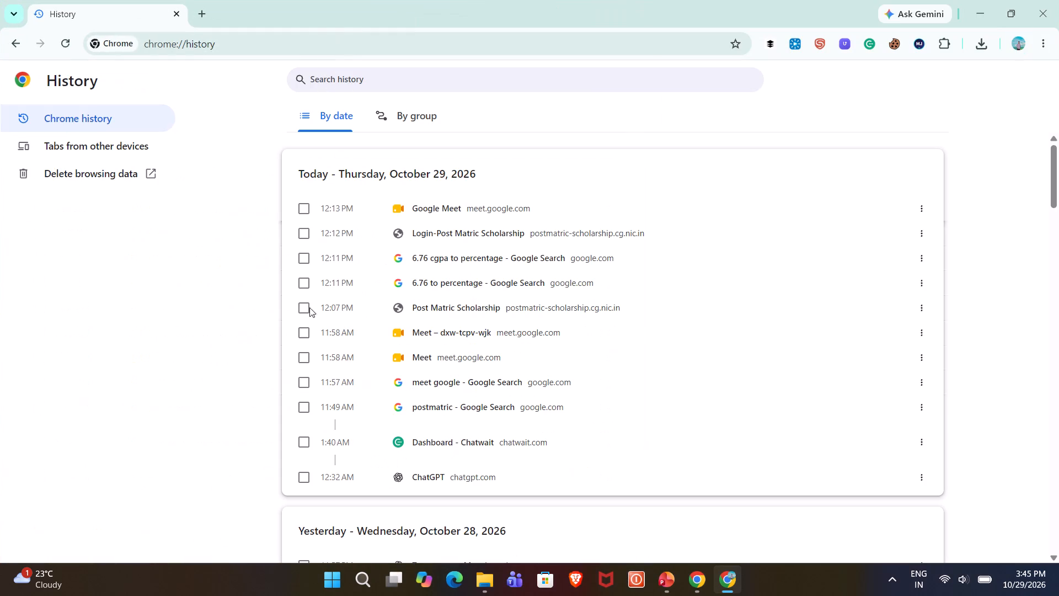
pyautogui.scroll(-3, 517, 339)
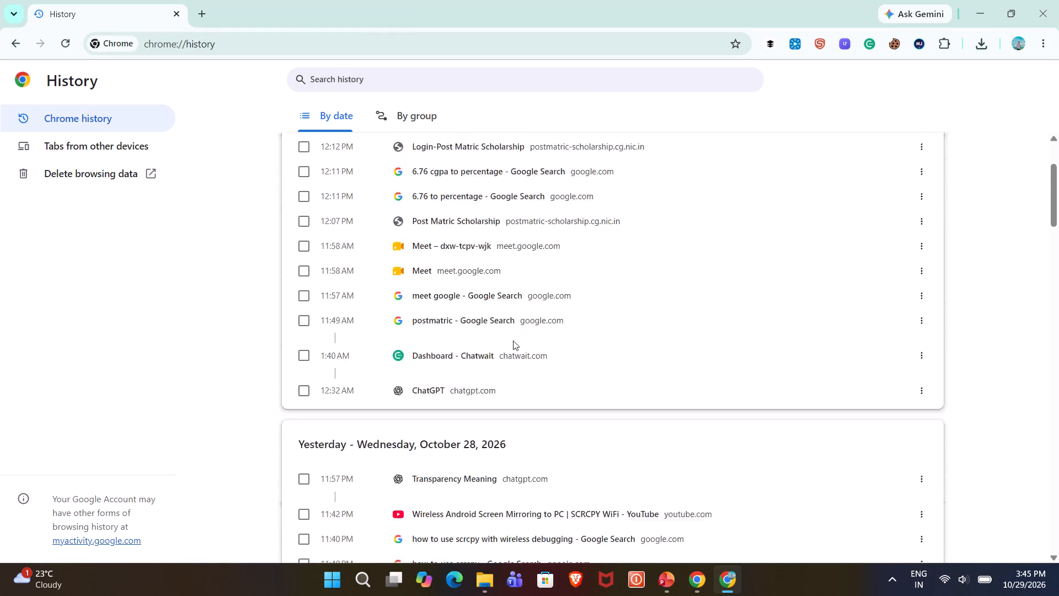
pyautogui.scroll(-3, 513, 340)
pyautogui.click(437, 268)
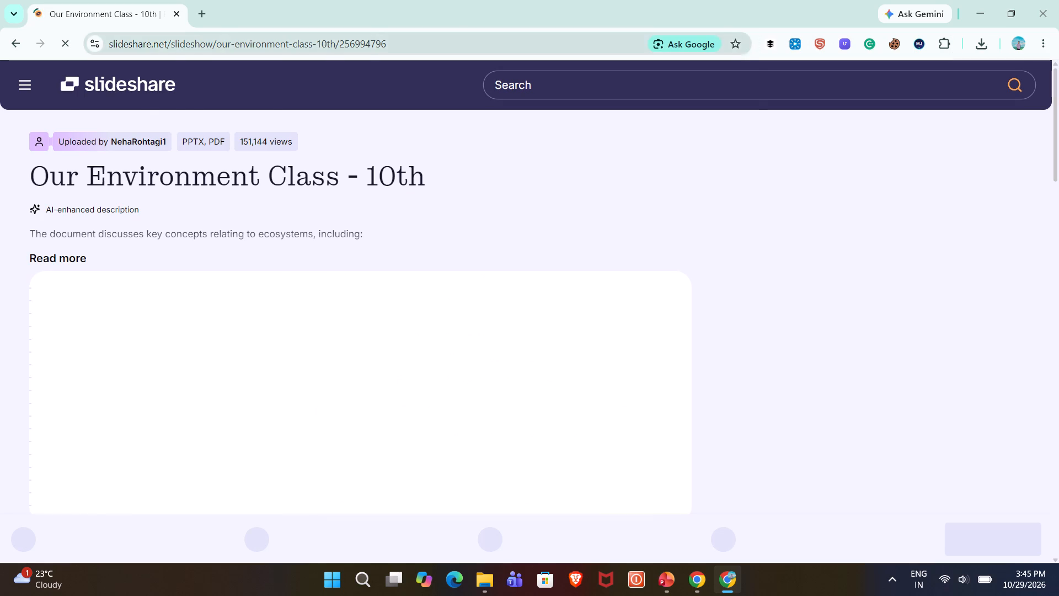
pyautogui.click(468, 50)
pyautogui.hotkey('ctrl', 'c')
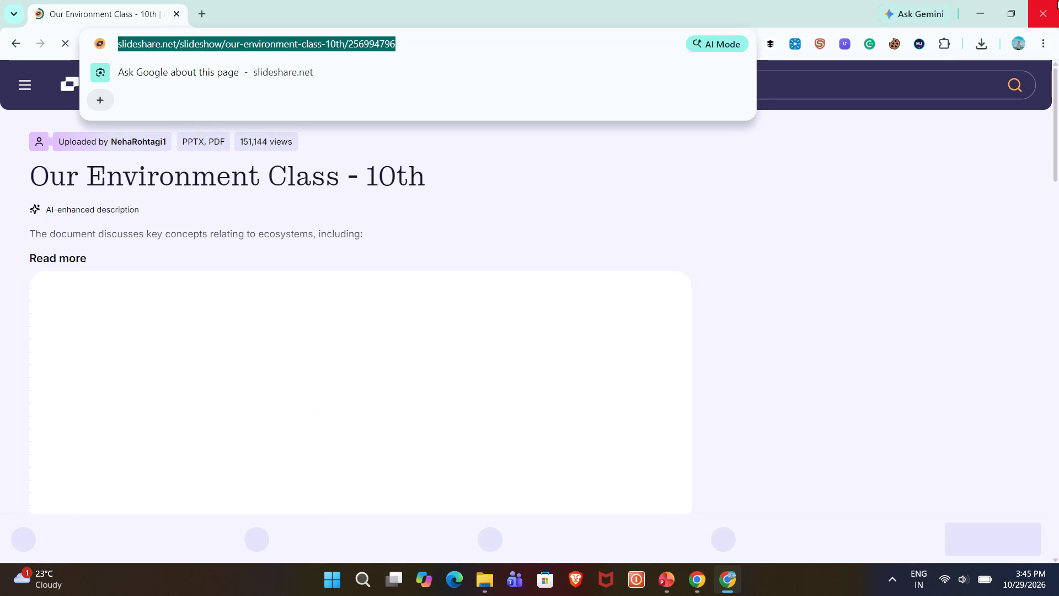
# Close that profile's window and load the copied Slideshare address in a new tab of the original Chrome window.
pyautogui.click(1057, 0)
pyautogui.click(713, 583)
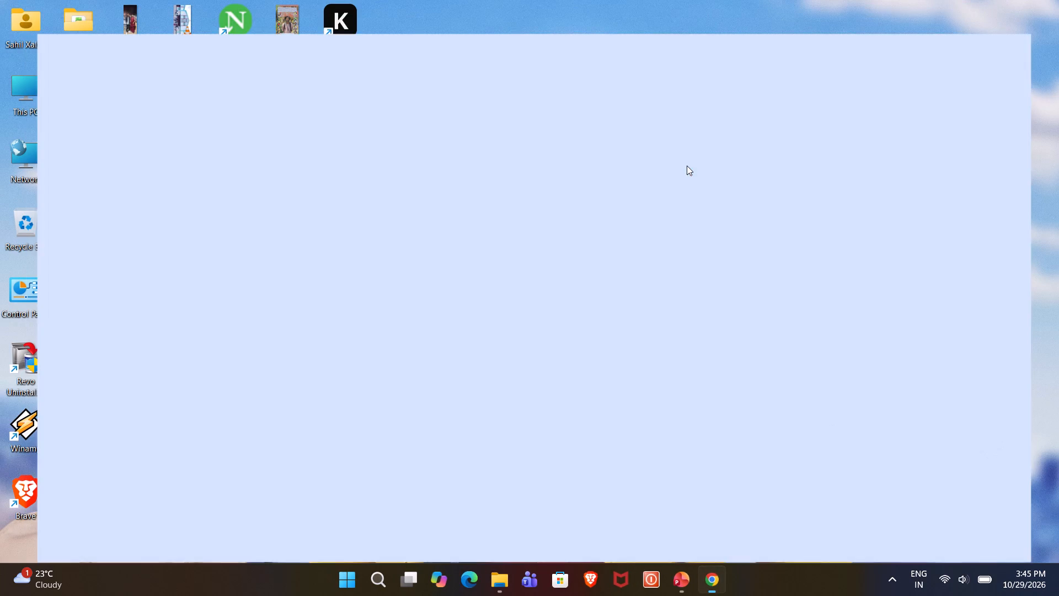
pyautogui.click(688, 14)
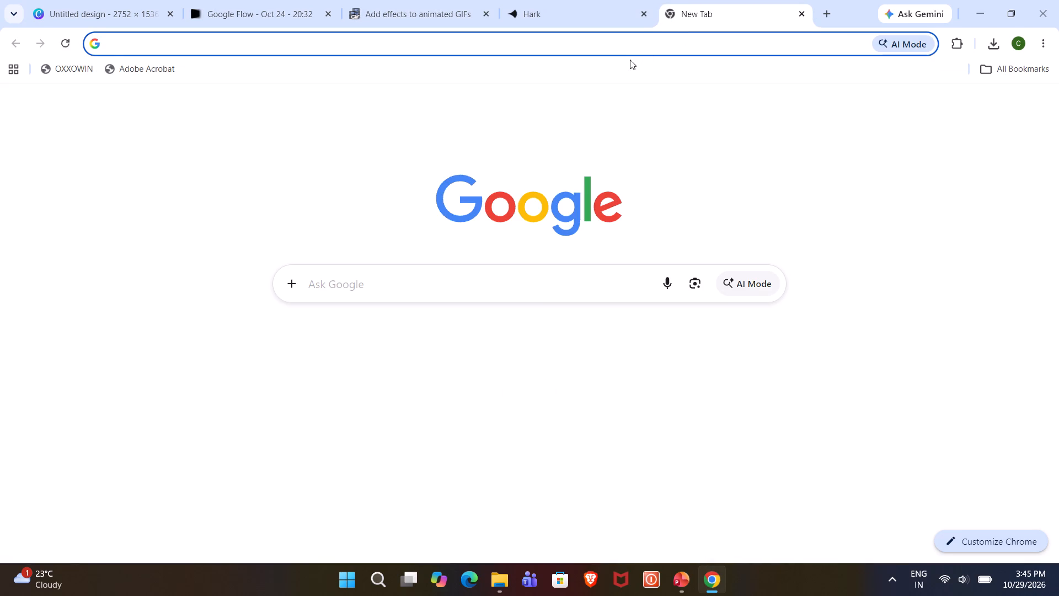
pyautogui.hotkey('ctrl', 'v')
pyautogui.press('Return')
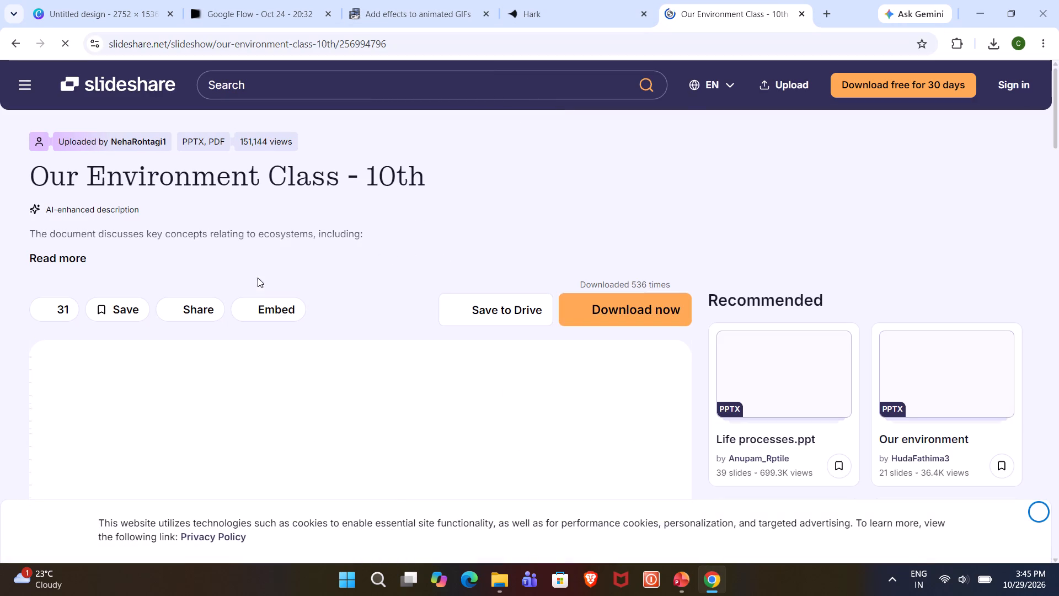
# Examine the "What is an Ecosystem?" slide in the Slideshare presentation and try selecting its title and body text.
pyautogui.scroll(-8, 320, 231)
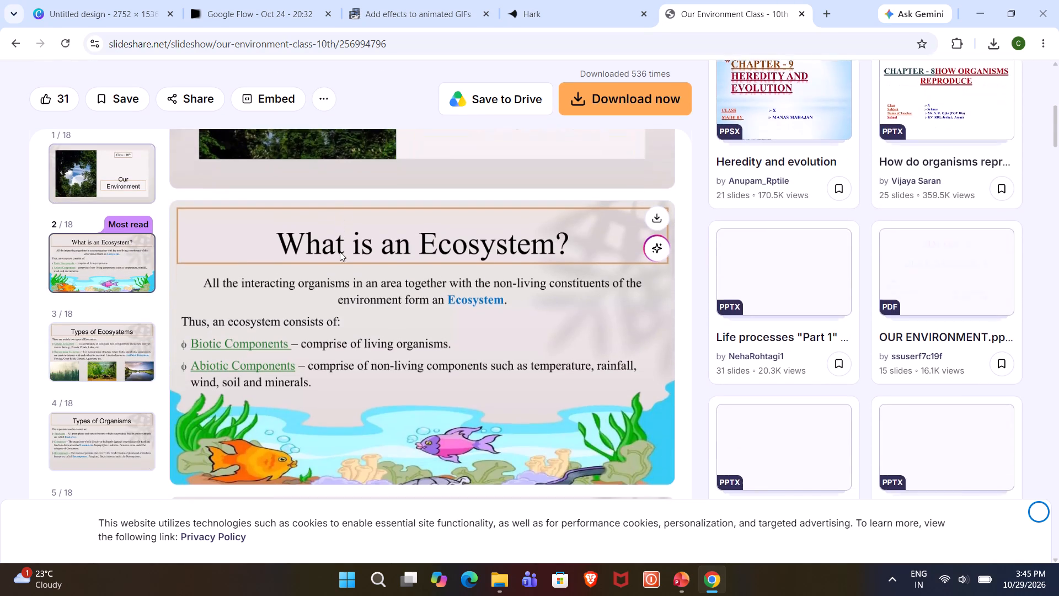
pyautogui.scroll(1, 698, 289)
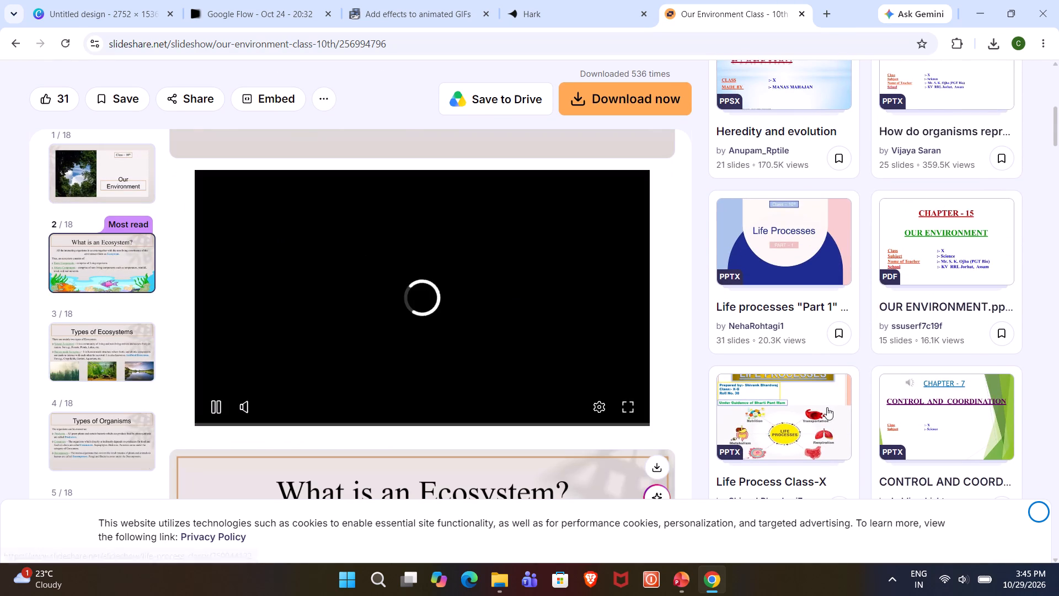
pyautogui.scroll(-3, 694, 300)
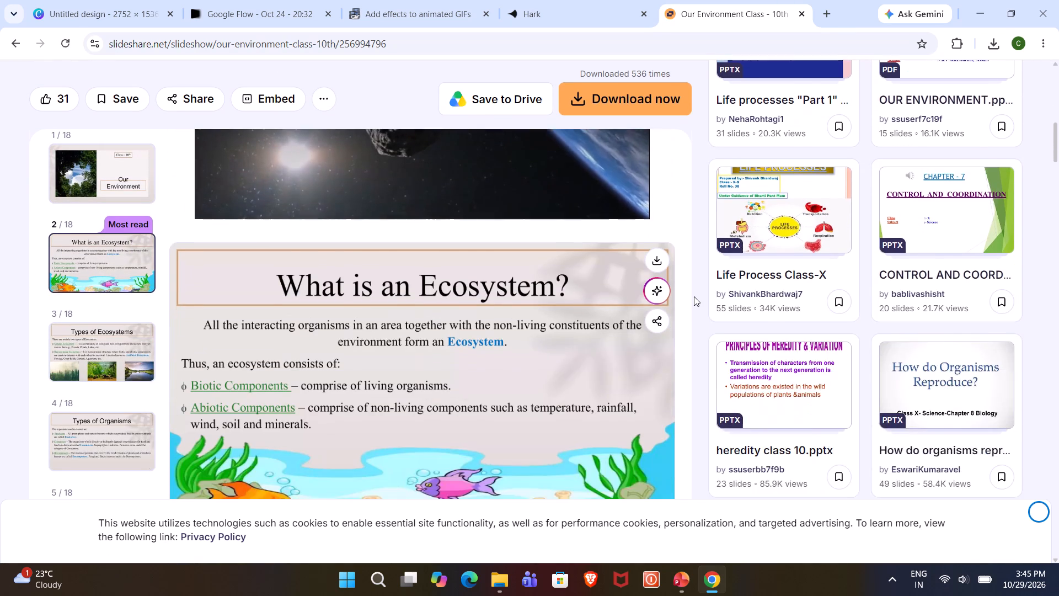
pyautogui.scroll(-1, 694, 296)
pyautogui.moveTo(269, 215); pyautogui.dragTo(346, 244)
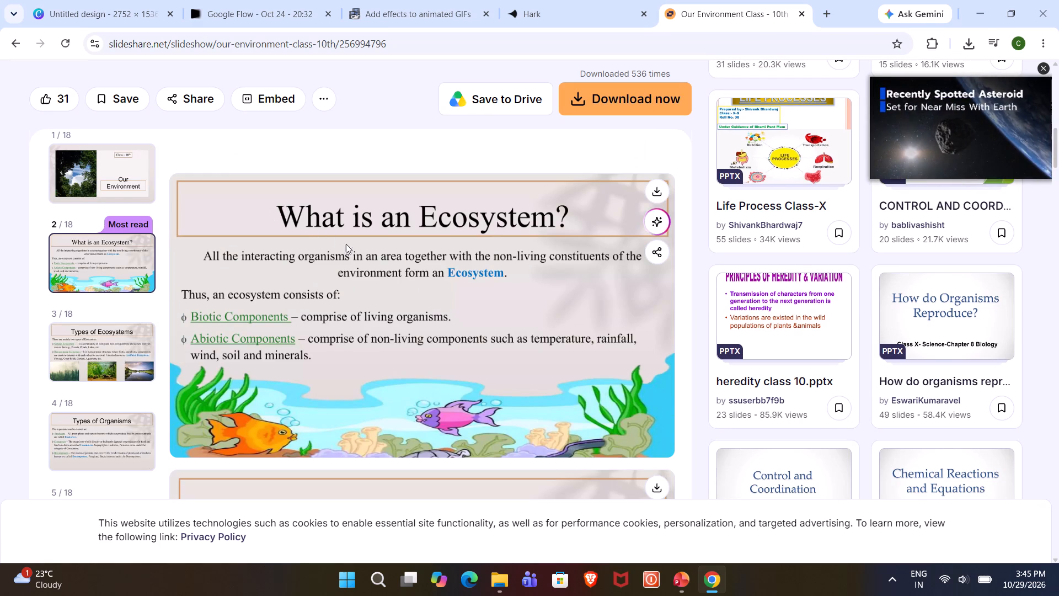
pyautogui.moveTo(346, 244); pyautogui.dragTo(438, 316)
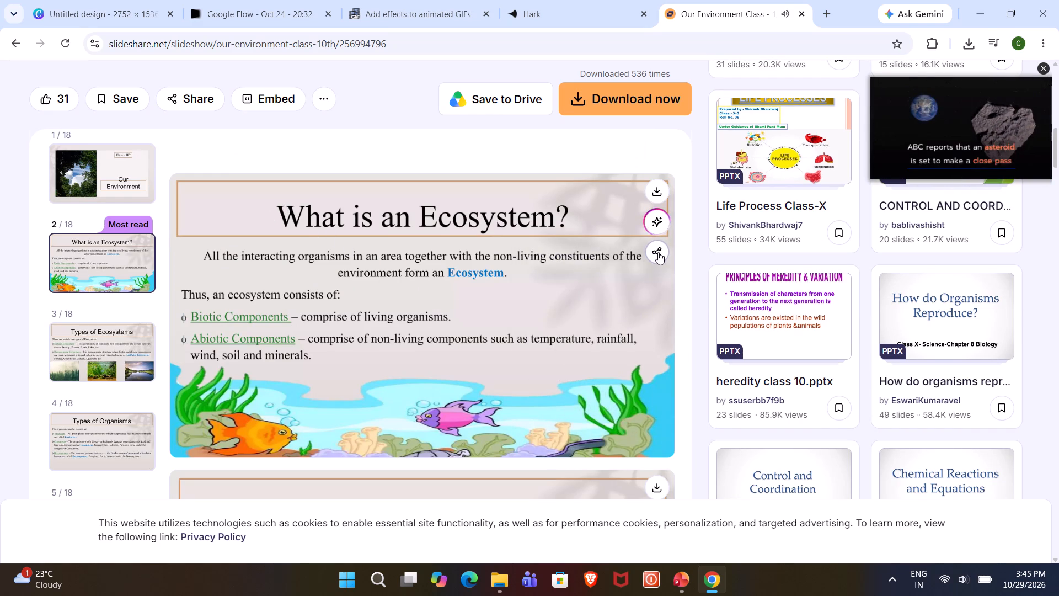
# Copy the share link of the "What is an Ecosystem?" slide to the clipboard.
pyautogui.click(657, 252)
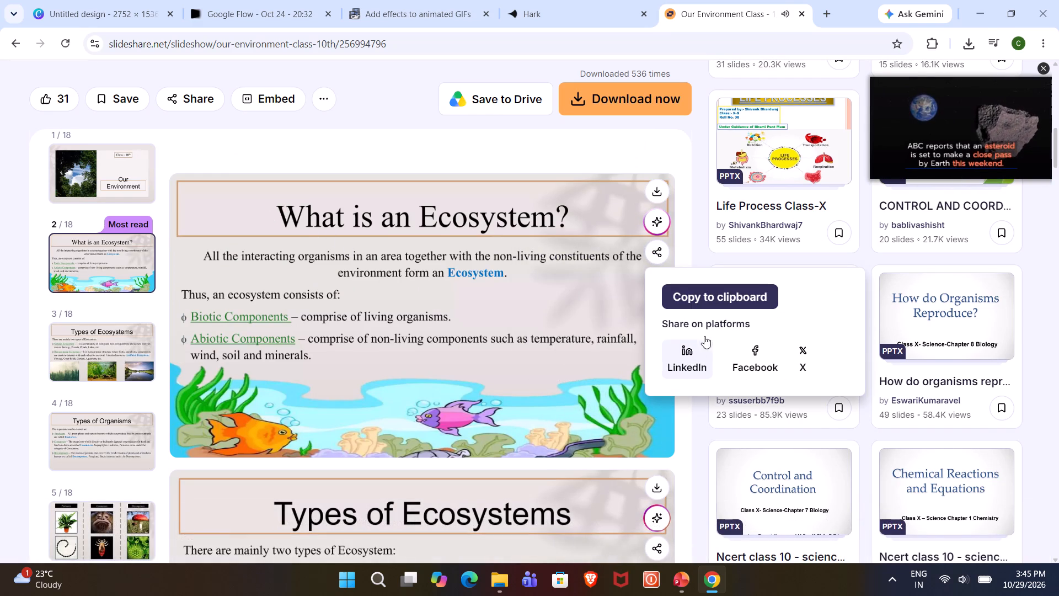
pyautogui.click(746, 297)
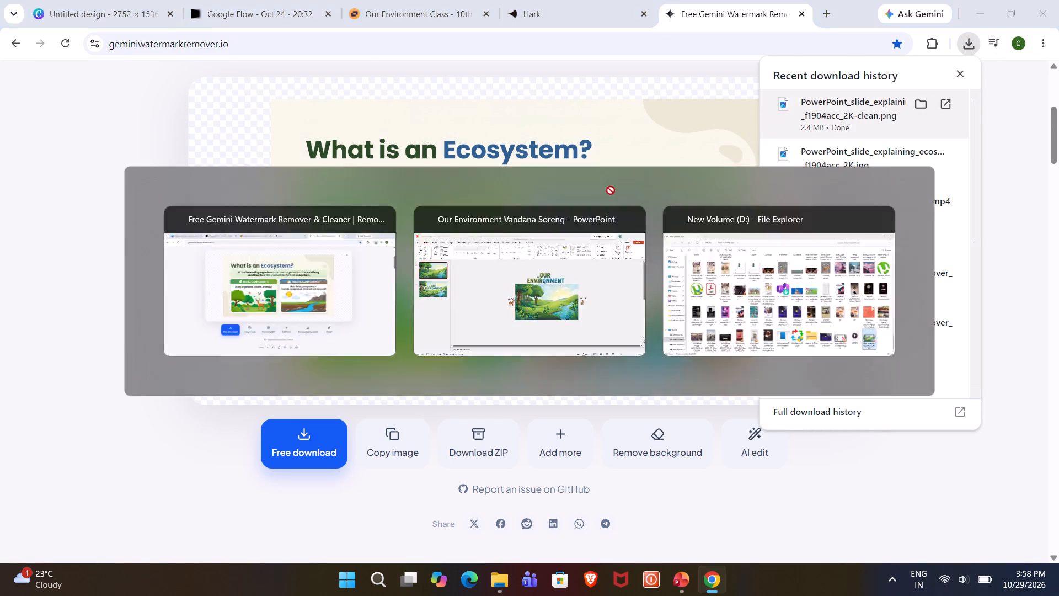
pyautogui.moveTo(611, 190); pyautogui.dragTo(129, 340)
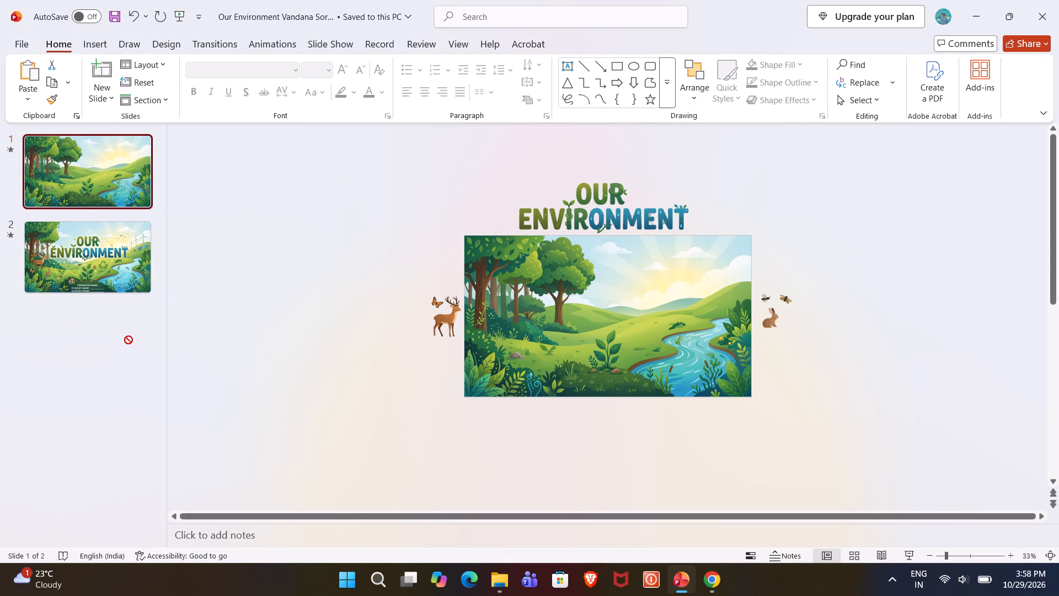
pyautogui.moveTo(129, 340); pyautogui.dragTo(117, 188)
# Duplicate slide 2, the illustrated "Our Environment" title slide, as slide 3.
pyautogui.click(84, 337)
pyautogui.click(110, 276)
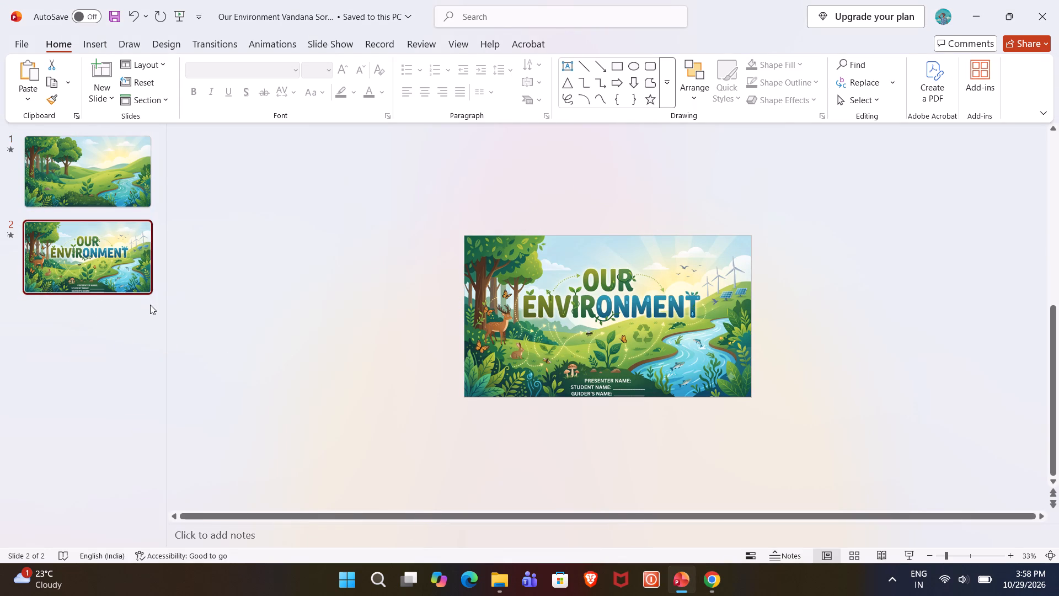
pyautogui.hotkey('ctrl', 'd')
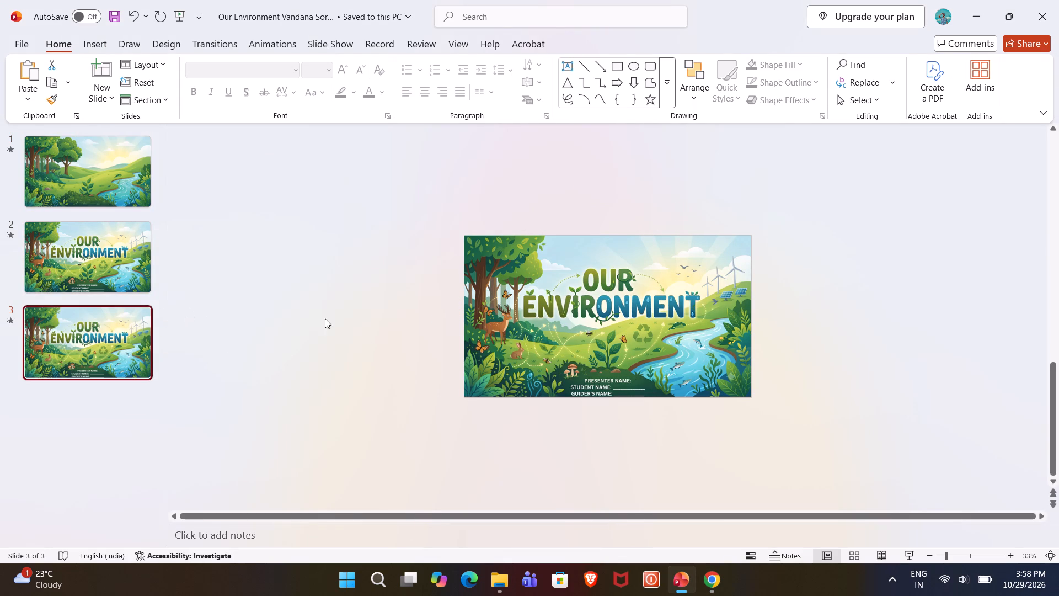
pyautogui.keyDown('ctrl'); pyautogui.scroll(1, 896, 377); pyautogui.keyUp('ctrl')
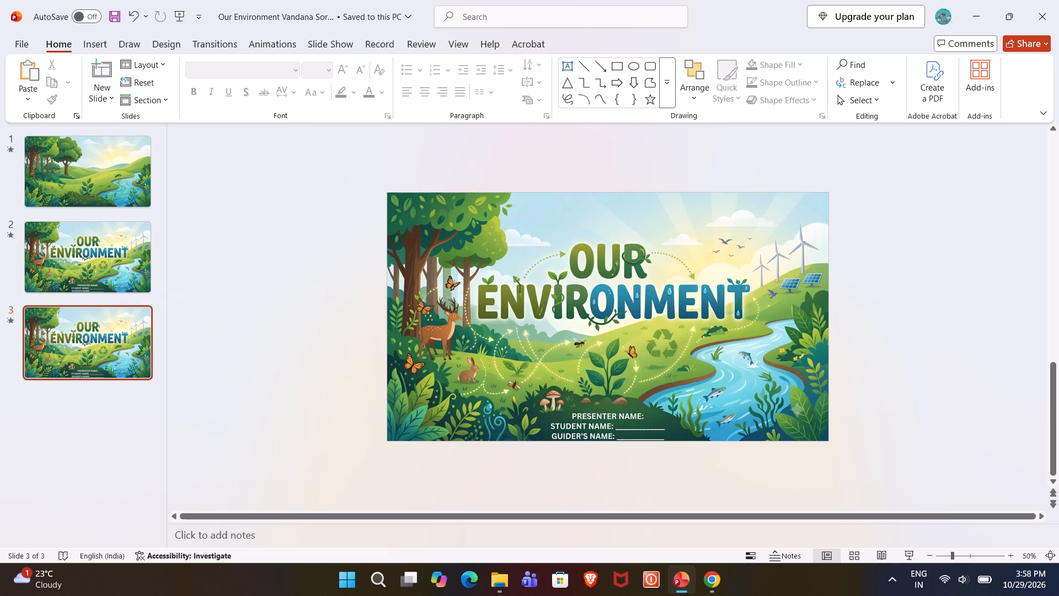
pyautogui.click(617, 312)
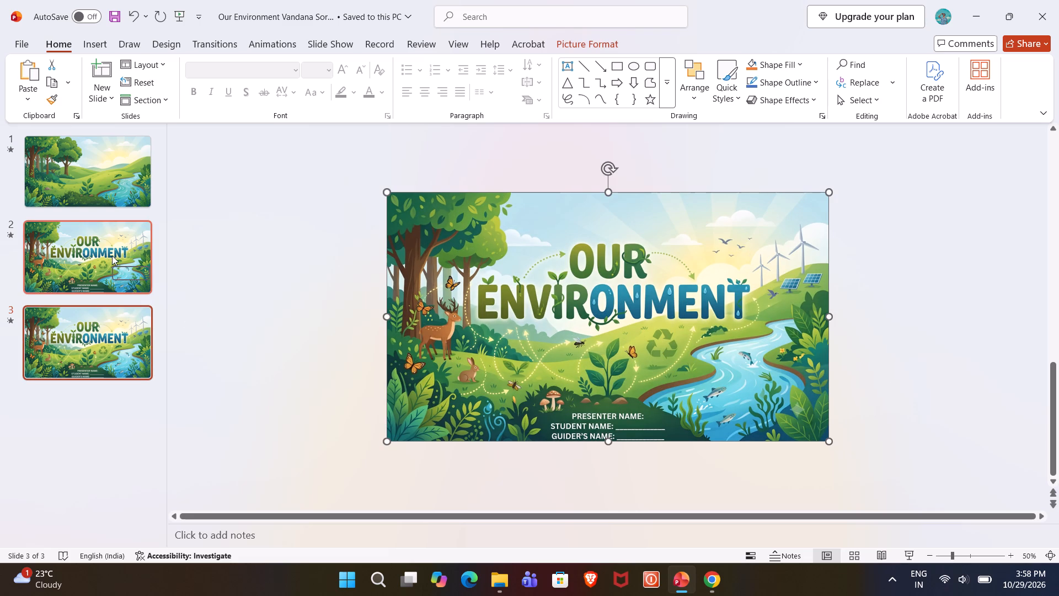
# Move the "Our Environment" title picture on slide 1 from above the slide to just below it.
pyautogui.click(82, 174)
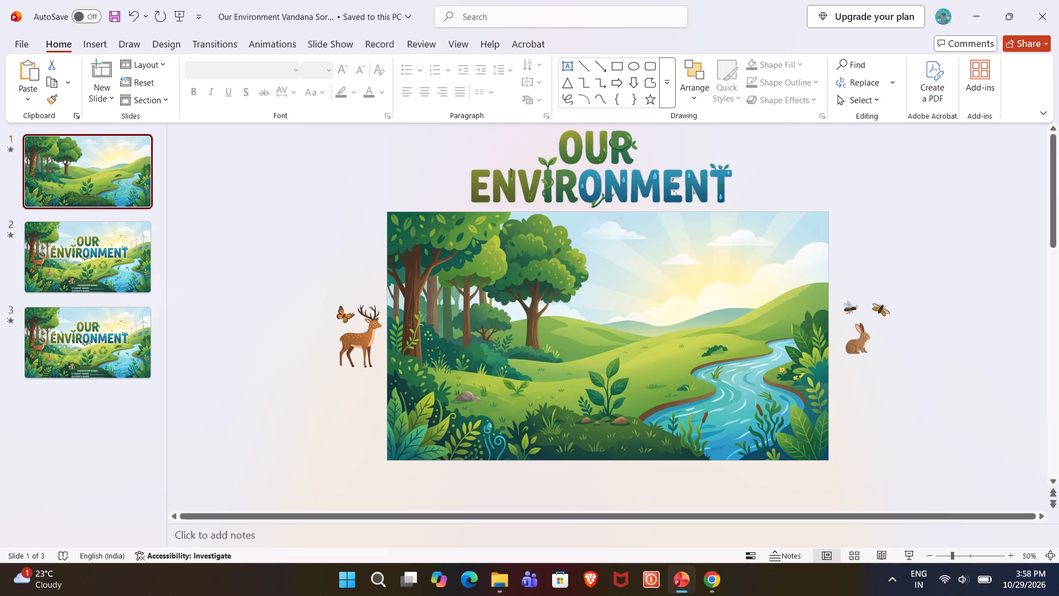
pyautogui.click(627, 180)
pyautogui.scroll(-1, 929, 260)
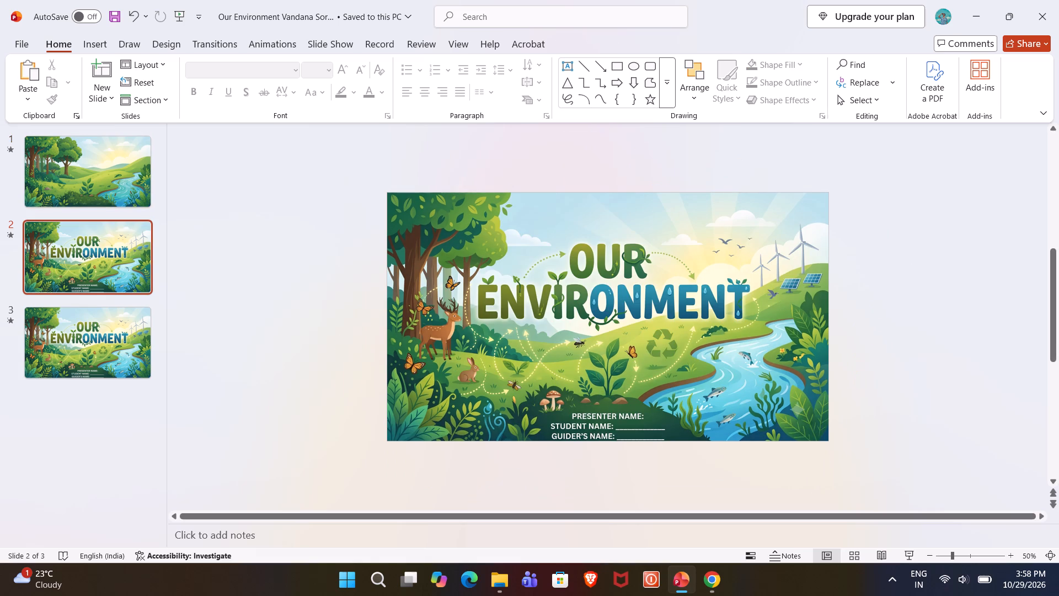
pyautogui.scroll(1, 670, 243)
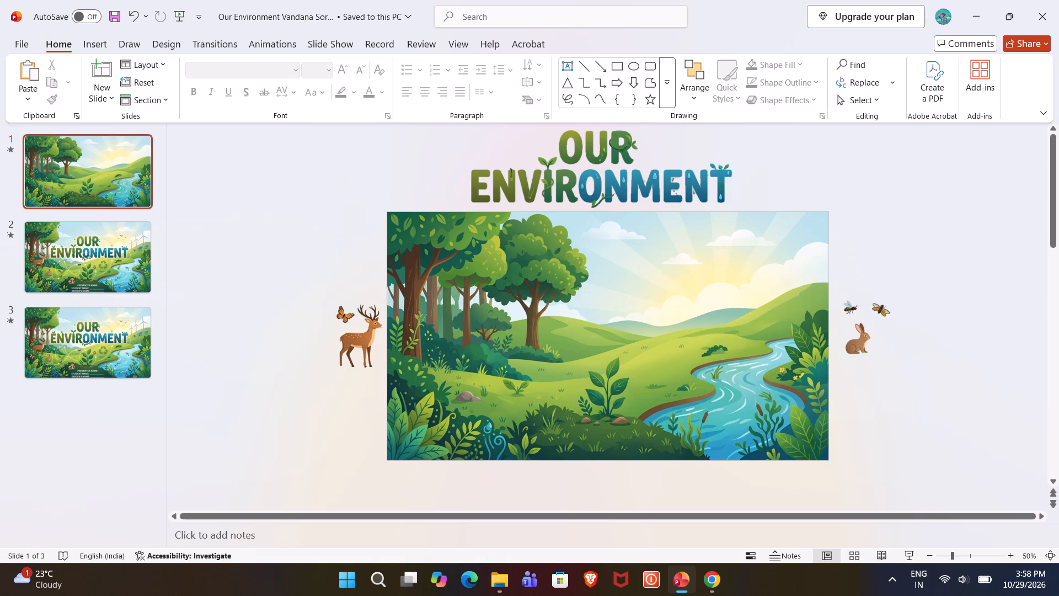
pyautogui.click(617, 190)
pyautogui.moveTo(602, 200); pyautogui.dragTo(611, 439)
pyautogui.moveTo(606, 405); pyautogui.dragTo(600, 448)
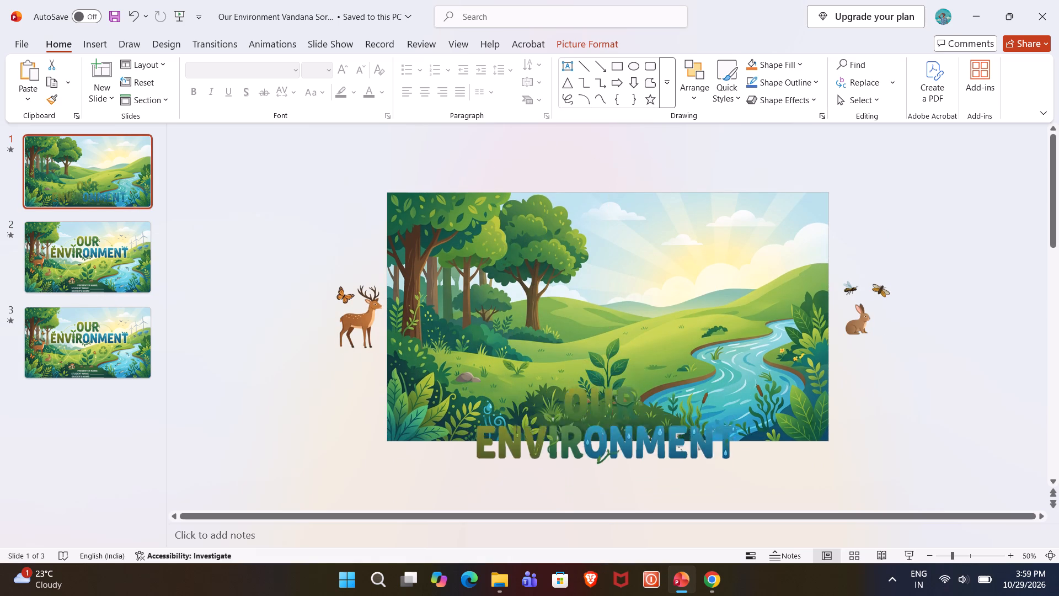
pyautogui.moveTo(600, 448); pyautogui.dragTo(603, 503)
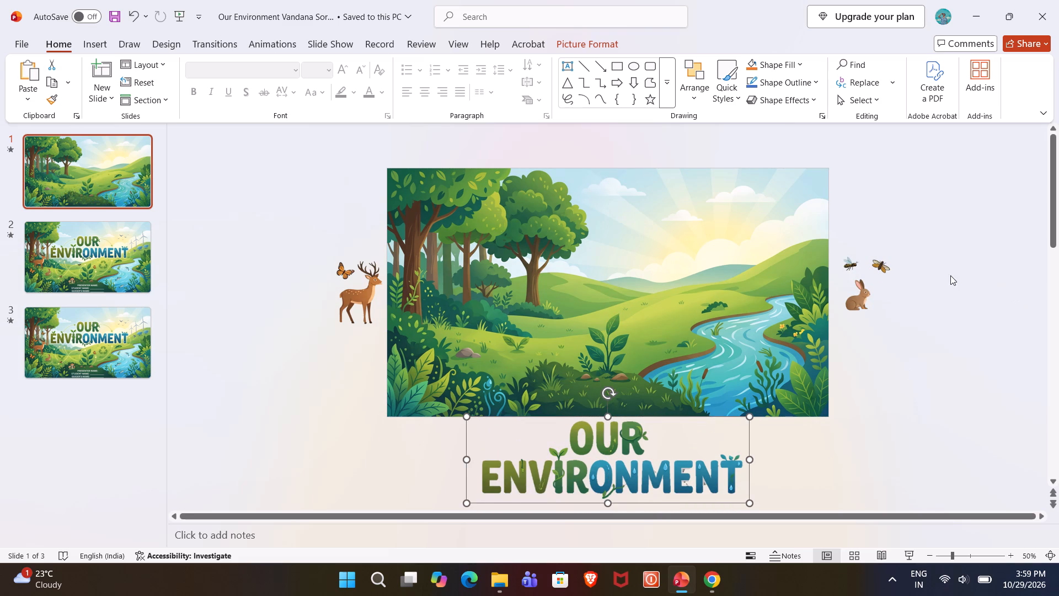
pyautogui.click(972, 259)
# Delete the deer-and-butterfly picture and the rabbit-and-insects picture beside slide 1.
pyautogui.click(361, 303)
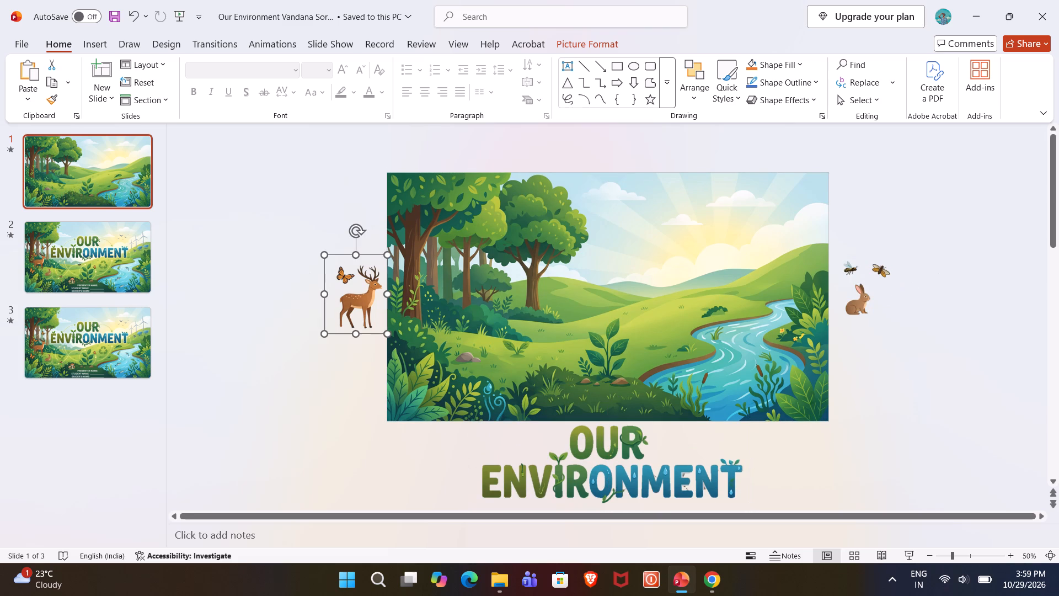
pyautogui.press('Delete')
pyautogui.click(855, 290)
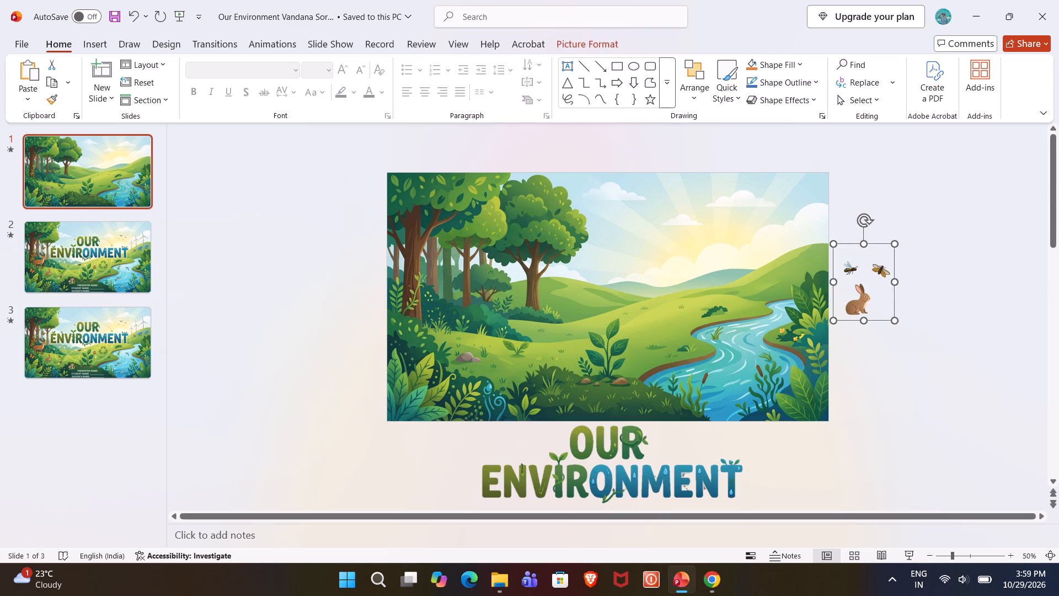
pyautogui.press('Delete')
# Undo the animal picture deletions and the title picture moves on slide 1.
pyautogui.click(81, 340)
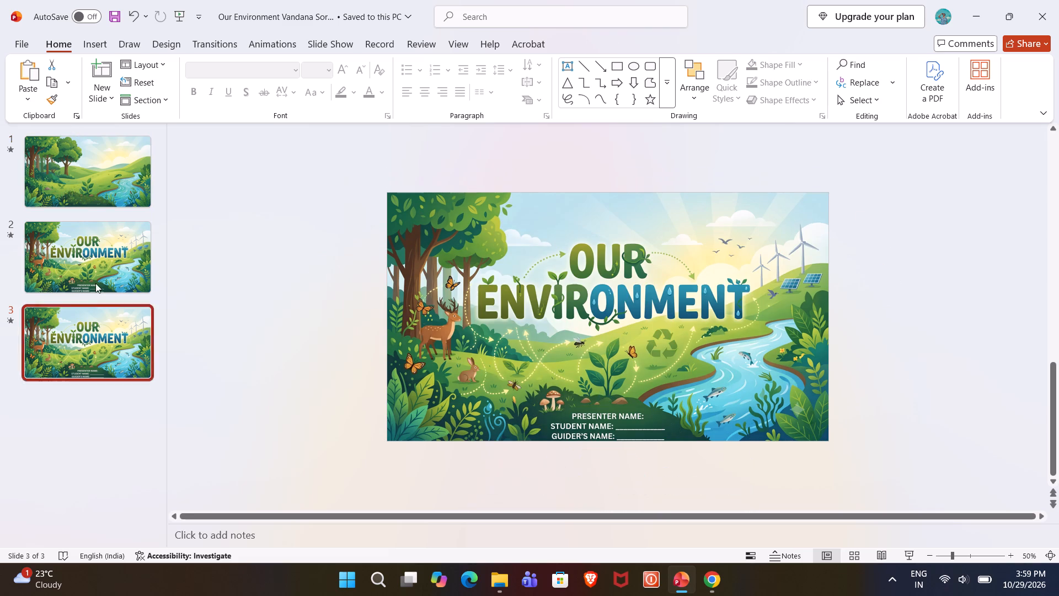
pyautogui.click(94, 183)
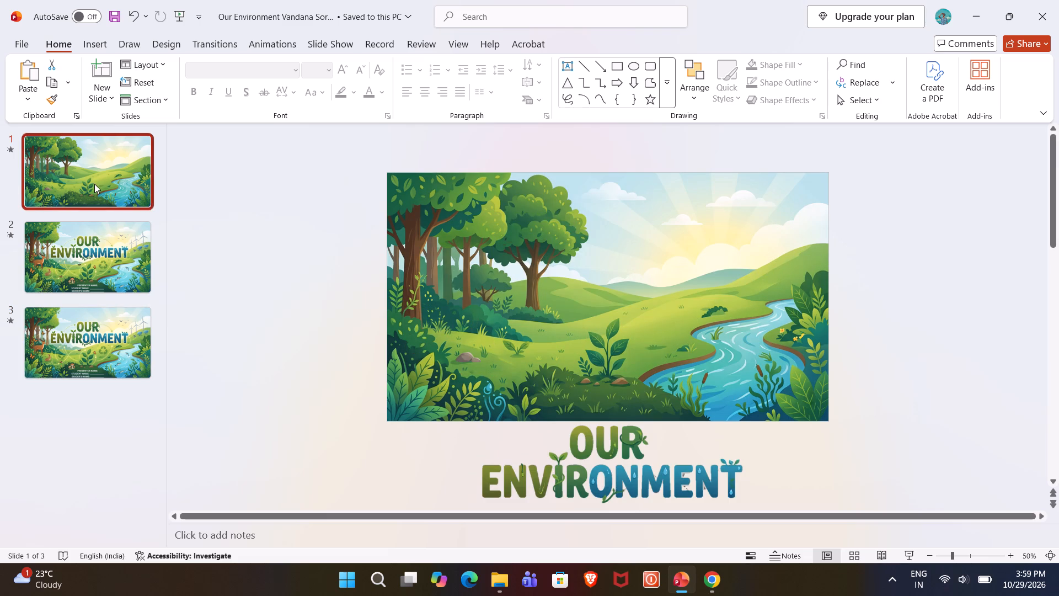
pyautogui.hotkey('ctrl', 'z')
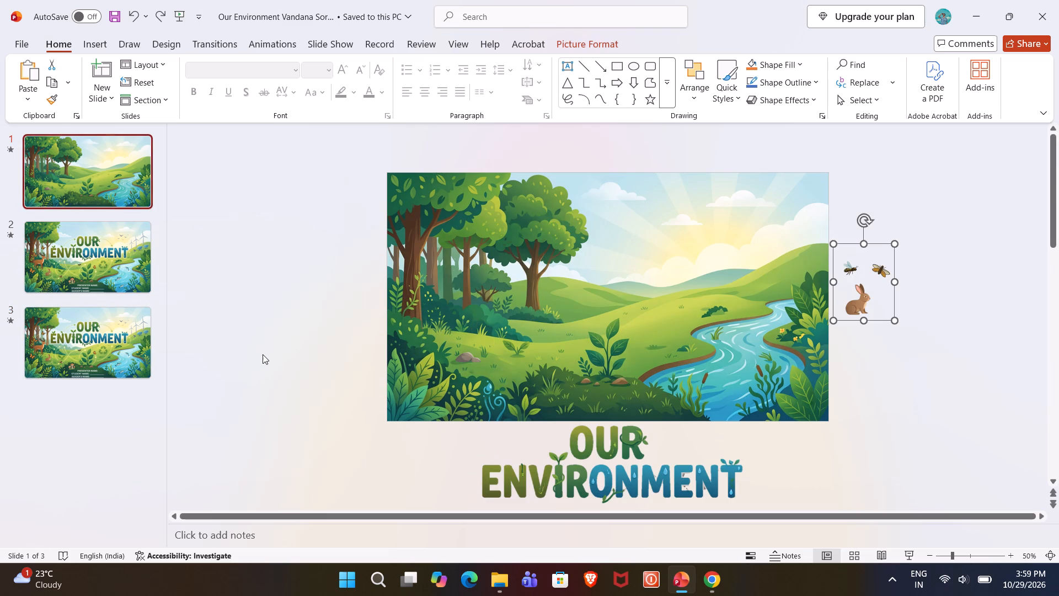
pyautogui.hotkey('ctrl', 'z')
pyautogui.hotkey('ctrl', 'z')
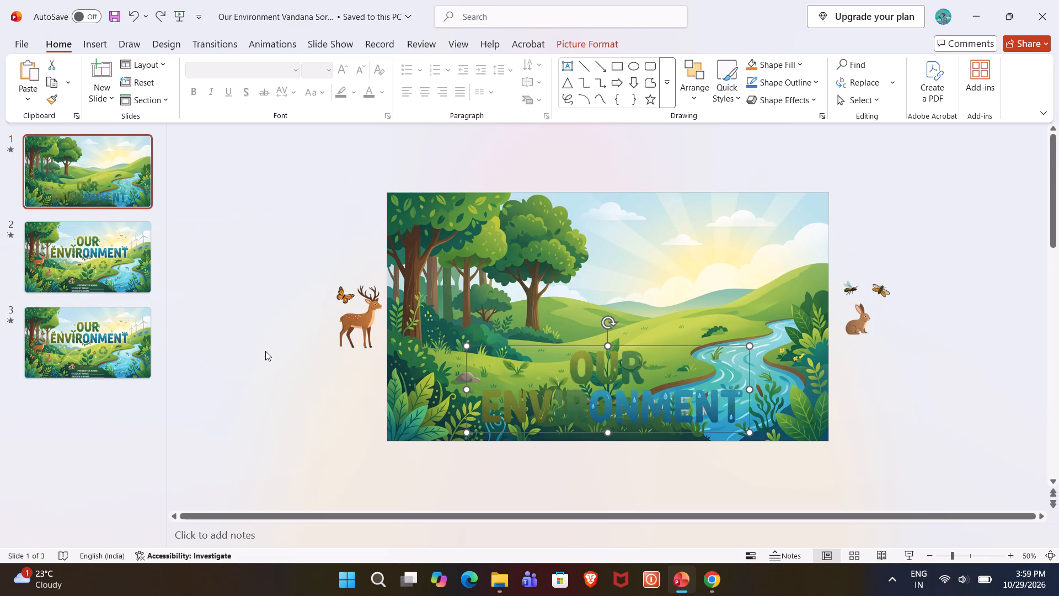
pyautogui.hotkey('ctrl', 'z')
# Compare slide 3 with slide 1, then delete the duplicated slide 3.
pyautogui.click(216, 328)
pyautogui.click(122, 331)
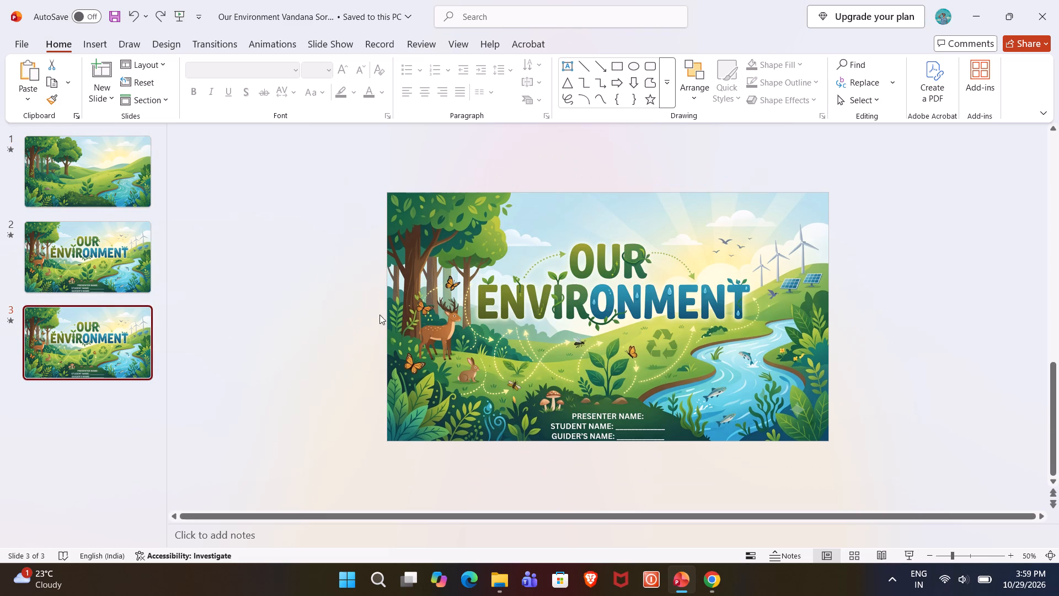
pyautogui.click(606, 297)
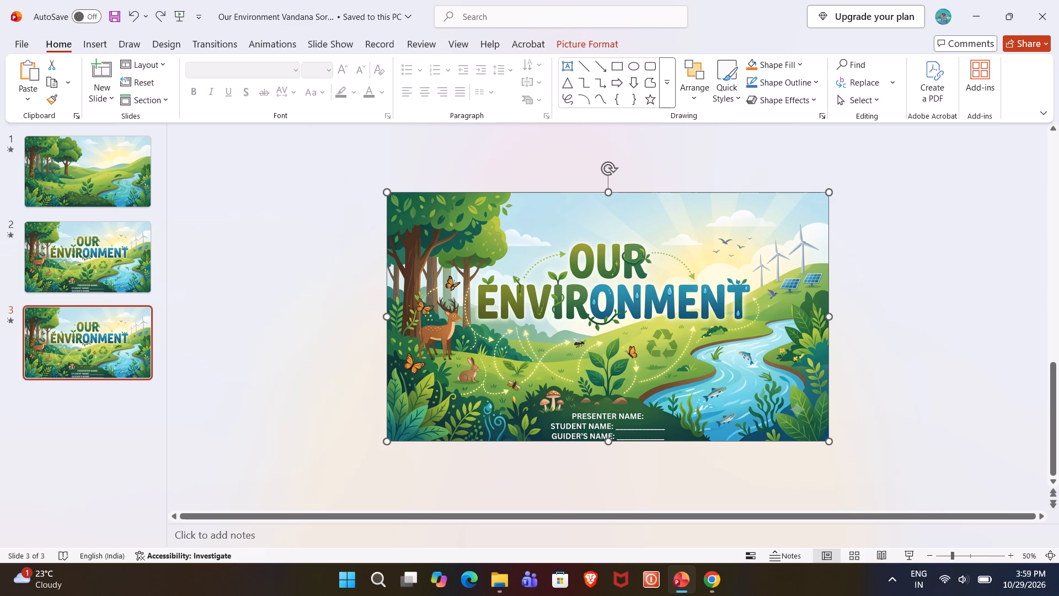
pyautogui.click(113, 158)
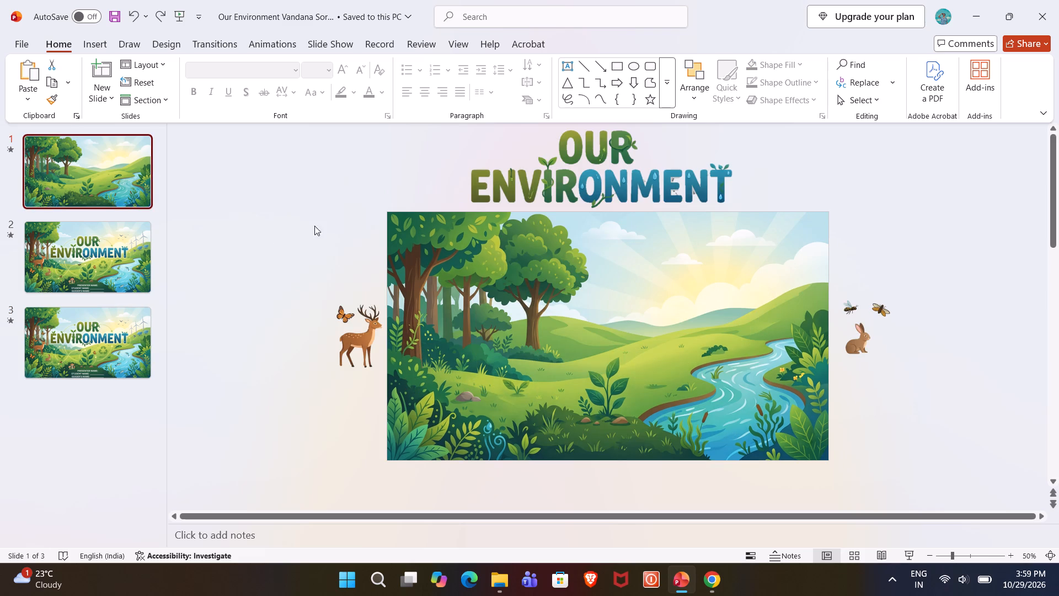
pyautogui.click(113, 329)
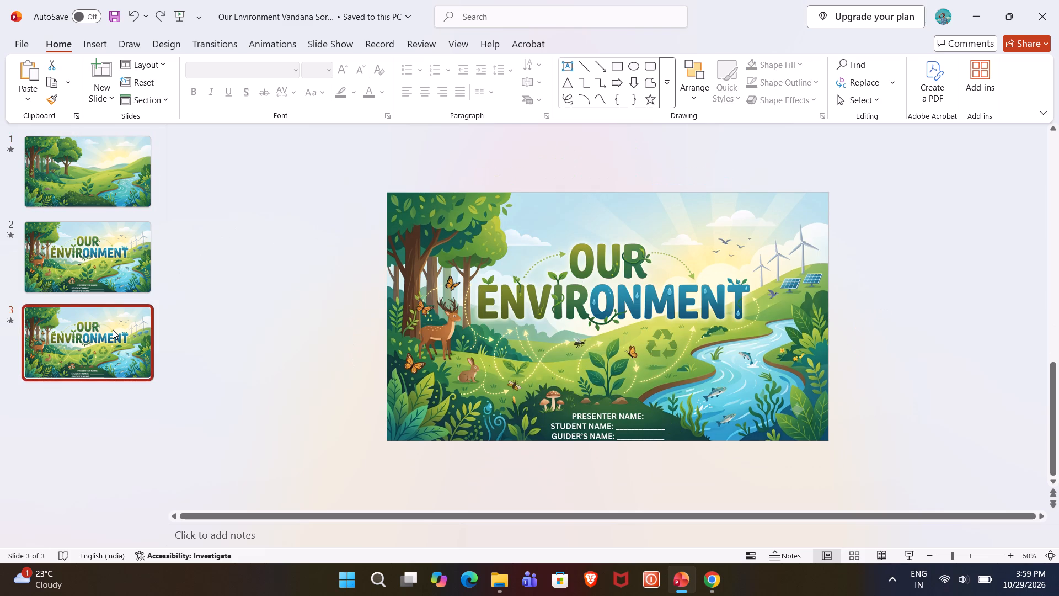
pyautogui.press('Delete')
# Duplicate slide 1, the scenery slide with off-slide pictures, and move the copy to the end as slide 3.
pyautogui.click(102, 141)
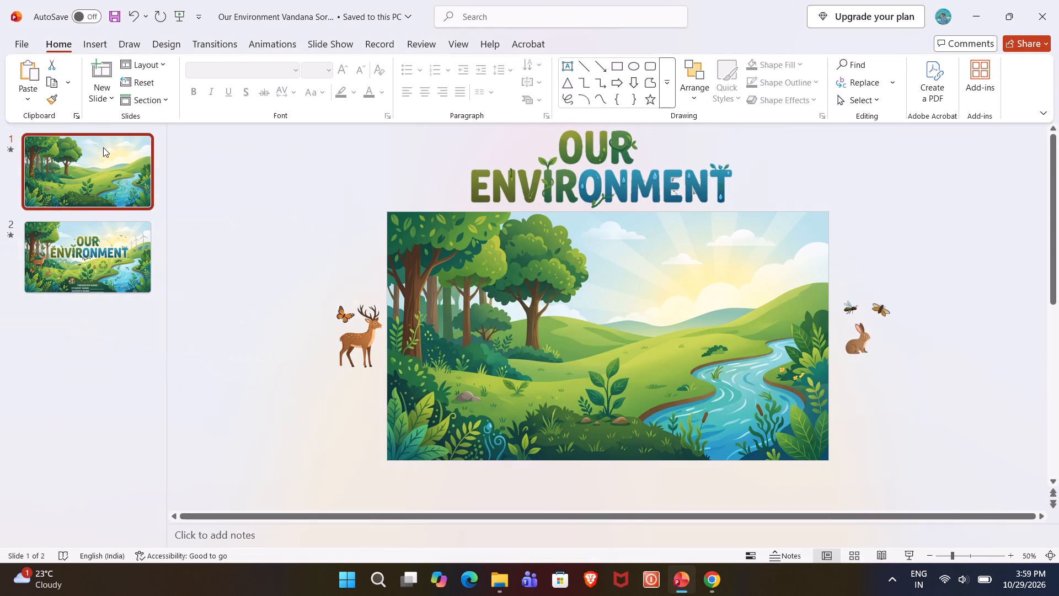
pyautogui.hotkey('ctrl', 'd')
pyautogui.moveTo(121, 270); pyautogui.dragTo(116, 422)
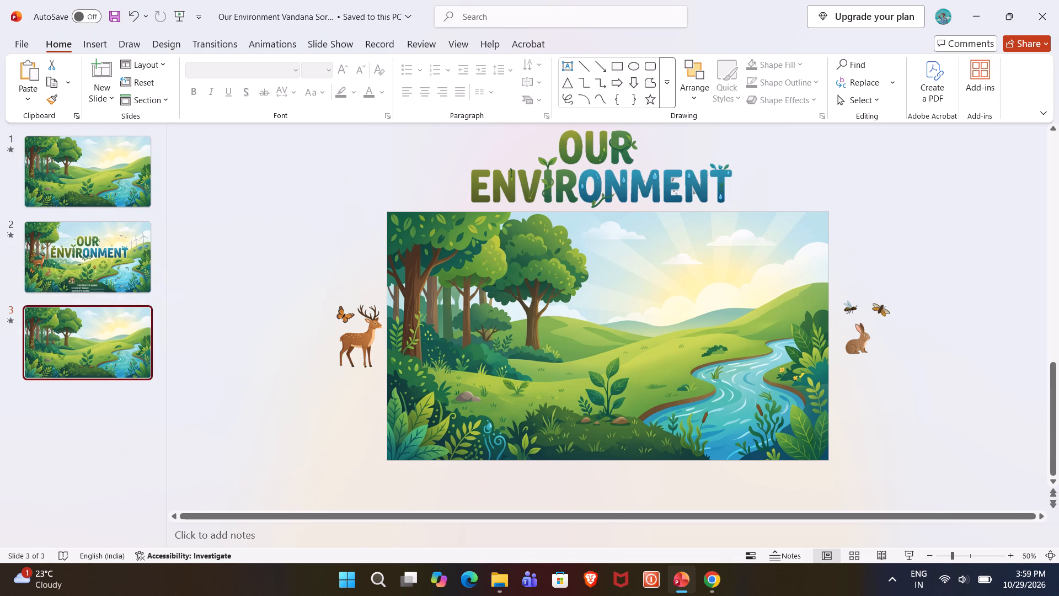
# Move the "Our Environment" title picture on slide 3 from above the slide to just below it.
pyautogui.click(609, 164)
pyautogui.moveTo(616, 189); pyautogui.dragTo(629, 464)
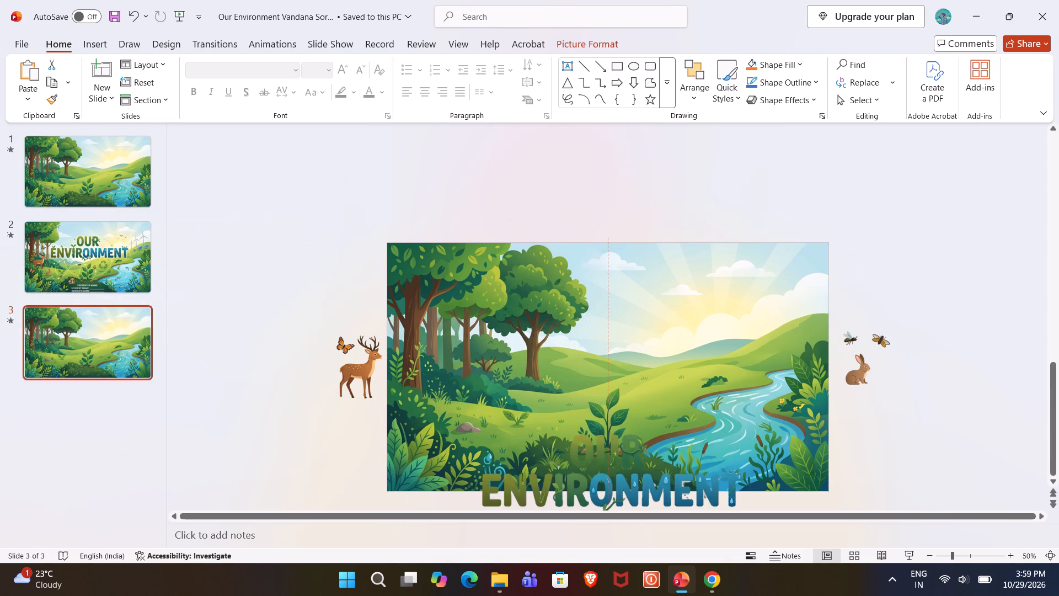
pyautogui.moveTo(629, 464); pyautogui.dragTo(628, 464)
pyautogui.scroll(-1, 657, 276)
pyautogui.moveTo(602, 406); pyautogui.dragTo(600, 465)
# Delete the rabbit-and-insects picture and the deer-and-butterfly picture beside slide 3.
pyautogui.click(863, 282)
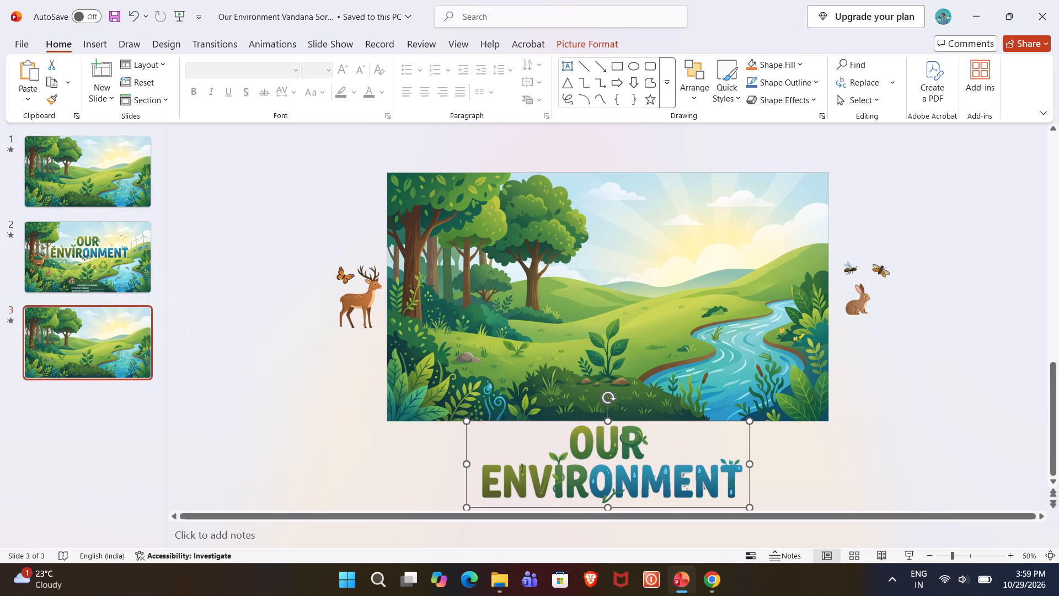
pyautogui.press('Delete')
pyautogui.click(362, 289)
pyautogui.press('Delete')
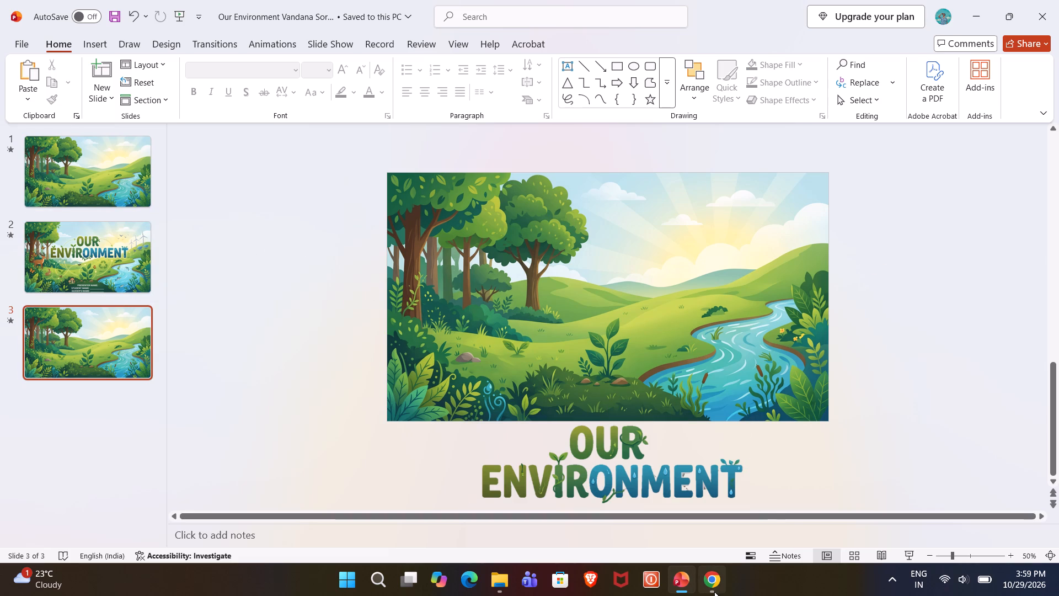
# Move the "Our Environment" title picture onto slide 3's scenery and enlarge it proportionally to slightly wider than the slide.
pyautogui.click(591, 454)
pyautogui.moveTo(595, 465); pyautogui.dragTo(598, 264)
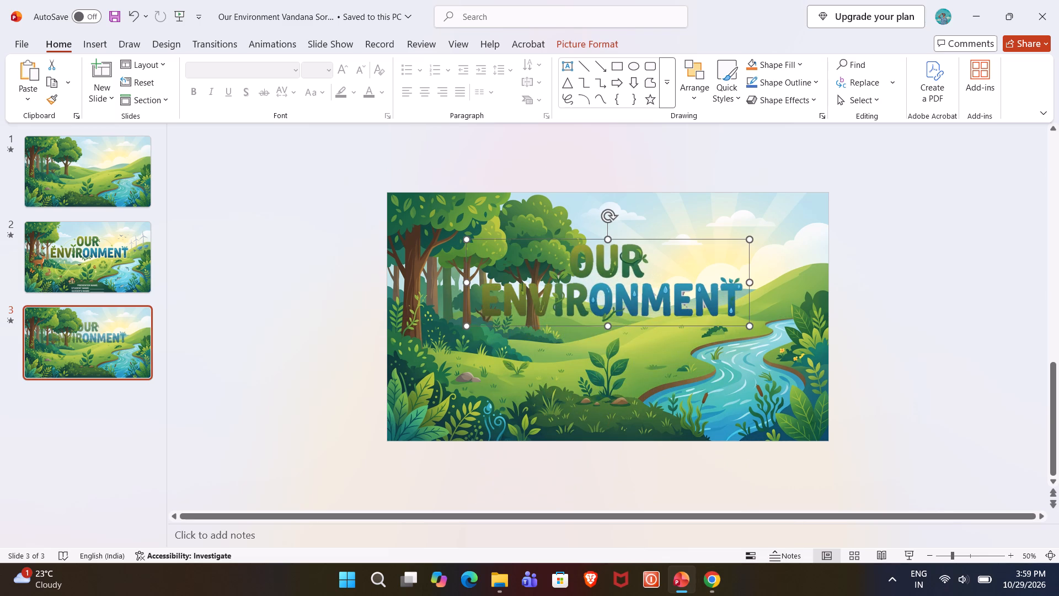
pyautogui.moveTo(752, 326); pyautogui.dragTo(865, 386)
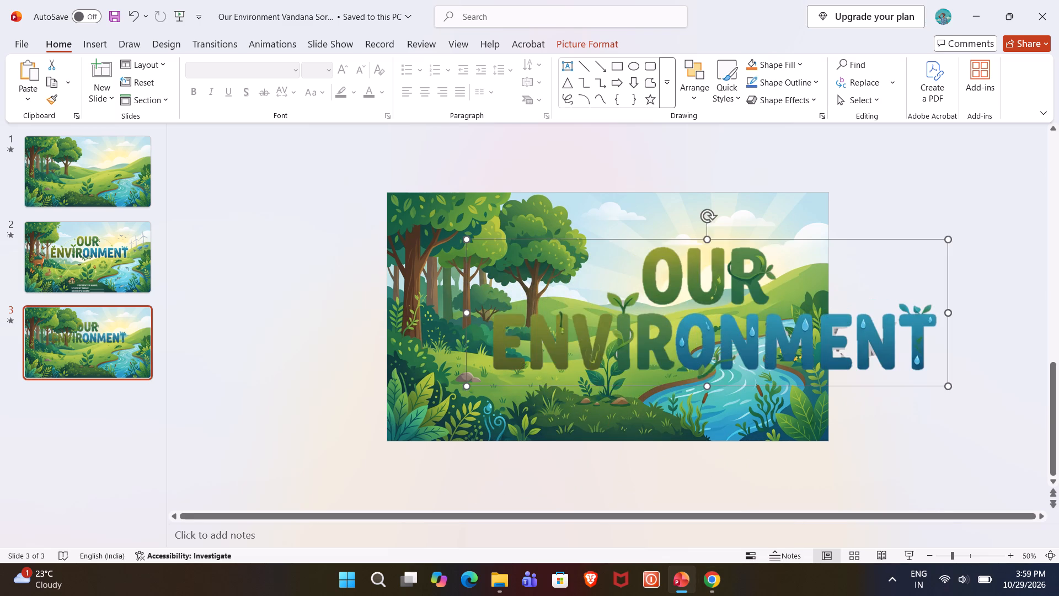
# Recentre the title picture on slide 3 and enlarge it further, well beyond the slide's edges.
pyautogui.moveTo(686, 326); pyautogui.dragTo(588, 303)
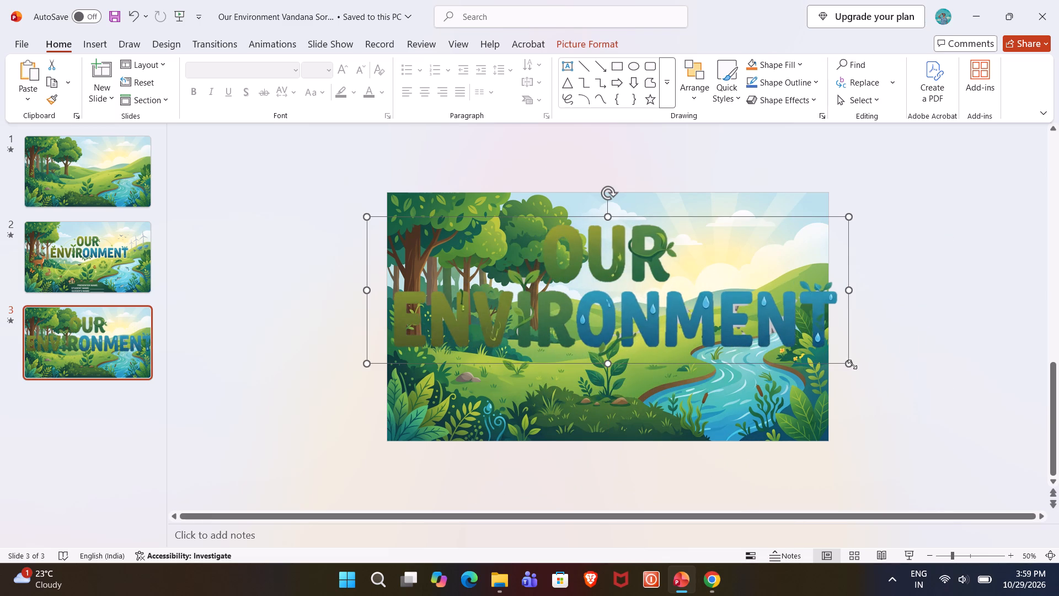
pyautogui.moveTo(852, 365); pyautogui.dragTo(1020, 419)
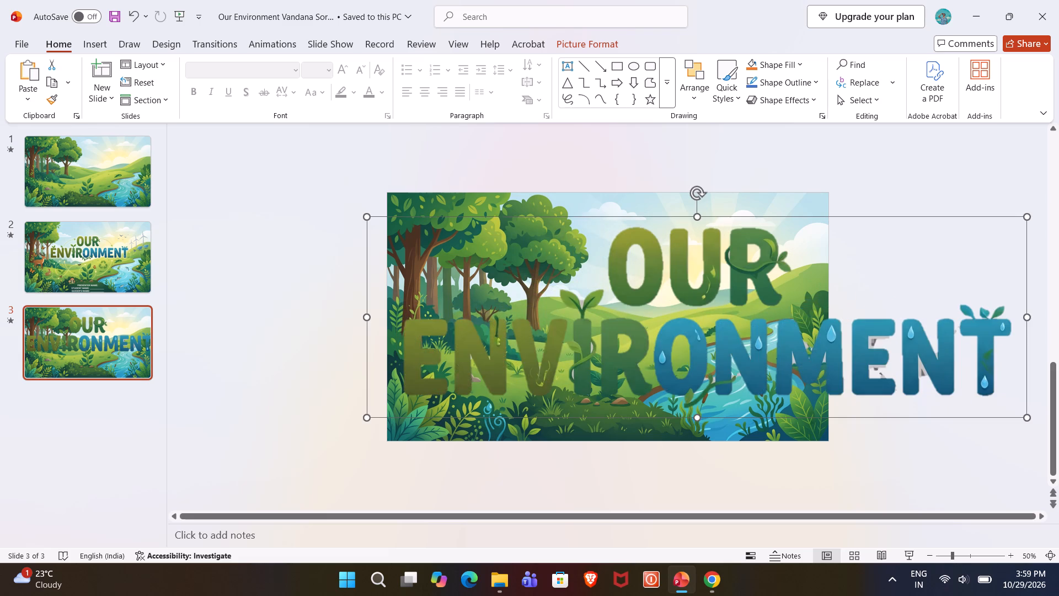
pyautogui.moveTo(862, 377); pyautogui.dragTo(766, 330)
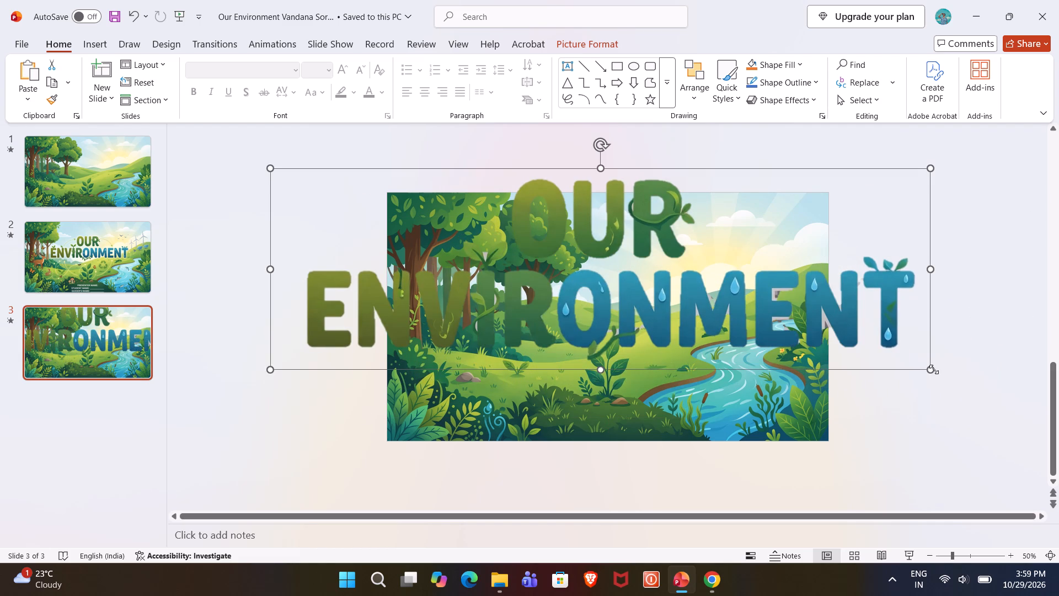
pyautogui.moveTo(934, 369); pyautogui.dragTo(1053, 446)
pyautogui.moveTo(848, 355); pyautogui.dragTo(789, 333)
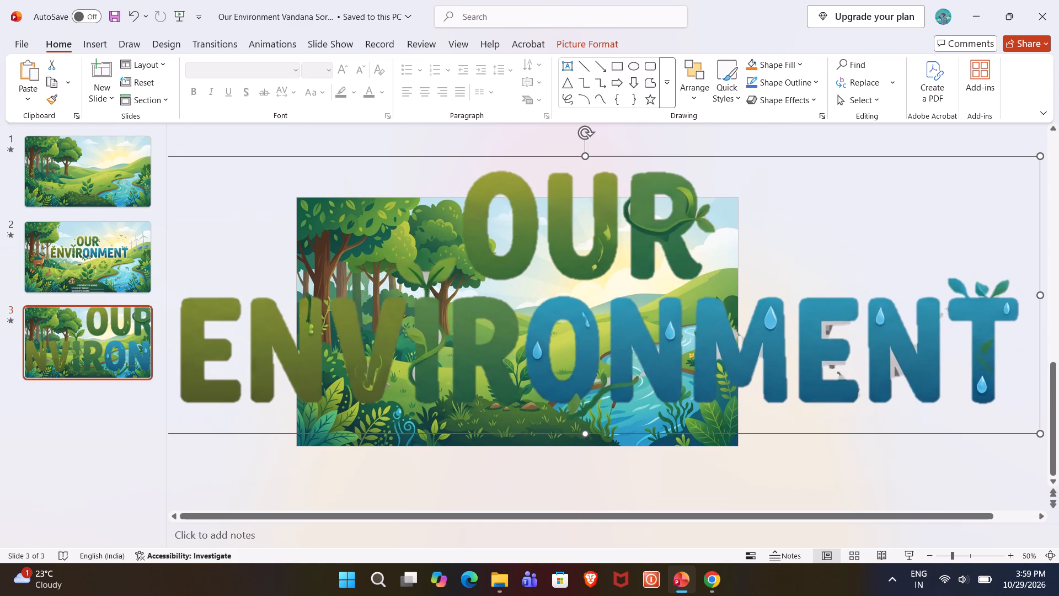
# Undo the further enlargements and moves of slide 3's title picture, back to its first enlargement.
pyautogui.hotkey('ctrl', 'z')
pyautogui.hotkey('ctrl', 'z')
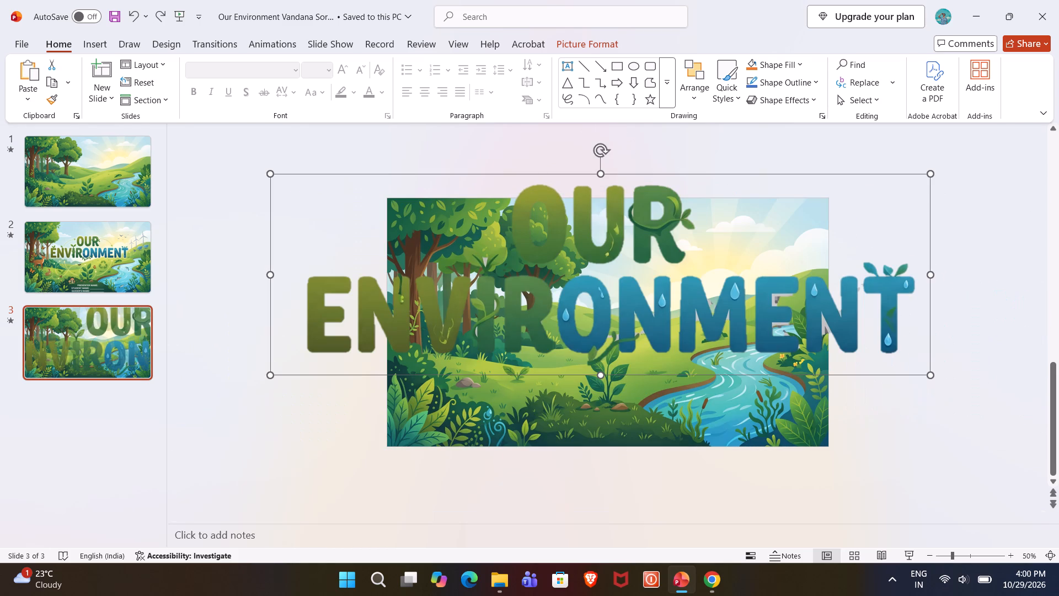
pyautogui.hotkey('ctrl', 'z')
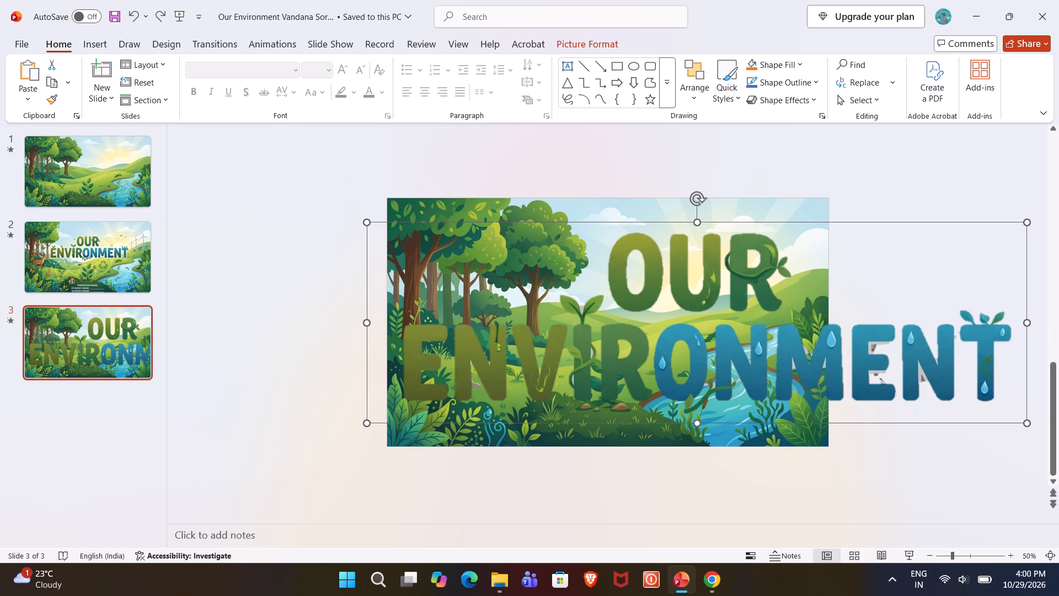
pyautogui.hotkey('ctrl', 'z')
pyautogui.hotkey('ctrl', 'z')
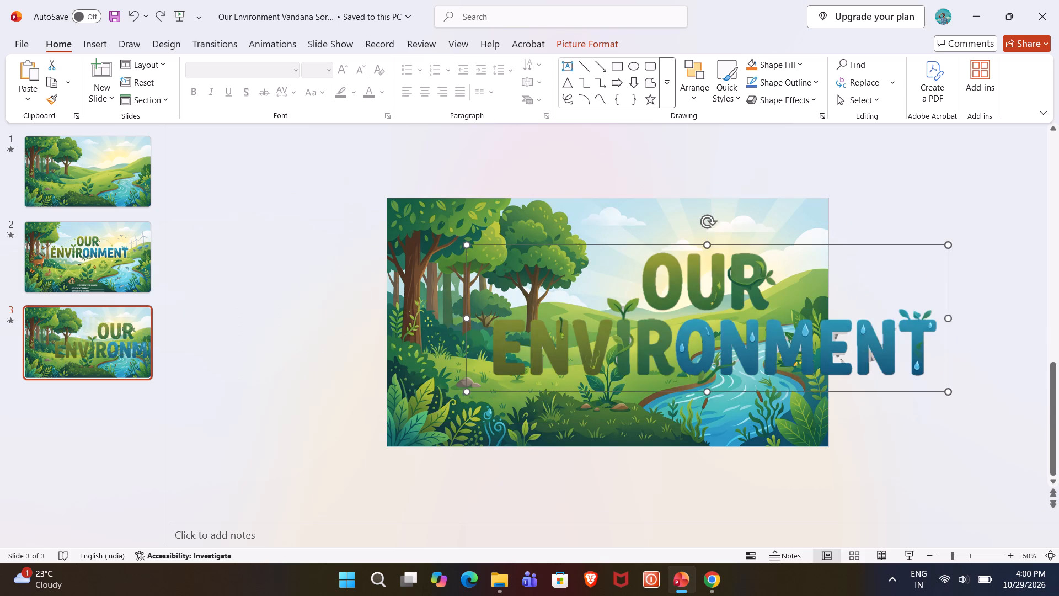
# Reposition the enlarged title picture so it spans the middle of slide 3, undoing the first placement and moving it again.
pyautogui.moveTo(737, 340); pyautogui.dragTo(647, 320)
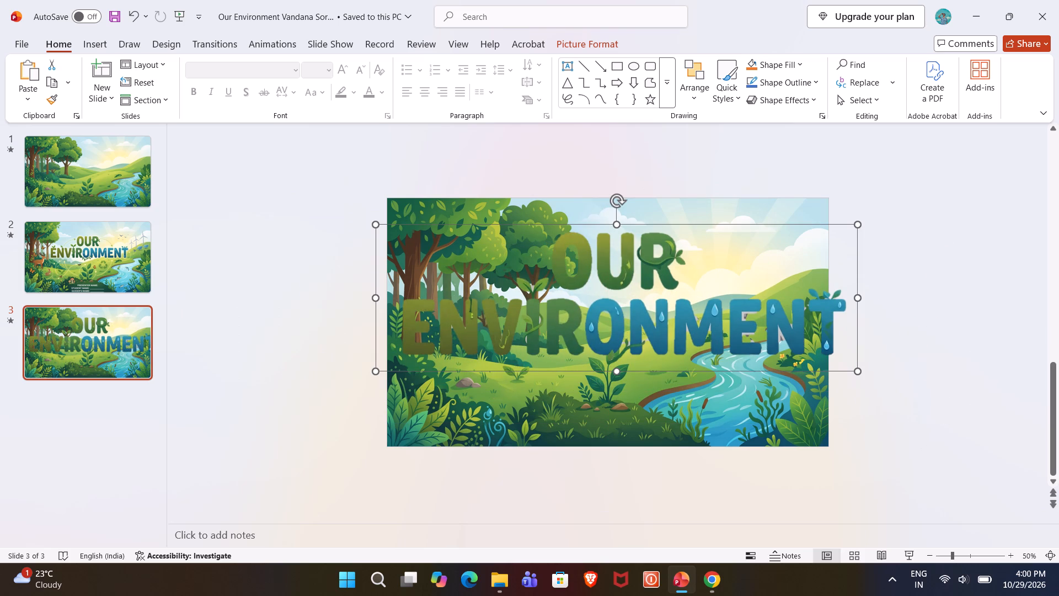
pyautogui.hotkey('ctrl', 'z')
pyautogui.moveTo(731, 362); pyautogui.dragTo(621, 339)
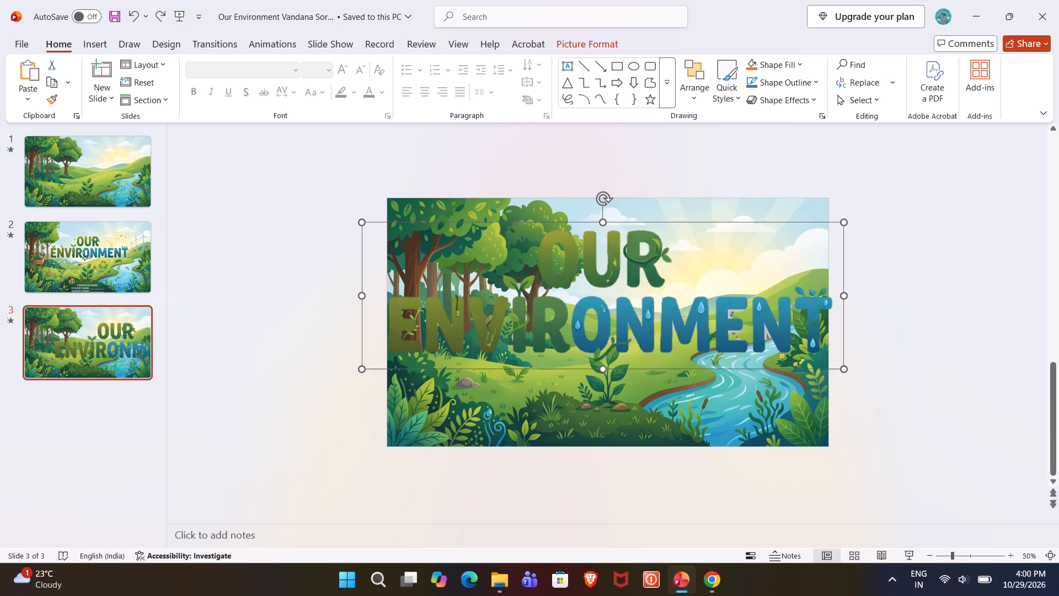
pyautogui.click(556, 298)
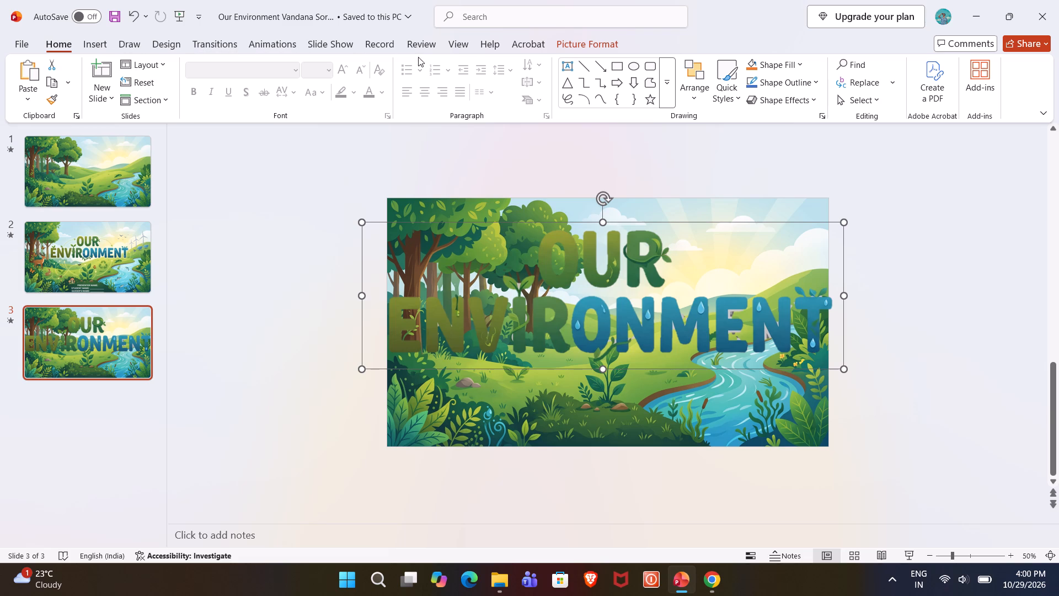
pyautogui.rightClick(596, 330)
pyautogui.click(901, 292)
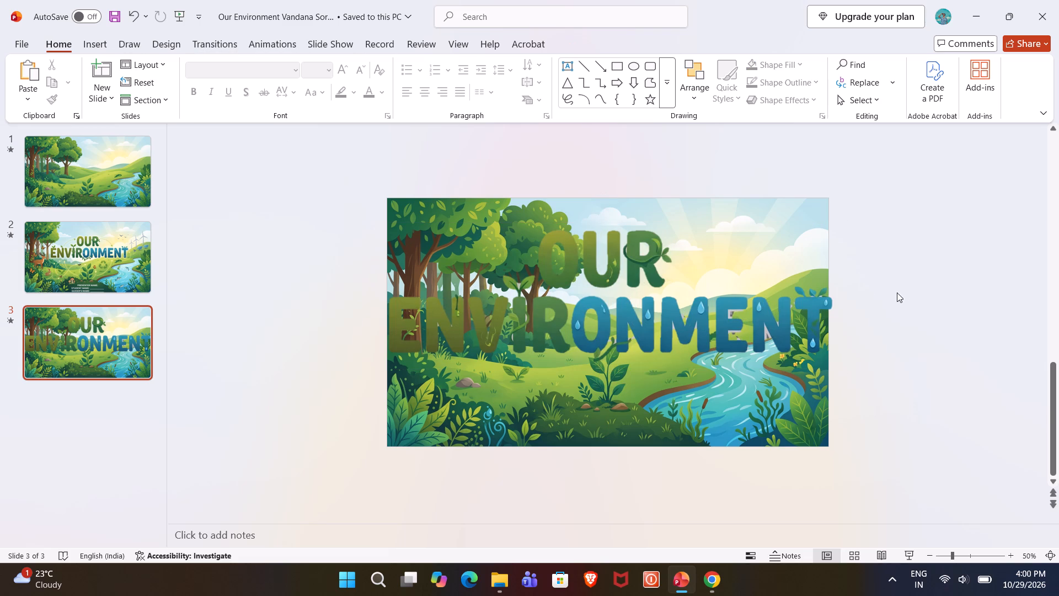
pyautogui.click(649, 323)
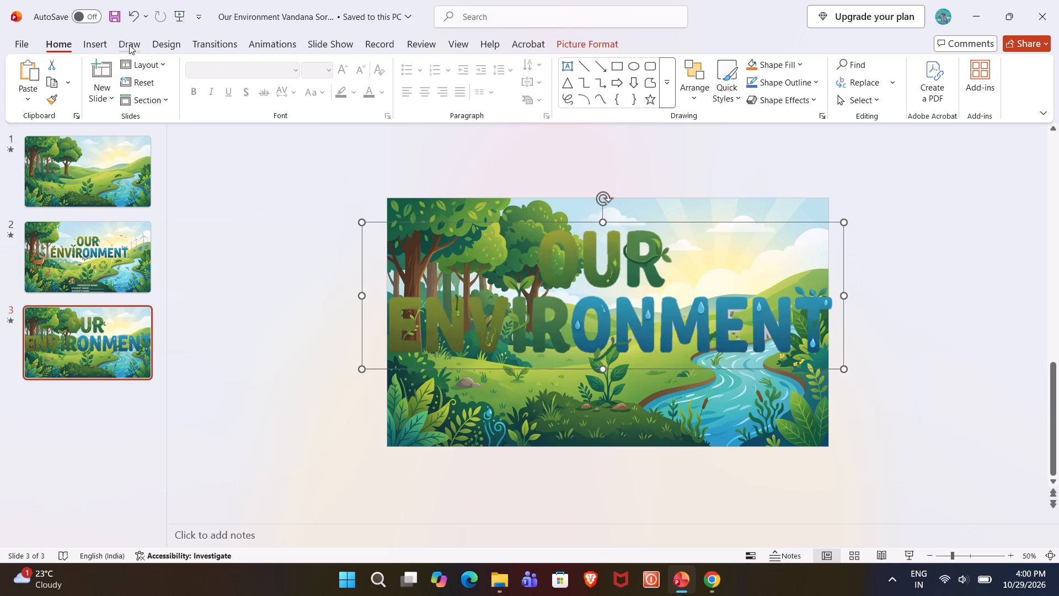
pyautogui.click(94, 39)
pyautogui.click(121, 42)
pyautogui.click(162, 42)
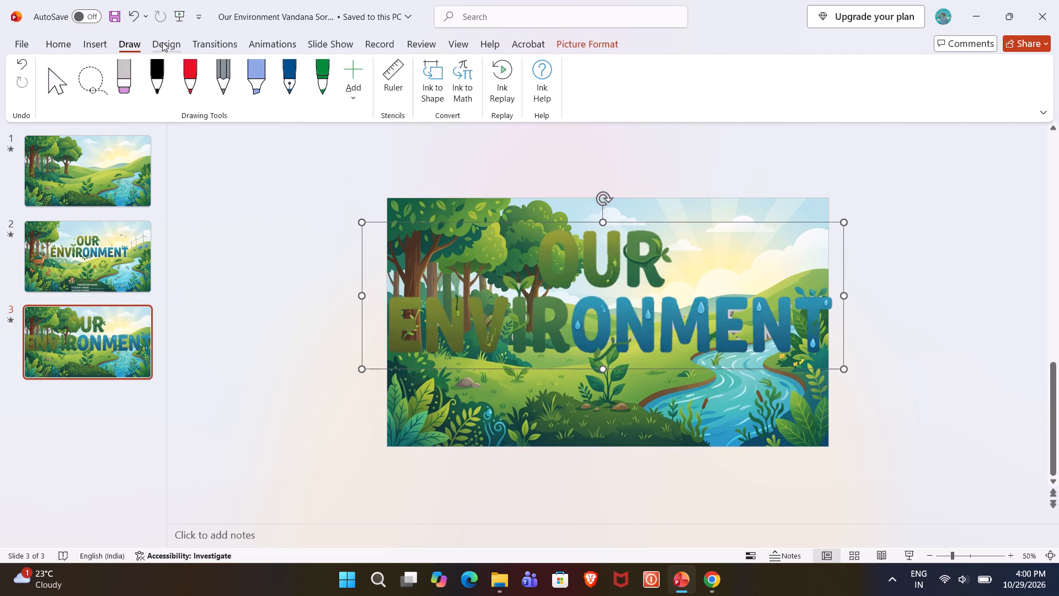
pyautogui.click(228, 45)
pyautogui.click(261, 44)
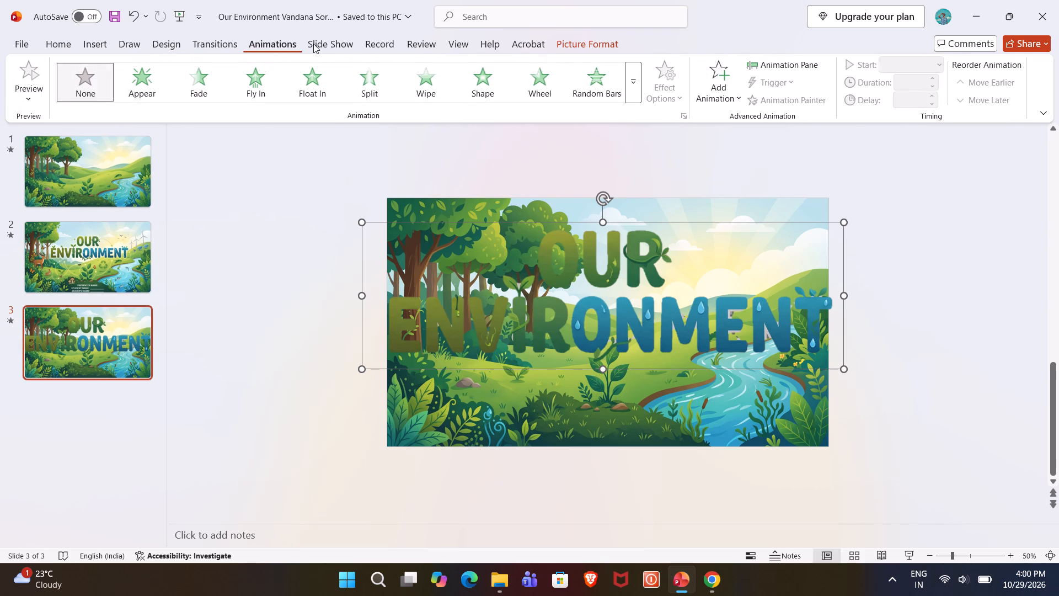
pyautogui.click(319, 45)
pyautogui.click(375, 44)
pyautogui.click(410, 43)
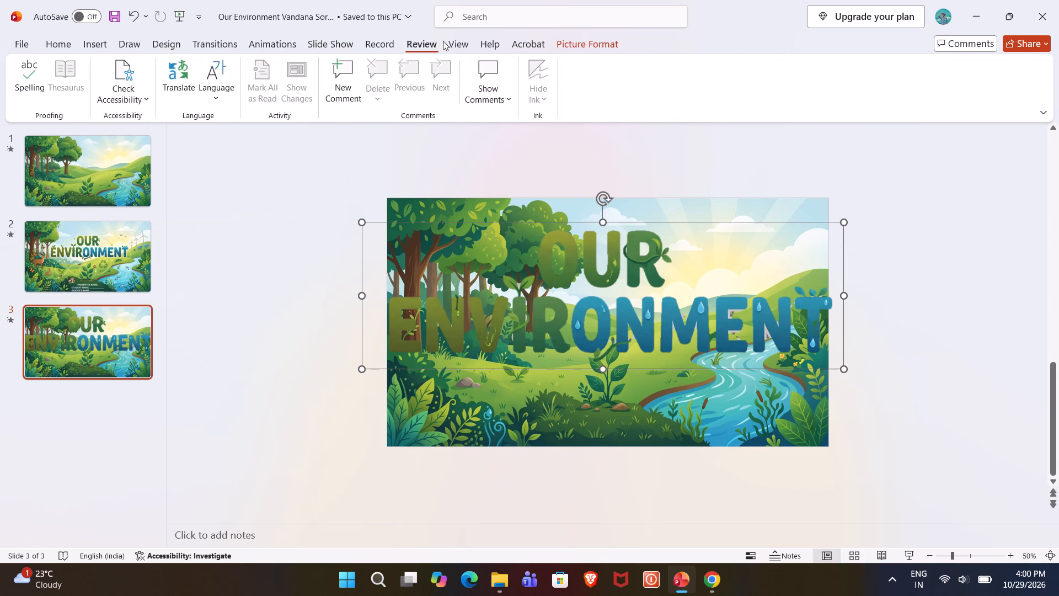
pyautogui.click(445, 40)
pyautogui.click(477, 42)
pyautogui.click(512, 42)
# Start background removal on slide 3's enlarged title picture and mark the letters "ENVIR" of "ENVIRONMENT" as areas to remove.
pyautogui.click(575, 36)
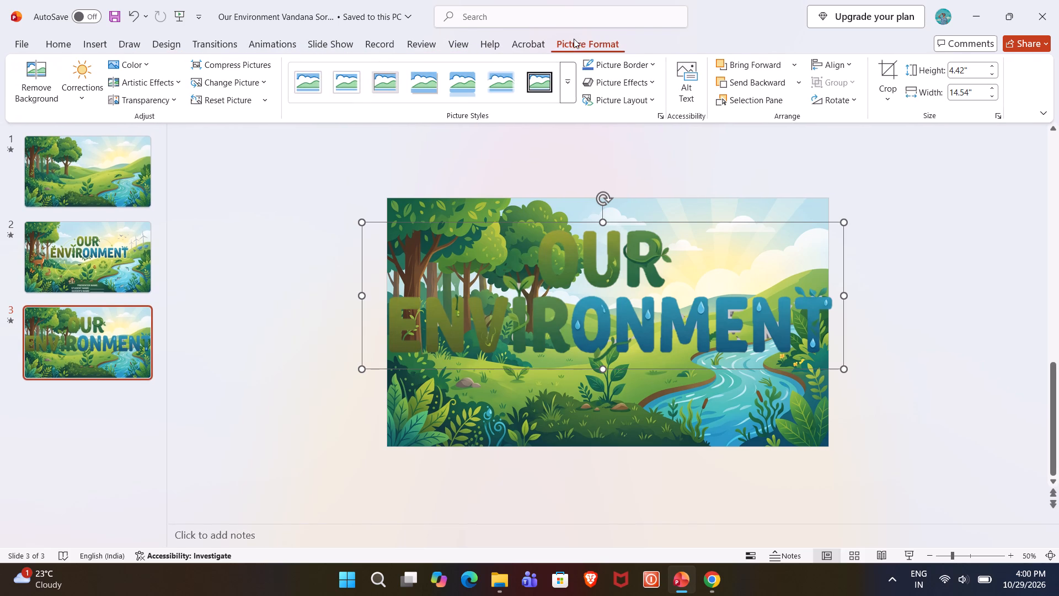
pyautogui.click(32, 92)
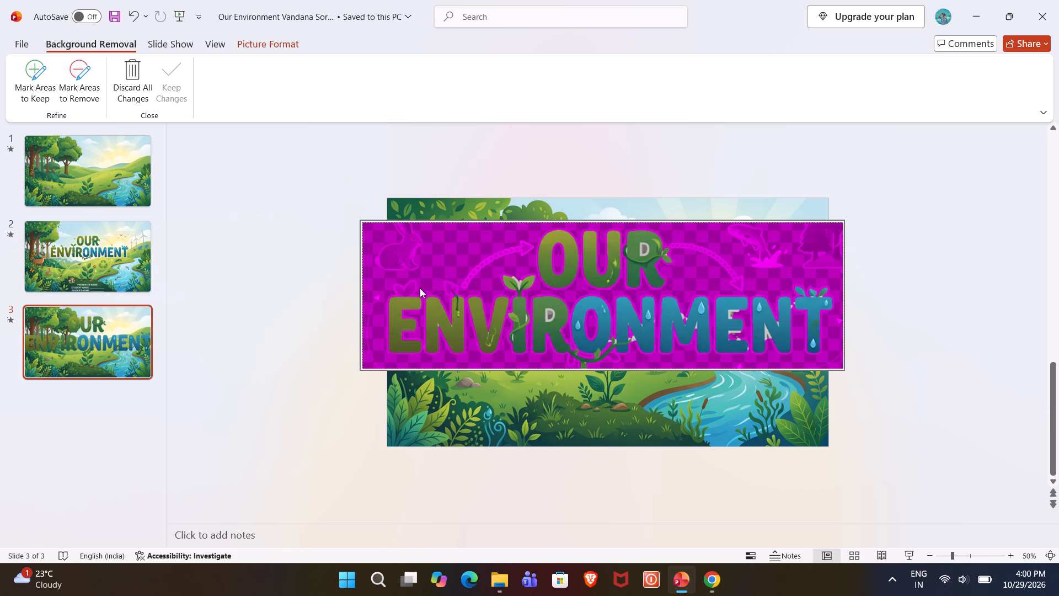
pyautogui.click(77, 94)
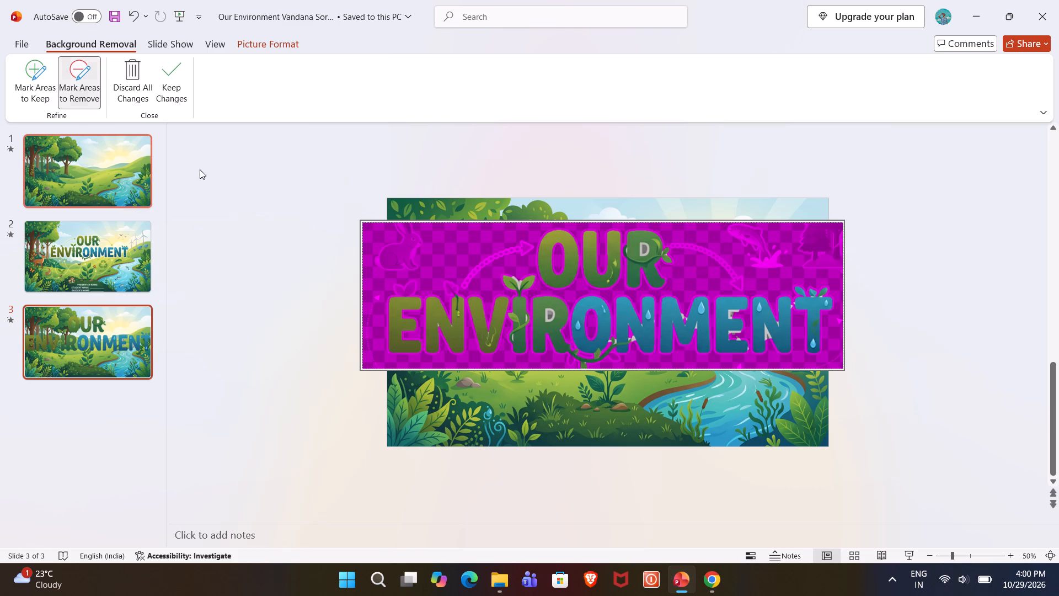
pyautogui.click(560, 318)
pyautogui.moveTo(557, 323); pyautogui.dragTo(556, 322)
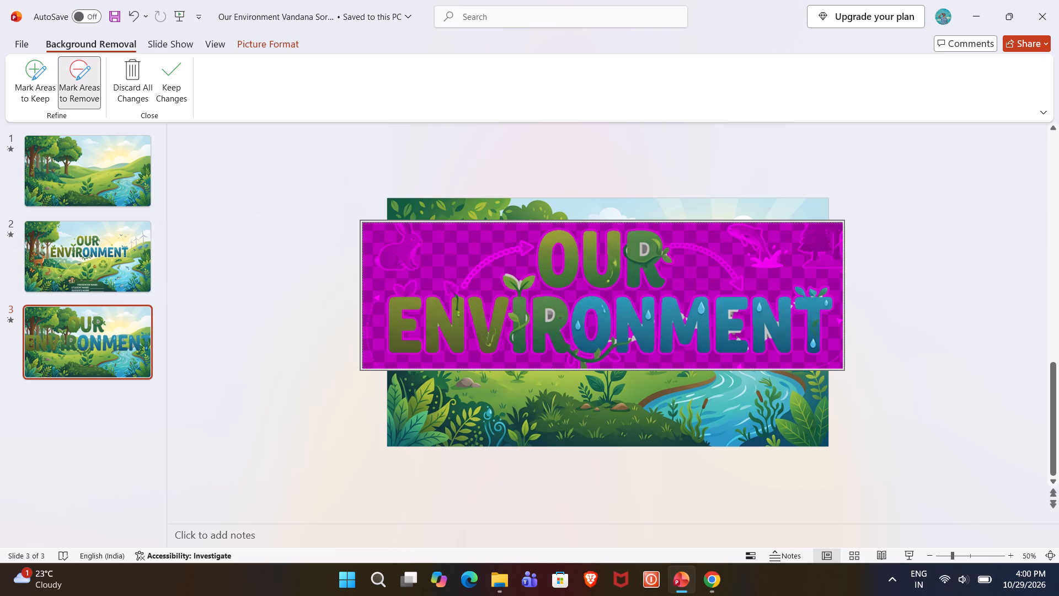
pyautogui.moveTo(556, 322); pyautogui.dragTo(541, 329)
pyautogui.moveTo(565, 312); pyautogui.dragTo(388, 320)
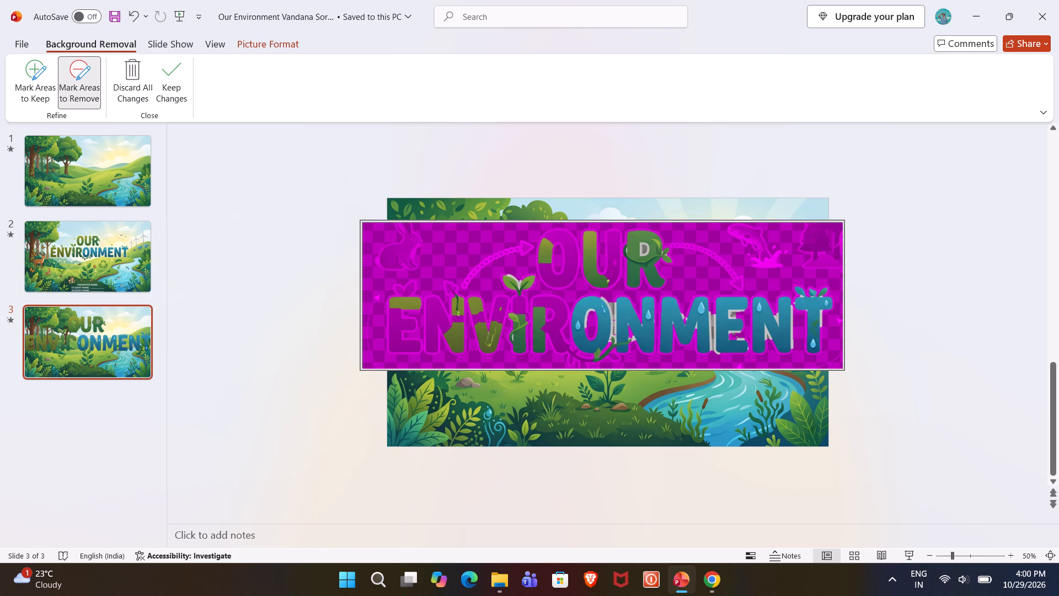
# Mark the letters after the blue "O" in "ENVIRONMENT" for removal, clearing the first "N" after it completely.
pyautogui.moveTo(627, 321); pyautogui.dragTo(785, 318)
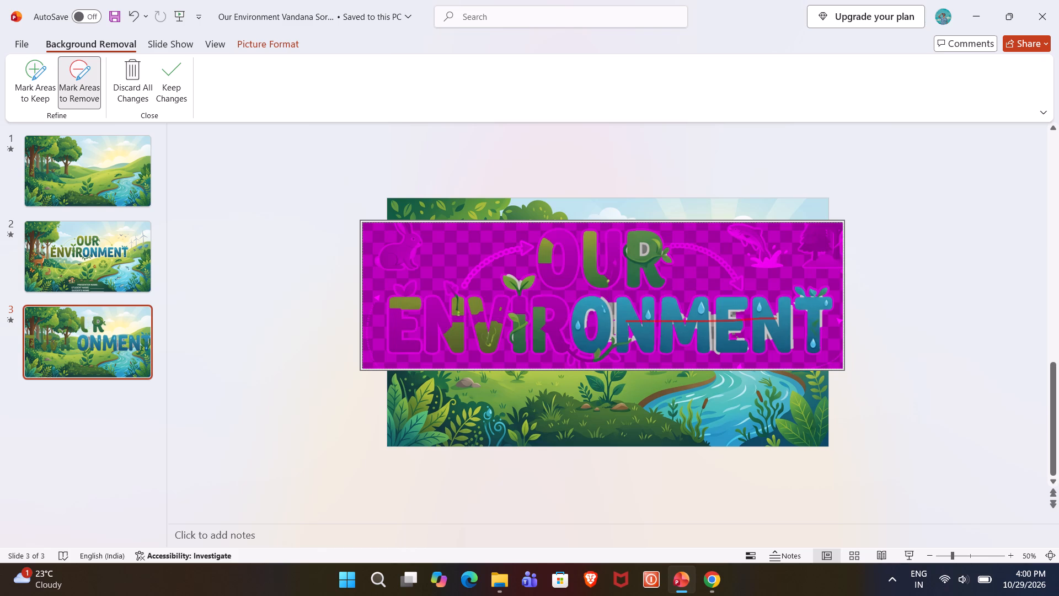
pyautogui.moveTo(785, 318); pyautogui.dragTo(817, 321)
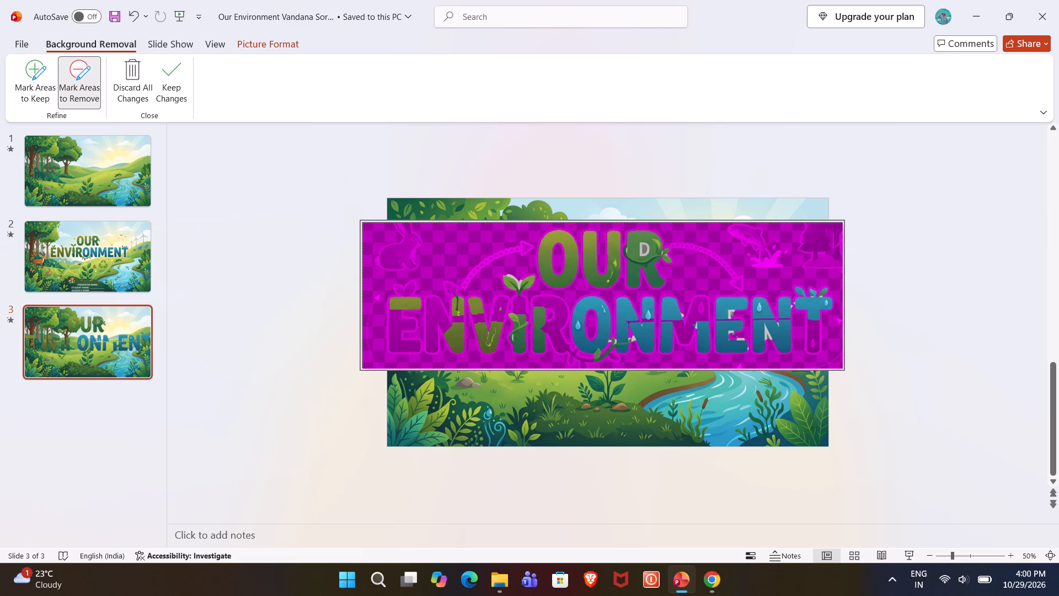
pyautogui.moveTo(614, 296); pyautogui.dragTo(664, 359)
pyautogui.moveTo(658, 299); pyautogui.dragTo(646, 320)
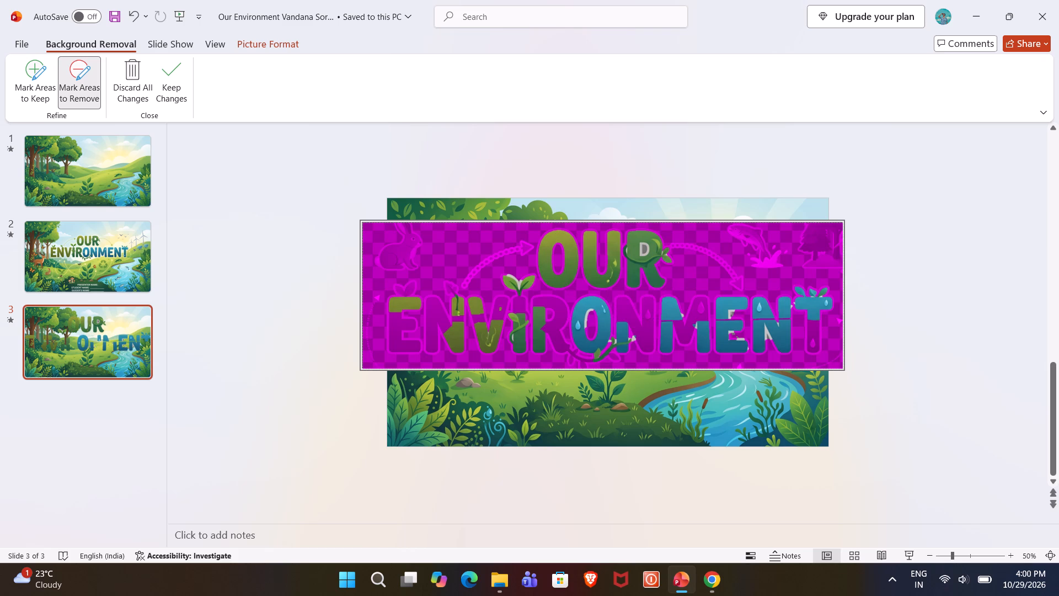
pyautogui.moveTo(624, 328); pyautogui.dragTo(625, 356)
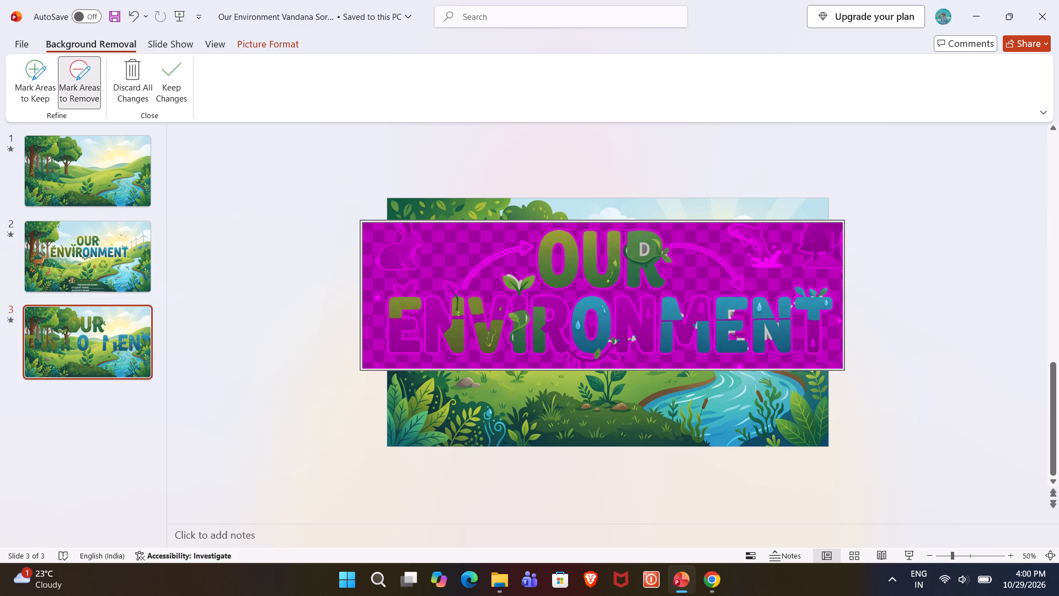
# Mark the remaining parts of the letters "MENT" at the end of "ENVIRONMENT" for removal.
pyautogui.moveTo(689, 329); pyautogui.dragTo(823, 333)
pyautogui.moveTo(661, 347); pyautogui.dragTo(752, 348)
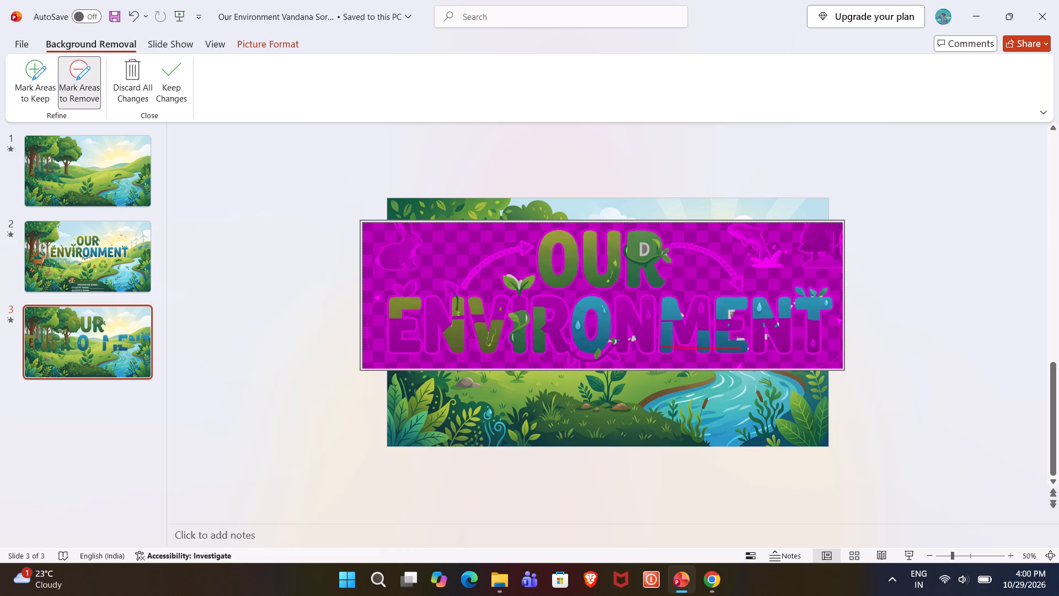
pyautogui.moveTo(752, 348); pyautogui.dragTo(753, 348)
pyautogui.moveTo(657, 289); pyautogui.dragTo(687, 347)
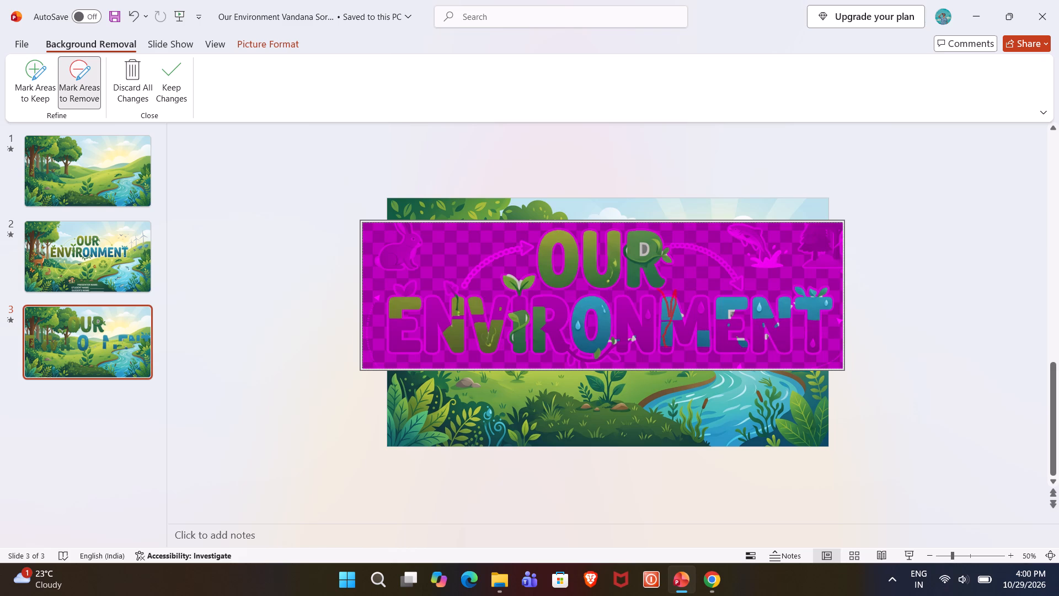
pyautogui.moveTo(764, 297); pyautogui.dragTo(720, 334)
pyautogui.moveTo(823, 309); pyautogui.dragTo(680, 319)
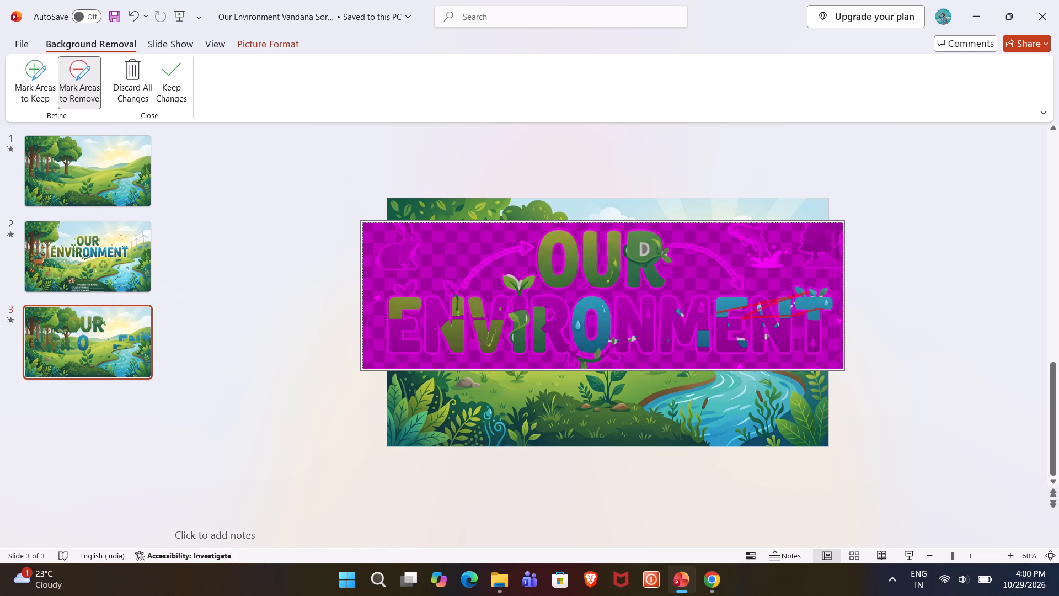
pyautogui.moveTo(680, 319); pyautogui.dragTo(725, 346)
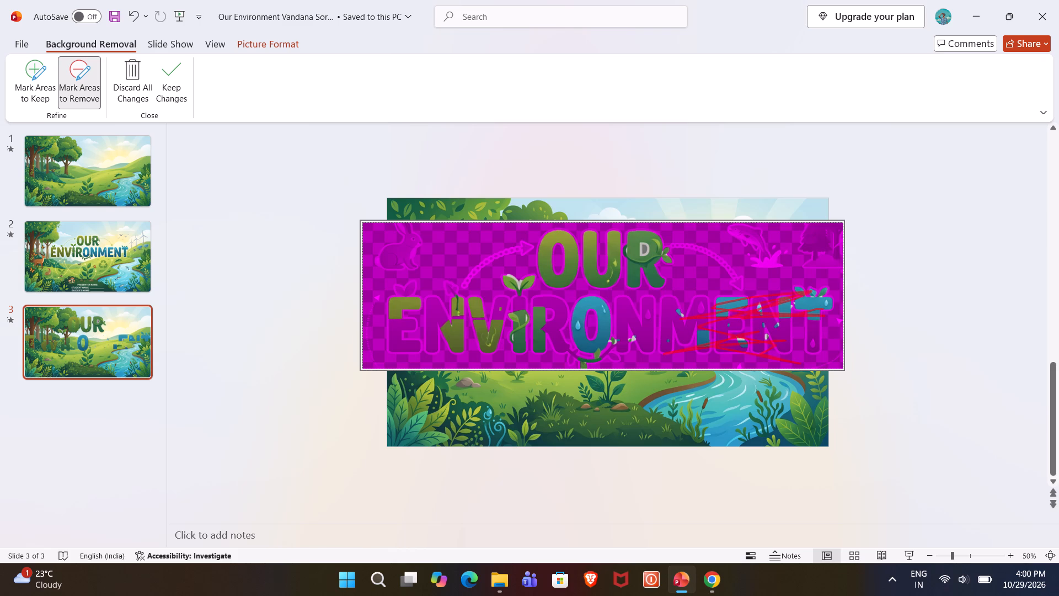
pyautogui.moveTo(725, 346); pyautogui.dragTo(724, 350)
# Mark the word "OUR", including the leafy "R", for removal from the title picture.
pyautogui.moveTo(701, 278); pyautogui.dragTo(657, 243)
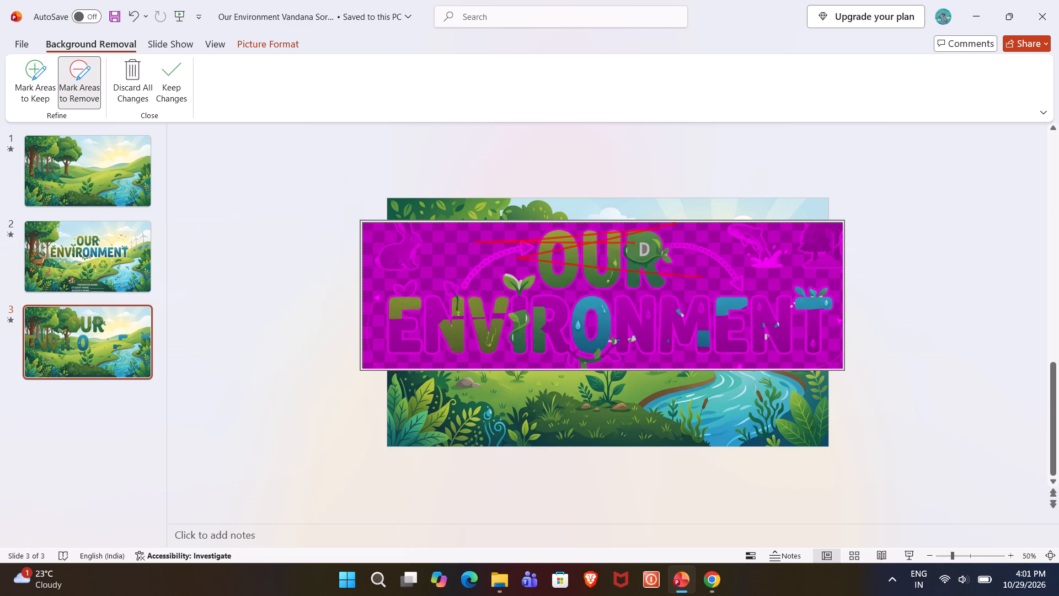
pyautogui.moveTo(657, 243); pyautogui.dragTo(663, 228)
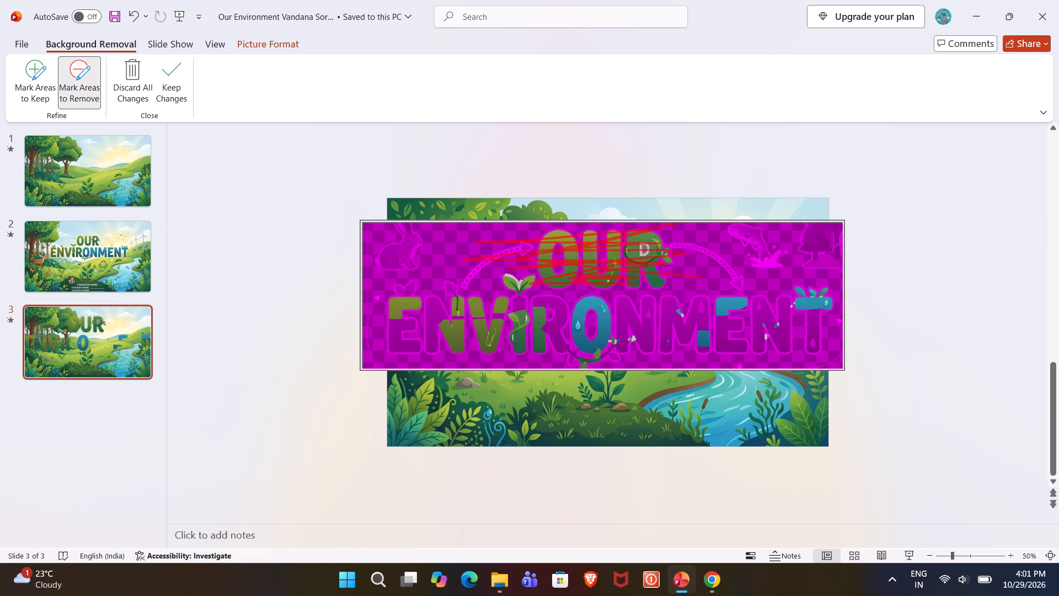
pyautogui.moveTo(663, 228); pyautogui.dragTo(538, 270)
pyautogui.moveTo(674, 249); pyautogui.dragTo(621, 246)
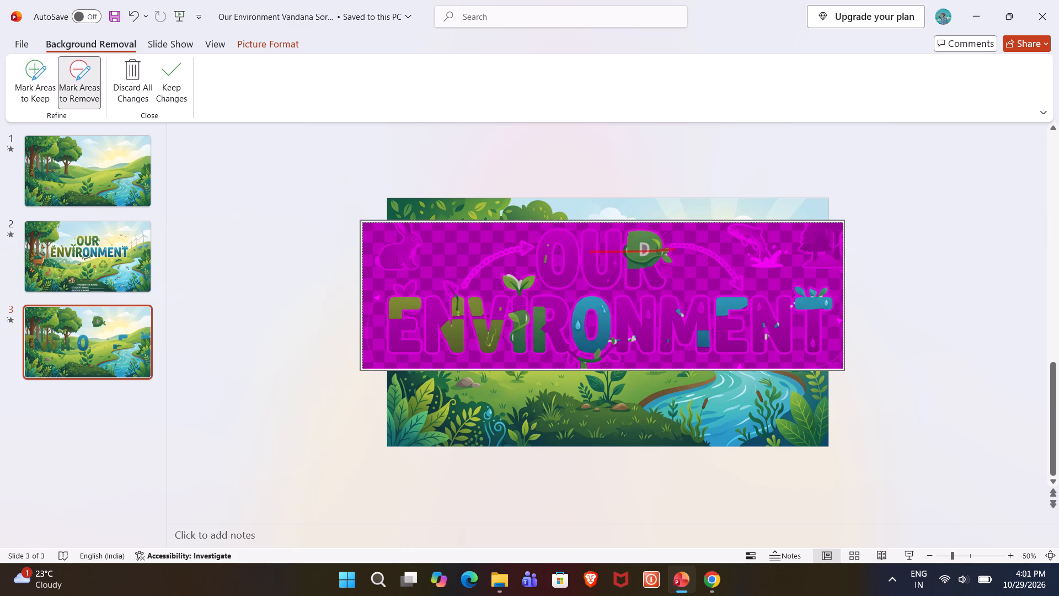
pyautogui.moveTo(621, 246); pyautogui.dragTo(598, 243)
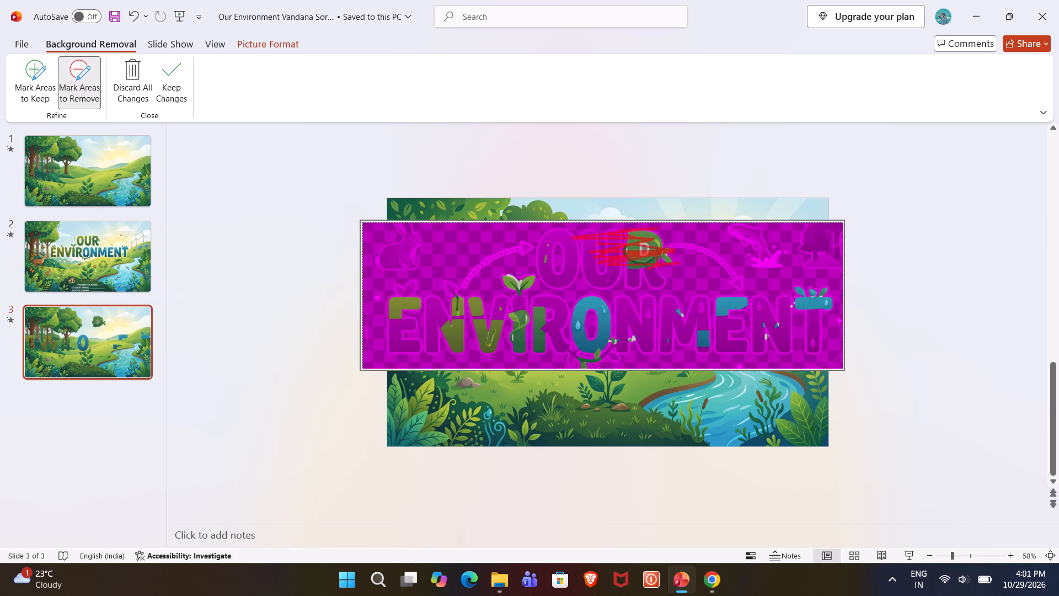
pyautogui.moveTo(598, 243); pyautogui.dragTo(672, 235)
# Mark the leftover green pieces of the letters "ENVIR" before the blue "O" for removal.
pyautogui.moveTo(549, 313); pyautogui.dragTo(547, 313)
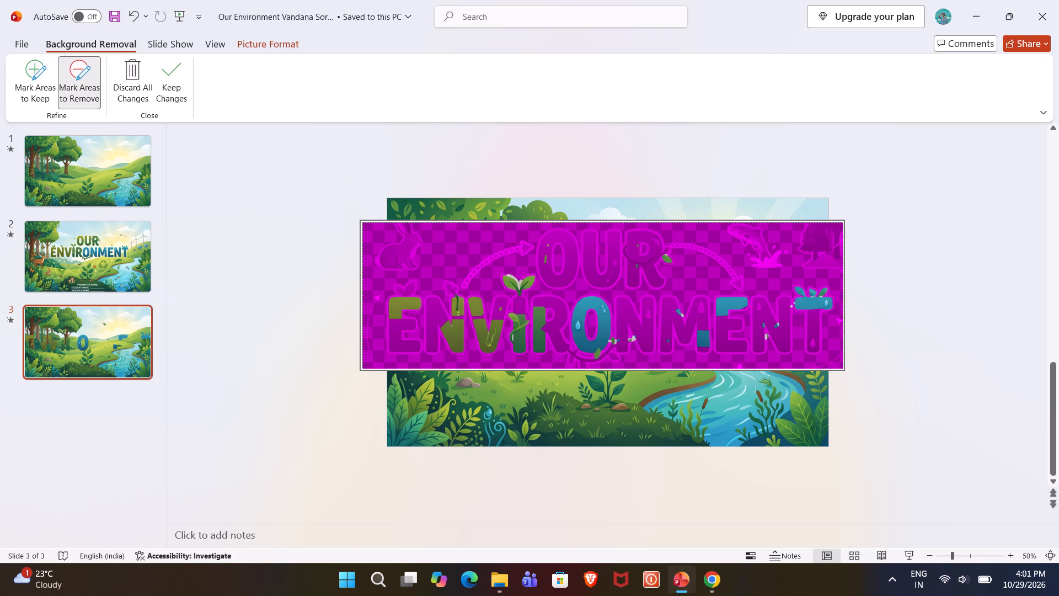
pyautogui.moveTo(547, 313); pyautogui.dragTo(478, 296)
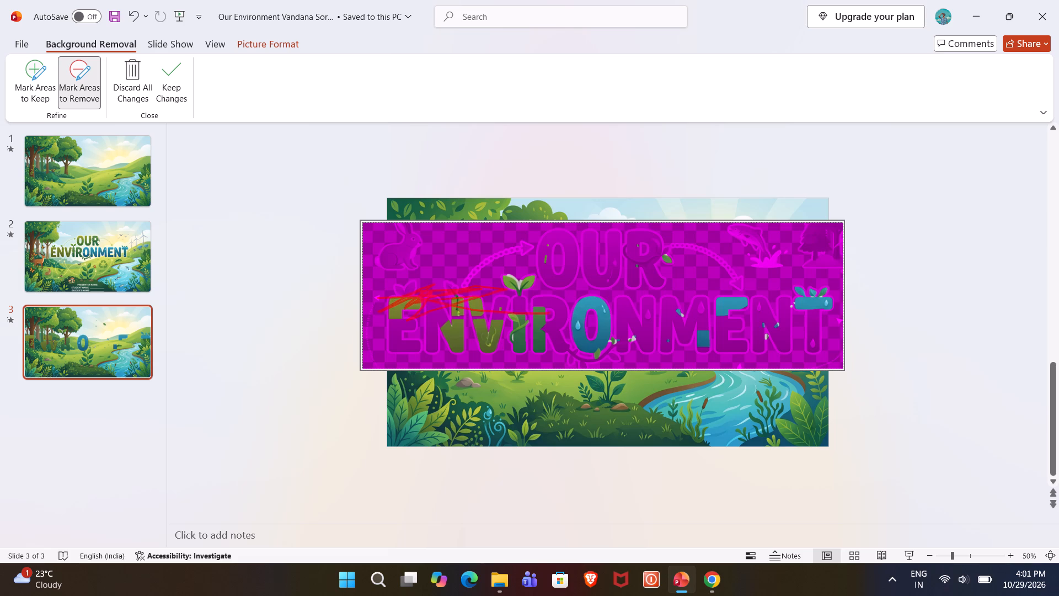
pyautogui.moveTo(478, 296); pyautogui.dragTo(489, 347)
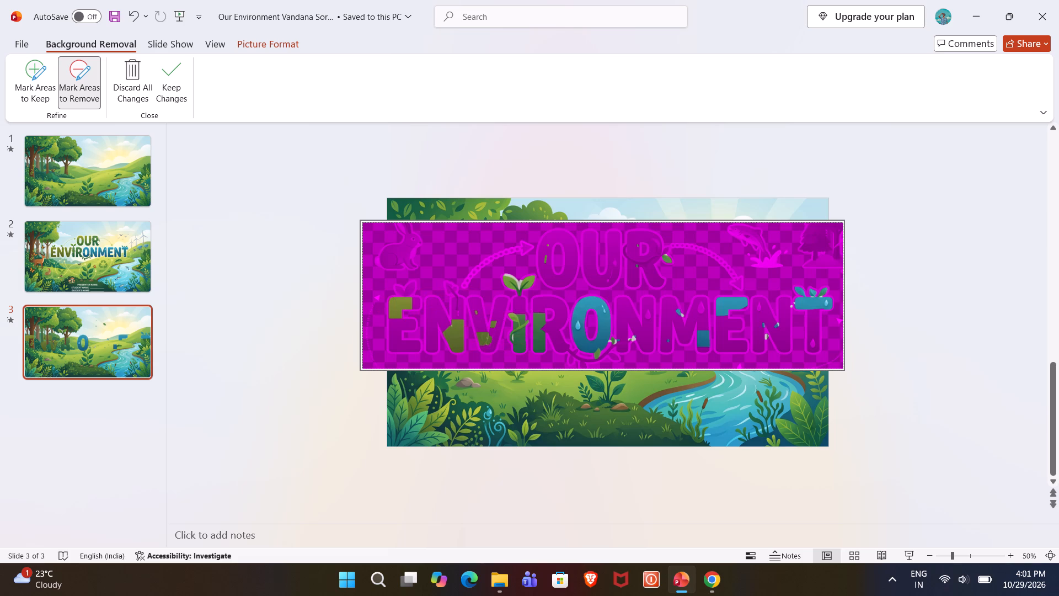
pyautogui.moveTo(544, 318); pyautogui.dragTo(555, 344)
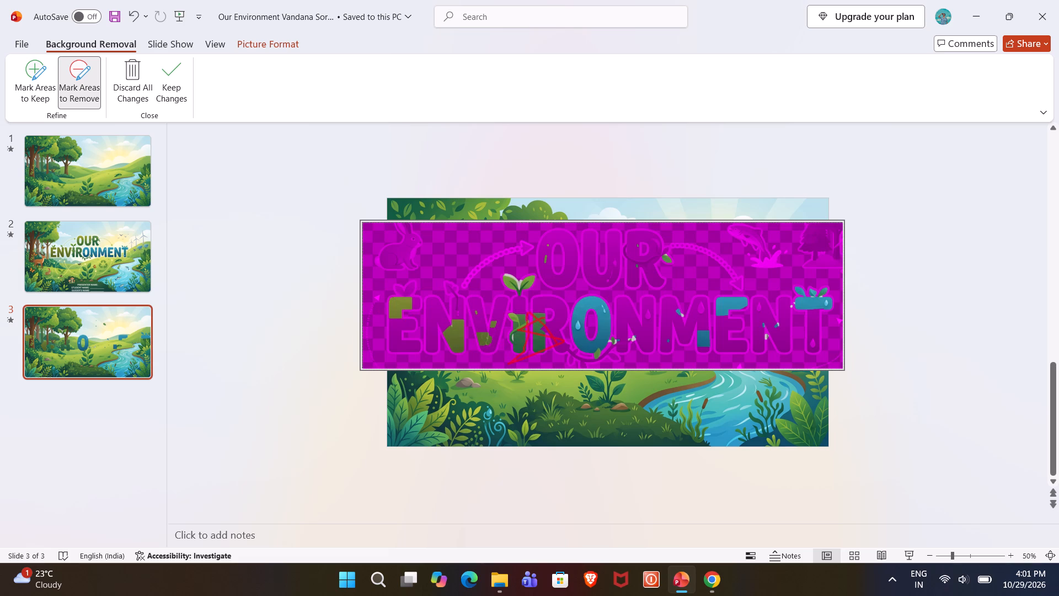
pyautogui.moveTo(555, 344); pyautogui.dragTo(553, 348)
# Mark the leftover blue pieces of the "M", "E" and final "T" in "ENVIRONMENT" for removal.
pyautogui.moveTo(750, 311); pyautogui.dragTo(732, 311)
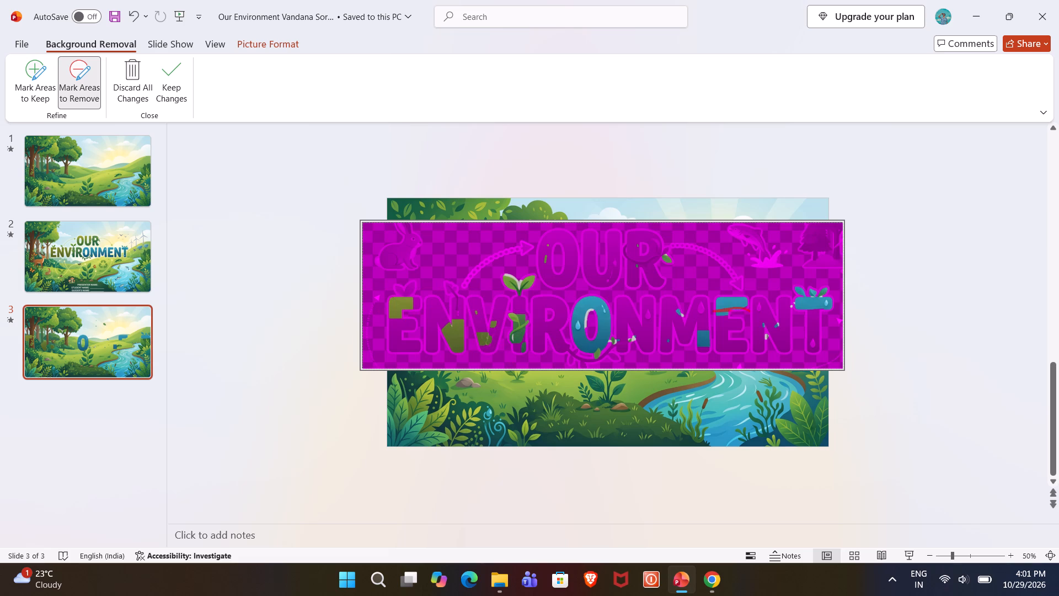
pyautogui.moveTo(732, 311); pyautogui.dragTo(726, 308)
pyautogui.moveTo(709, 343); pyautogui.dragTo(709, 340)
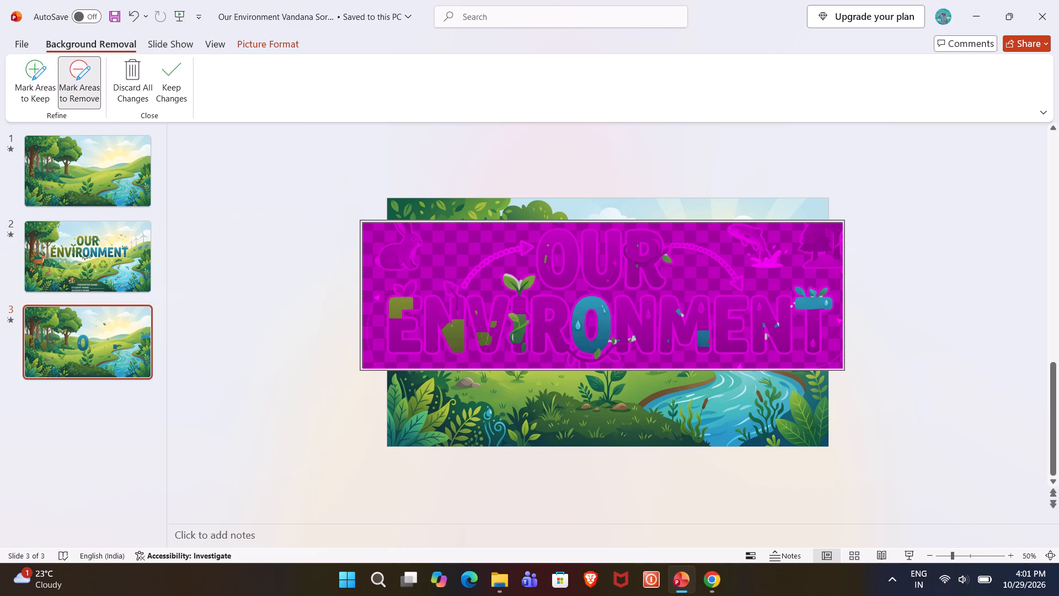
pyautogui.moveTo(709, 340); pyautogui.dragTo(712, 334)
pyautogui.moveTo(697, 332); pyautogui.dragTo(704, 344)
pyautogui.moveTo(704, 344); pyautogui.dragTo(697, 339)
pyautogui.moveTo(818, 300); pyautogui.dragTo(835, 290)
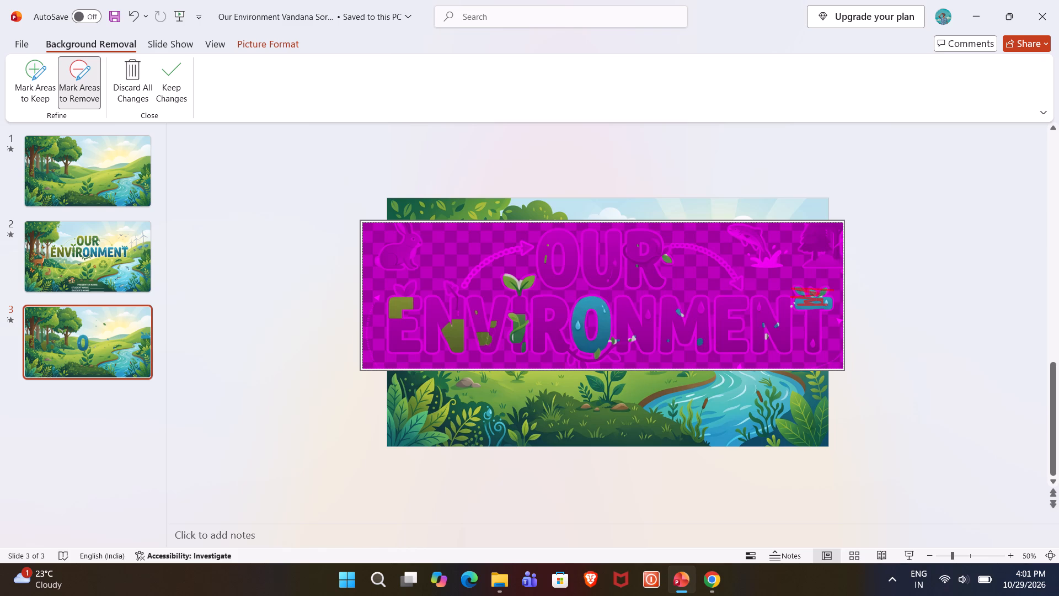
pyautogui.moveTo(835, 290); pyautogui.dragTo(791, 302)
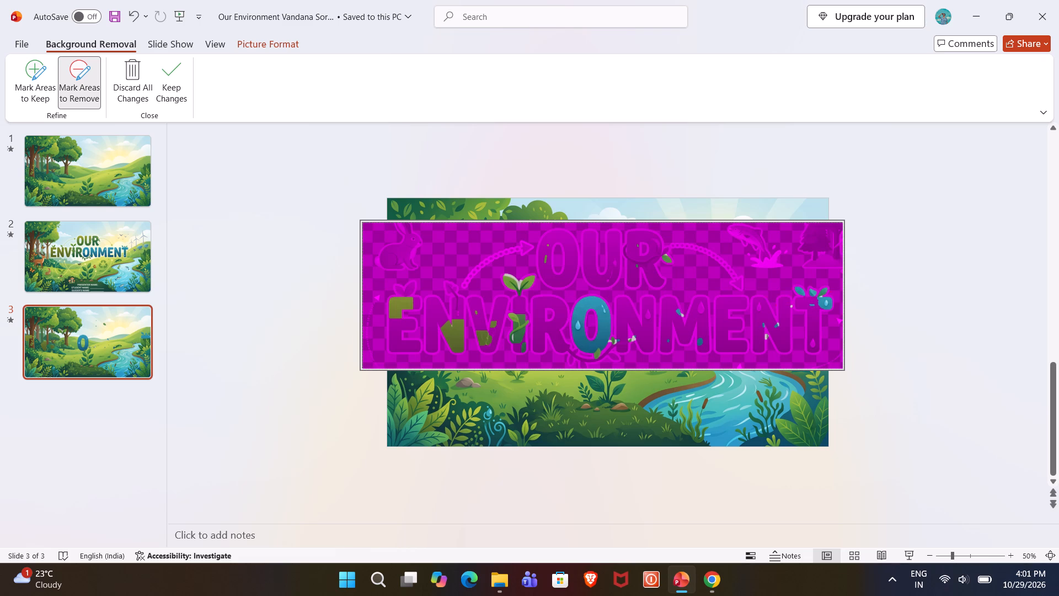
# Mark the small leaf and leftover specks around the "R" in "OUR" for removal.
pyautogui.moveTo(661, 249); pyautogui.dragTo(661, 248)
pyautogui.moveTo(661, 248); pyautogui.dragTo(670, 268)
pyautogui.moveTo(632, 267); pyautogui.dragTo(654, 269)
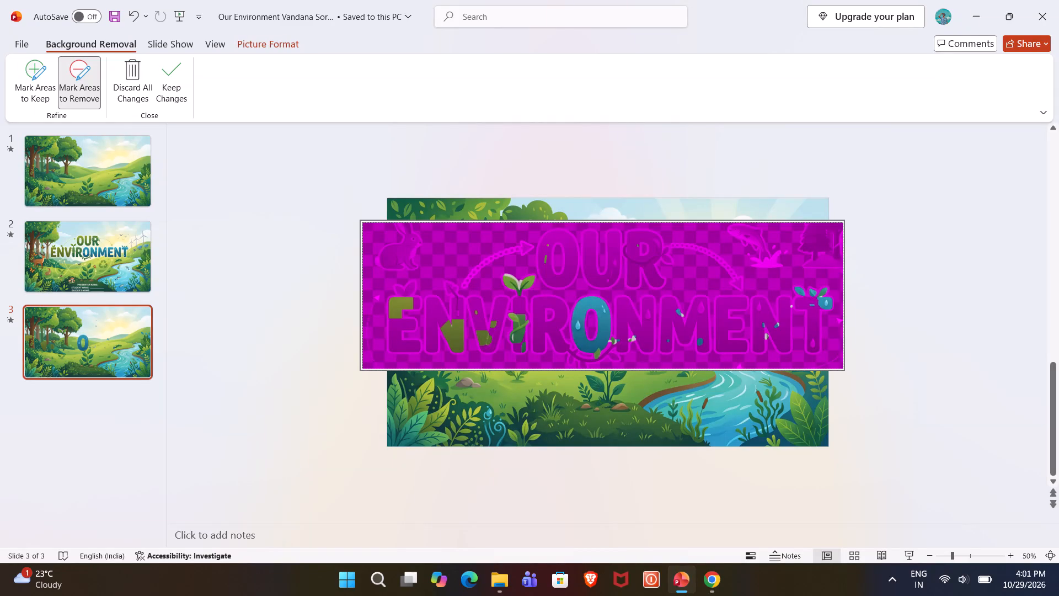
pyautogui.moveTo(642, 243); pyautogui.dragTo(620, 252)
# Mark the green vine on the "I" in "ENVIRONMENT" and the seedling sprouting above it for removal.
pyautogui.moveTo(533, 320); pyautogui.dragTo(523, 348)
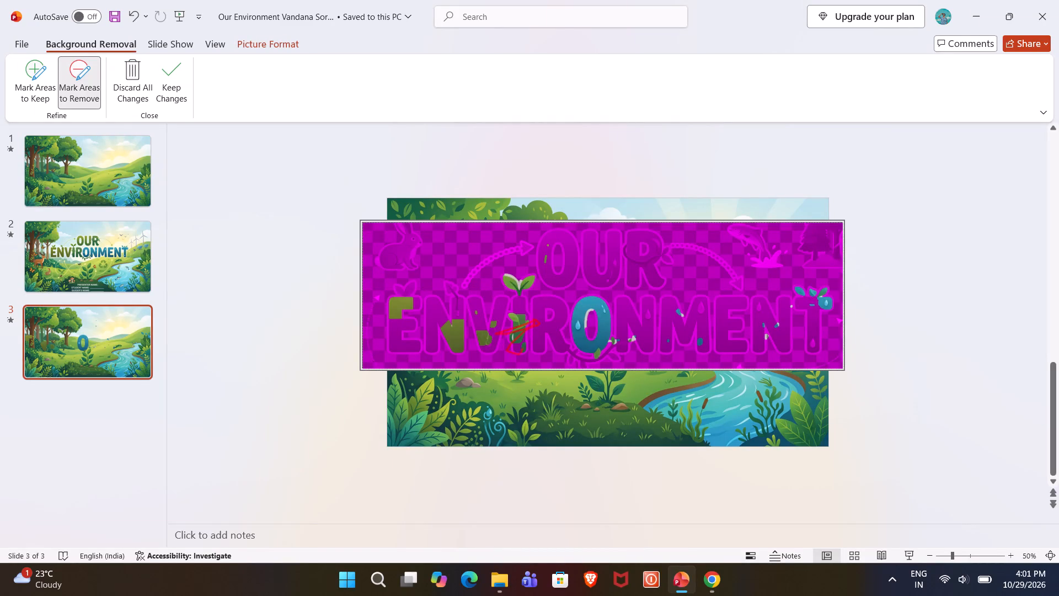
pyautogui.moveTo(523, 348); pyautogui.dragTo(538, 280)
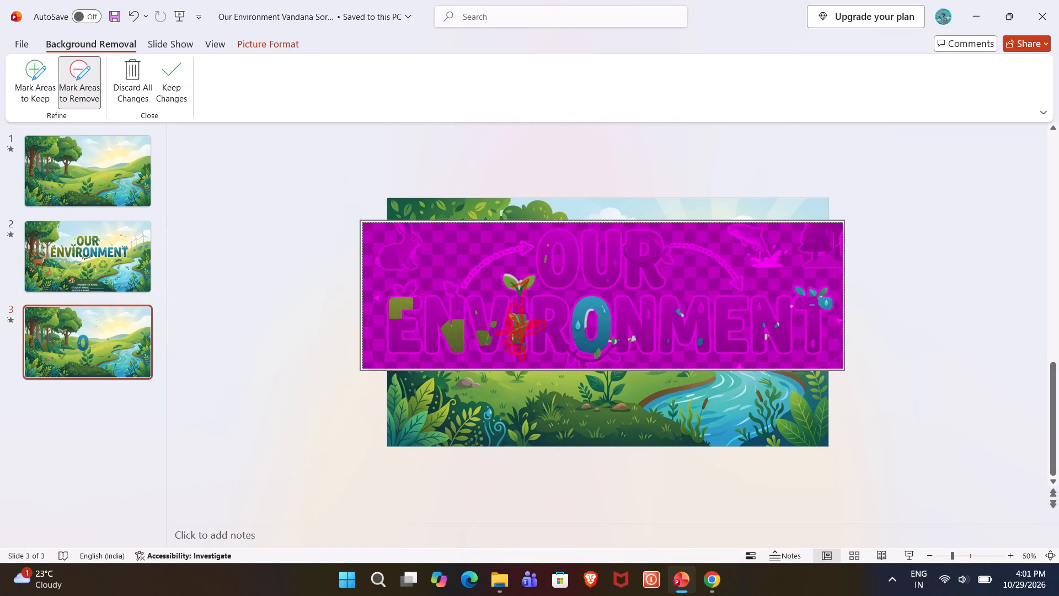
pyautogui.moveTo(538, 280); pyautogui.dragTo(510, 295)
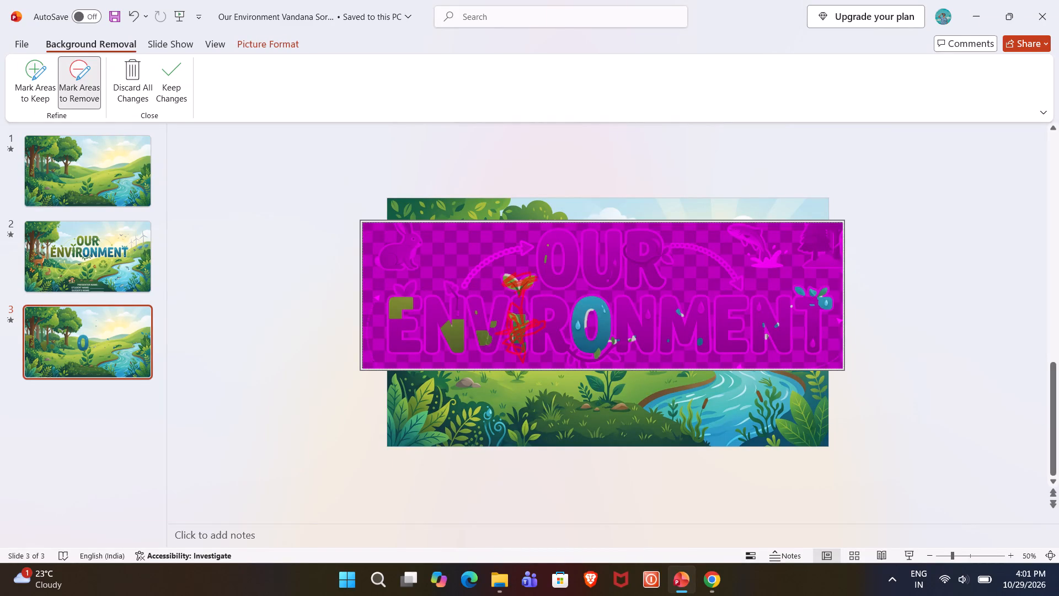
pyautogui.moveTo(510, 295); pyautogui.dragTo(542, 278)
pyautogui.moveTo(520, 281); pyautogui.dragTo(518, 286)
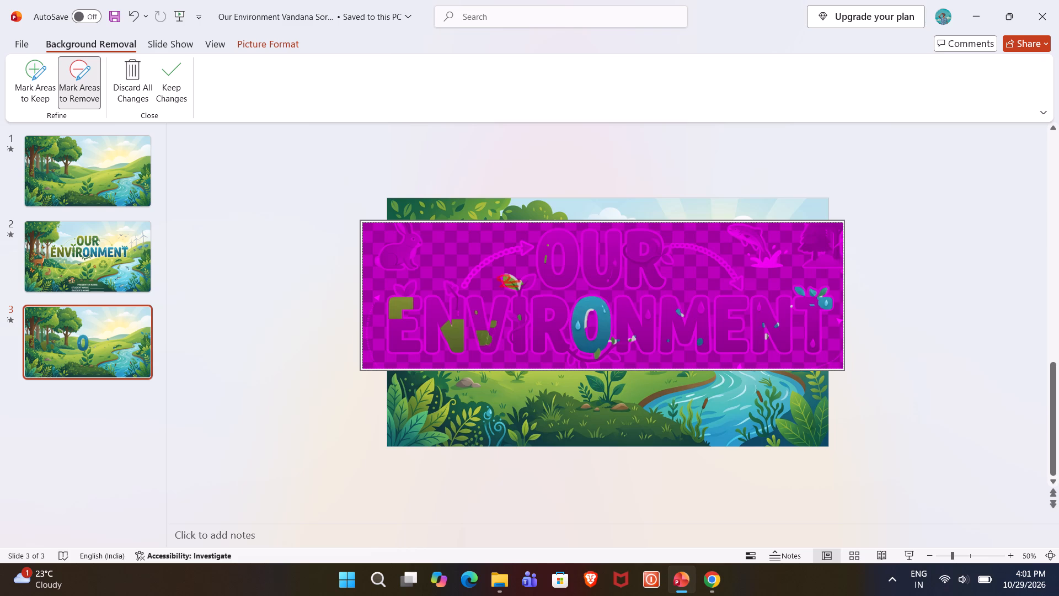
pyautogui.moveTo(518, 286); pyautogui.dragTo(521, 284)
pyautogui.moveTo(521, 284); pyautogui.dragTo(507, 276)
# Mark the green patches left on the "E", "N" and "V" at the start of "ENVIRONMENT" for removal.
pyautogui.moveTo(478, 331); pyautogui.dragTo(432, 334)
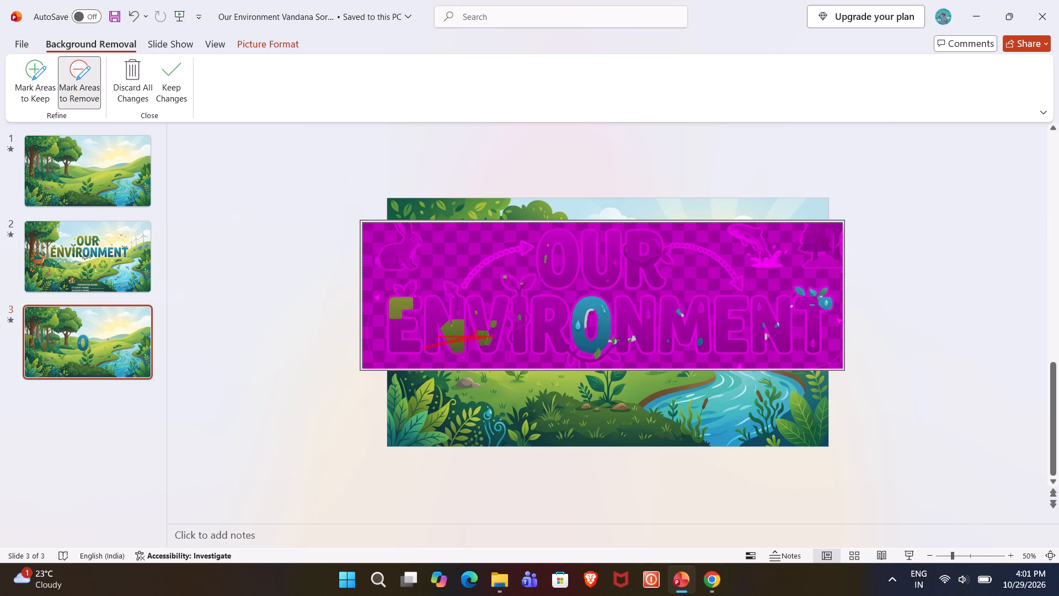
pyautogui.moveTo(432, 334); pyautogui.dragTo(458, 347)
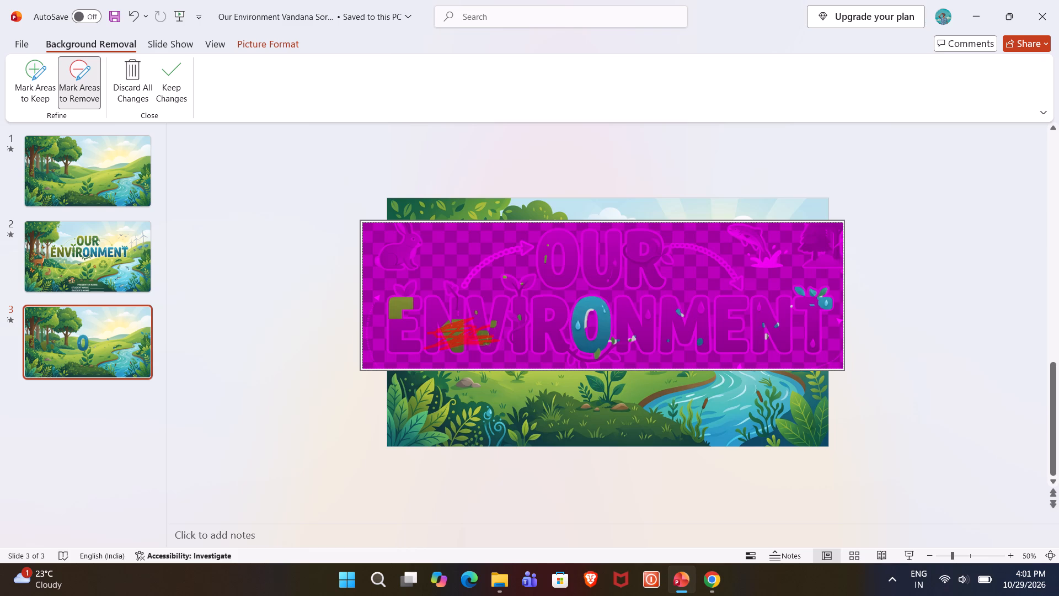
pyautogui.moveTo(458, 347); pyautogui.dragTo(478, 347)
pyautogui.moveTo(406, 300); pyautogui.dragTo(402, 315)
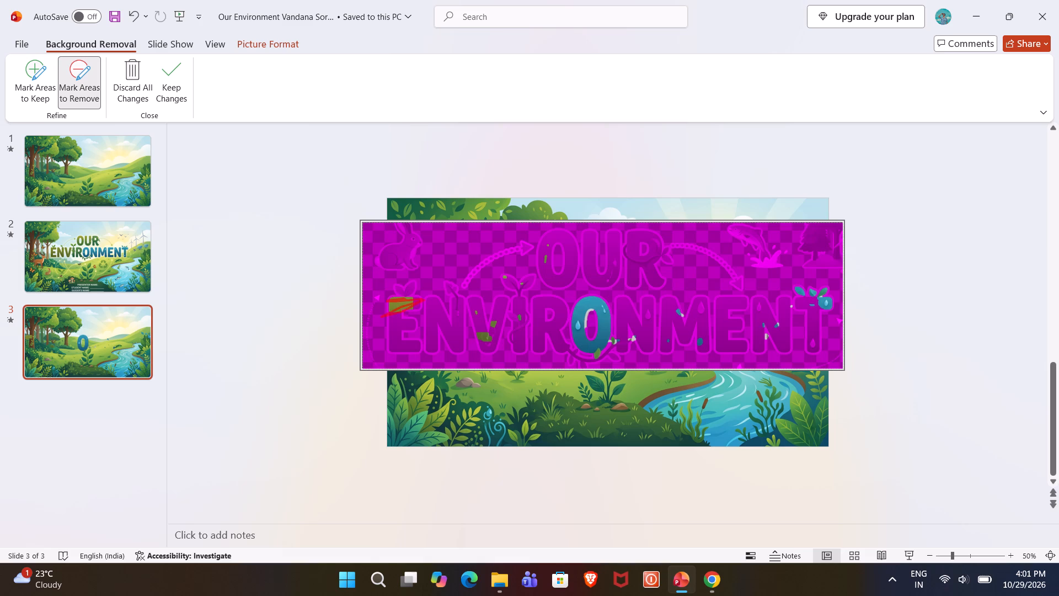
pyautogui.moveTo(402, 315); pyautogui.dragTo(430, 291)
pyautogui.moveTo(486, 329); pyautogui.dragTo(475, 341)
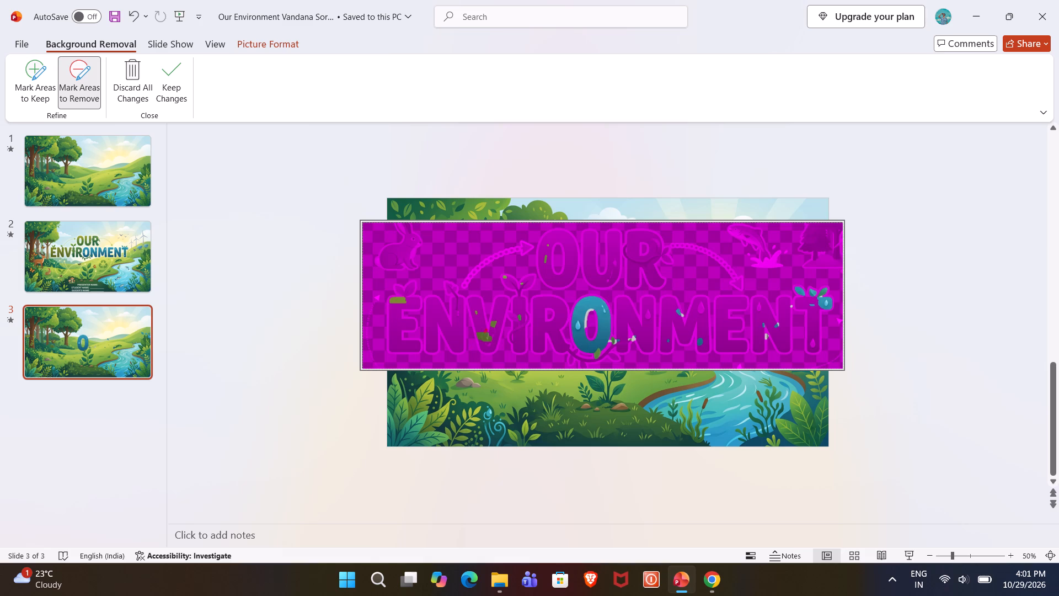
pyautogui.moveTo(475, 341); pyautogui.dragTo(477, 336)
# Mark the leaf under the blue "O" and the leftover bits on the "M" and final "T" for removal.
pyautogui.moveTo(619, 348); pyautogui.dragTo(605, 353)
pyautogui.moveTo(823, 289); pyautogui.dragTo(830, 291)
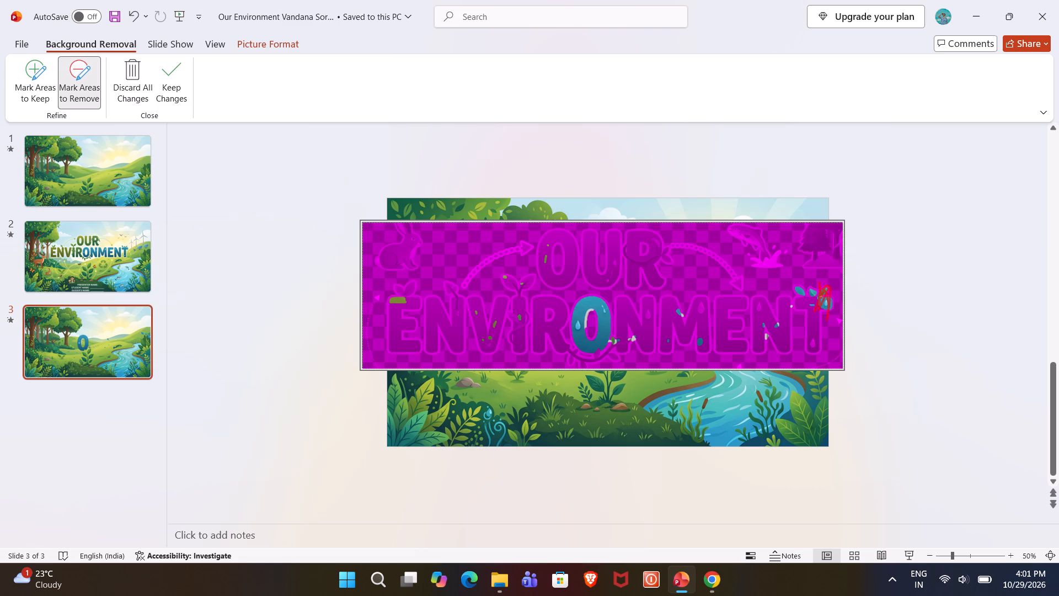
pyautogui.moveTo(830, 291); pyautogui.dragTo(816, 286)
pyautogui.moveTo(680, 338); pyautogui.dragTo(691, 350)
pyautogui.moveTo(696, 305); pyautogui.dragTo(678, 314)
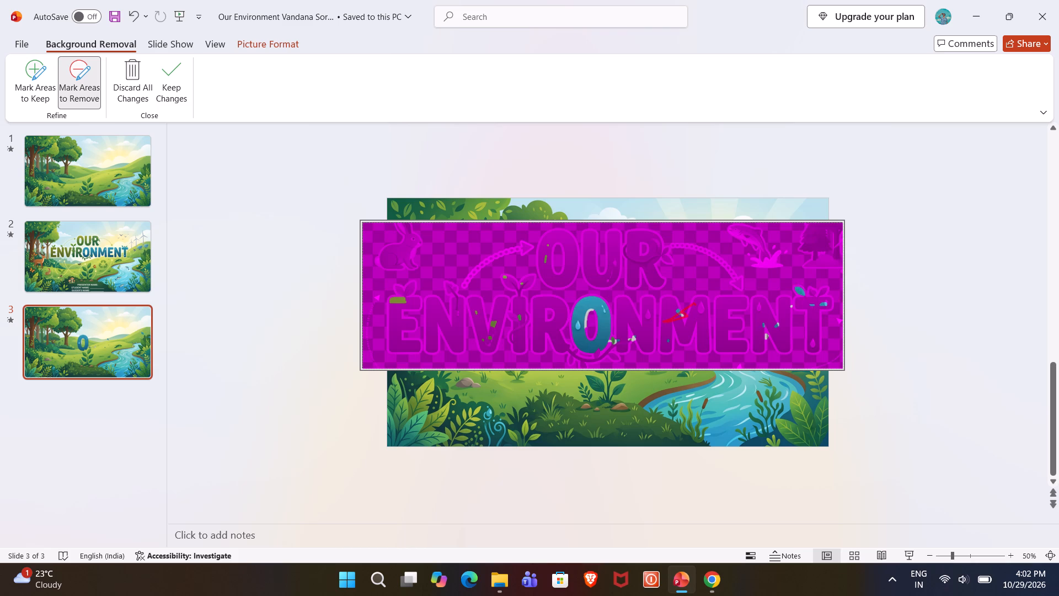
pyautogui.moveTo(678, 314); pyautogui.dragTo(676, 314)
pyautogui.moveTo(664, 348); pyautogui.dragTo(667, 338)
# Mark the remaining green bits on the first "E", around the "V" and "I", and on the seedling for removal.
pyautogui.click(407, 291)
pyautogui.moveTo(410, 294); pyautogui.dragTo(402, 302)
pyautogui.moveTo(468, 302); pyautogui.dragTo(529, 314)
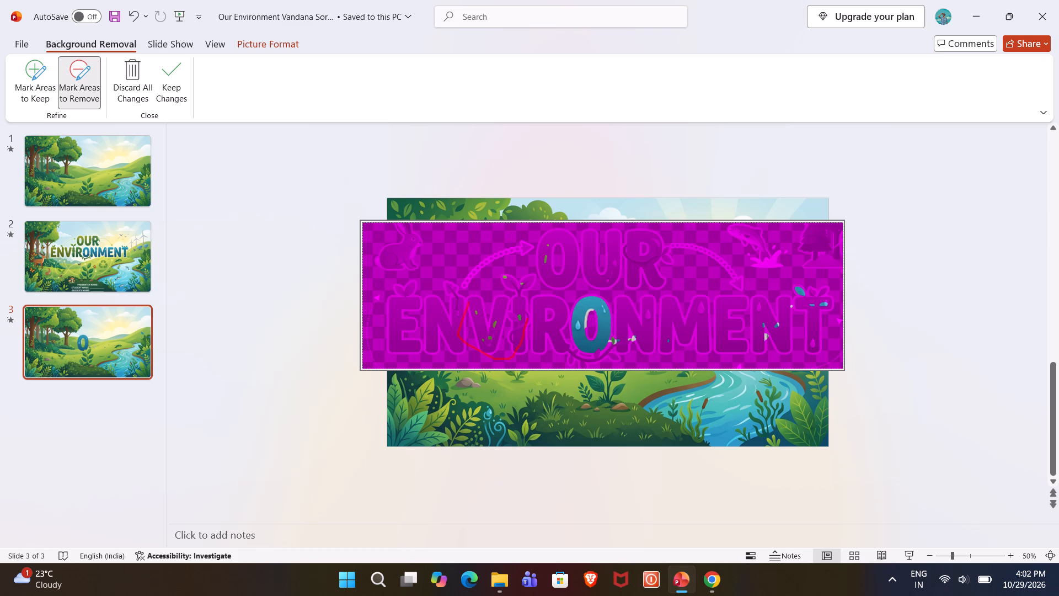
pyautogui.moveTo(529, 314); pyautogui.dragTo(470, 308)
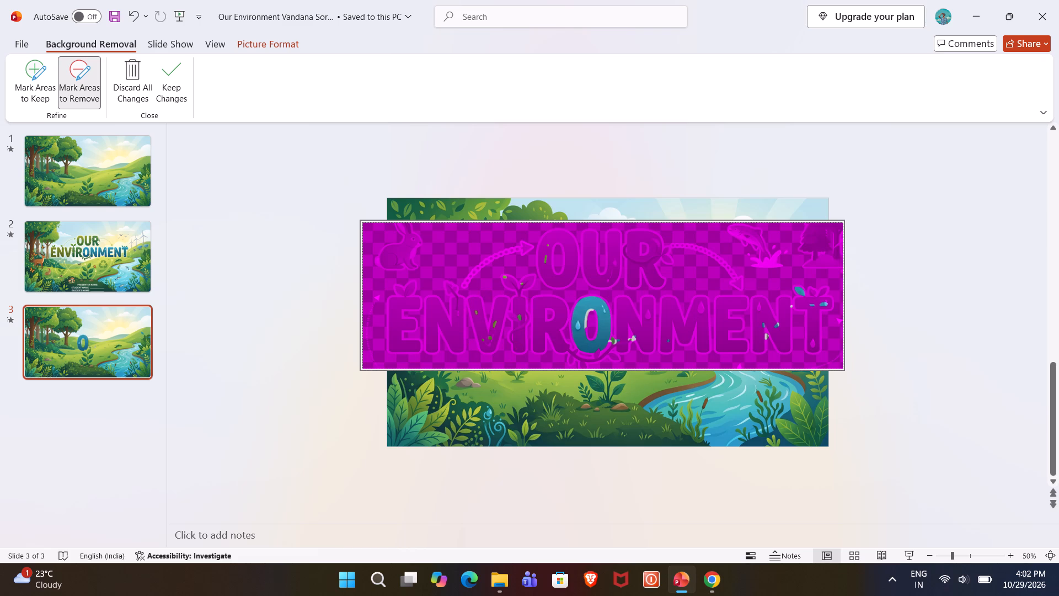
pyautogui.moveTo(528, 304); pyautogui.dragTo(520, 309)
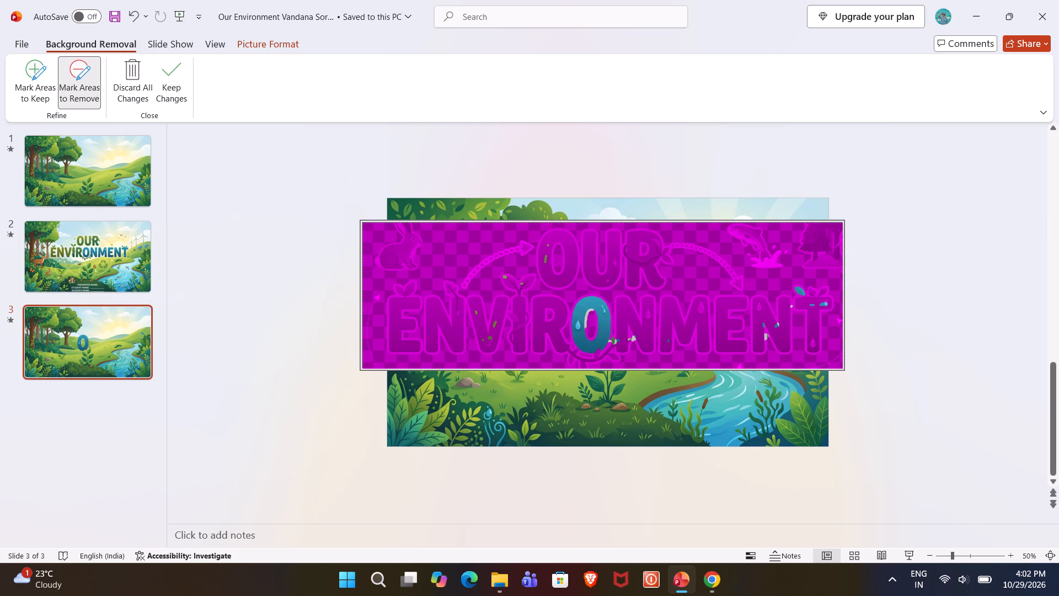
pyautogui.click(505, 269)
pyautogui.moveTo(500, 276); pyautogui.dragTo(524, 282)
pyautogui.moveTo(524, 282); pyautogui.dragTo(512, 284)
# Mark the small green specks inside the "O" of "OUR" for removal.
pyautogui.moveTo(549, 261); pyautogui.dragTo(553, 253)
pyautogui.moveTo(553, 253); pyautogui.dragTo(545, 269)
pyautogui.moveTo(543, 260); pyautogui.dragTo(546, 260)
pyautogui.moveTo(546, 260); pyautogui.dragTo(546, 253)
pyautogui.moveTo(550, 248); pyautogui.dragTo(547, 246)
pyautogui.moveTo(547, 246); pyautogui.dragTo(549, 265)
pyautogui.moveTo(549, 265); pyautogui.dragTo(545, 258)
# Mark the small flower and leaf specks between the blue "O" and the following "N" for removal.
pyautogui.moveTo(632, 321); pyautogui.dragTo(637, 326)
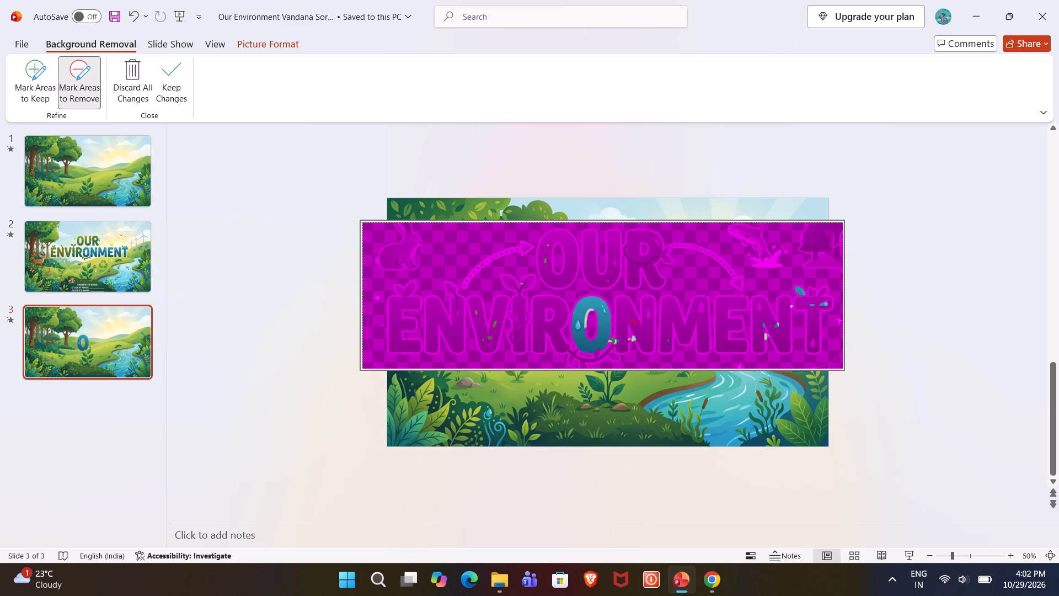
pyautogui.moveTo(637, 326); pyautogui.dragTo(632, 331)
pyautogui.moveTo(616, 334); pyautogui.dragTo(610, 355)
# Mark the leftover blue and green bits on the final "T" and the last "N" of "ENVIRONMENT" for removal.
pyautogui.click(798, 294)
pyautogui.moveTo(824, 305); pyautogui.dragTo(829, 304)
pyautogui.click(811, 305)
pyautogui.moveTo(766, 343); pyautogui.dragTo(781, 329)
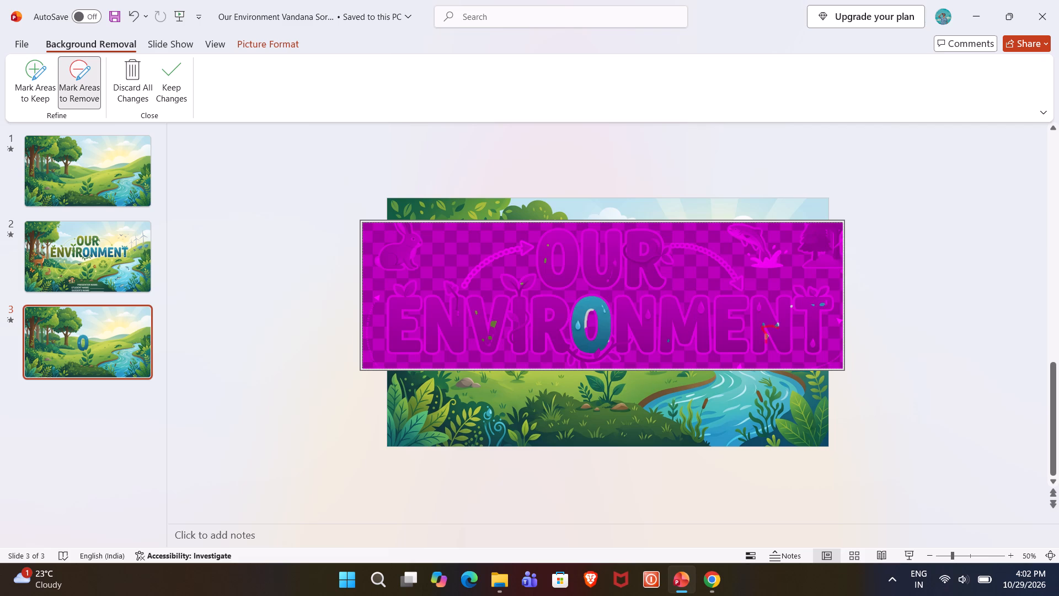
pyautogui.moveTo(781, 329); pyautogui.dragTo(767, 325)
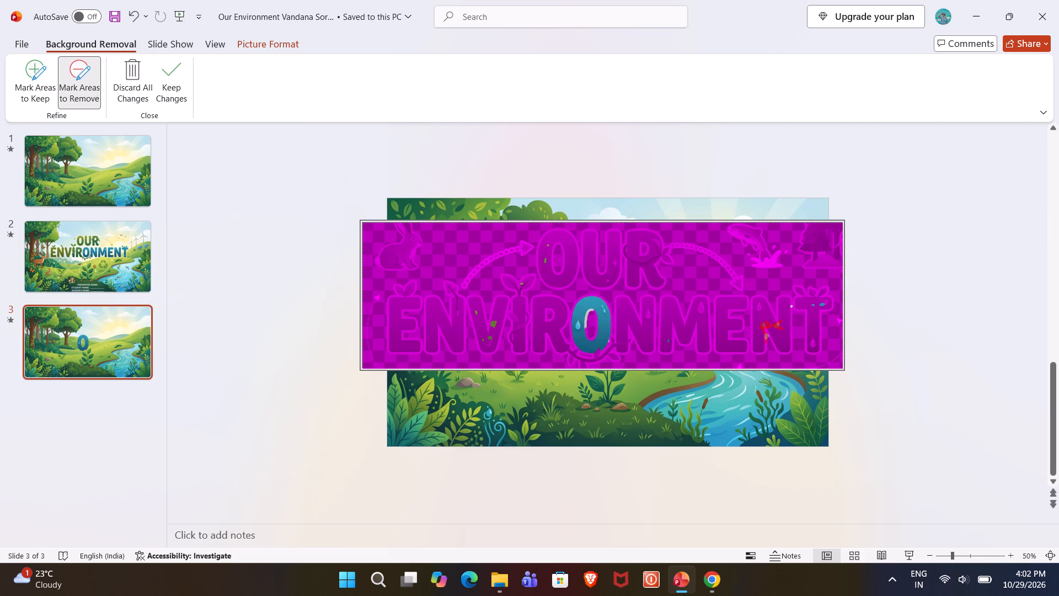
pyautogui.moveTo(767, 325); pyautogui.dragTo(762, 324)
pyautogui.click(769, 338)
# Mark the specks on the "M" and around the "V" for removal, and keep the background removal changes.
pyautogui.moveTo(671, 342); pyautogui.dragTo(665, 348)
pyautogui.moveTo(493, 322); pyautogui.dragTo(486, 353)
pyautogui.moveTo(486, 353); pyautogui.dragTo(486, 332)
pyautogui.moveTo(479, 338); pyautogui.dragTo(485, 296)
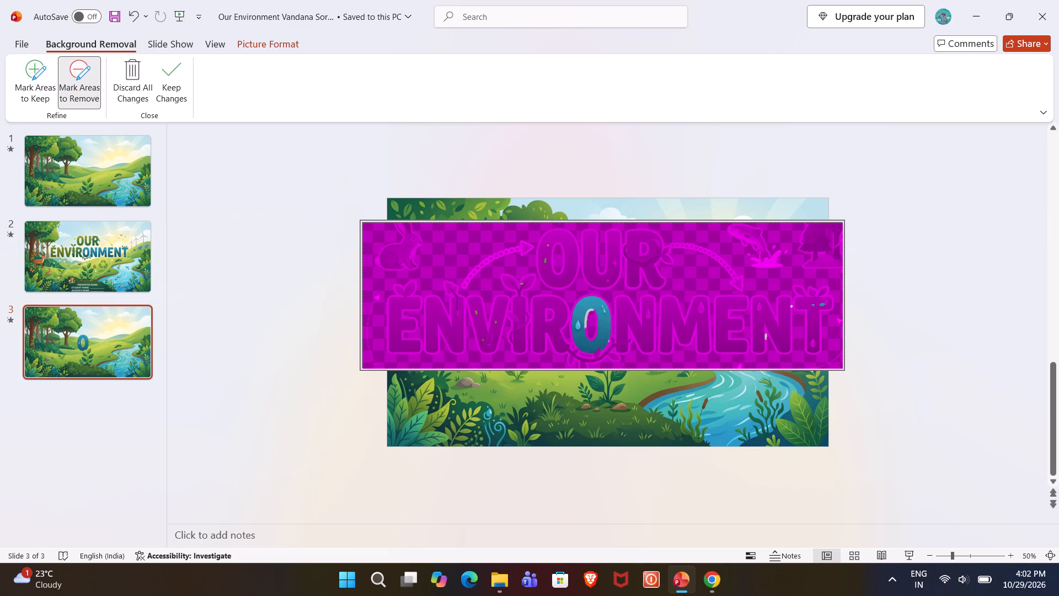
pyautogui.click(162, 84)
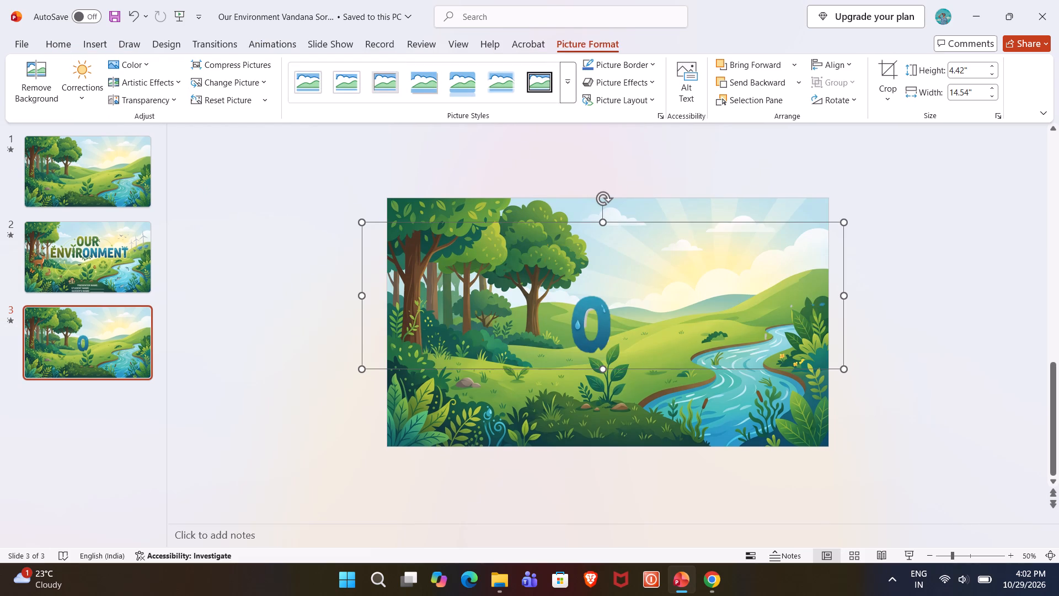
# Enlarge the blue "O" picture to about 6.32" high by 20.79" wide, with the letter near the slide's middle.
pyautogui.click(596, 318)
pyautogui.click(603, 321)
pyautogui.moveTo(603, 320); pyautogui.dragTo(631, 304)
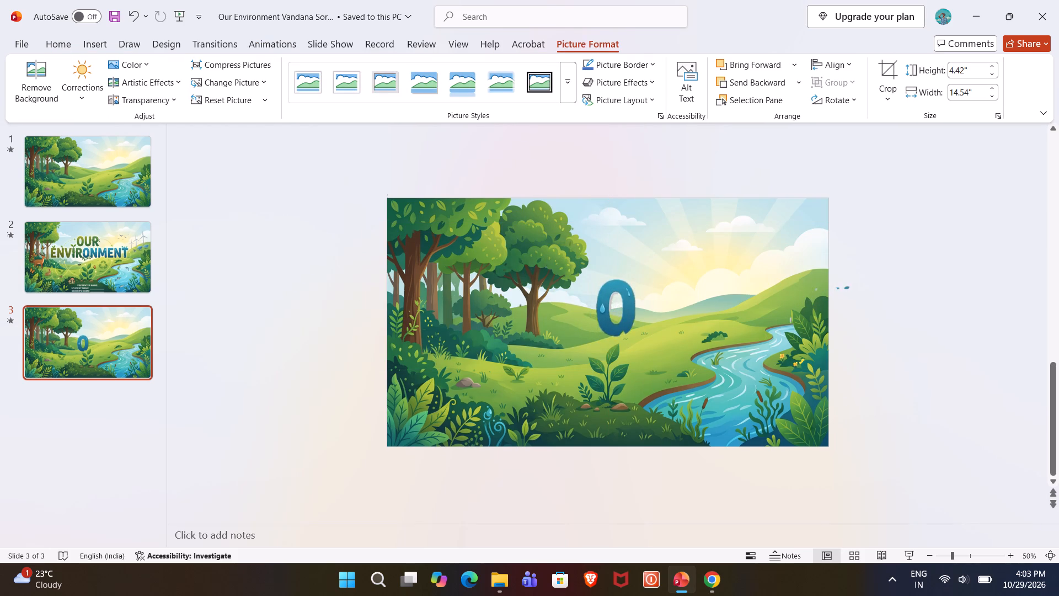
pyautogui.moveTo(631, 304); pyautogui.dragTo(622, 304)
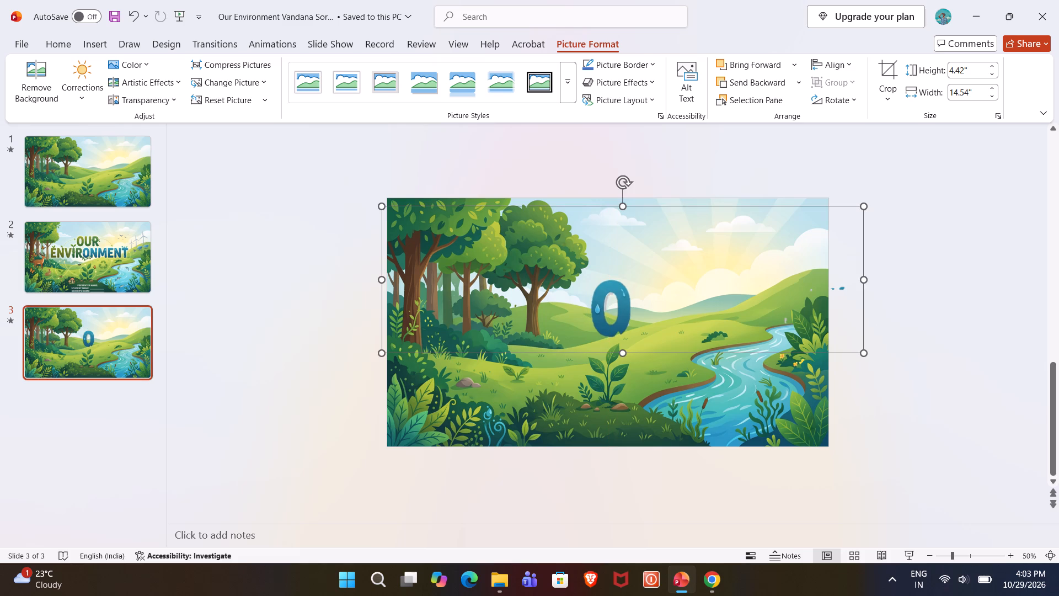
pyautogui.moveTo(866, 354); pyautogui.dragTo(1040, 434)
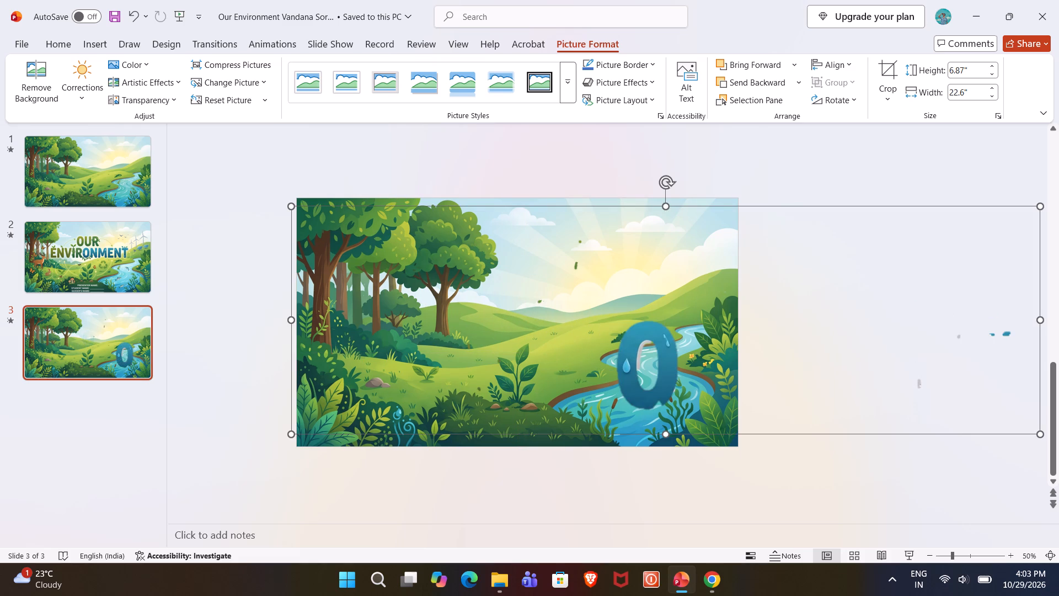
pyautogui.moveTo(650, 363); pyautogui.dragTo(551, 316)
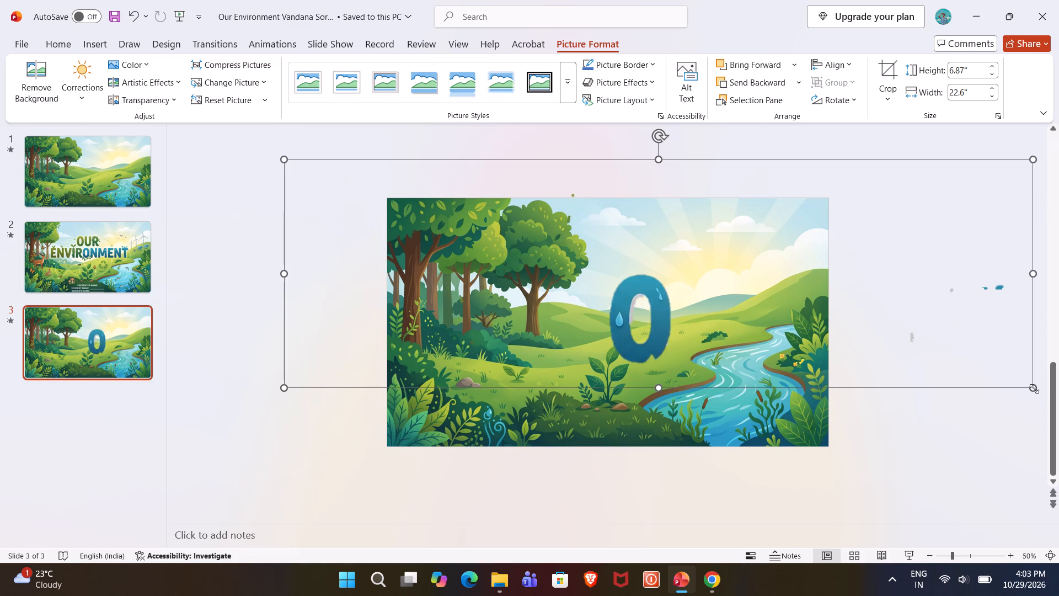
pyautogui.moveTo(1034, 389); pyautogui.dragTo(703, 369)
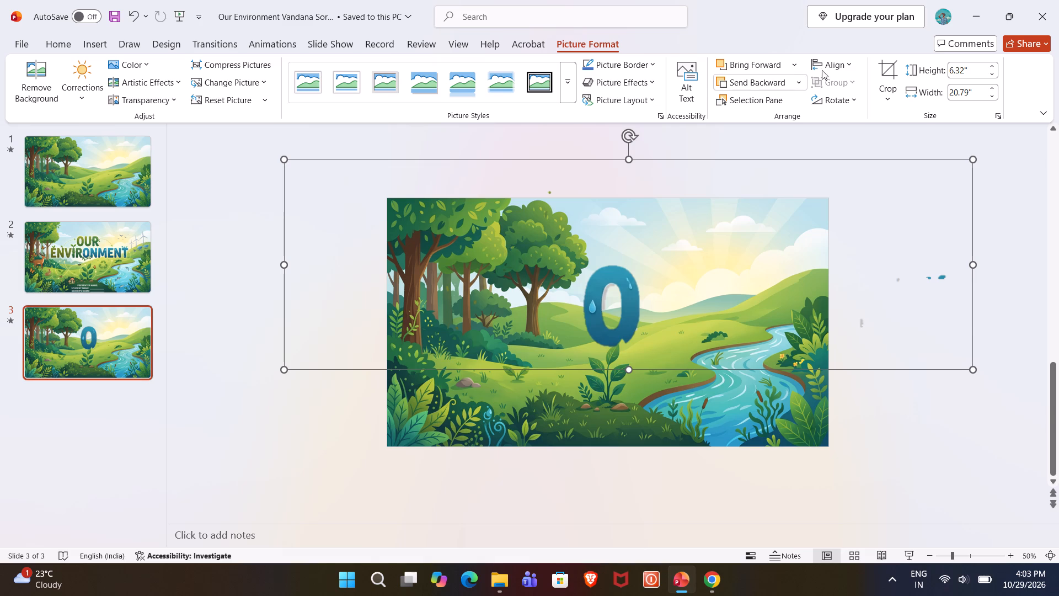
# Crop the picture closely around the blue "O" to about 3.78" high by 2.53" wide, and centre the letter within the crop.
pyautogui.click(896, 73)
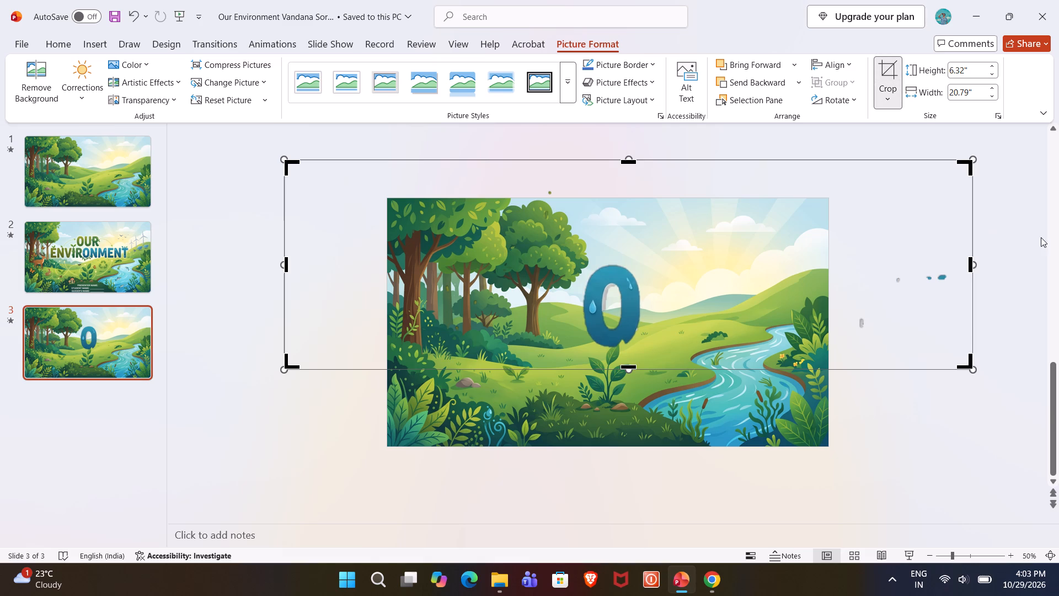
pyautogui.moveTo(971, 270); pyautogui.dragTo(684, 302)
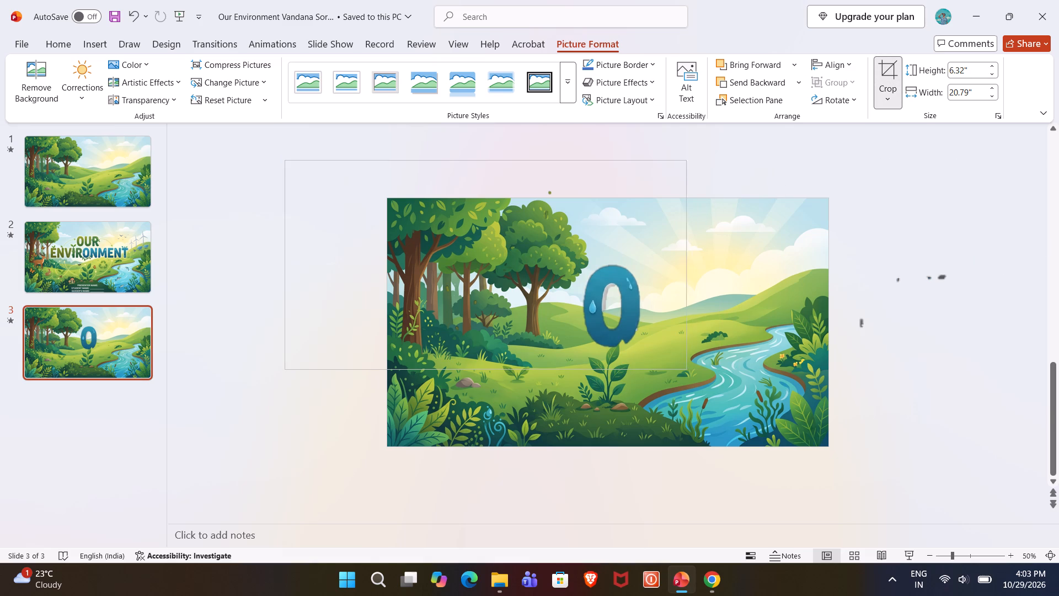
pyautogui.moveTo(684, 302); pyautogui.dragTo(661, 307)
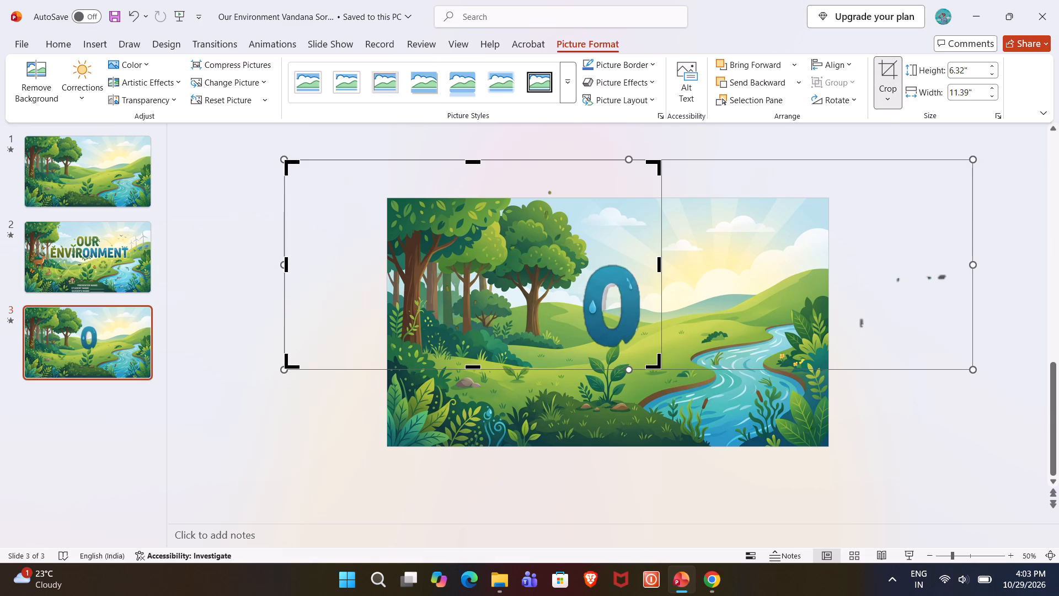
pyautogui.moveTo(284, 262); pyautogui.dragTo(577, 315)
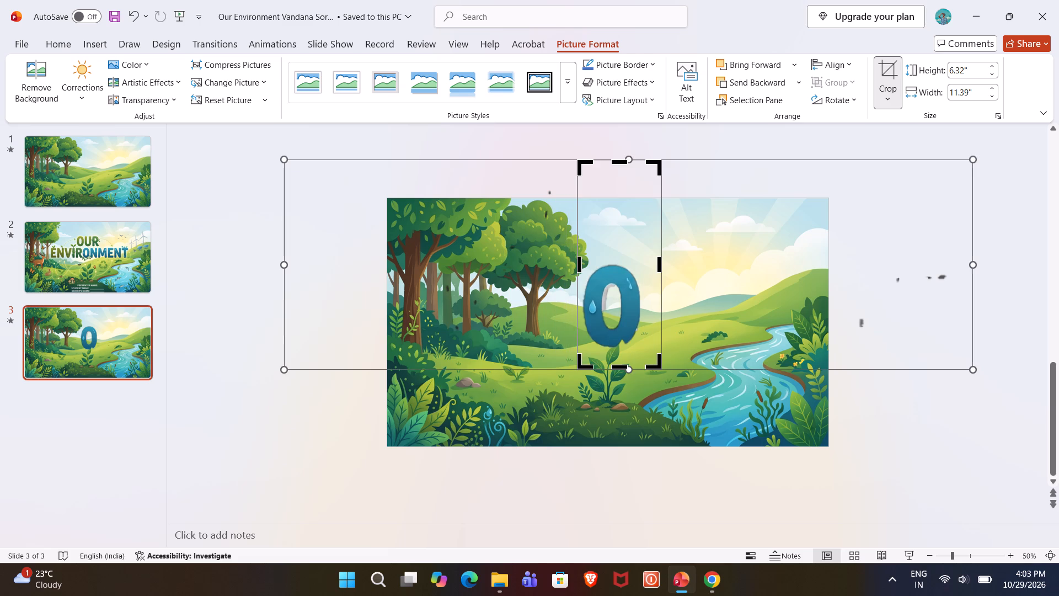
pyautogui.moveTo(618, 159); pyautogui.dragTo(616, 244)
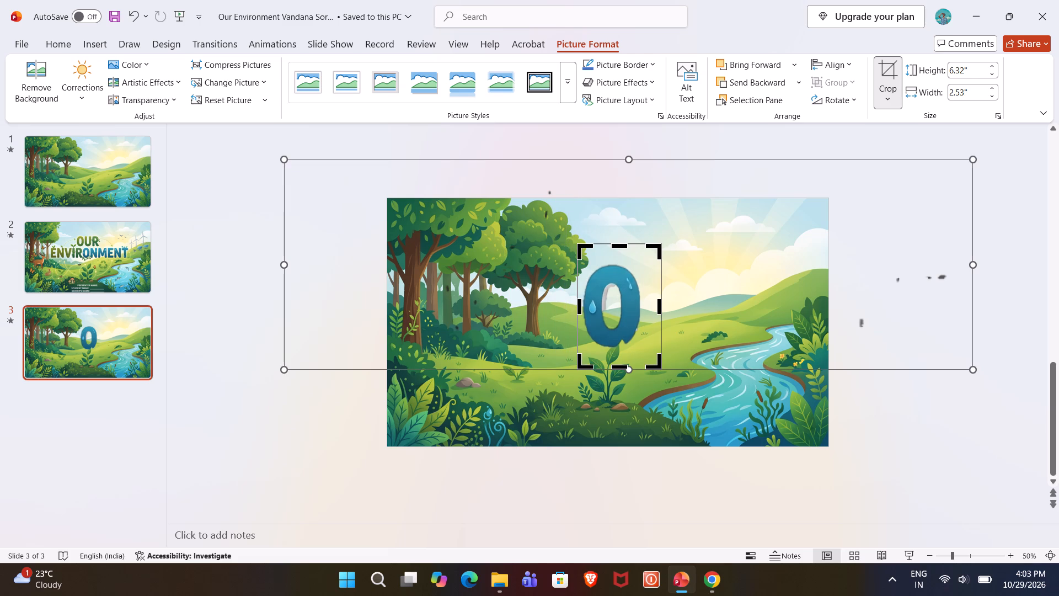
pyautogui.click(624, 332)
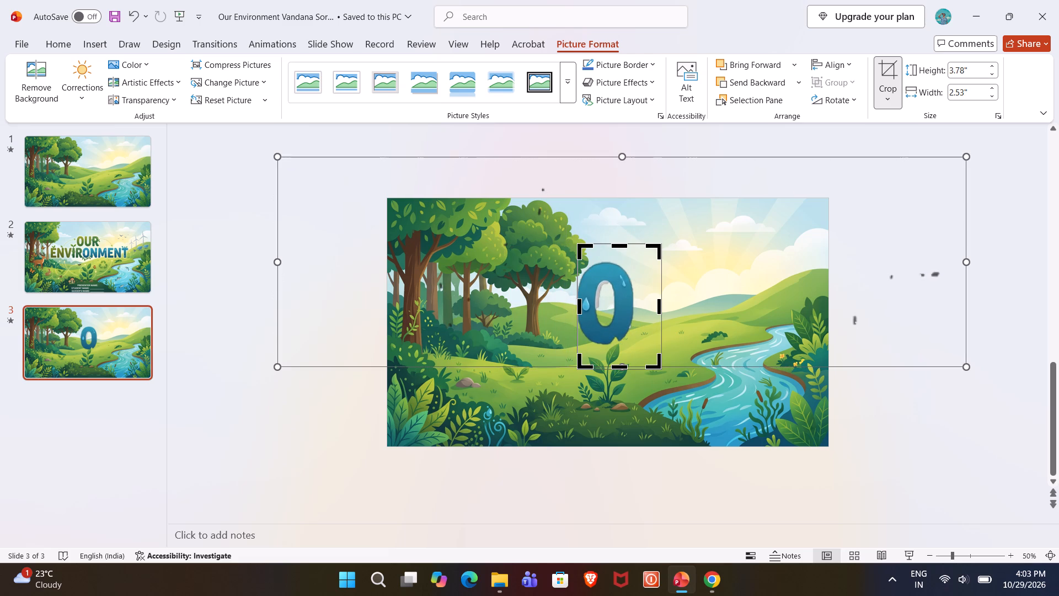
pyautogui.moveTo(625, 327); pyautogui.dragTo(646, 330)
pyautogui.moveTo(635, 330); pyautogui.dragTo(628, 330)
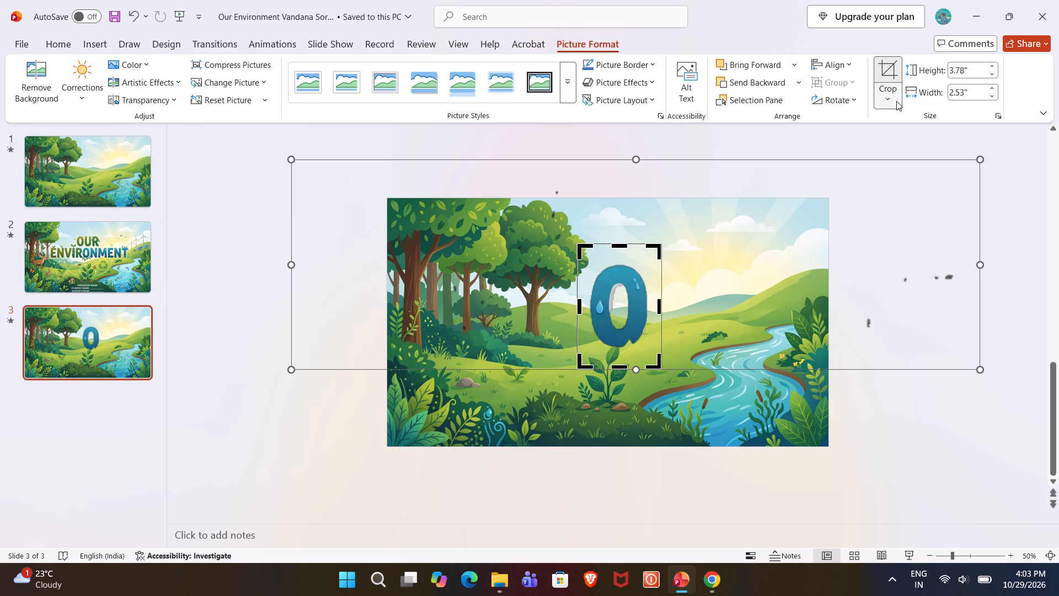
pyautogui.press('Return')
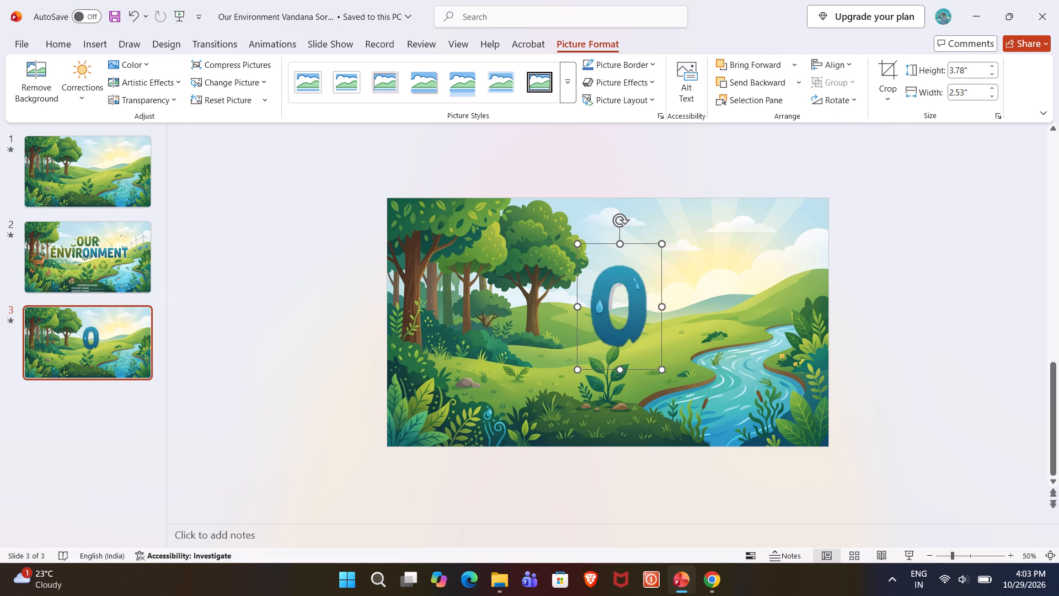
# Enlarge the cropped blue "O" proportionally until the letter is taller than the slide, moving it toward the slide's centre.
pyautogui.moveTo(662, 240); pyautogui.dragTo(791, 180)
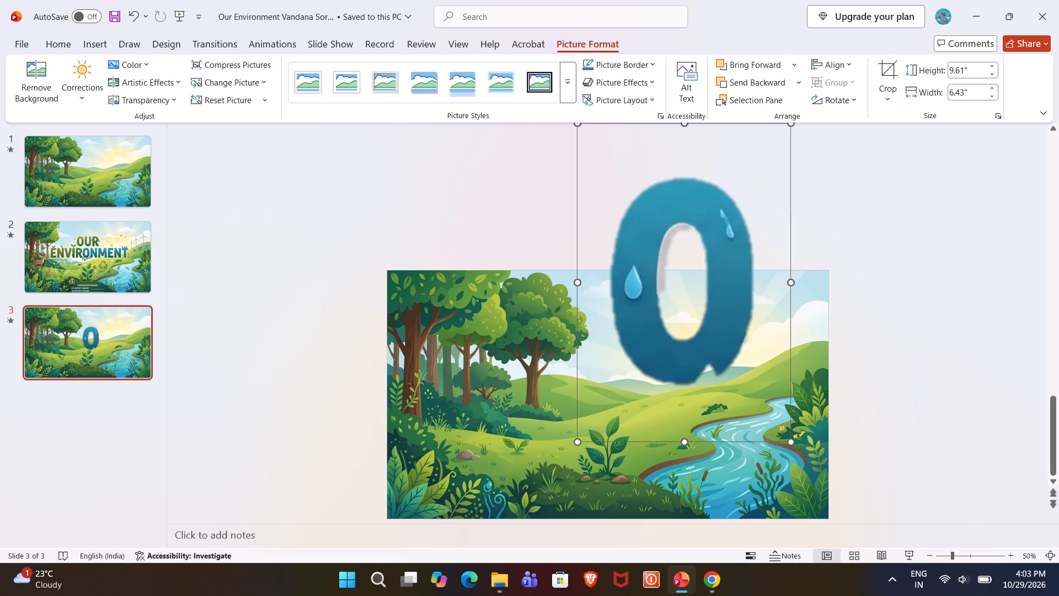
pyautogui.moveTo(652, 277); pyautogui.dragTo(566, 343)
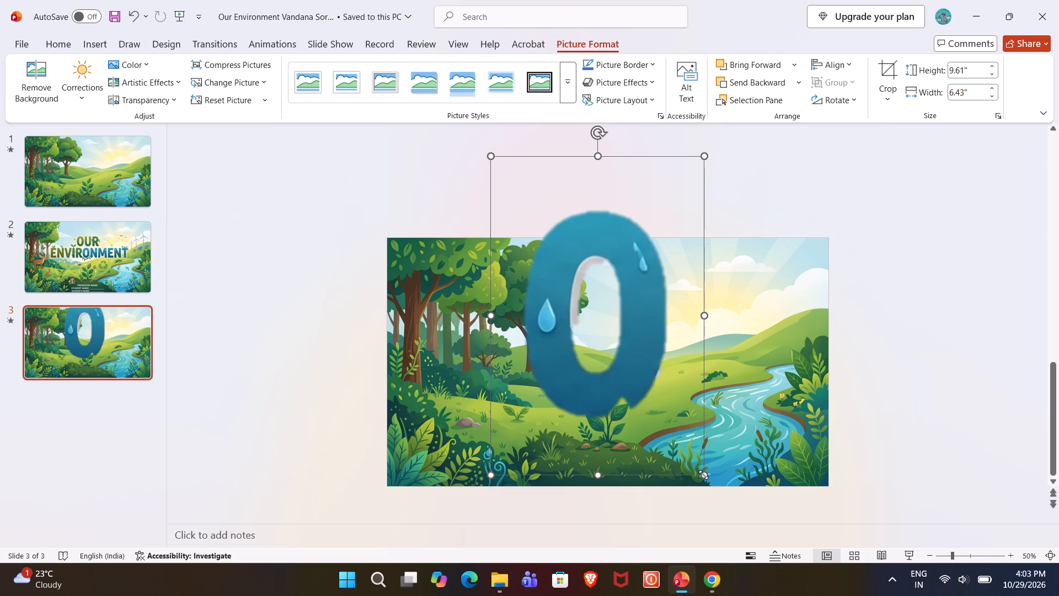
pyautogui.moveTo(703, 474); pyautogui.dragTo(817, 530)
pyautogui.moveTo(861, 385); pyautogui.dragTo(874, 337)
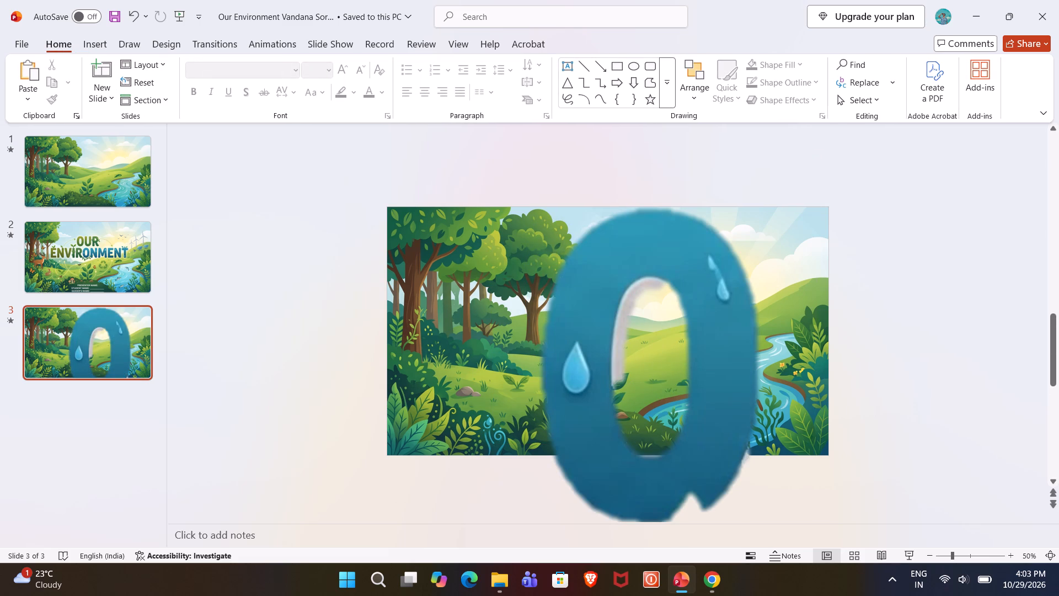
# Stretch the enlarged blue "O" horizontally into a wide oval broader than the slide.
pyautogui.click(734, 386)
pyautogui.moveTo(814, 367); pyautogui.dragTo(815, 367)
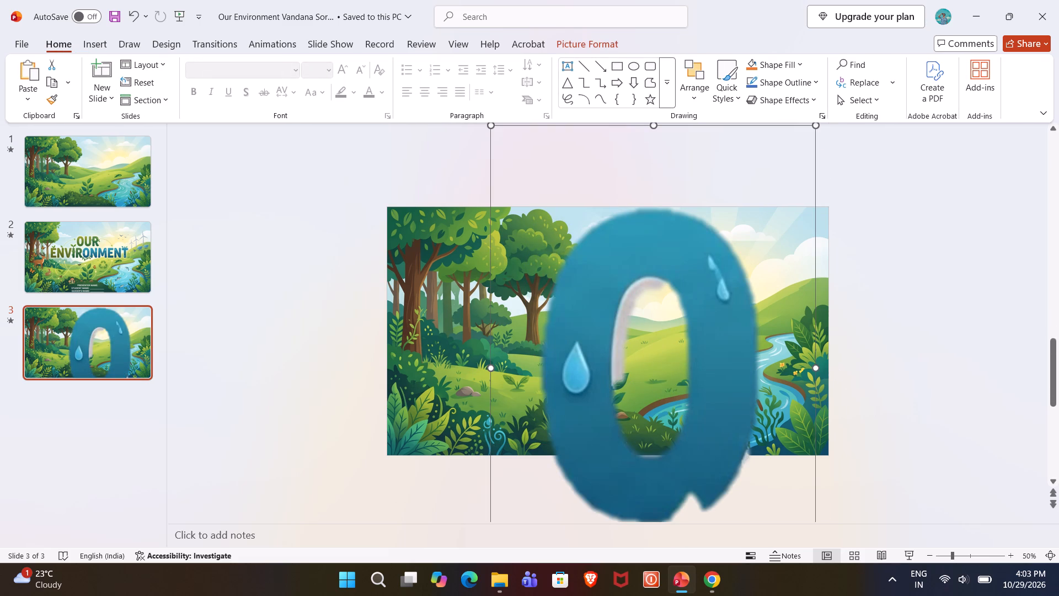
pyautogui.moveTo(815, 367); pyautogui.dragTo(1021, 369)
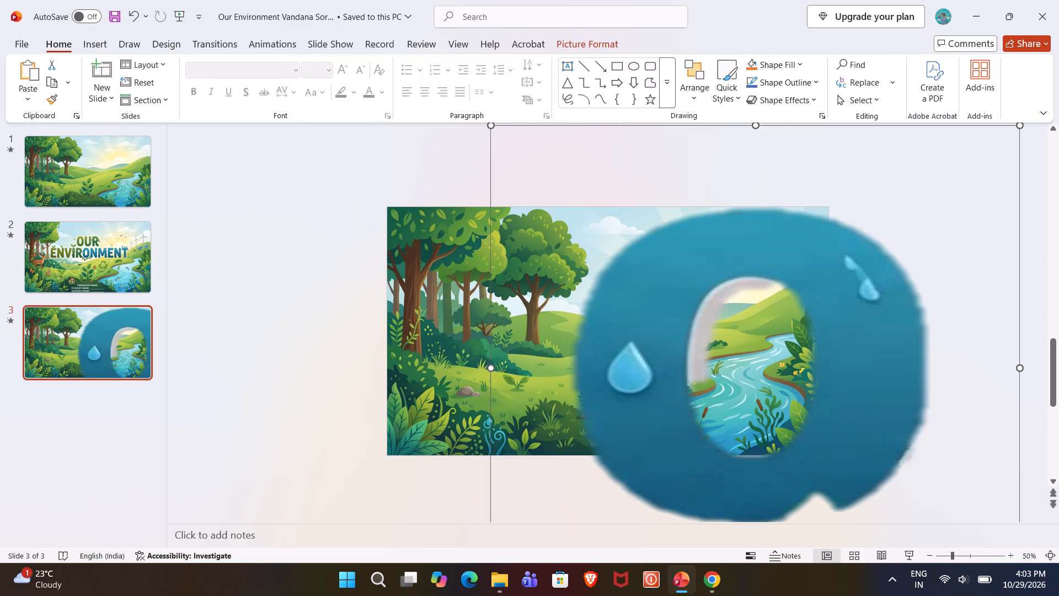
pyautogui.moveTo(496, 365); pyautogui.dragTo(338, 345)
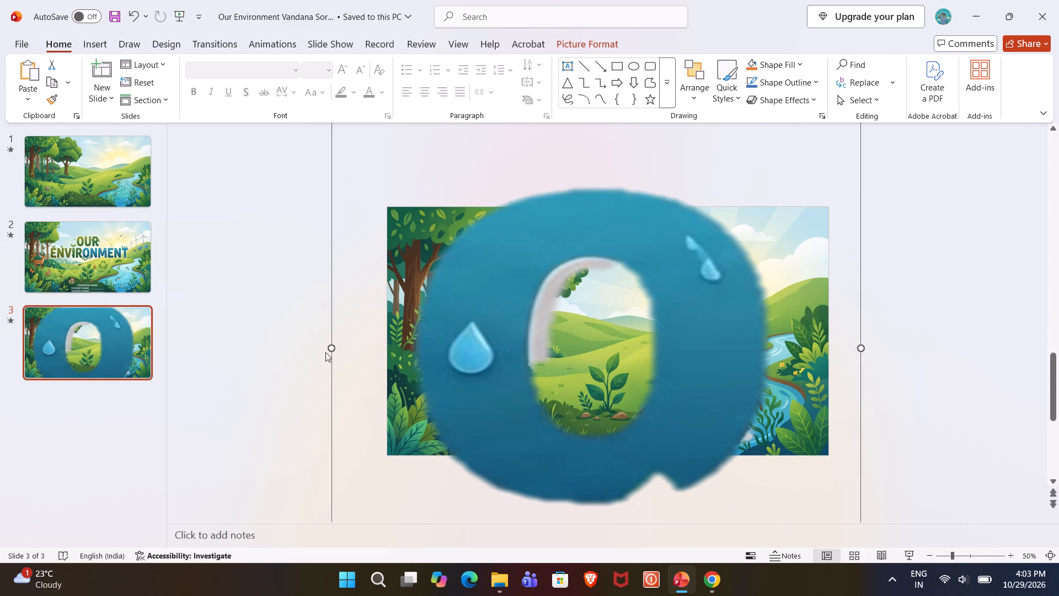
pyautogui.moveTo(333, 345); pyautogui.dragTo(57, 343)
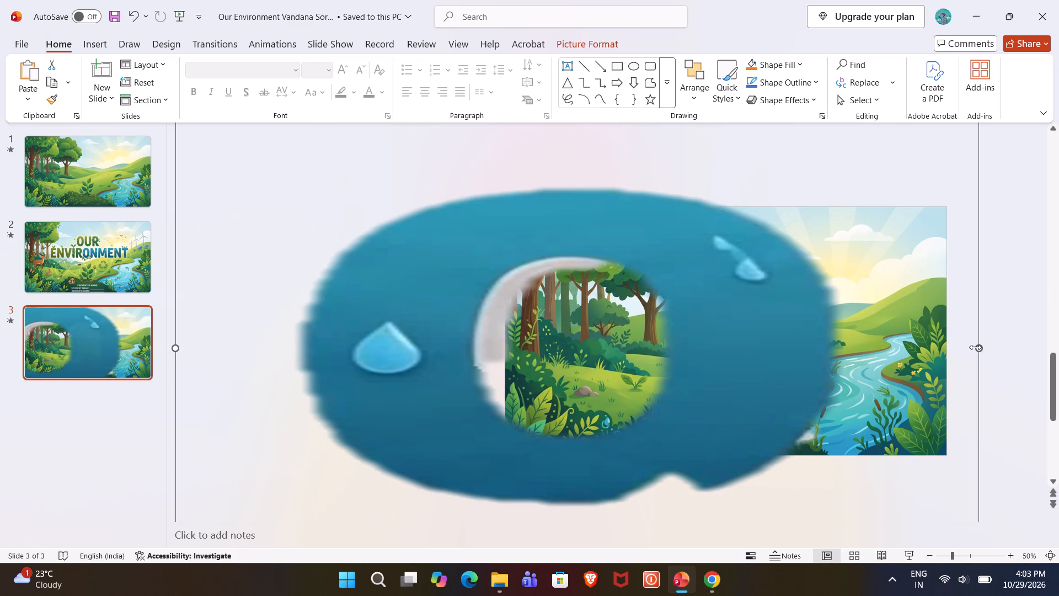
pyautogui.moveTo(975, 347); pyautogui.dragTo(1056, 336)
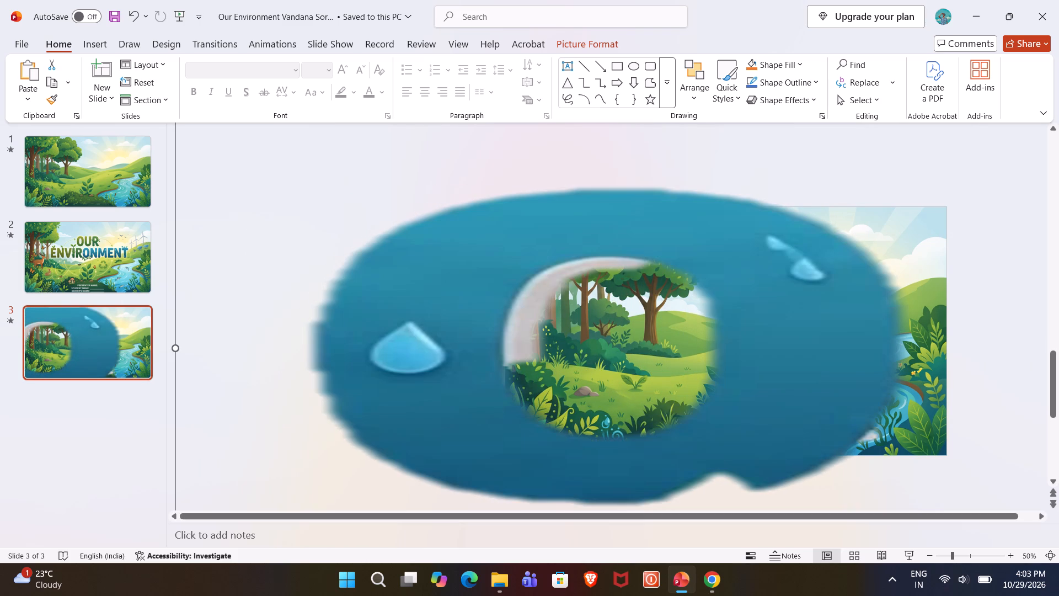
# Move the stretched blue "O" over the slide so the tree and hills show through its opening.
pyautogui.moveTo(825, 393); pyautogui.dragTo(879, 381)
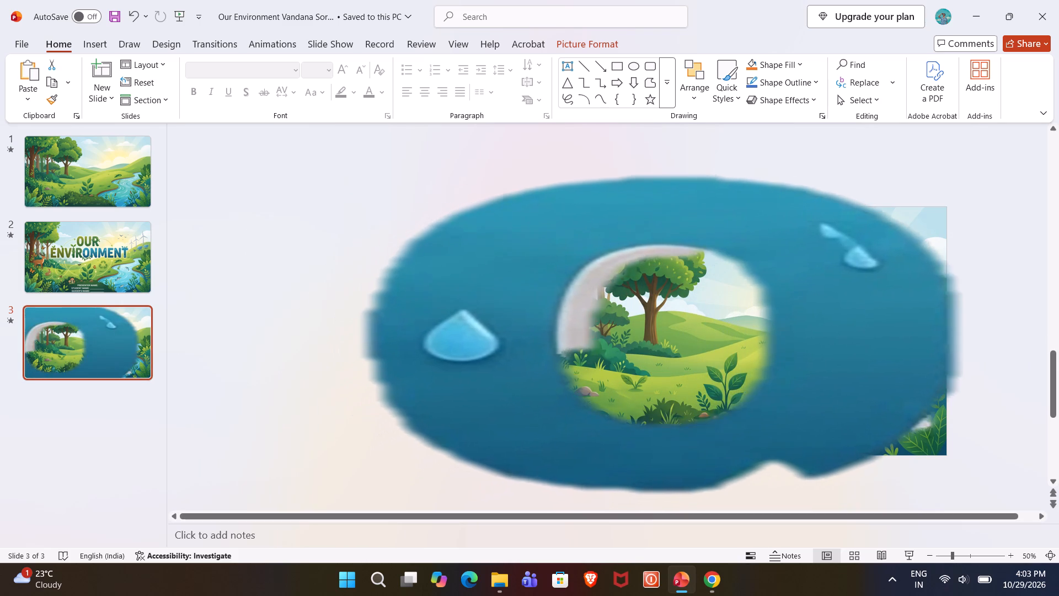
pyautogui.moveTo(879, 381); pyautogui.dragTo(895, 379)
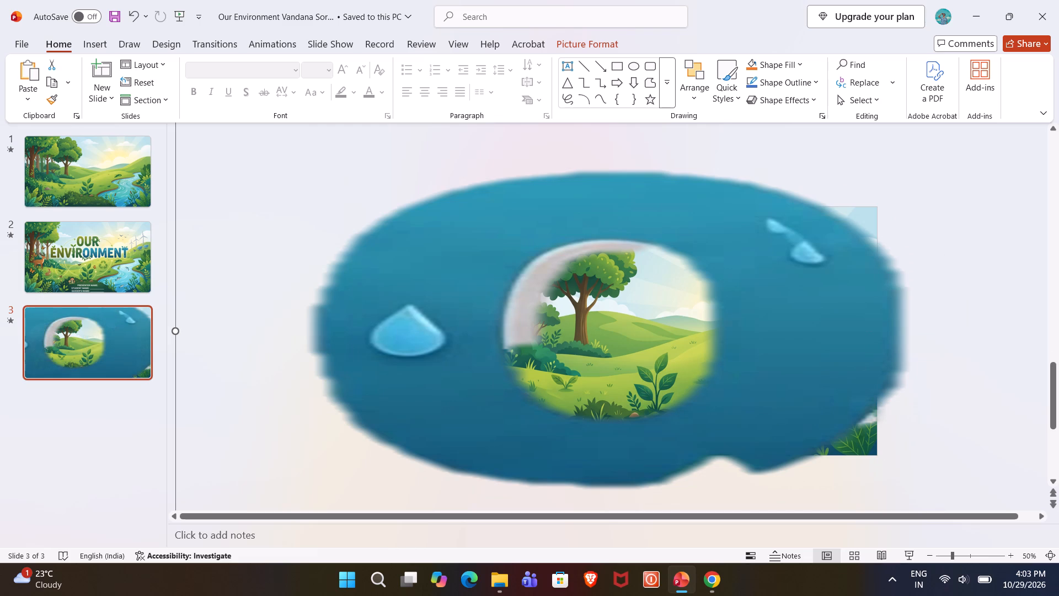
pyautogui.click(852, 334)
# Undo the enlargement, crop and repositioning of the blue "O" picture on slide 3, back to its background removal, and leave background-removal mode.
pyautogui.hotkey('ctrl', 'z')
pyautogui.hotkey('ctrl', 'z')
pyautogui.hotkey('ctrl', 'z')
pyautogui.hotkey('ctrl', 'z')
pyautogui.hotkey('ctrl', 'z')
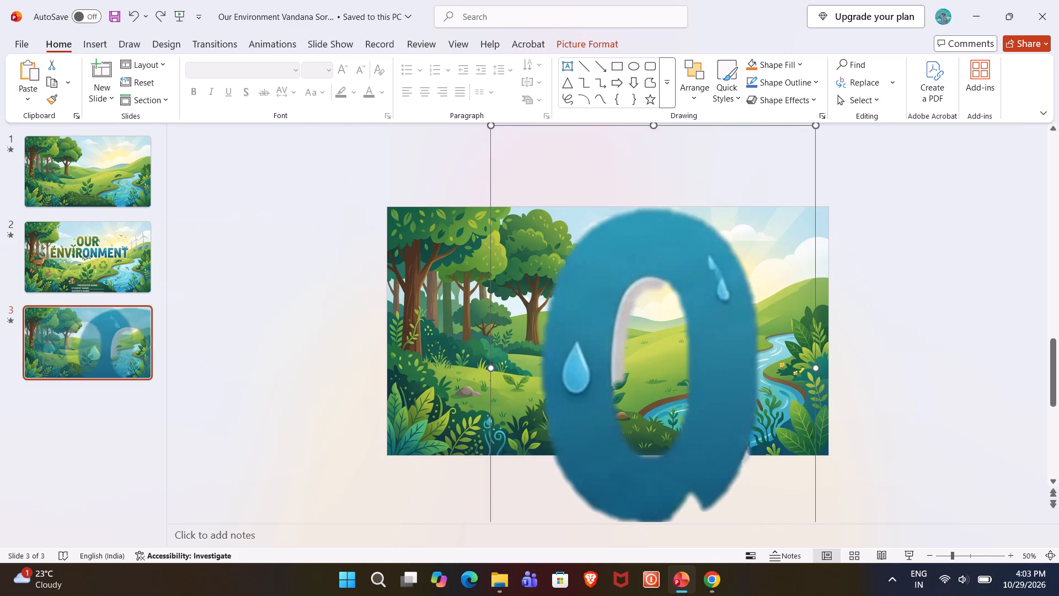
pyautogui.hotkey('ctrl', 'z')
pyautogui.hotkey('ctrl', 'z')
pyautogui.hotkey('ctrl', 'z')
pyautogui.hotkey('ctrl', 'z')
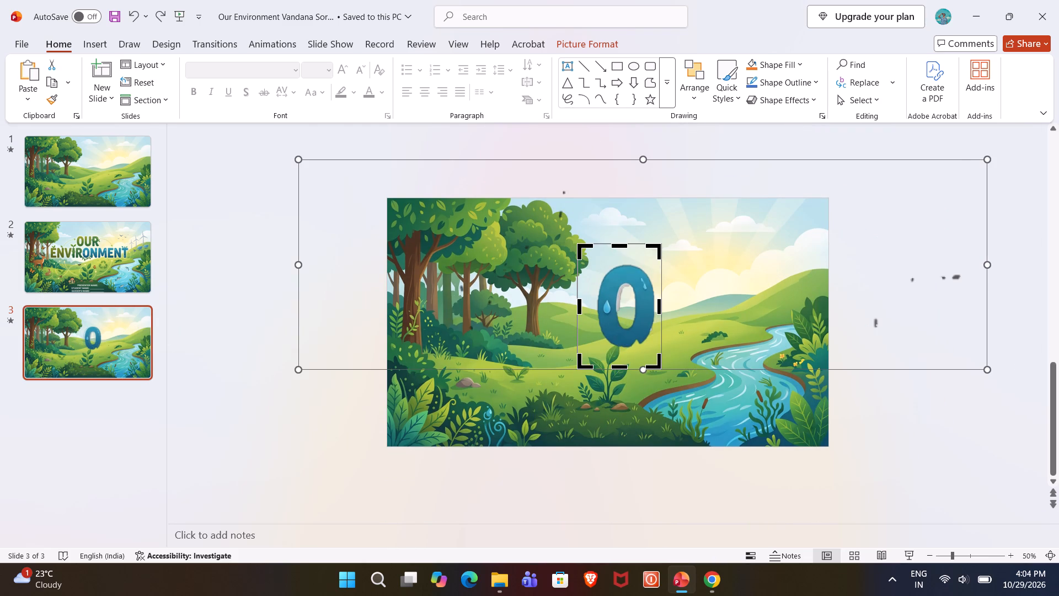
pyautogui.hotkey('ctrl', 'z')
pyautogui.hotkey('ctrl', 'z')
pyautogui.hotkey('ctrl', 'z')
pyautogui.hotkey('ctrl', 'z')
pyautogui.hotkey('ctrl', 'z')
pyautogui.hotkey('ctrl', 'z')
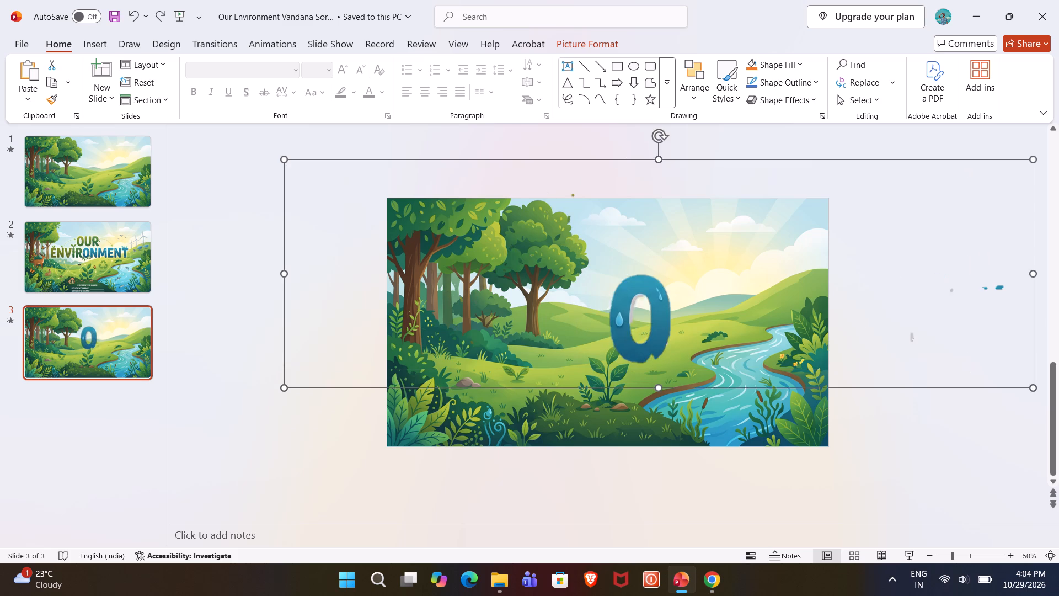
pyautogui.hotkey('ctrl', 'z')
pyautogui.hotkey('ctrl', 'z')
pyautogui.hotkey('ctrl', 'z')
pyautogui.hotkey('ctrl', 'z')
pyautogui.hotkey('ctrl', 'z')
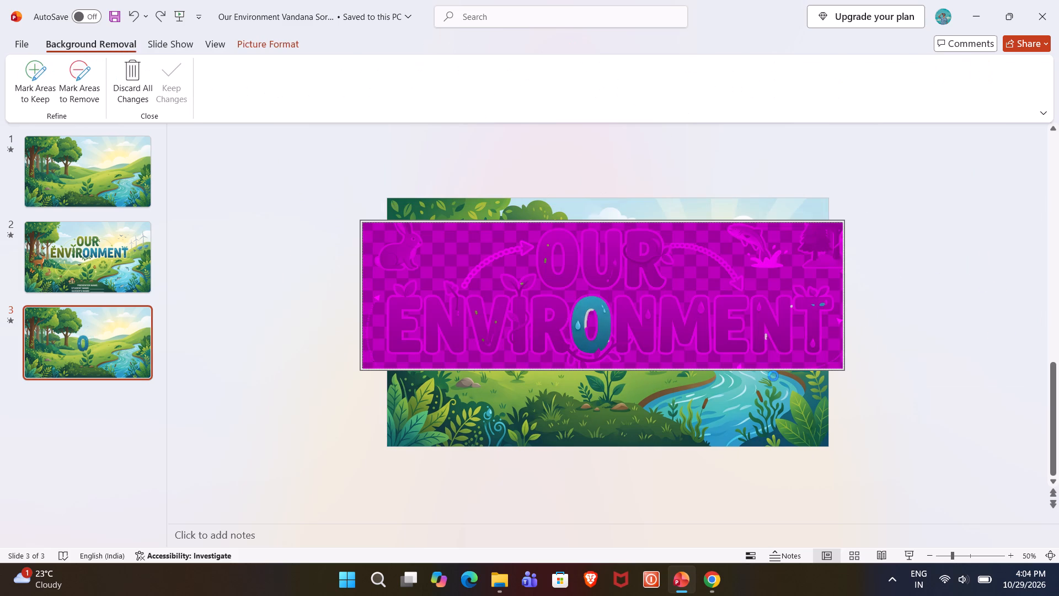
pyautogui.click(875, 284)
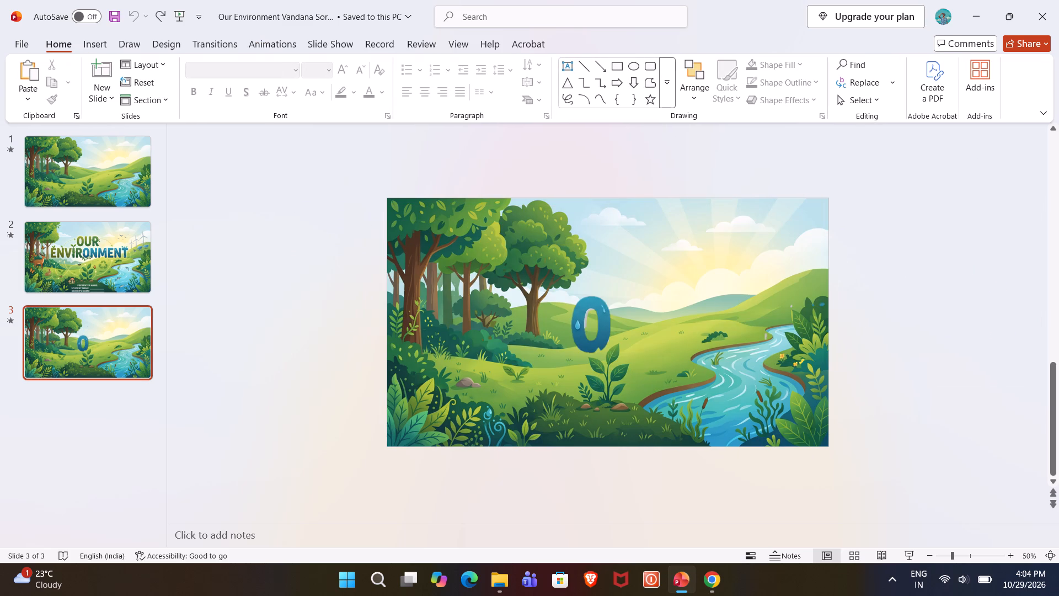
# Delete the isolated blue "O" picture from slide 3, leaving the plain landscape background.
pyautogui.click(597, 328)
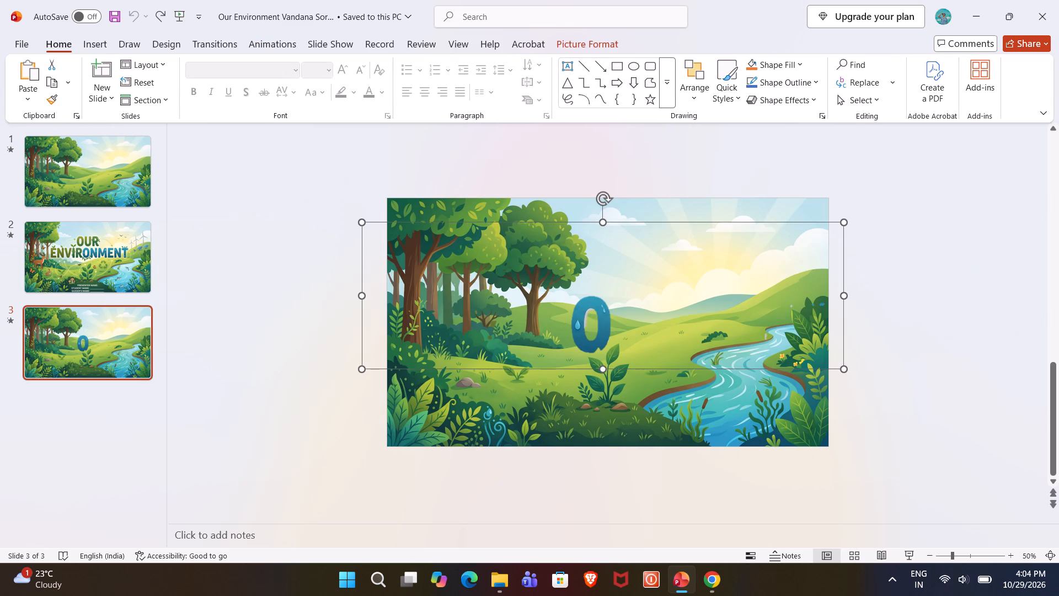
pyautogui.moveTo(608, 322); pyautogui.dragTo(625, 525)
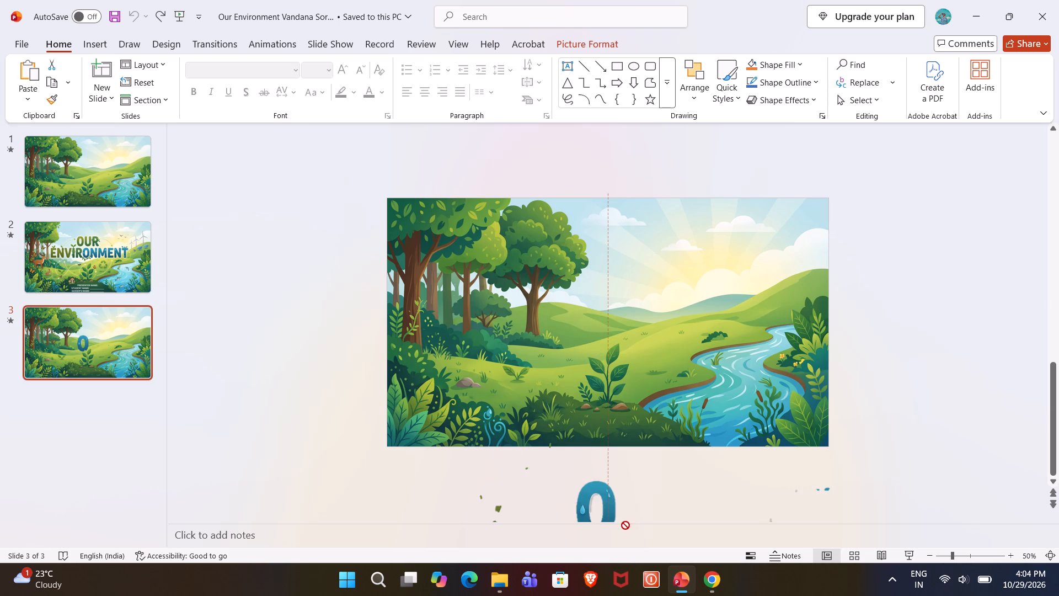
pyautogui.moveTo(625, 525); pyautogui.dragTo(612, 494)
pyautogui.scroll(-2, 905, 325)
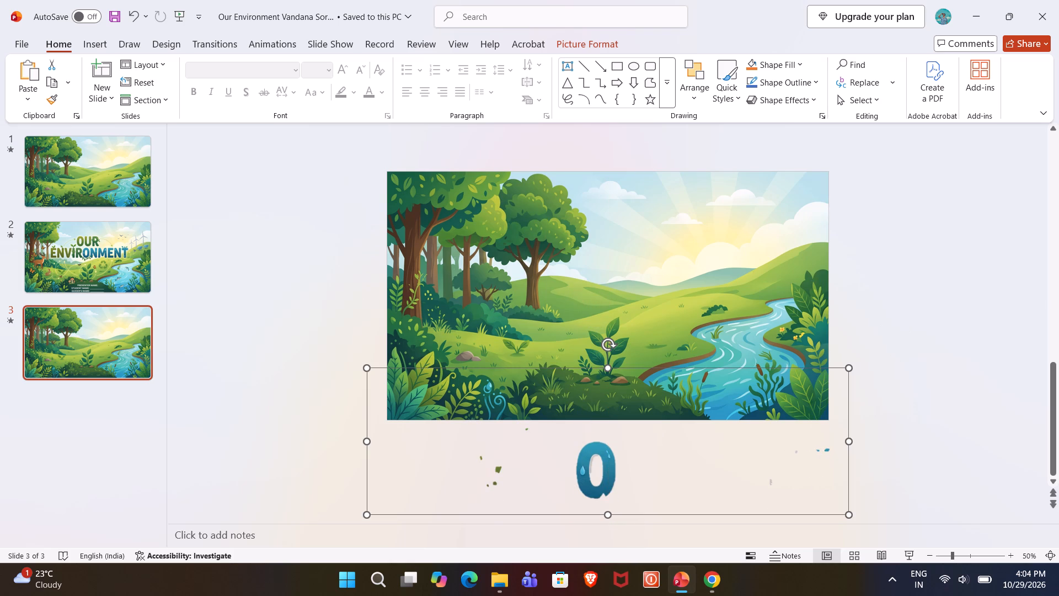
pyautogui.click(617, 460)
pyautogui.press('Delete')
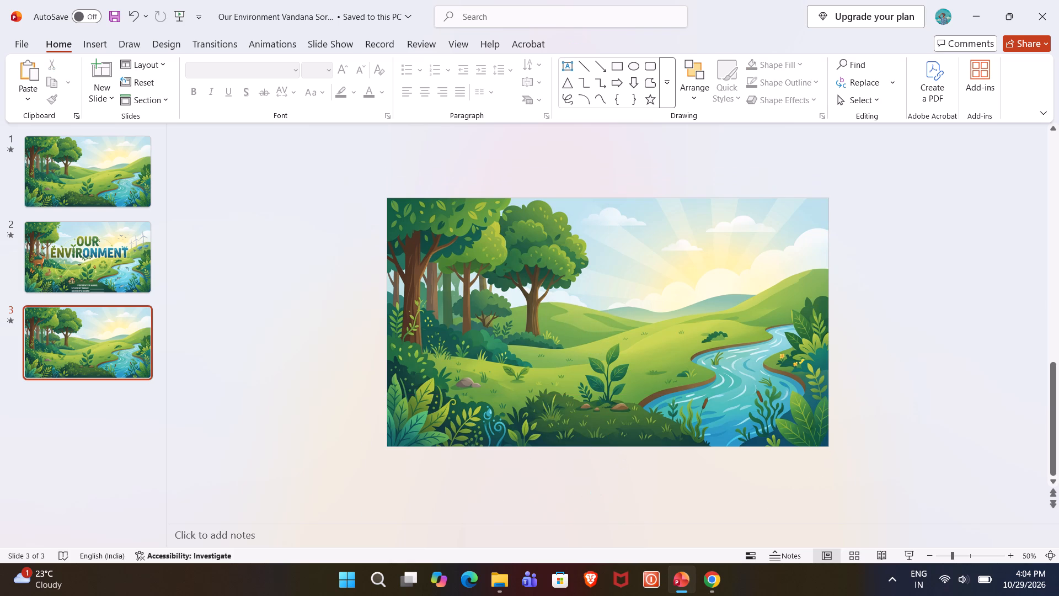
# Insert the downloaded "What is an Ecosystem?" clean PNG from Chrome's recent downloads onto slide 3 in PowerPoint.
pyautogui.hotkey('alt', 'Tab')
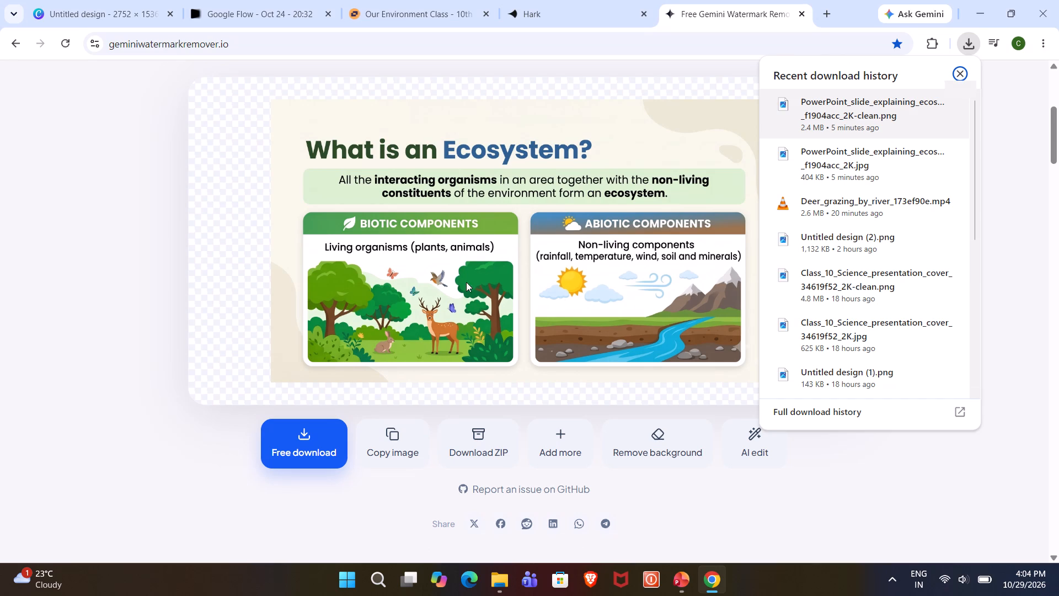
pyautogui.moveTo(835, 117); pyautogui.dragTo(581, 306)
pyautogui.hotkey('alt', 'Tab')
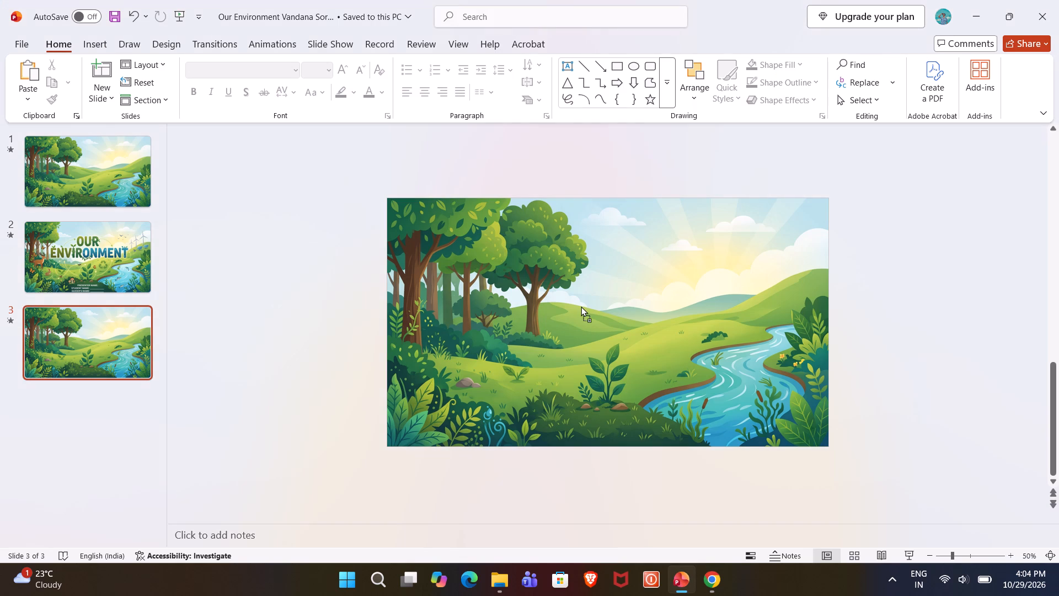
pyautogui.moveTo(581, 306); pyautogui.dragTo(582, 306)
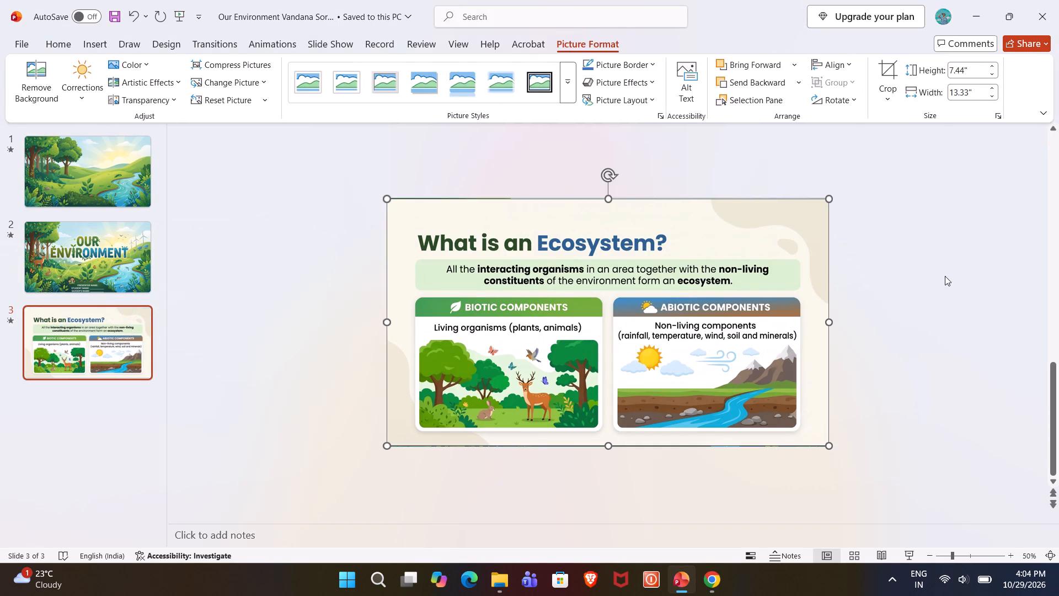
pyautogui.click(945, 276)
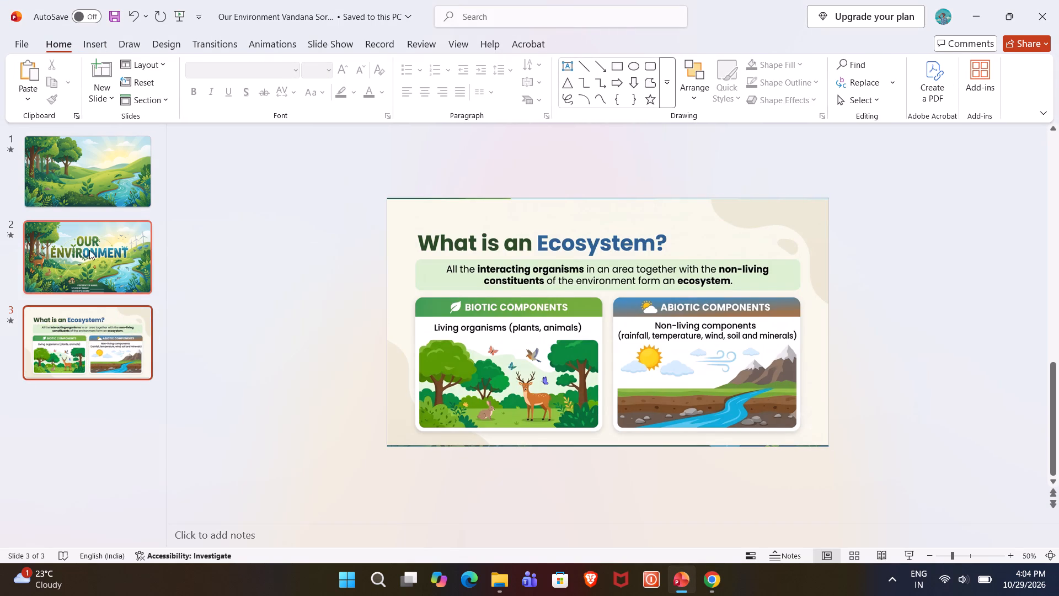
# Apply the Morph transition to all three slides.
pyautogui.click(89, 161)
pyautogui.moveTo(58, 492); pyautogui.dragTo(62, 490)
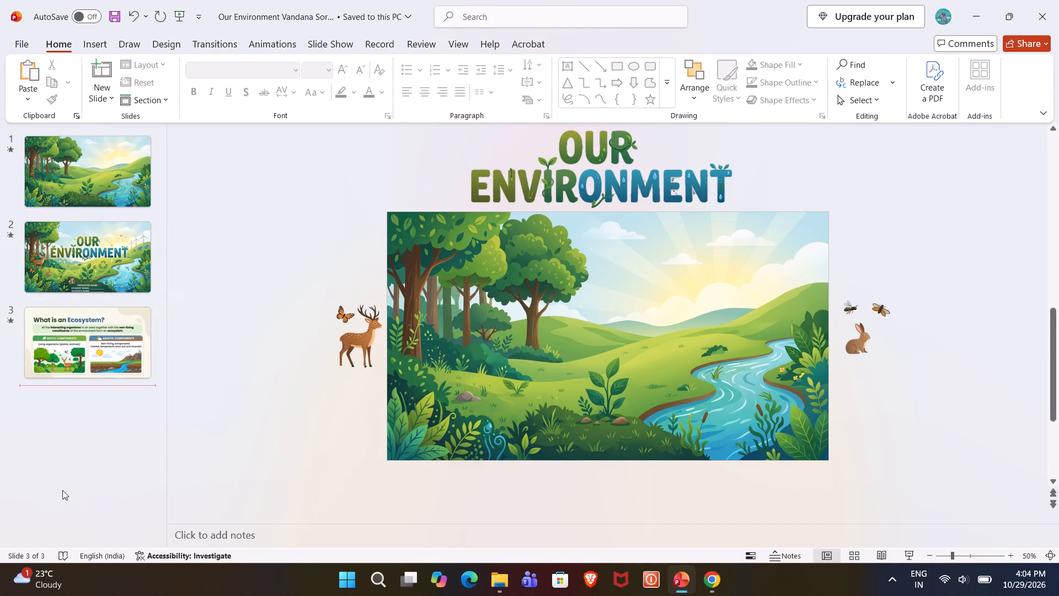
pyautogui.moveTo(62, 490); pyautogui.dragTo(110, 144)
pyautogui.click(79, 457)
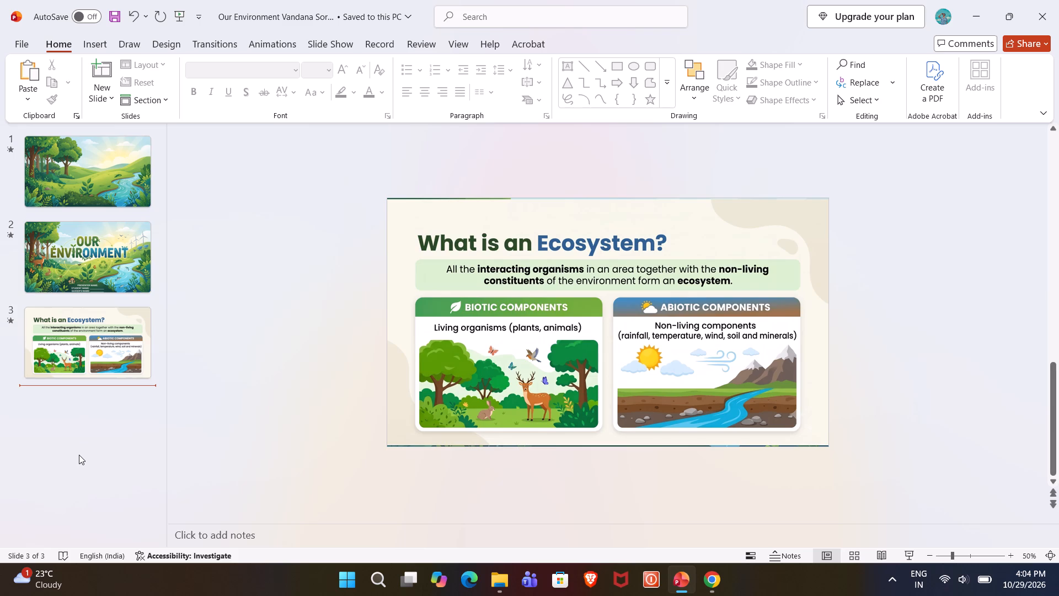
pyautogui.hotkey('ctrl', 'a')
pyautogui.click(196, 39)
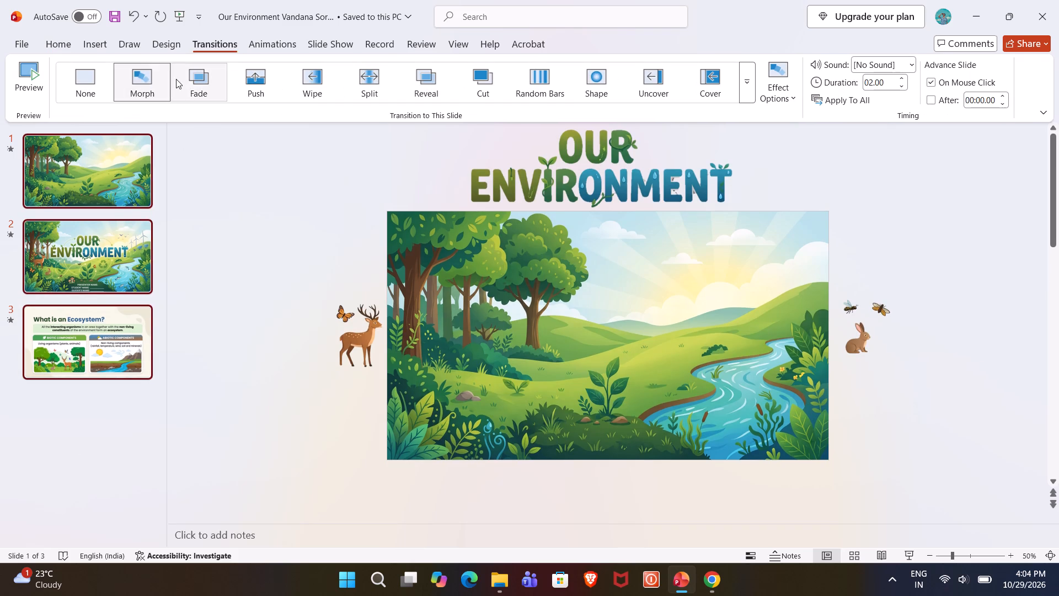
pyautogui.click(144, 79)
pyautogui.click(87, 423)
# Play the slide show from slide 1 through slide 3 to check the transitions, and exit it.
pyautogui.click(104, 175)
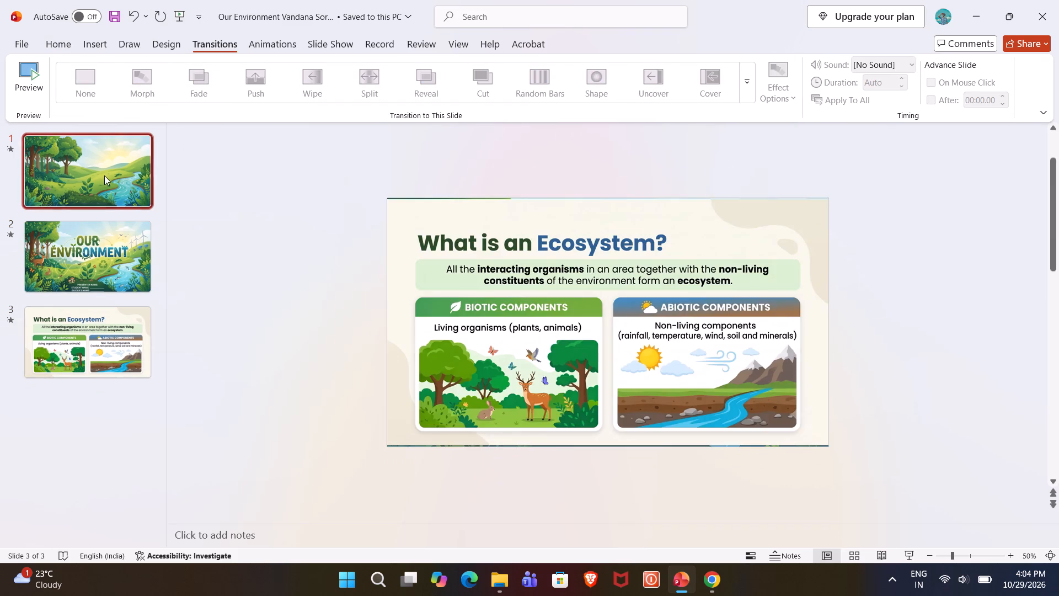
pyautogui.press('f')
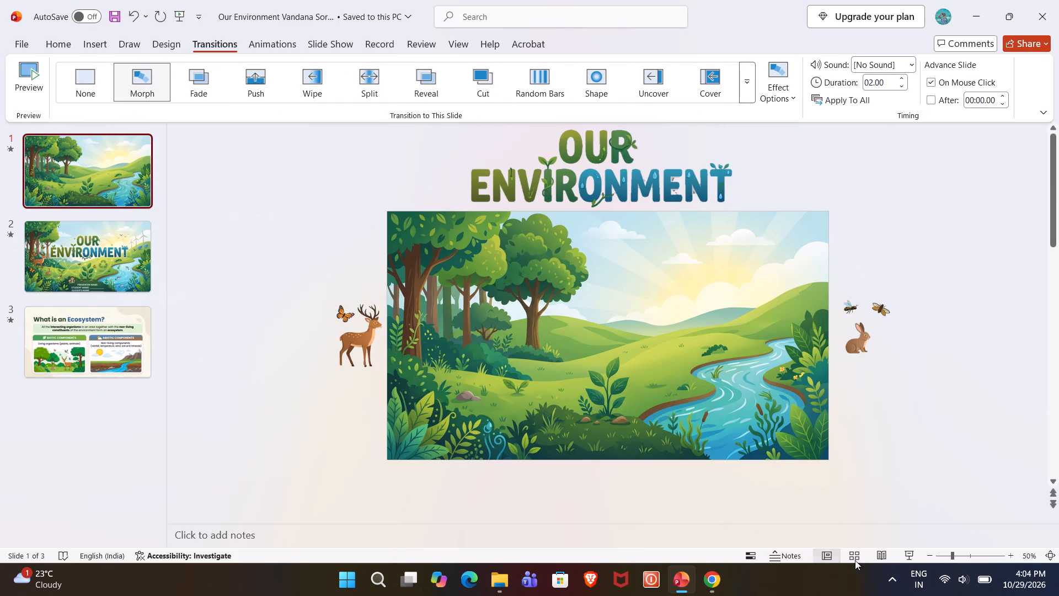
pyautogui.click(900, 556)
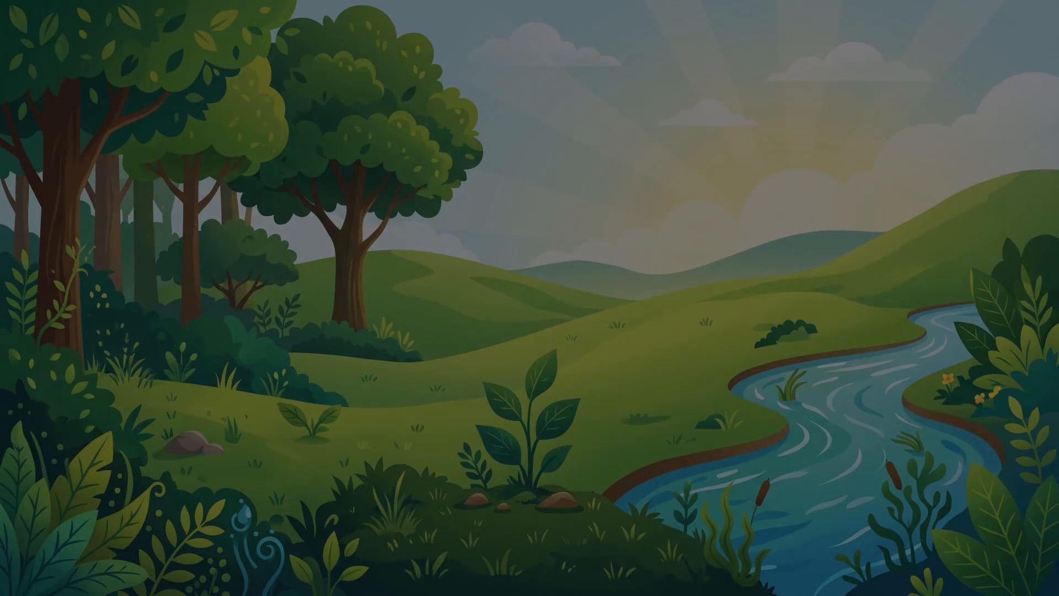
pyautogui.press('Right')
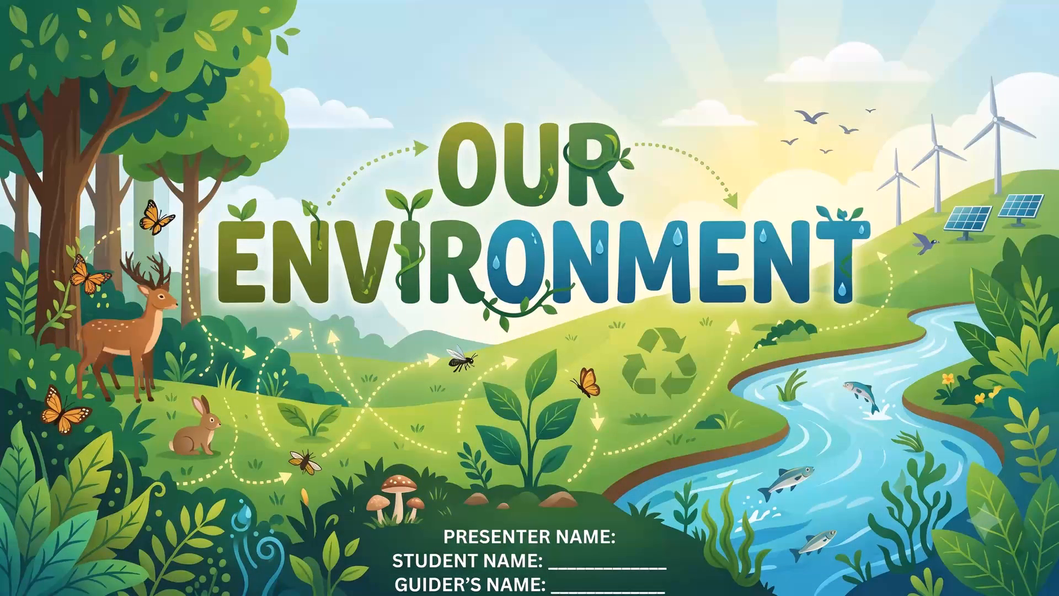
pyautogui.press('Right')
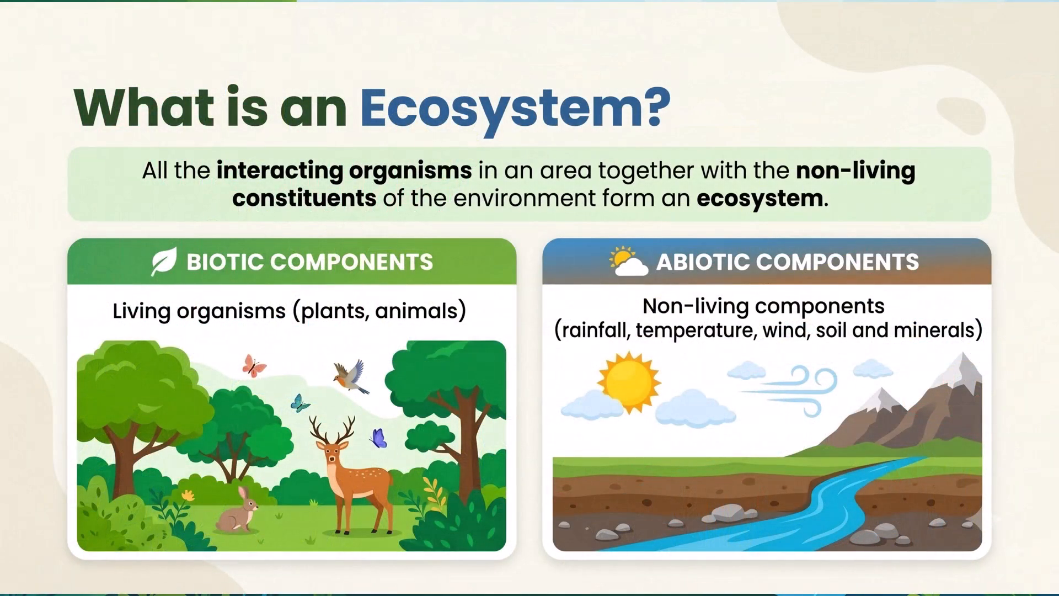
pyautogui.press('Escape')
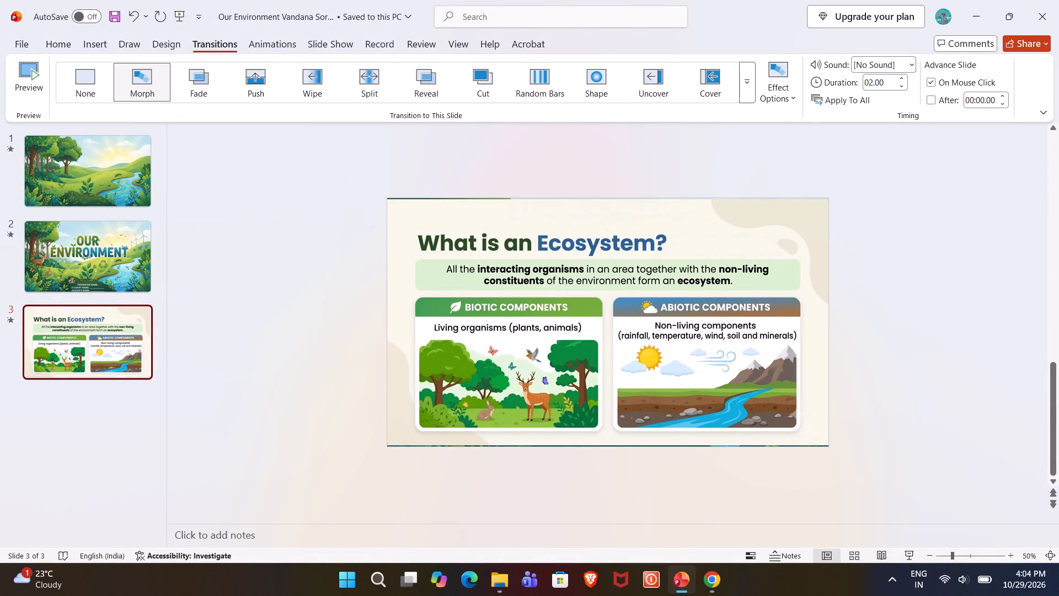
# Stretch the ecosystem picture on slide 3 up to the slide's top edge and try to adjust its bottom edge.
pyautogui.click(562, 240)
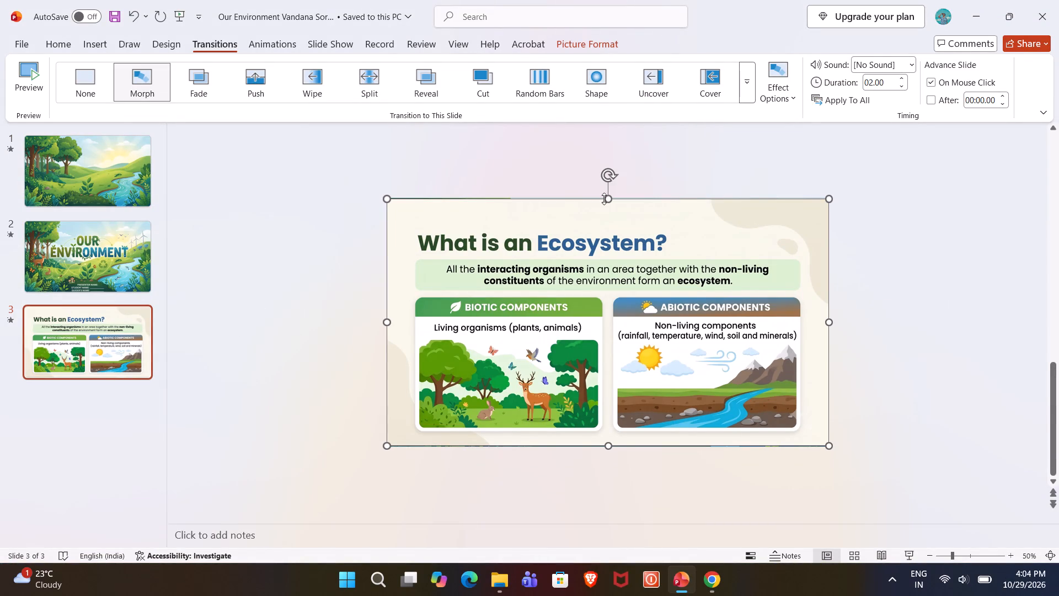
pyautogui.click(607, 199)
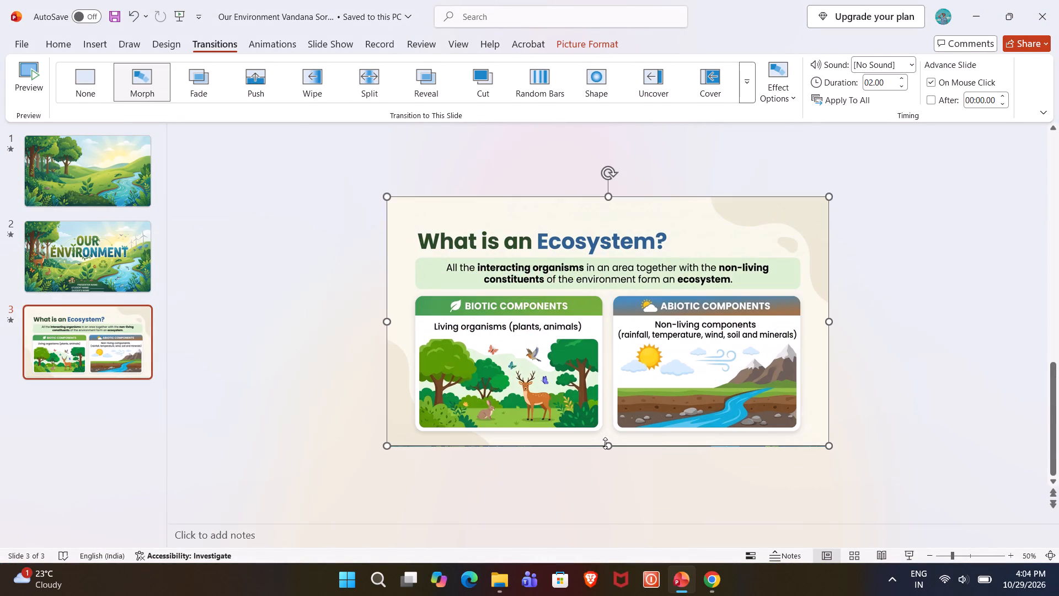
pyautogui.click(606, 444)
pyautogui.click(894, 306)
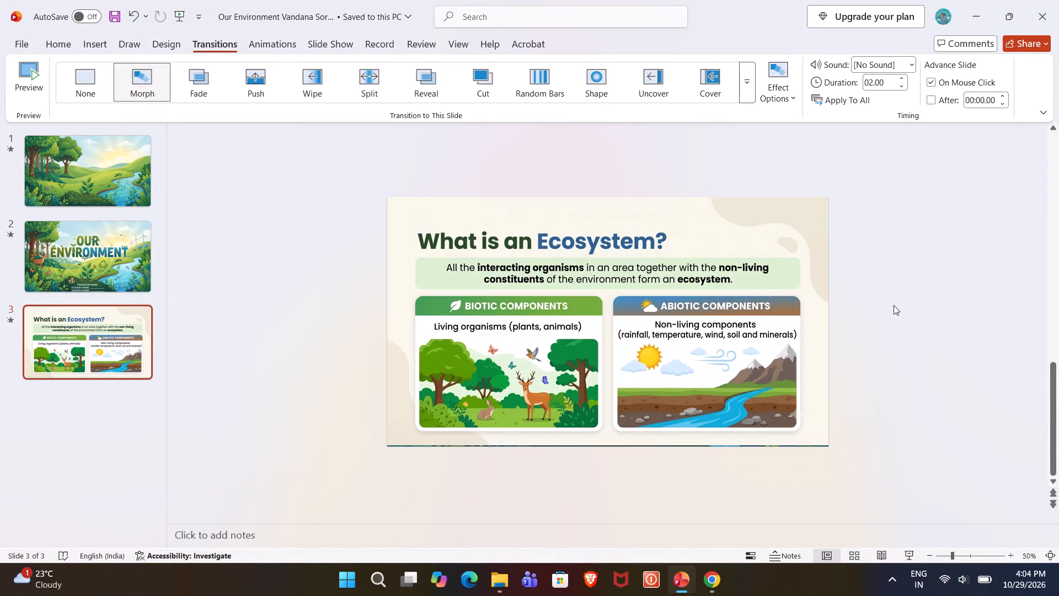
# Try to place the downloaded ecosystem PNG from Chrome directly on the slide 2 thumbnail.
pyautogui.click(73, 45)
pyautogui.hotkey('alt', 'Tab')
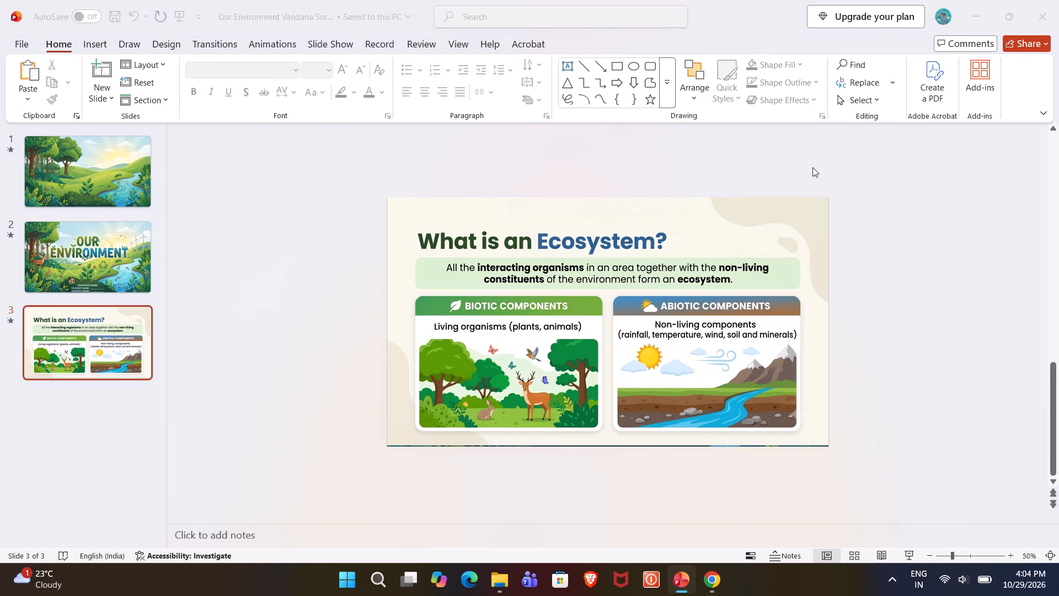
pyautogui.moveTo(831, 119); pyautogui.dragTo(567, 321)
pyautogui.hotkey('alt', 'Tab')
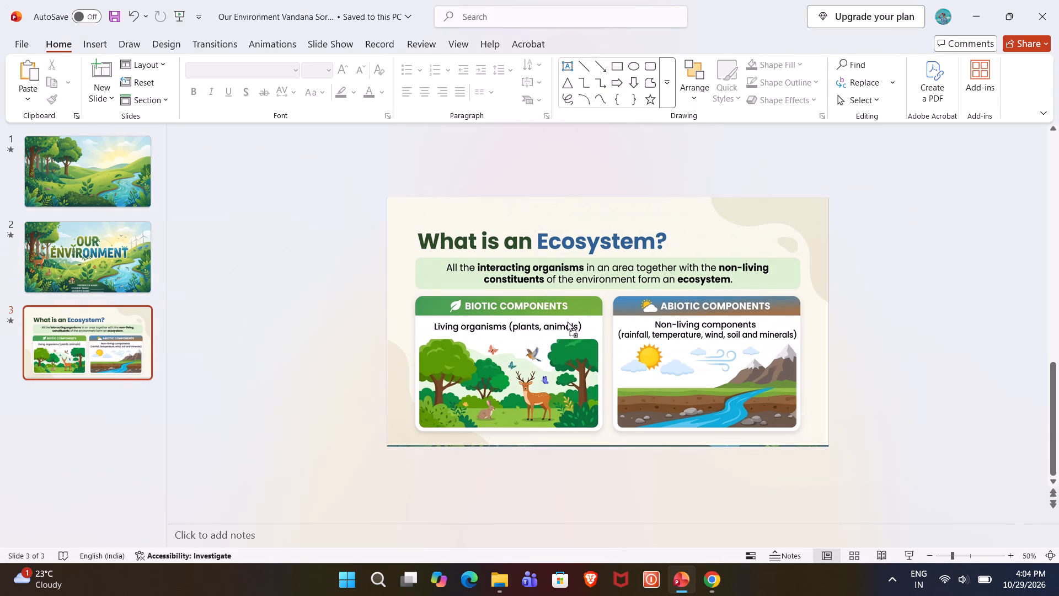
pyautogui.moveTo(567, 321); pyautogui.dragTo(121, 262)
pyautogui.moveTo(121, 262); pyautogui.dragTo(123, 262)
# Open slide 2 and insert the downloaded "What is an Ecosystem?" clean PNG from Chrome over its title artwork.
pyautogui.click(101, 260)
pyautogui.hotkey('alt', 'Tab')
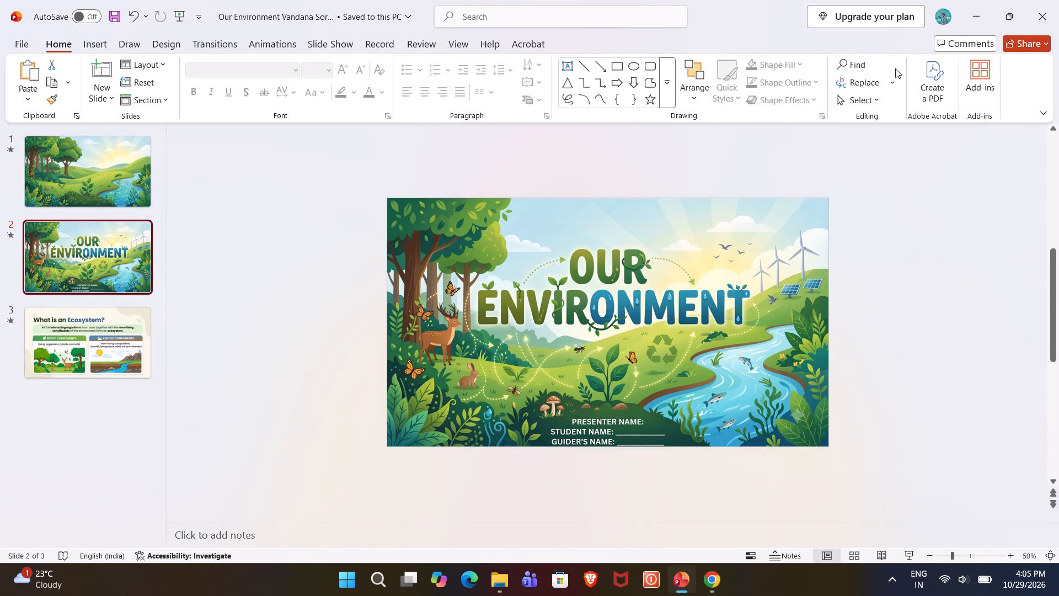
pyautogui.moveTo(874, 104); pyautogui.dragTo(596, 288)
pyautogui.hotkey('alt', 'Tab')
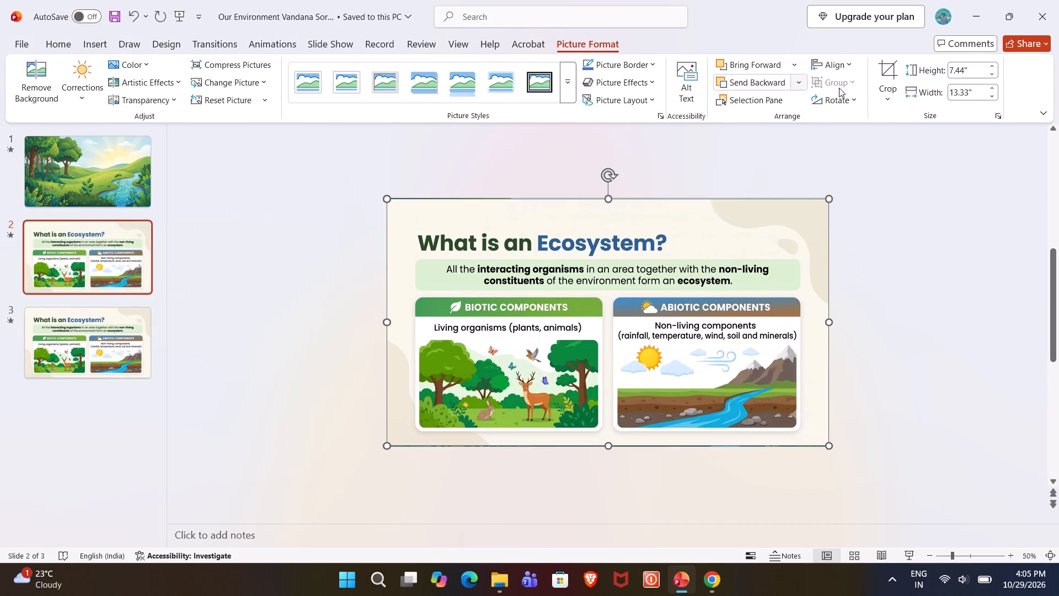
# Crop the ecosystem picture on slide 2 to just its Biotic Components card, about 4.26 inches high by 5.73 inches wide.
pyautogui.click(889, 91)
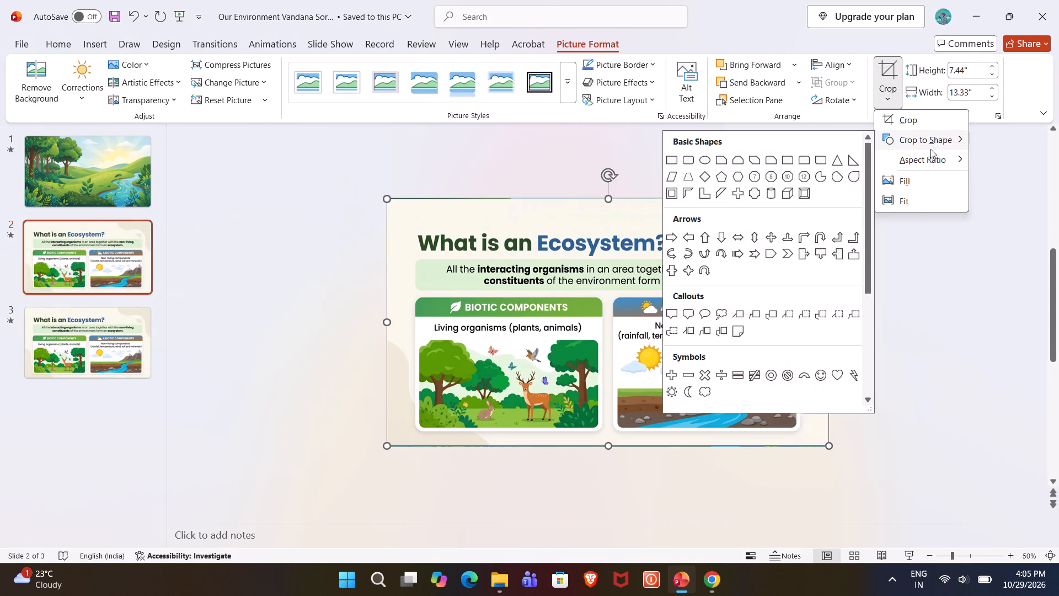
pyautogui.click(907, 120)
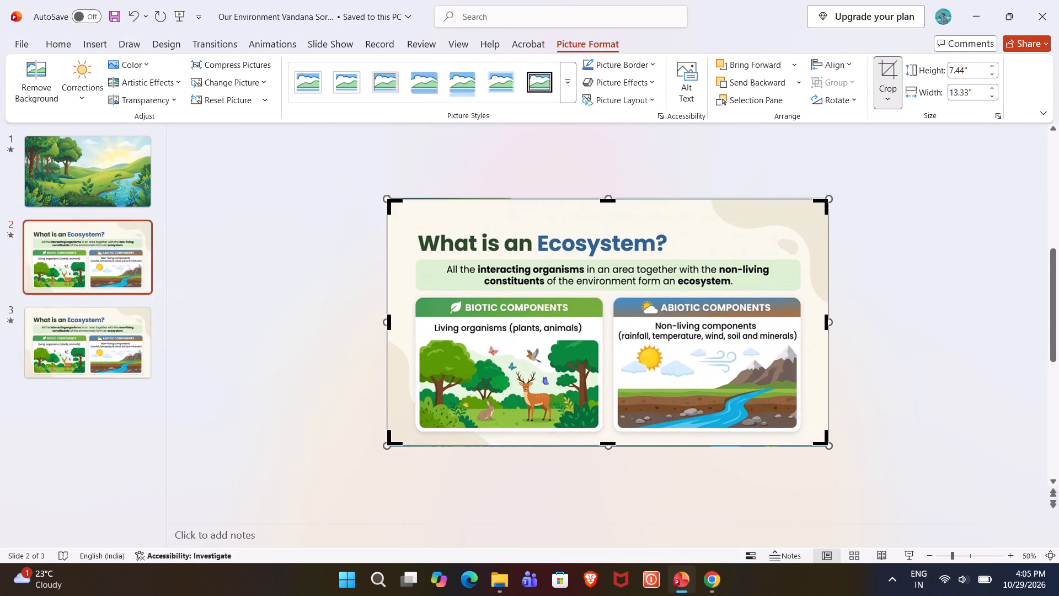
pyautogui.moveTo(825, 324); pyautogui.dragTo(618, 354)
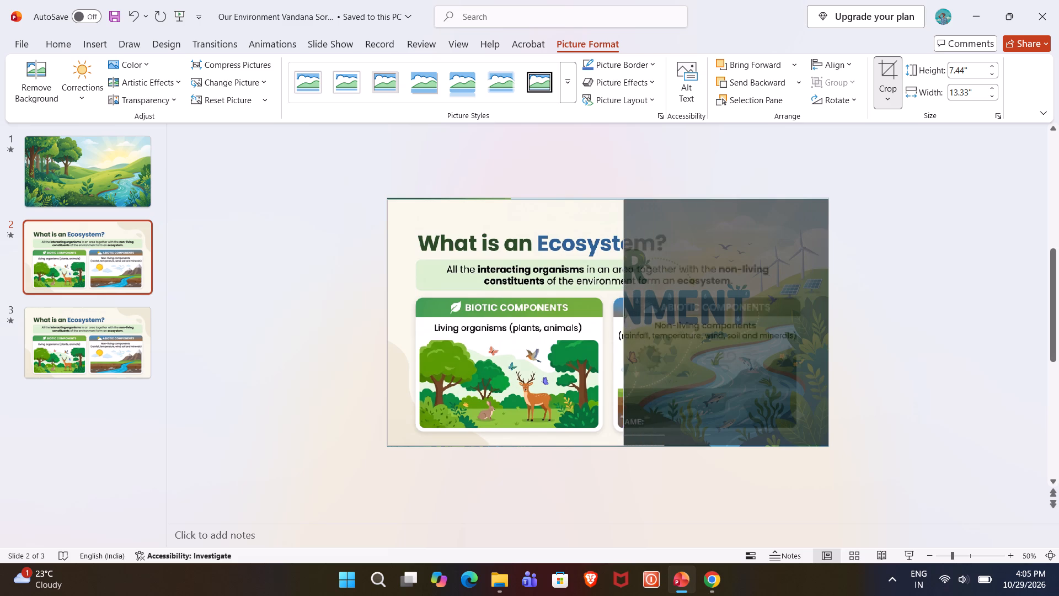
pyautogui.moveTo(618, 354); pyautogui.dragTo(610, 358)
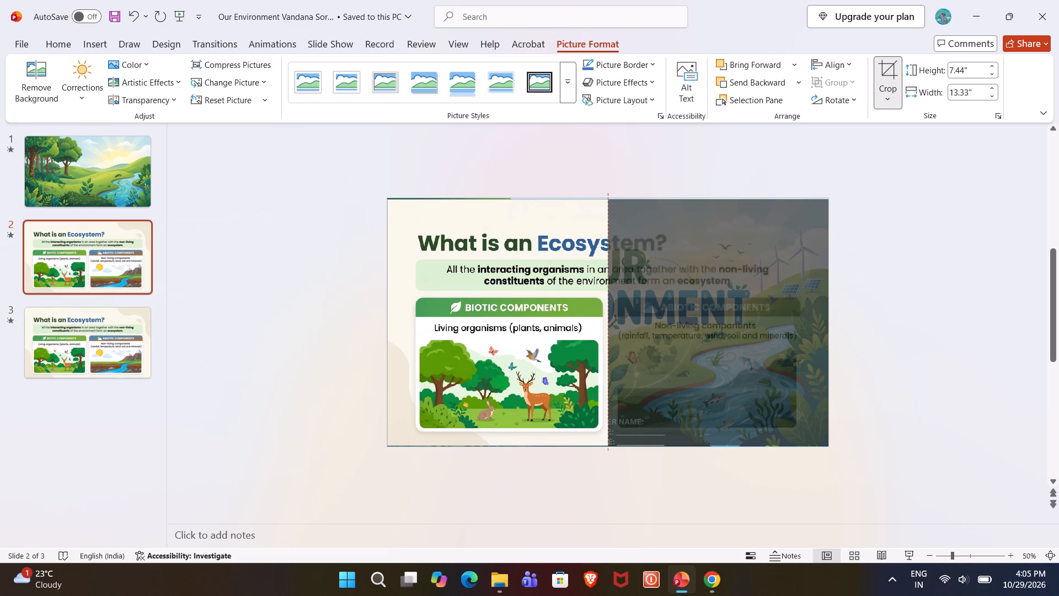
pyautogui.moveTo(610, 358); pyautogui.dragTo(604, 359)
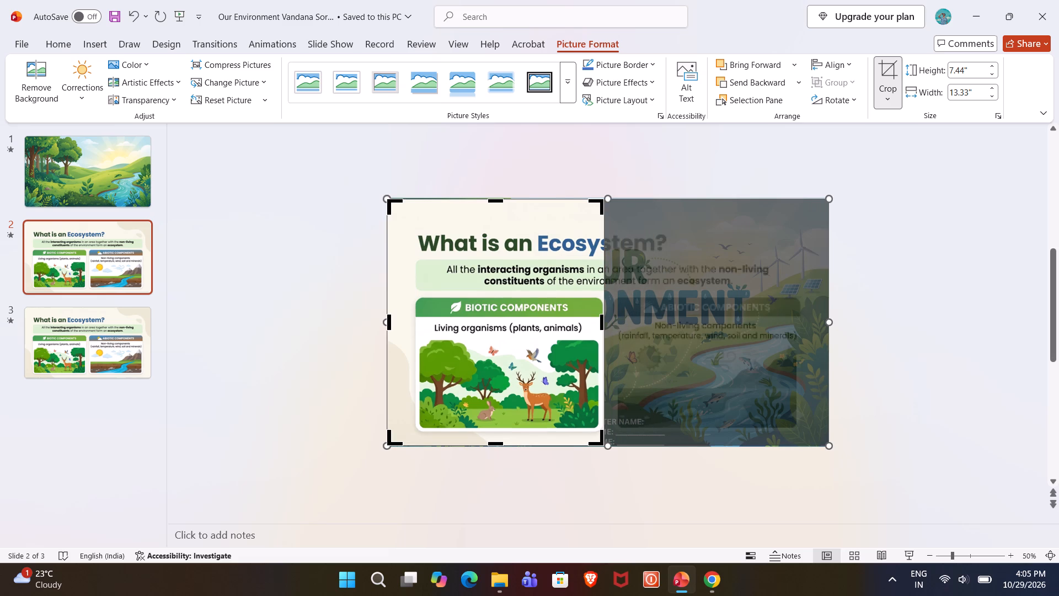
pyautogui.moveTo(387, 327); pyautogui.dragTo(406, 329)
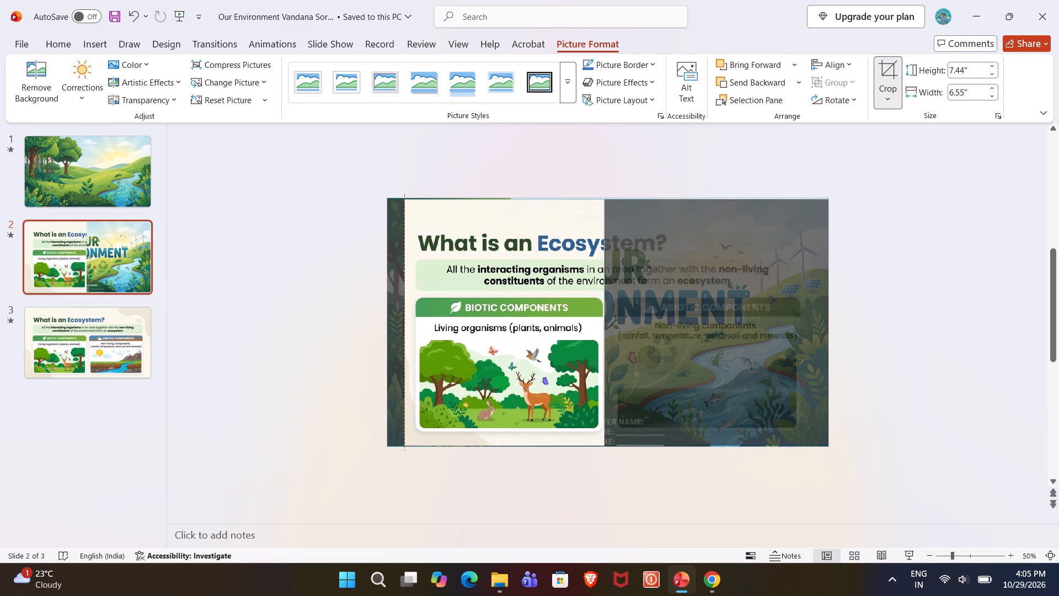
pyautogui.moveTo(406, 329); pyautogui.dragTo(414, 334)
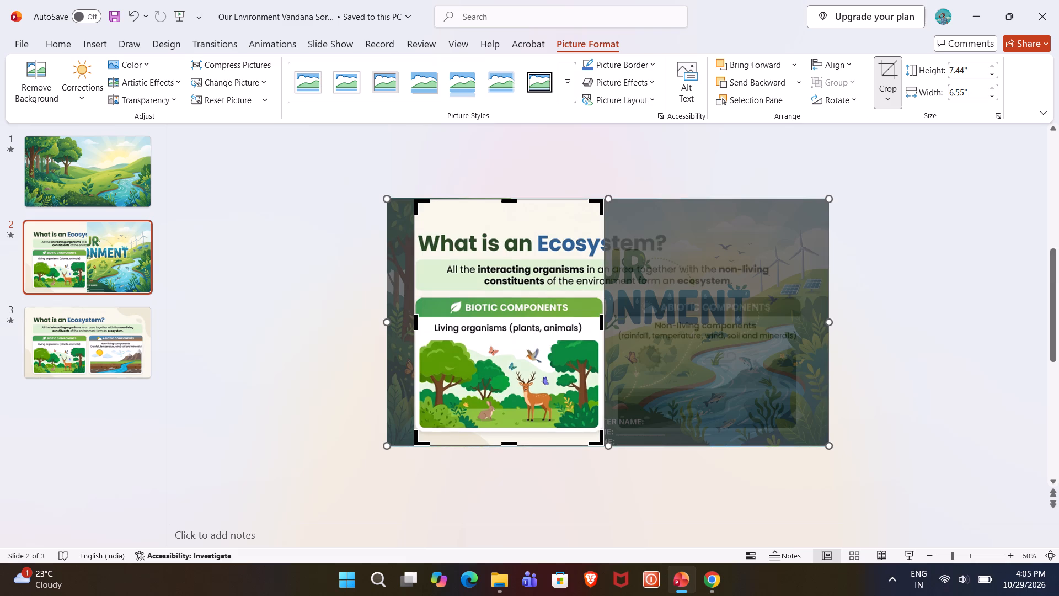
pyautogui.moveTo(509, 201); pyautogui.dragTo(510, 230)
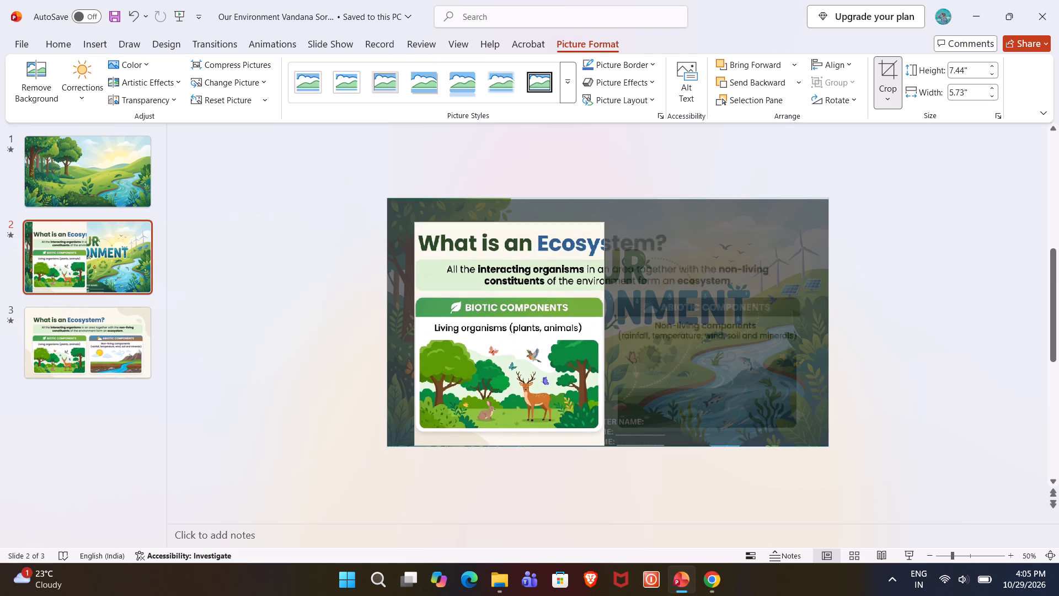
pyautogui.moveTo(510, 230); pyautogui.dragTo(511, 296)
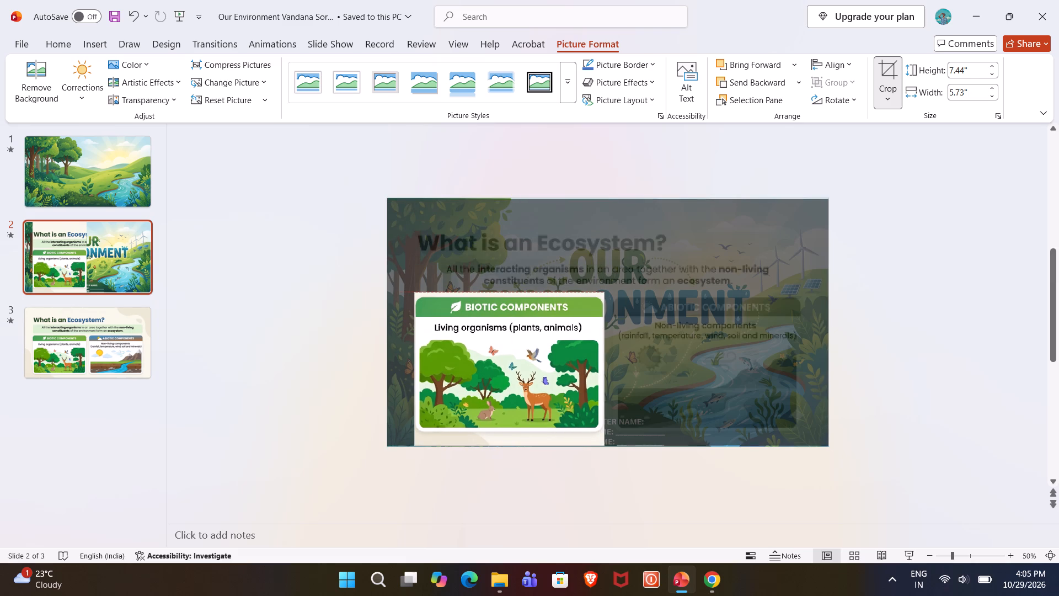
pyautogui.moveTo(512, 445); pyautogui.dragTo(510, 433)
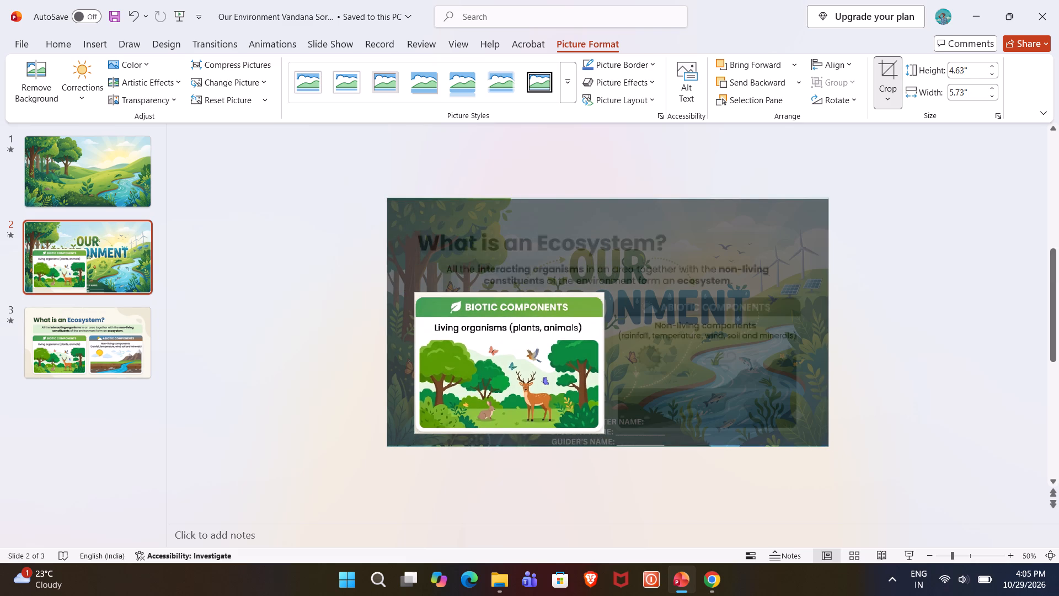
pyautogui.moveTo(510, 433); pyautogui.dragTo(510, 435)
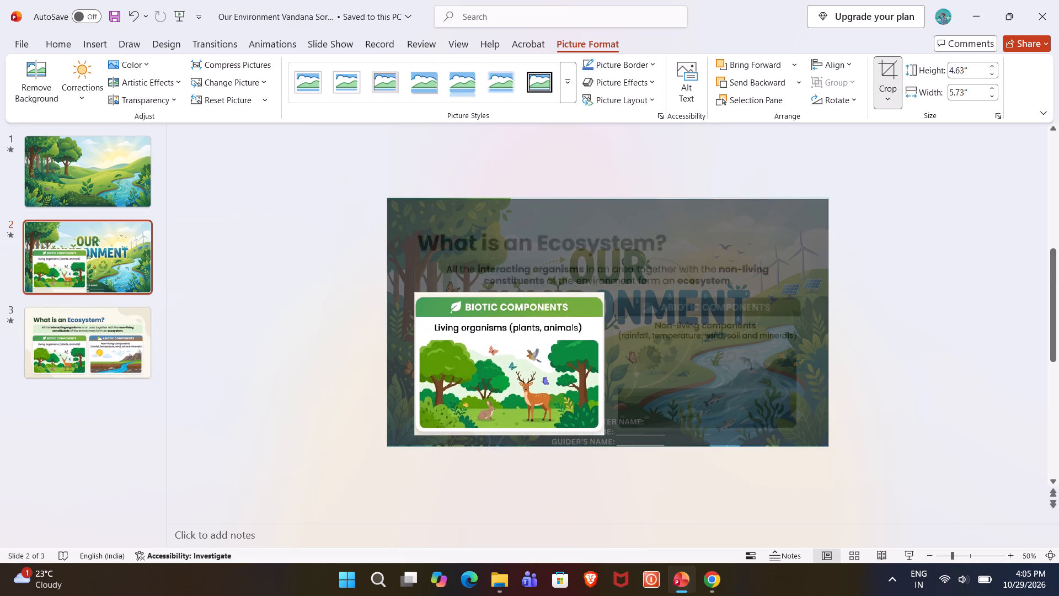
pyautogui.moveTo(510, 435); pyautogui.dragTo(508, 433)
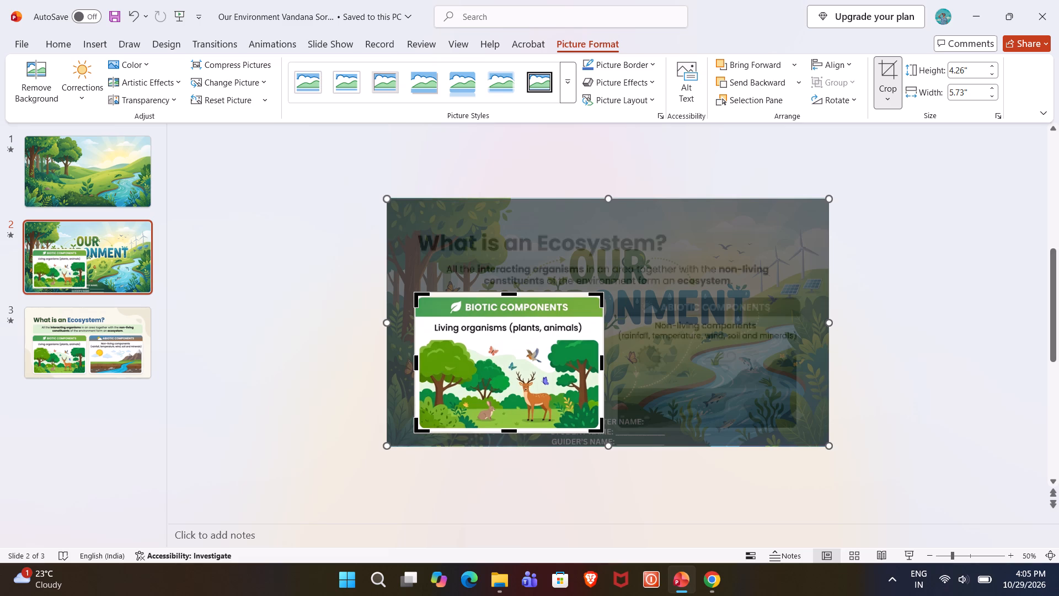
pyautogui.press('Return')
# Move the cropped Biotic Components card completely off slide 2, just beyond the slide's left edge.
pyautogui.moveTo(507, 354); pyautogui.dragTo(303, 352)
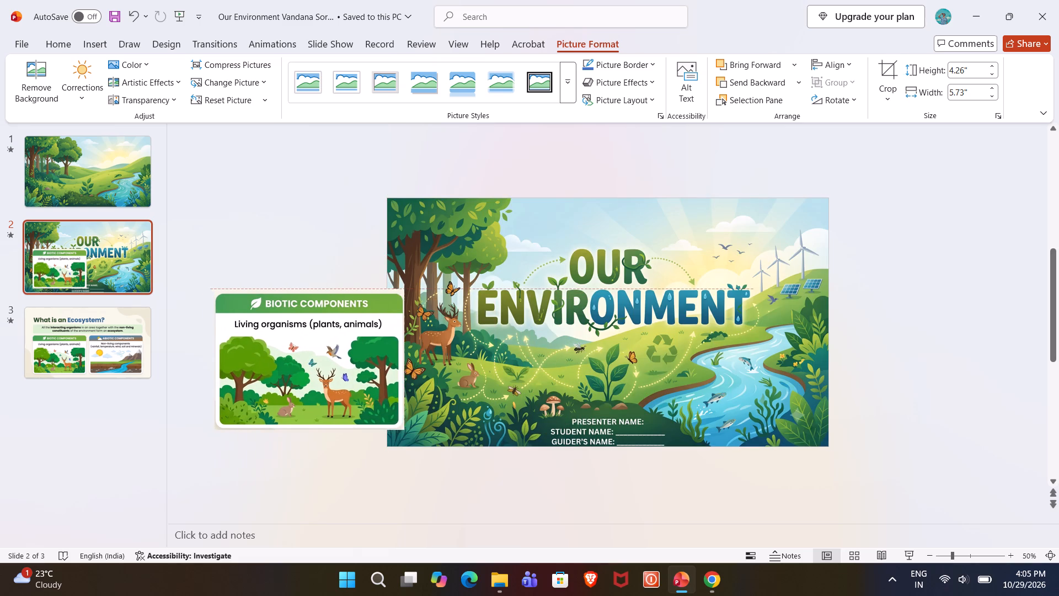
pyautogui.moveTo(303, 352); pyautogui.dragTo(272, 359)
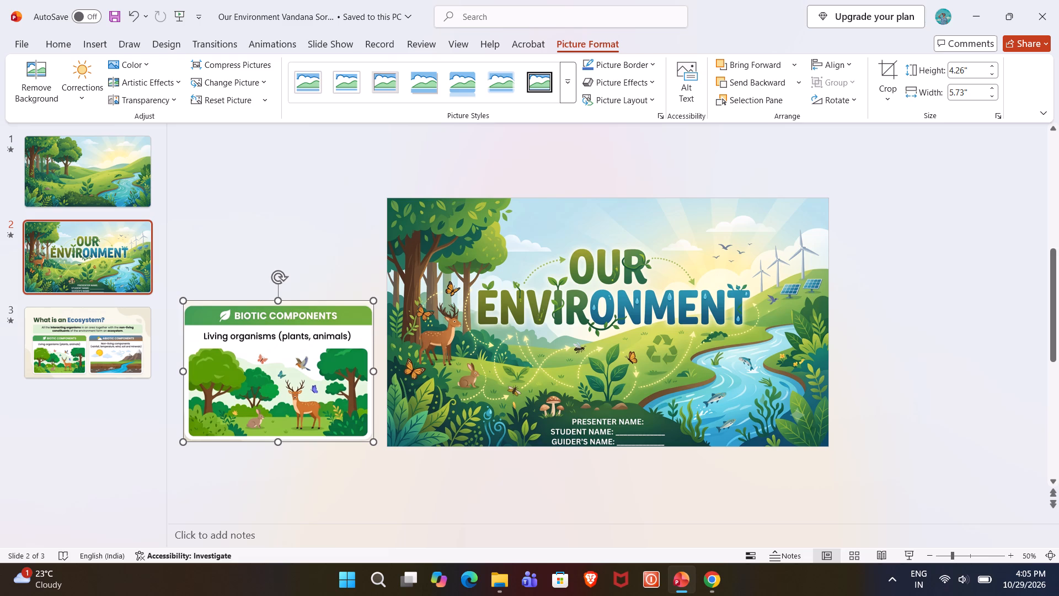
# Copy the Biotic Components card to slide 3 and place it over the matching card in the ecosystem picture.
pyautogui.hotkey('ctrl', 'c')
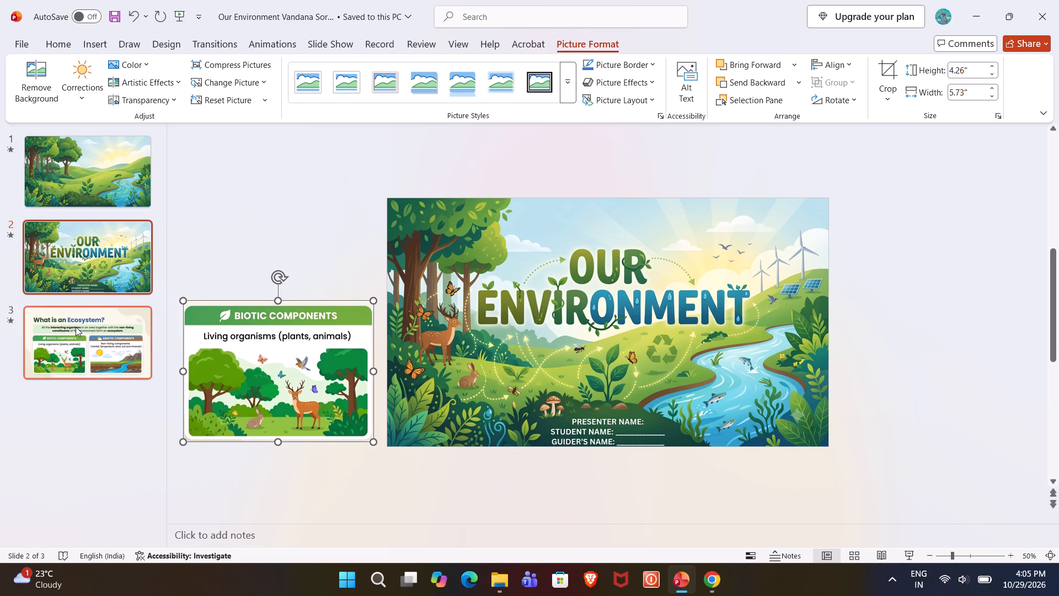
pyautogui.click(76, 327)
pyautogui.hotkey('ctrl', 'v')
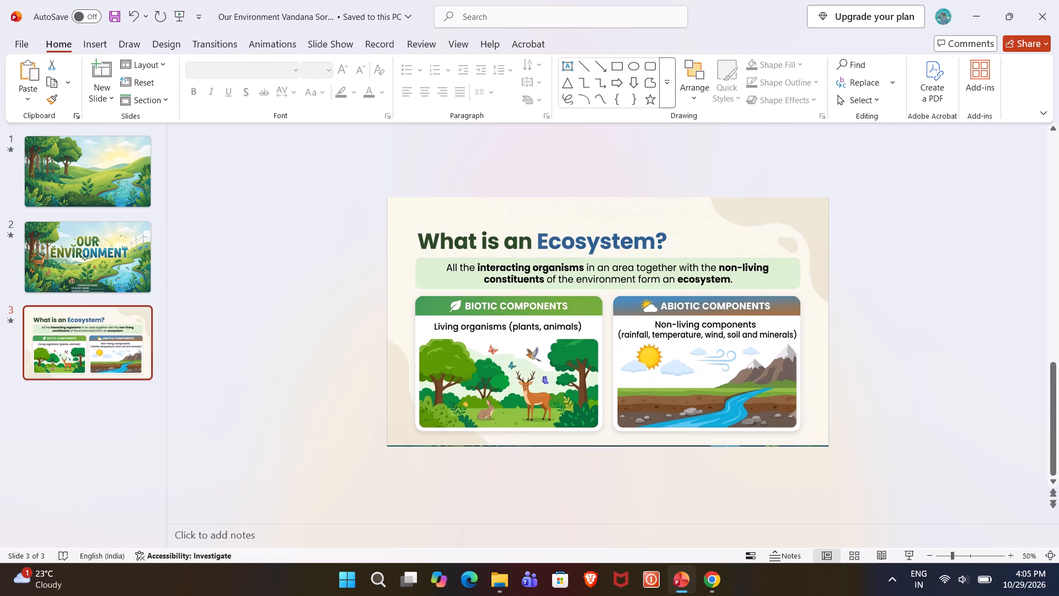
pyautogui.moveTo(278, 368); pyautogui.dragTo(509, 365)
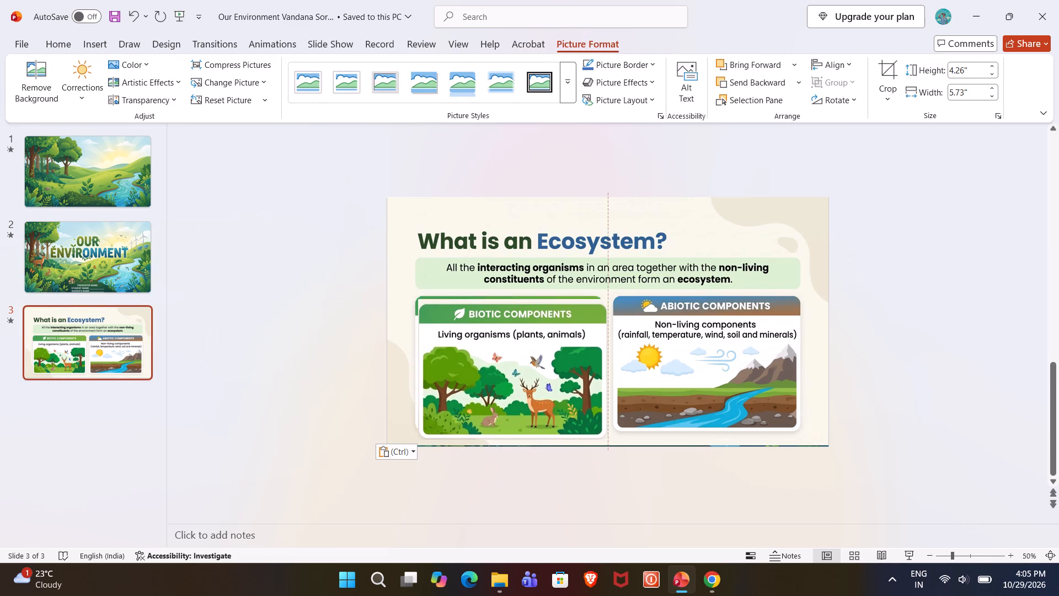
pyautogui.moveTo(509, 365); pyautogui.dragTo(509, 361)
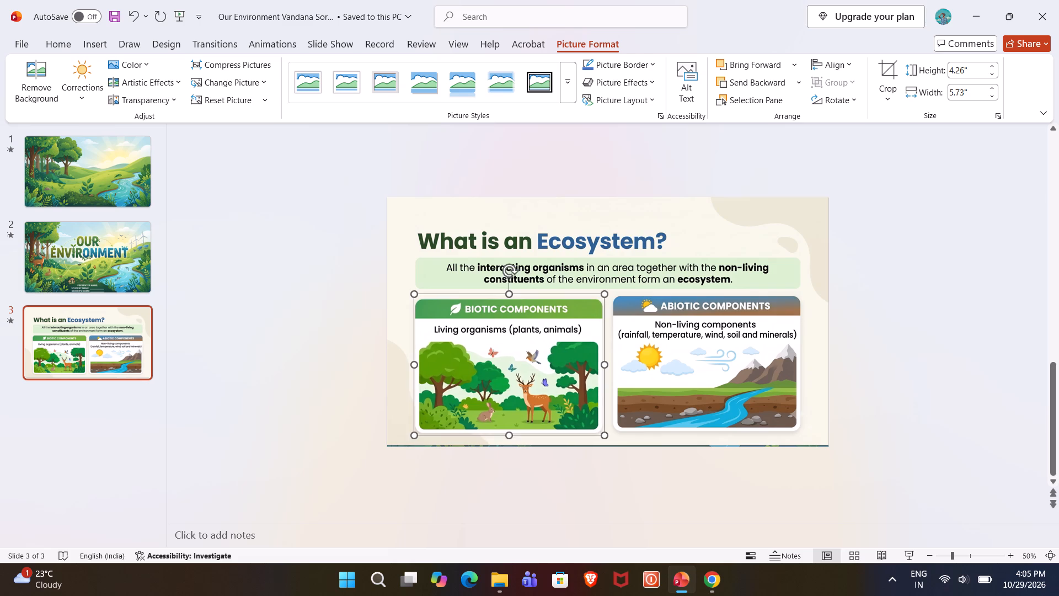
pyautogui.click(470, 478)
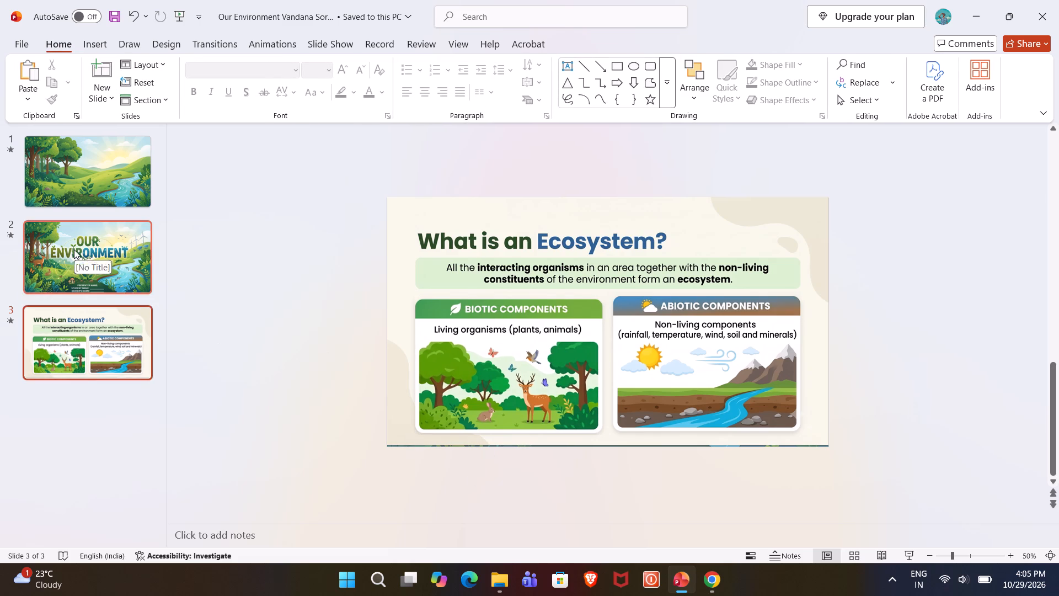
# Play the slide show from slide 2, replay the transition into slide 3 to check the card's movement, and exit.
pyautogui.click(74, 249)
pyautogui.click(911, 553)
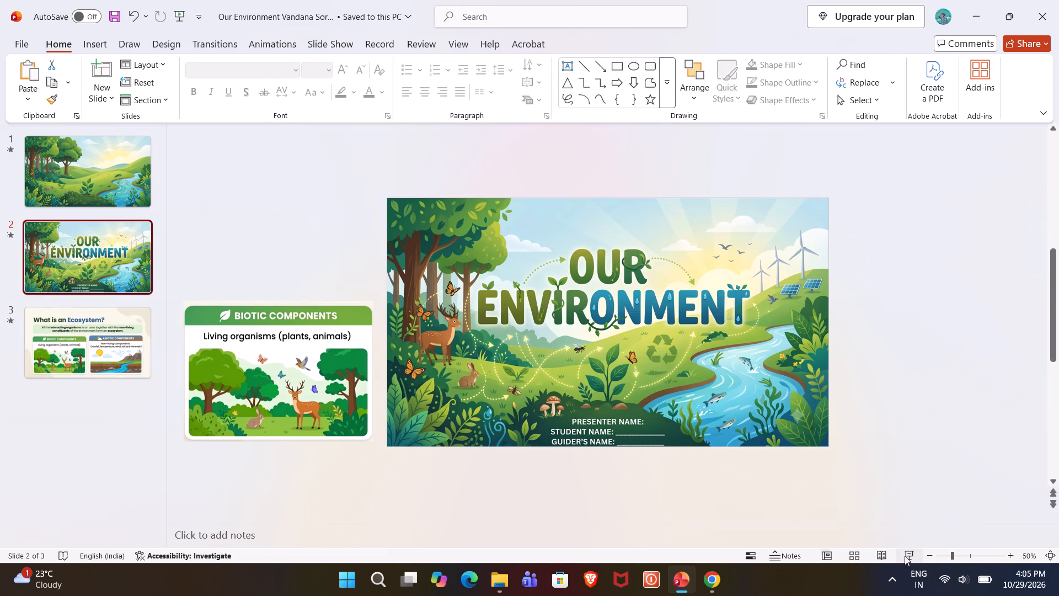
pyautogui.press('Right')
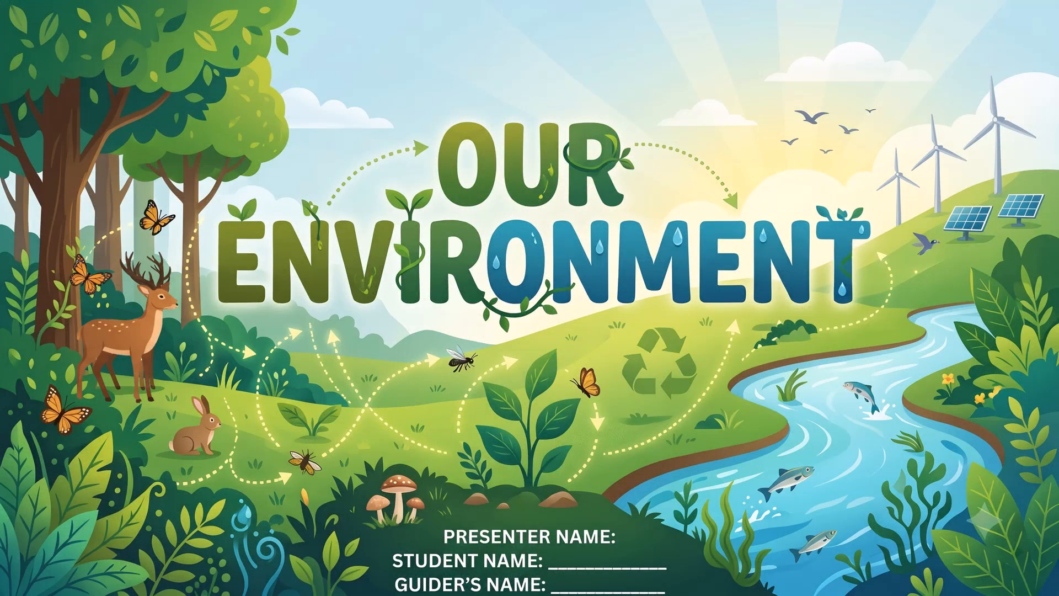
pyautogui.press('Right')
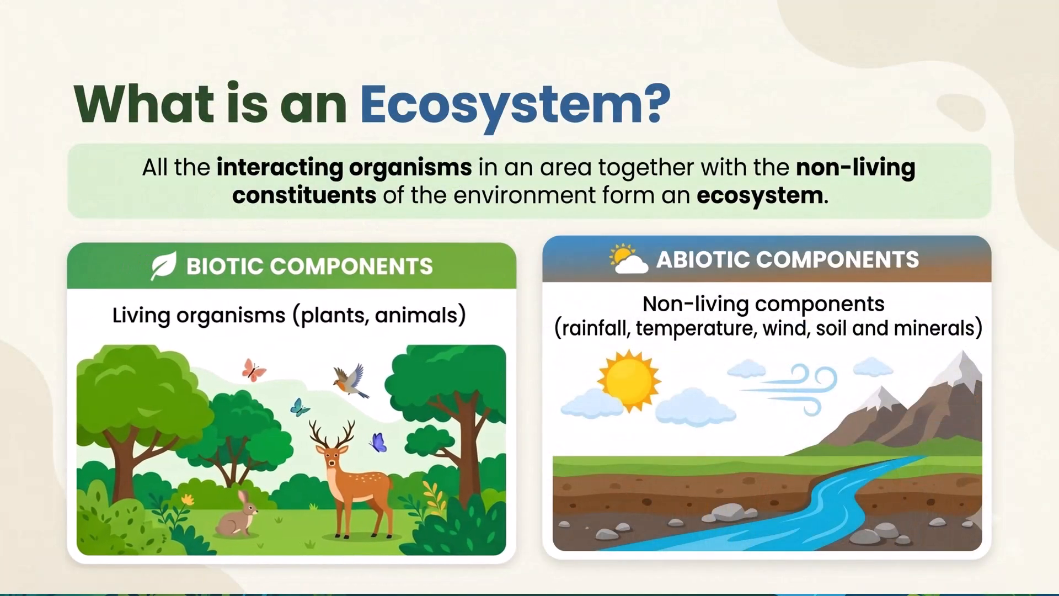
pyautogui.press('Left')
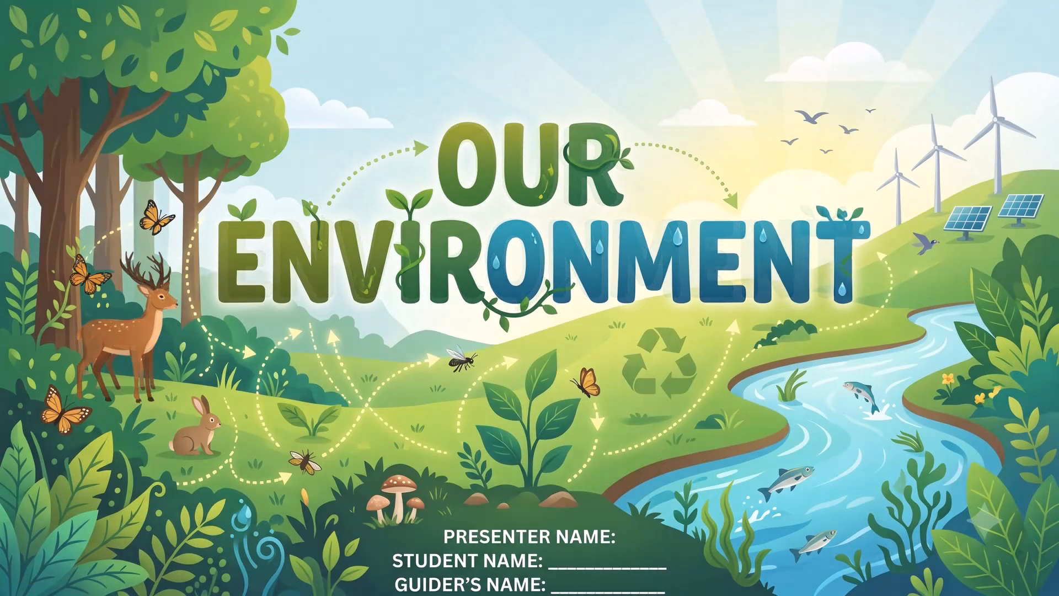
pyautogui.press('Right')
pyautogui.press('Right')
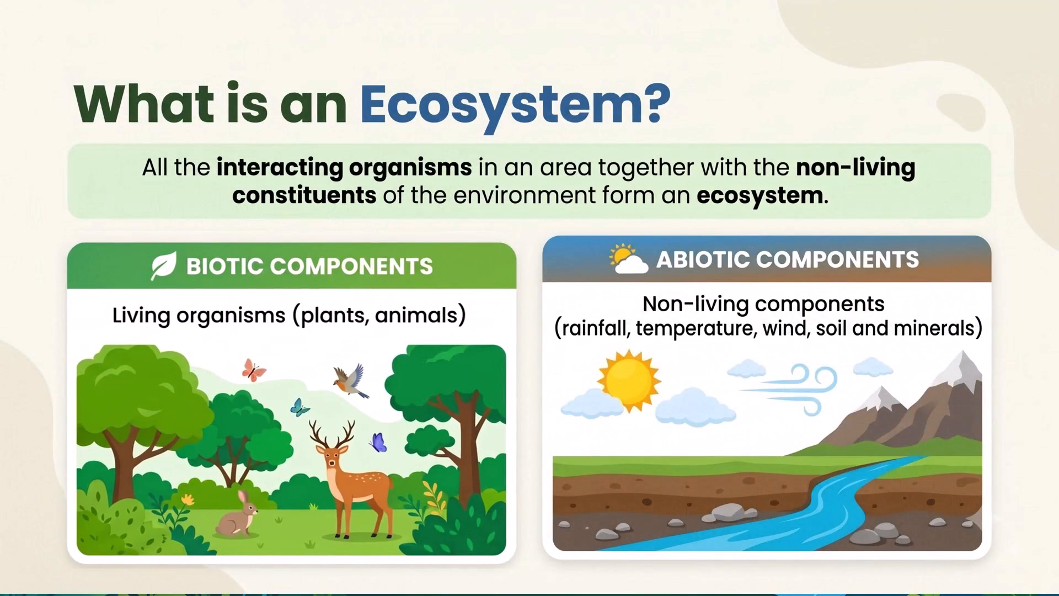
pyautogui.press('Escape')
# Duplicate the "What is an Ecosystem?" slide 3 as slide 4.
pyautogui.click(66, 251)
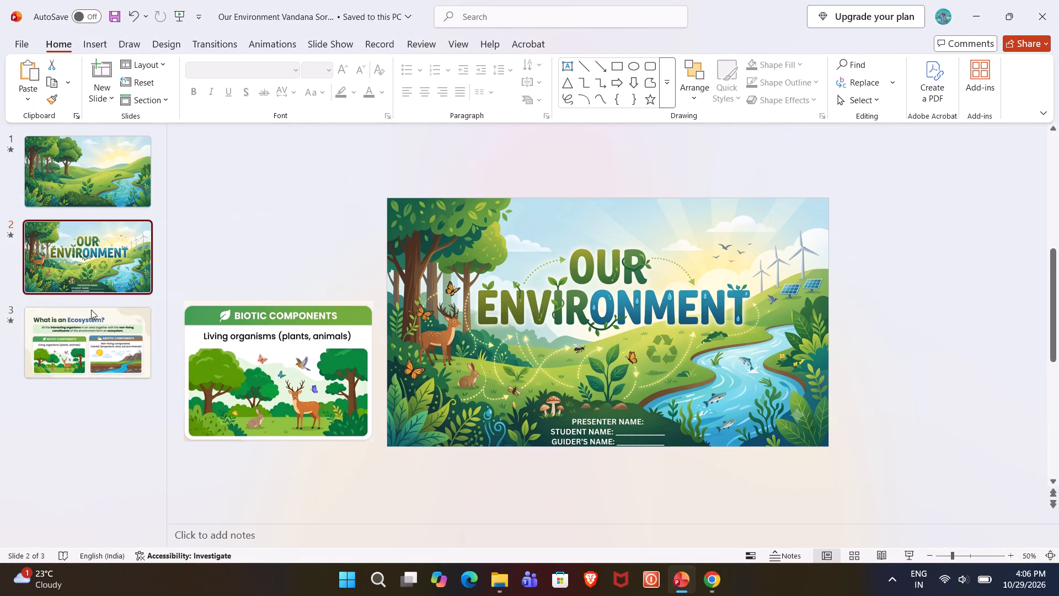
pyautogui.click(91, 330)
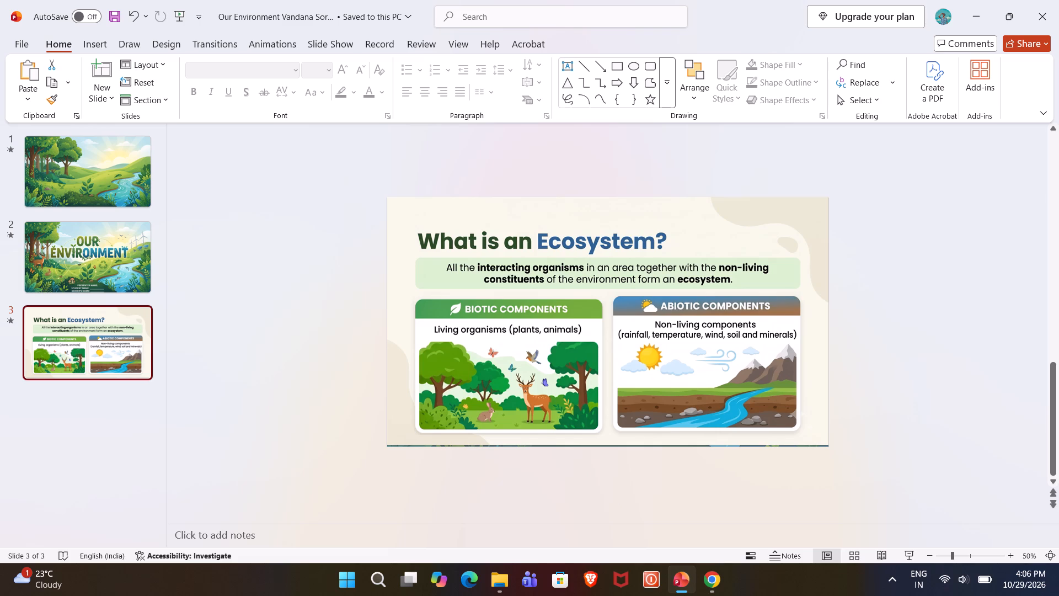
pyautogui.click(54, 438)
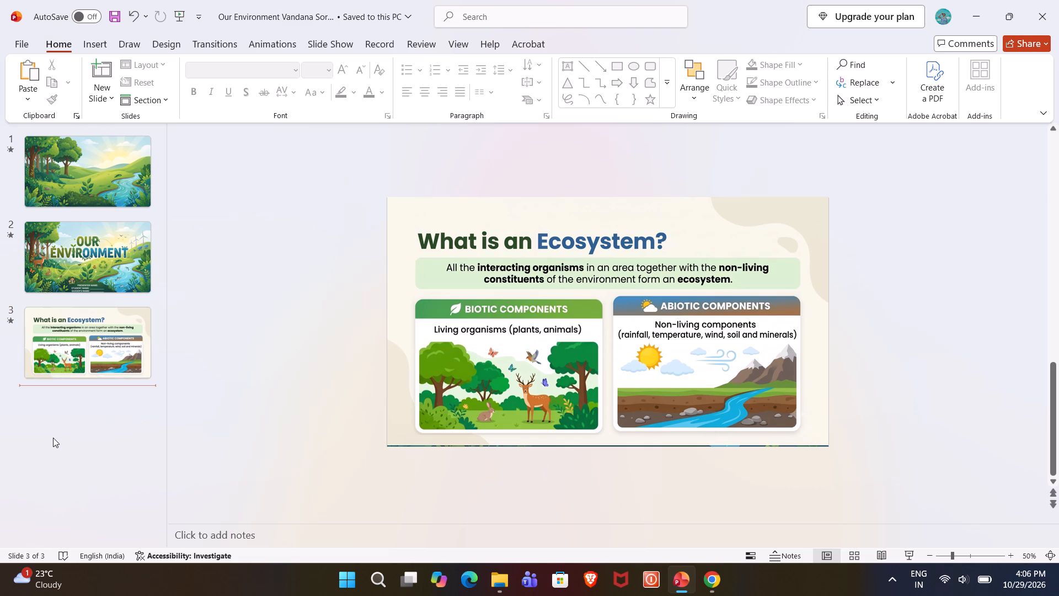
pyautogui.click(89, 324)
pyautogui.hotkey('ctrl', 'd')
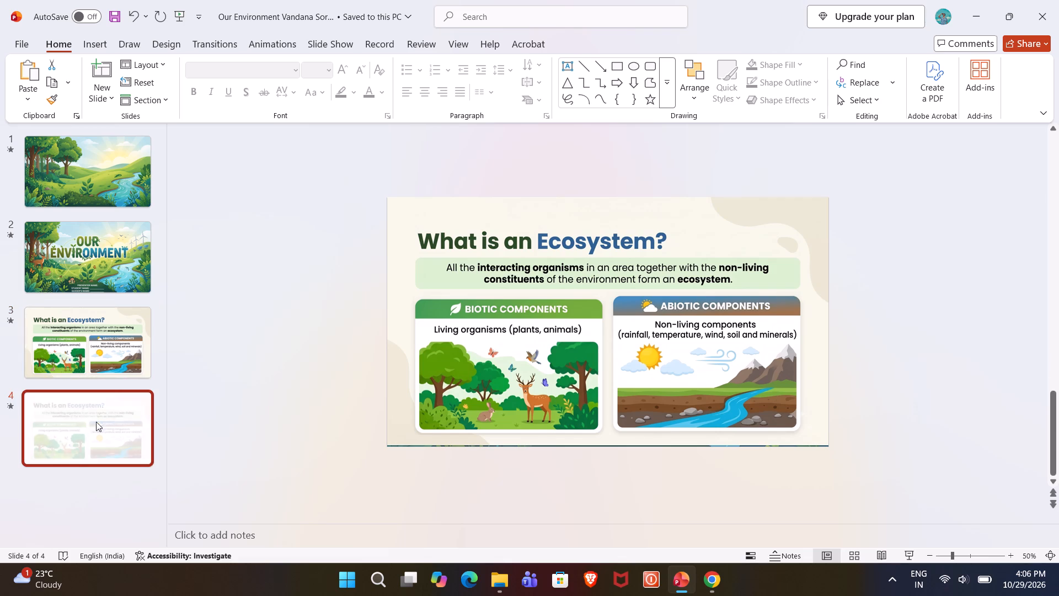
# On slide 4, shift the full ecosystem picture aside and delete the forest title artwork behind it.
pyautogui.click(74, 436)
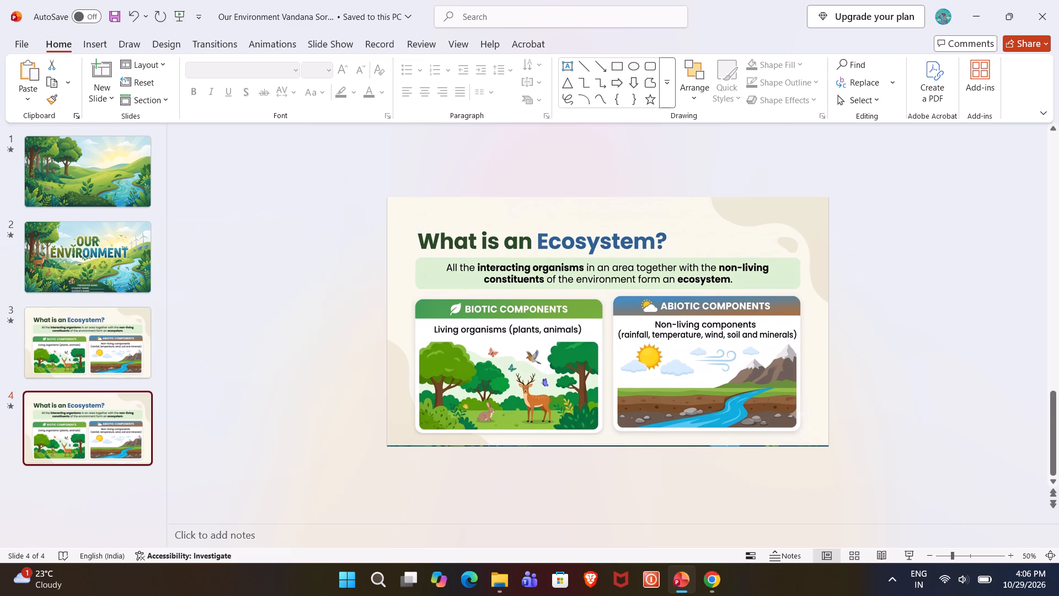
pyautogui.click(97, 417)
pyautogui.moveTo(452, 225); pyautogui.dragTo(547, 244)
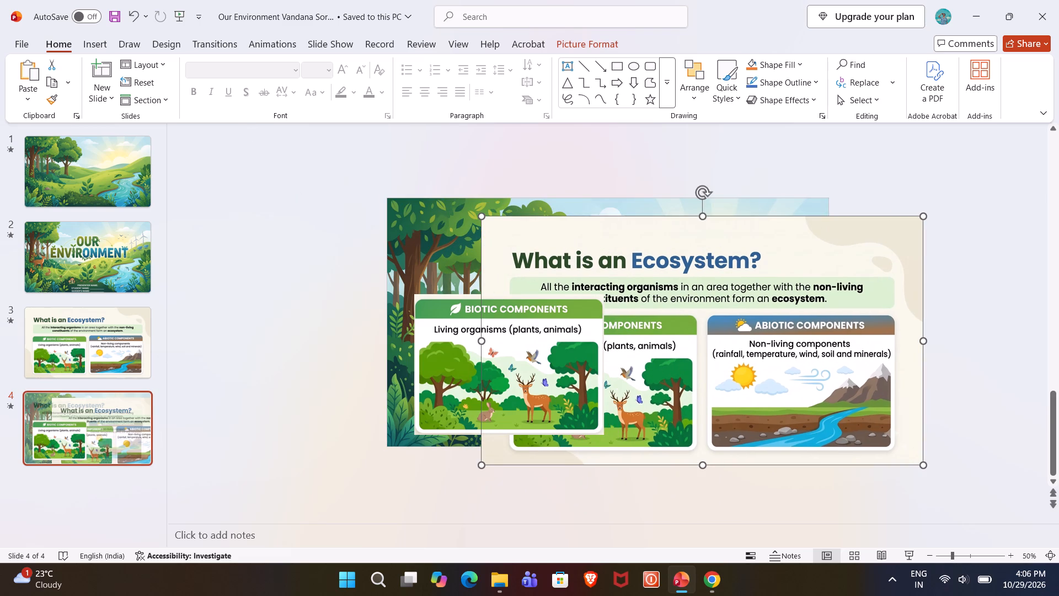
pyautogui.click(432, 235)
pyautogui.press('Delete')
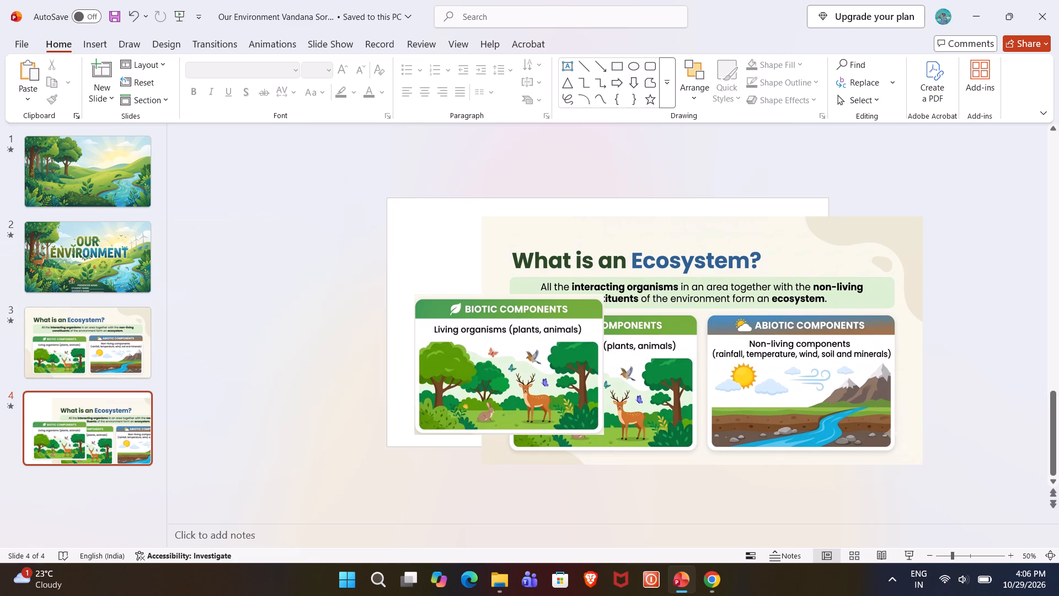
# Give slide 4 a solid cream background fill matching the ecosystem picture's backdrop.
pyautogui.click(427, 228)
pyautogui.click(98, 46)
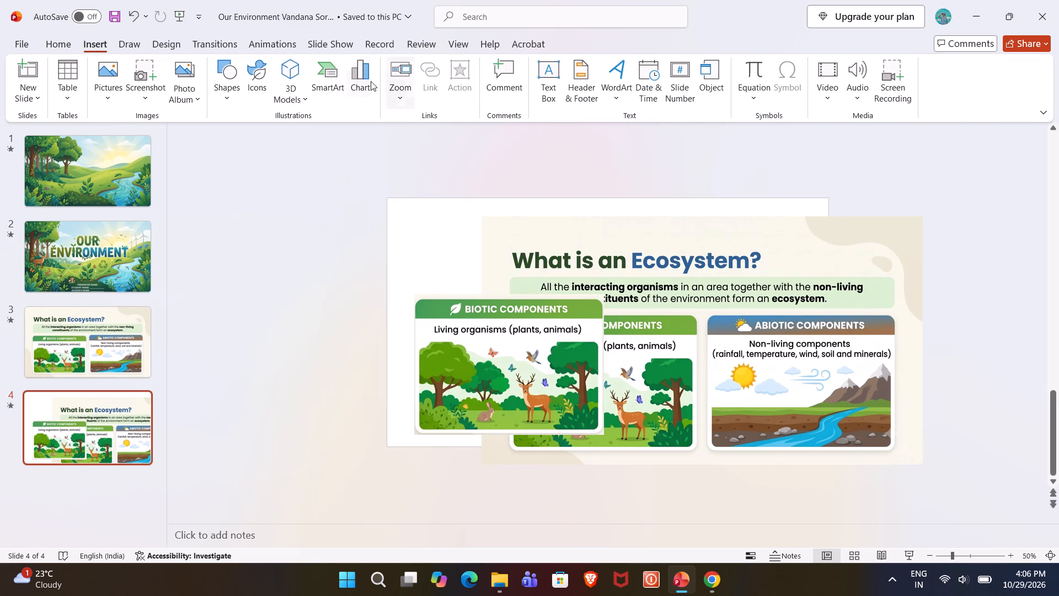
pyautogui.click(135, 47)
pyautogui.click(163, 45)
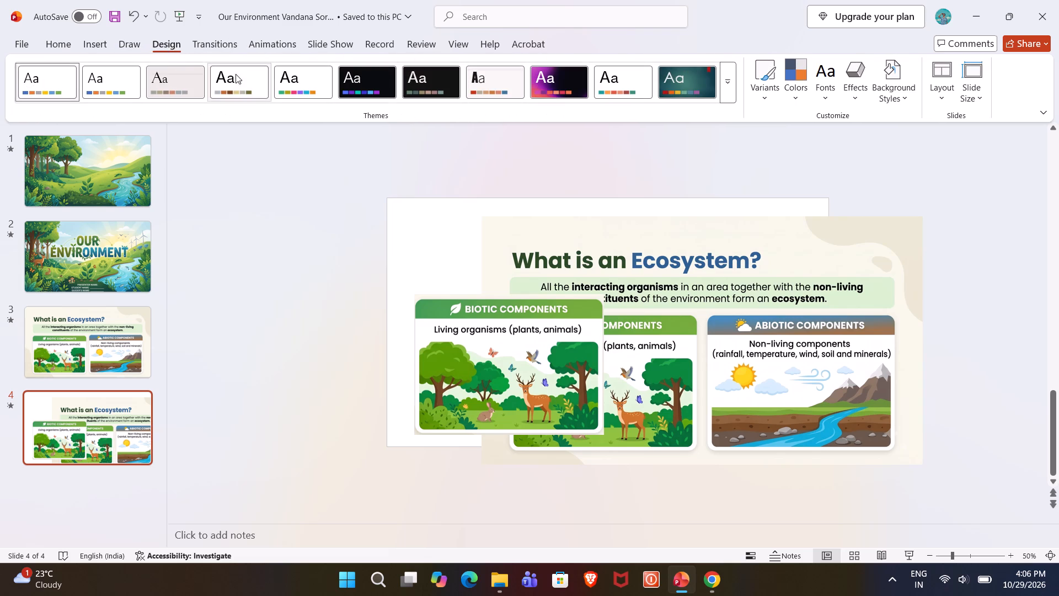
pyautogui.click(73, 46)
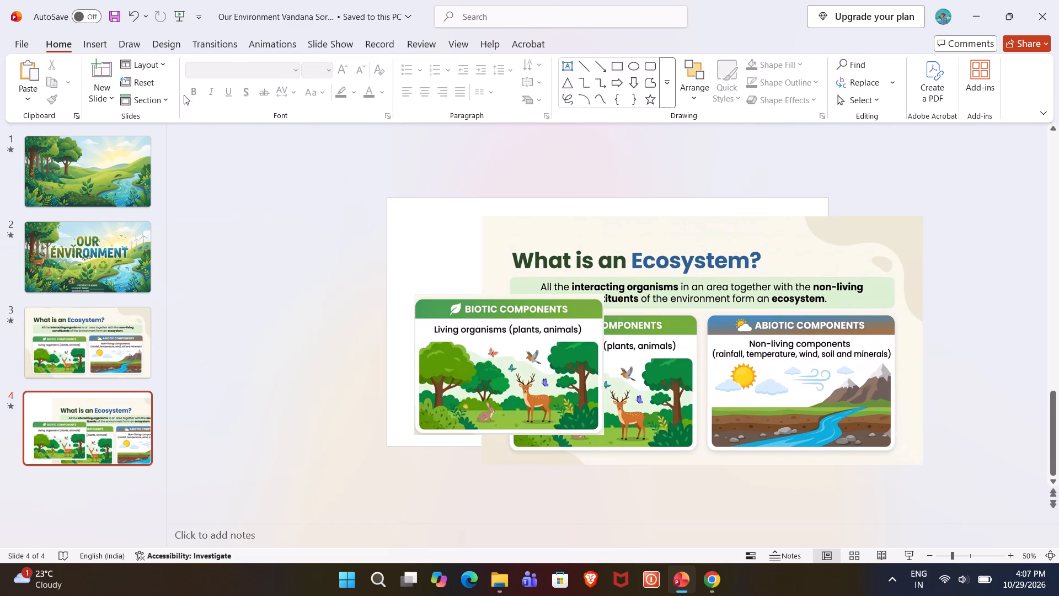
pyautogui.rightClick(447, 243)
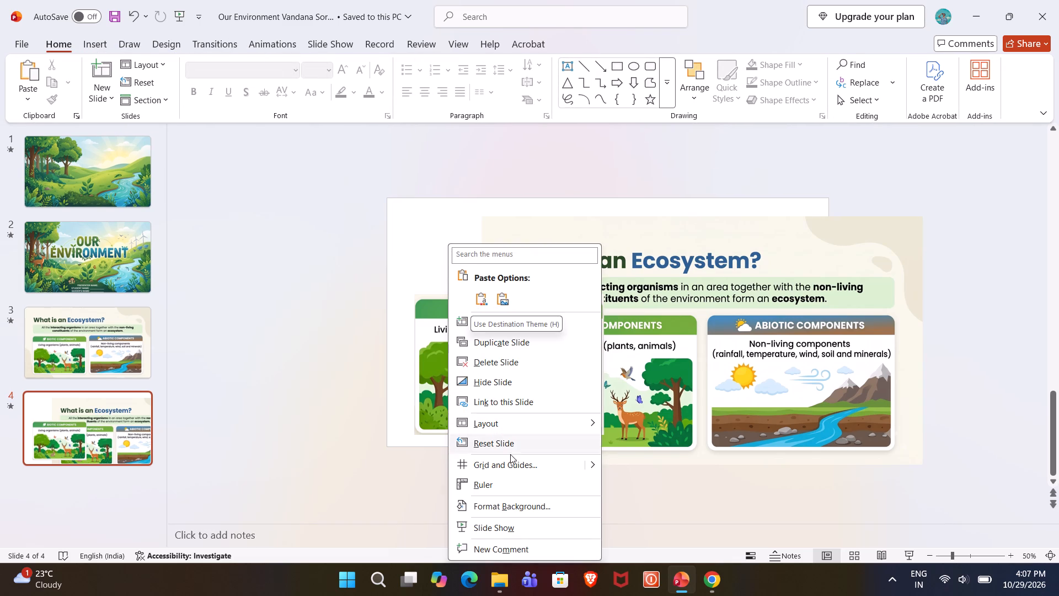
pyautogui.click(532, 503)
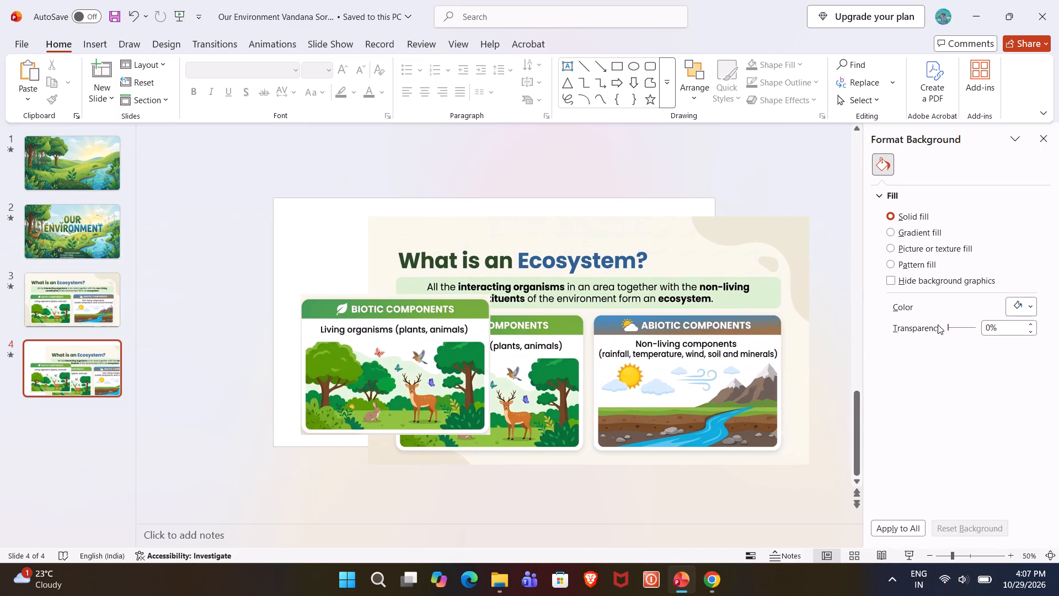
pyautogui.click(1020, 308)
pyautogui.click(894, 286)
# Sample the cream backdrop of the full ecosystem picture as slide 4's background colour.
pyautogui.click(643, 241)
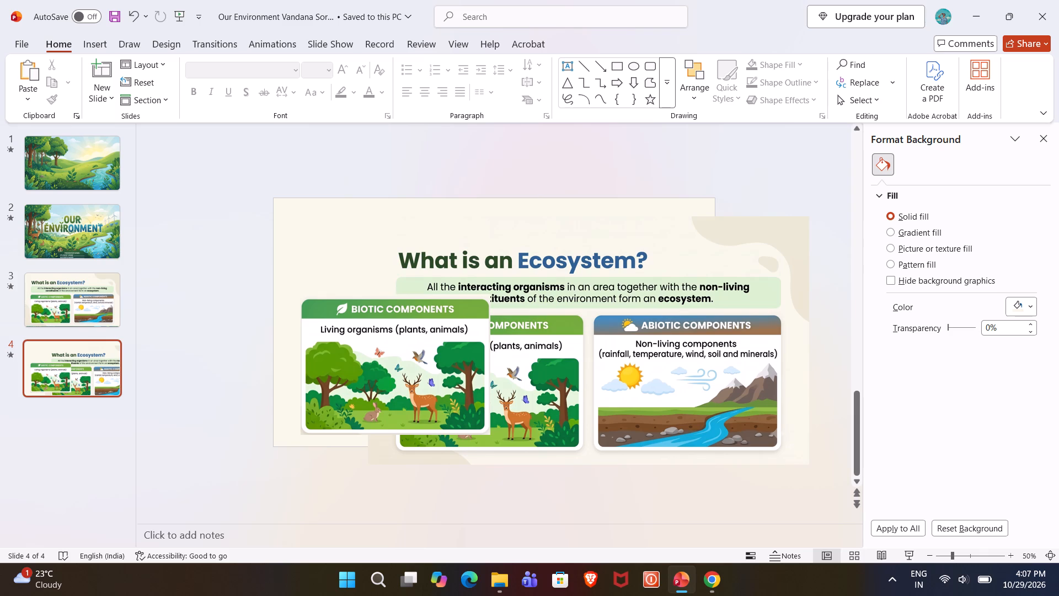
# Delete the separate Biotic Components card overlapping the full ecosystem picture on slide 4.
pyautogui.moveTo(674, 251); pyautogui.dragTo(628, 277)
pyautogui.click(427, 350)
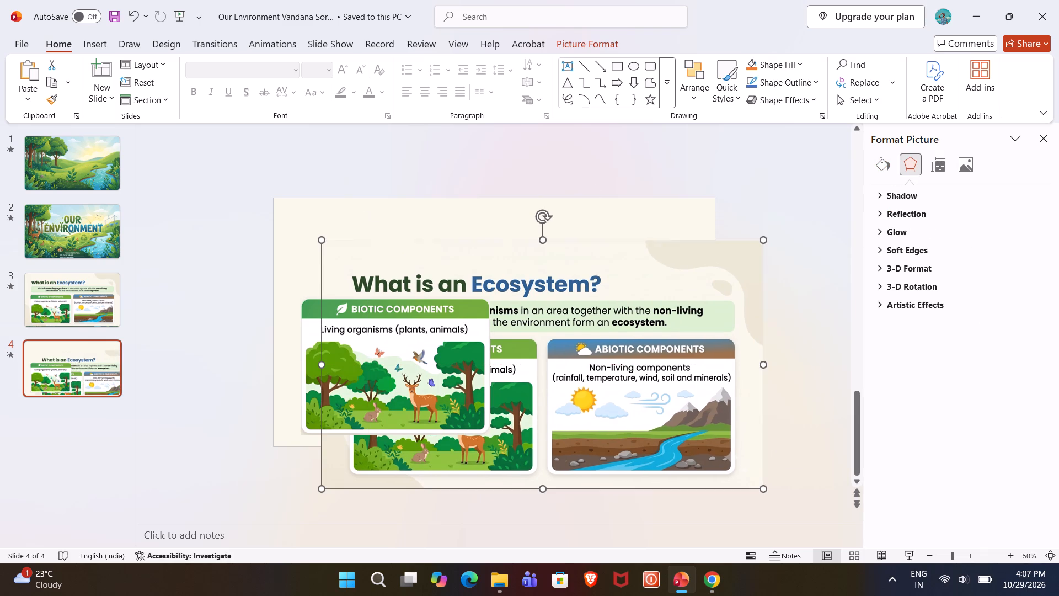
pyautogui.press('Delete')
# Reposition the full ecosystem picture on slide 4 so it overhangs the slide's lower-left corner, leaving the cream background exposed above it.
pyautogui.moveTo(581, 337); pyautogui.dragTo(606, 332)
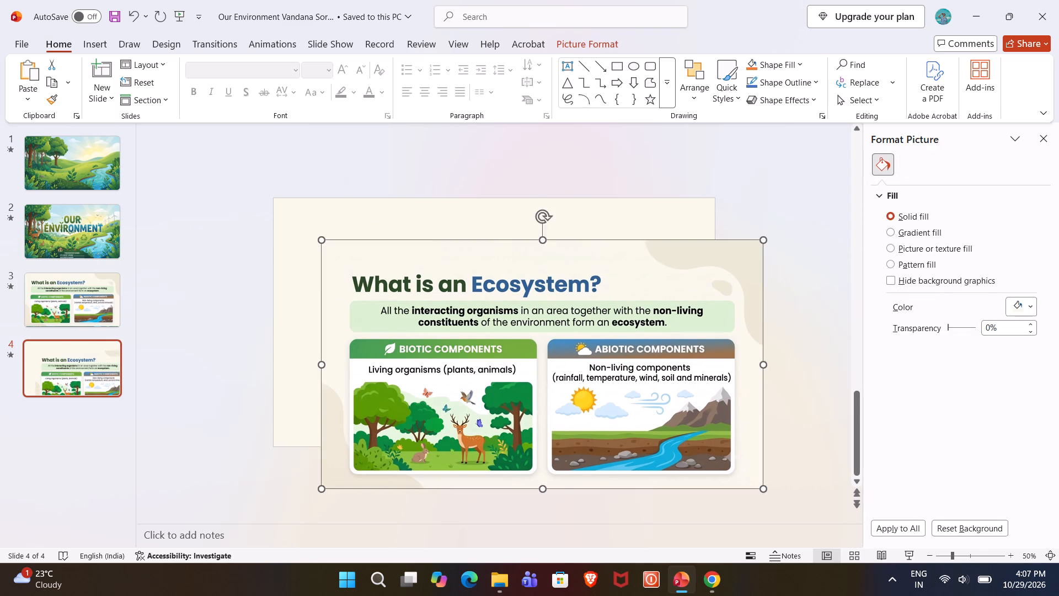
pyautogui.moveTo(606, 332); pyautogui.dragTo(640, 322)
pyautogui.click(488, 411)
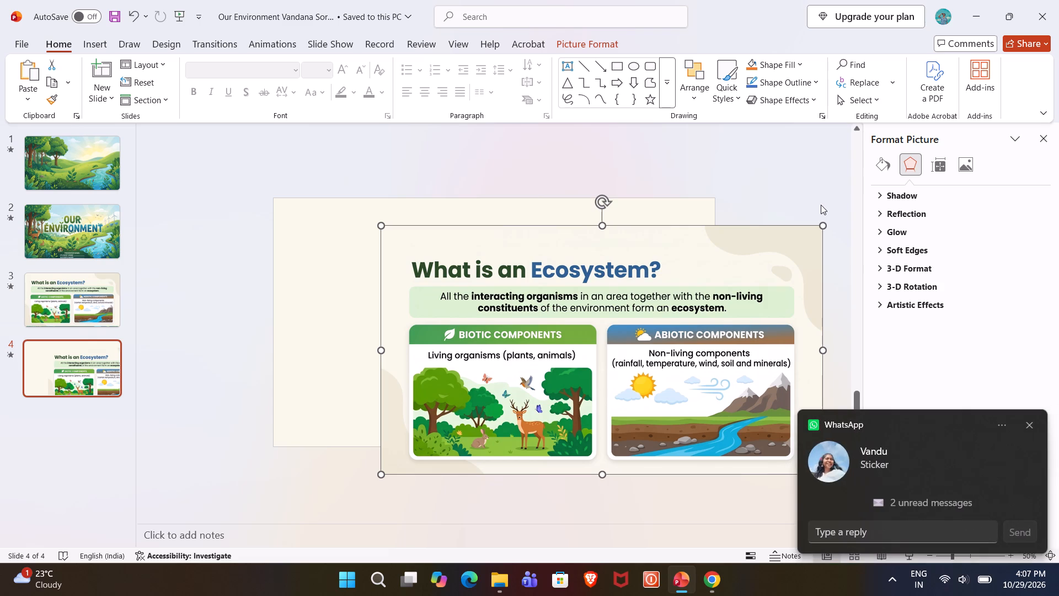
pyautogui.moveTo(759, 288); pyautogui.dragTo(758, 288)
pyautogui.moveTo(758, 288); pyautogui.dragTo(665, 320)
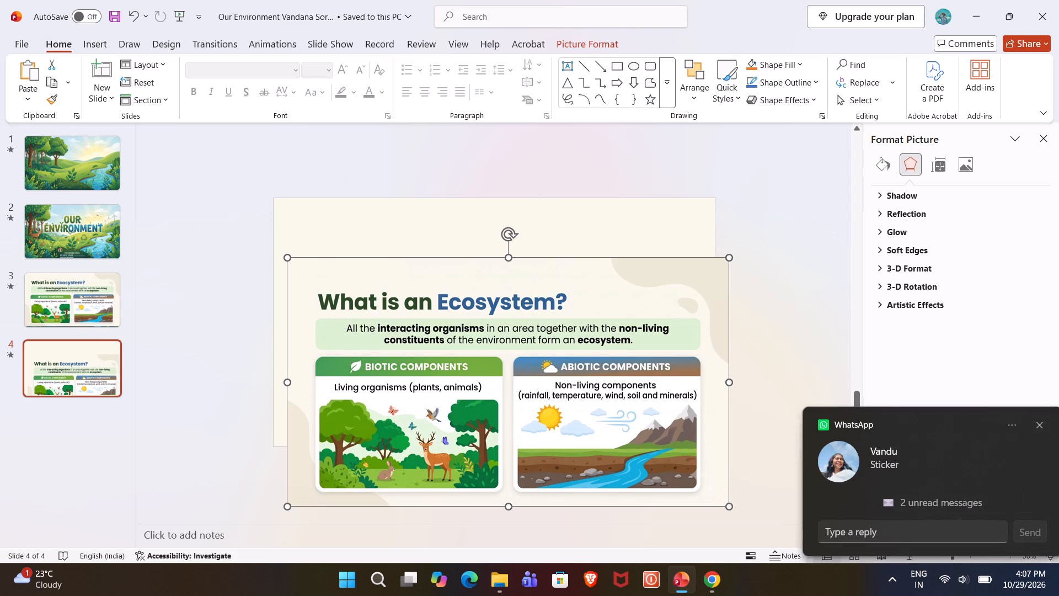
pyautogui.moveTo(561, 347); pyautogui.dragTo(523, 354)
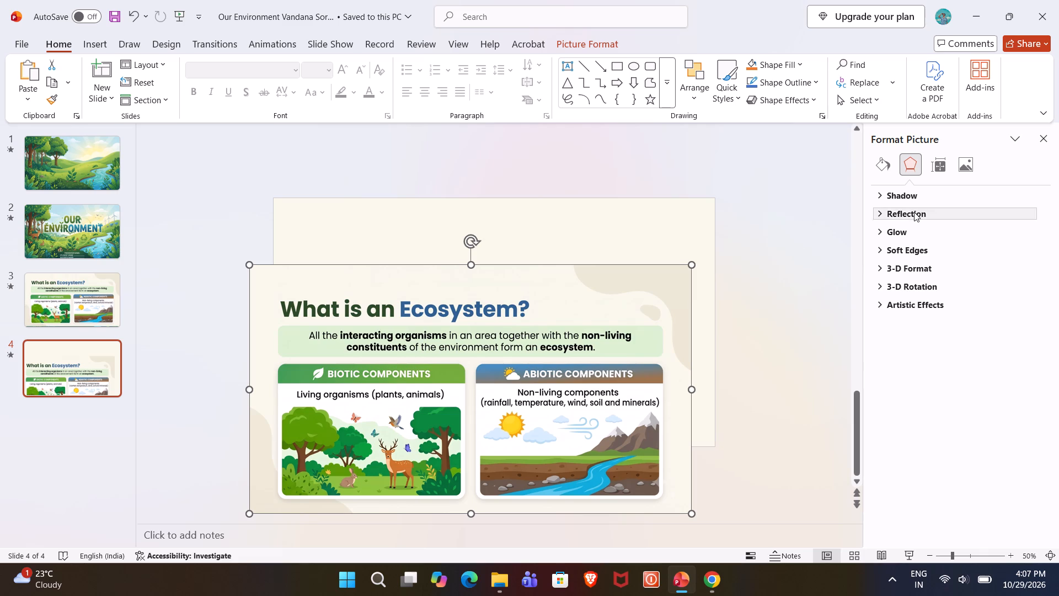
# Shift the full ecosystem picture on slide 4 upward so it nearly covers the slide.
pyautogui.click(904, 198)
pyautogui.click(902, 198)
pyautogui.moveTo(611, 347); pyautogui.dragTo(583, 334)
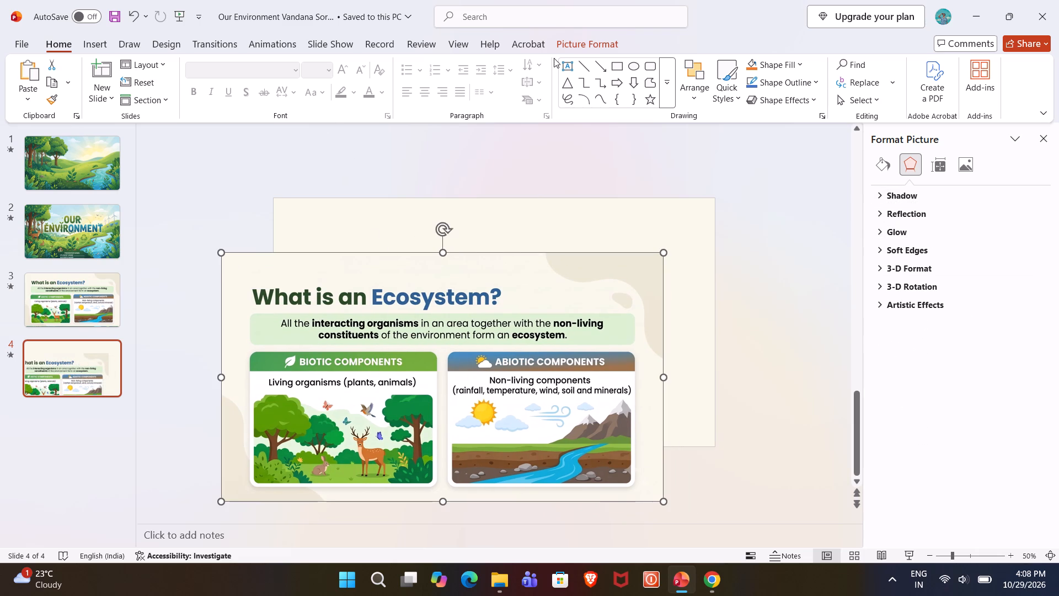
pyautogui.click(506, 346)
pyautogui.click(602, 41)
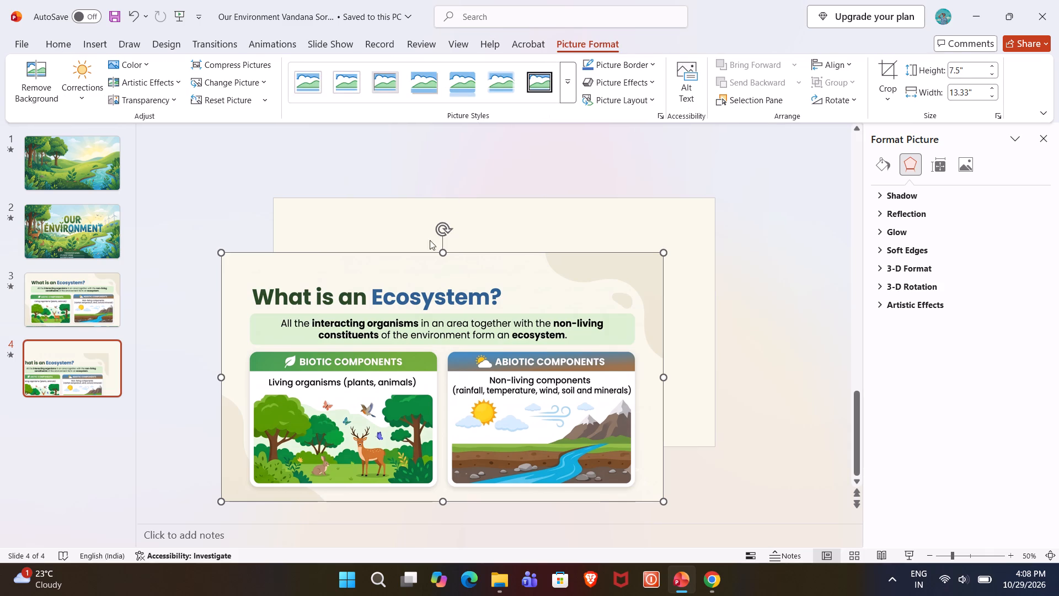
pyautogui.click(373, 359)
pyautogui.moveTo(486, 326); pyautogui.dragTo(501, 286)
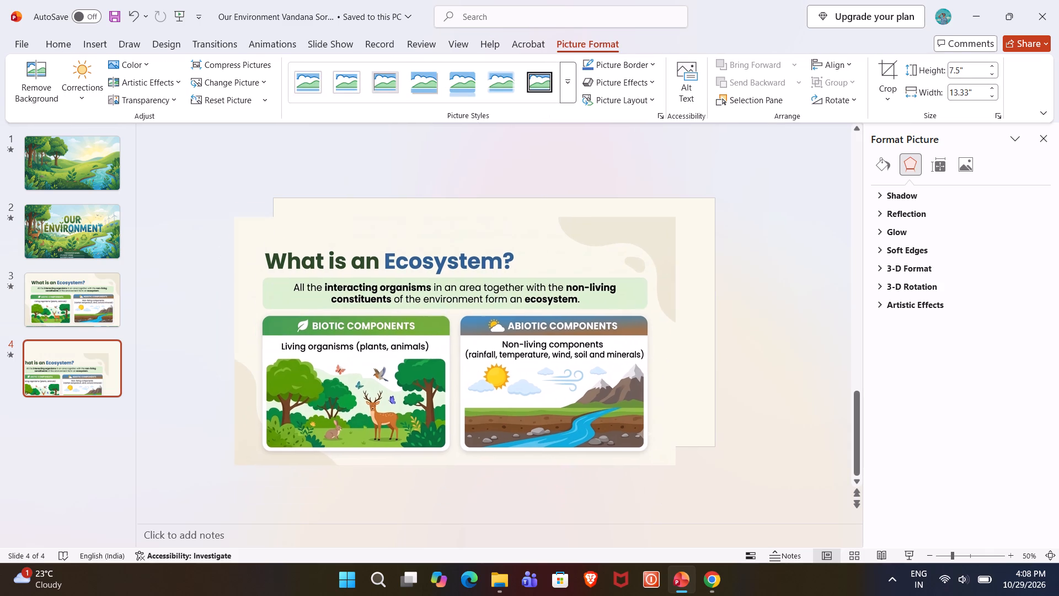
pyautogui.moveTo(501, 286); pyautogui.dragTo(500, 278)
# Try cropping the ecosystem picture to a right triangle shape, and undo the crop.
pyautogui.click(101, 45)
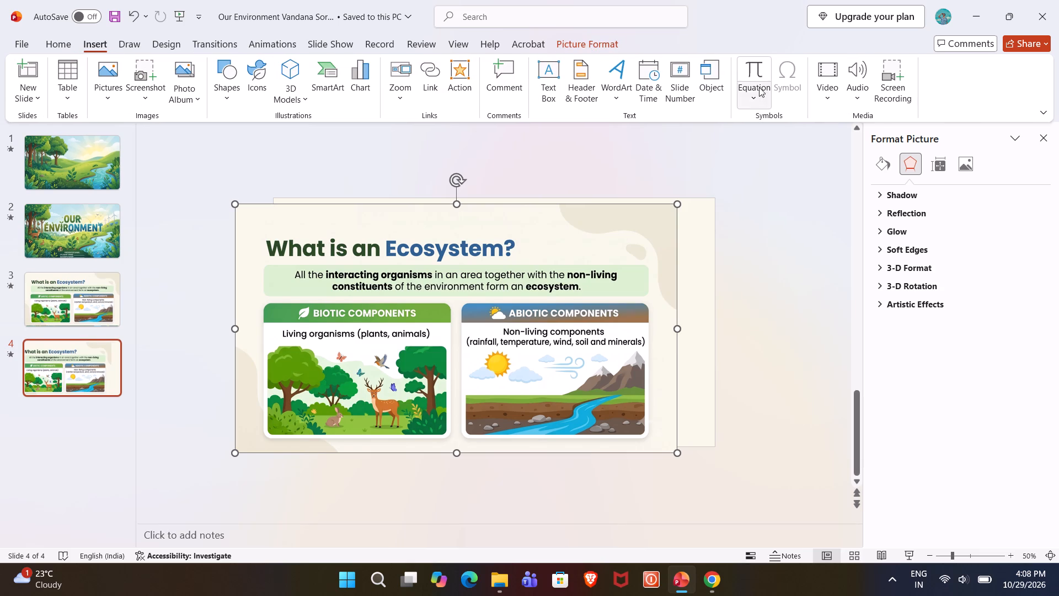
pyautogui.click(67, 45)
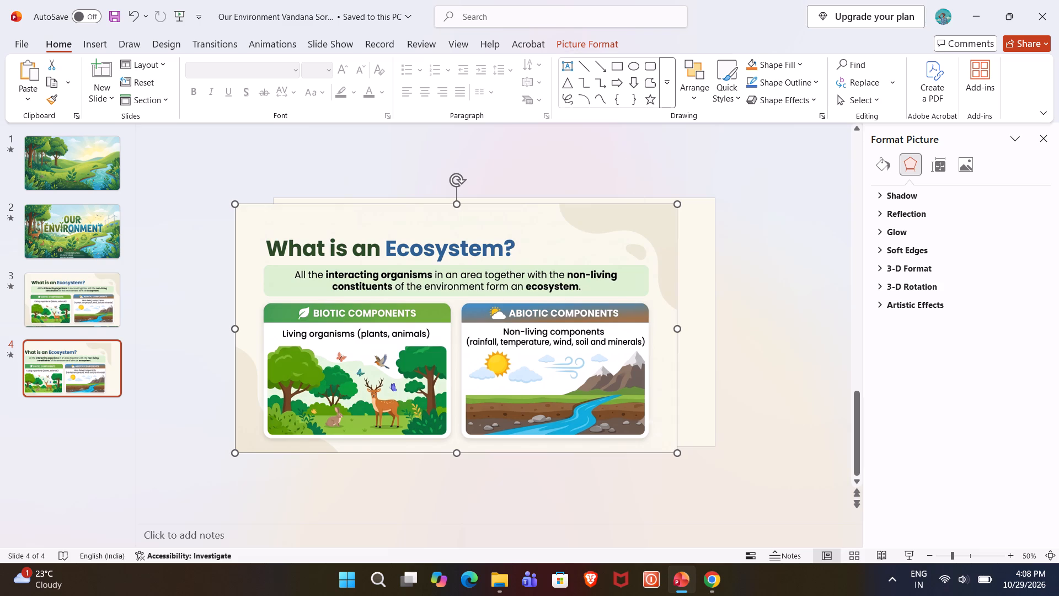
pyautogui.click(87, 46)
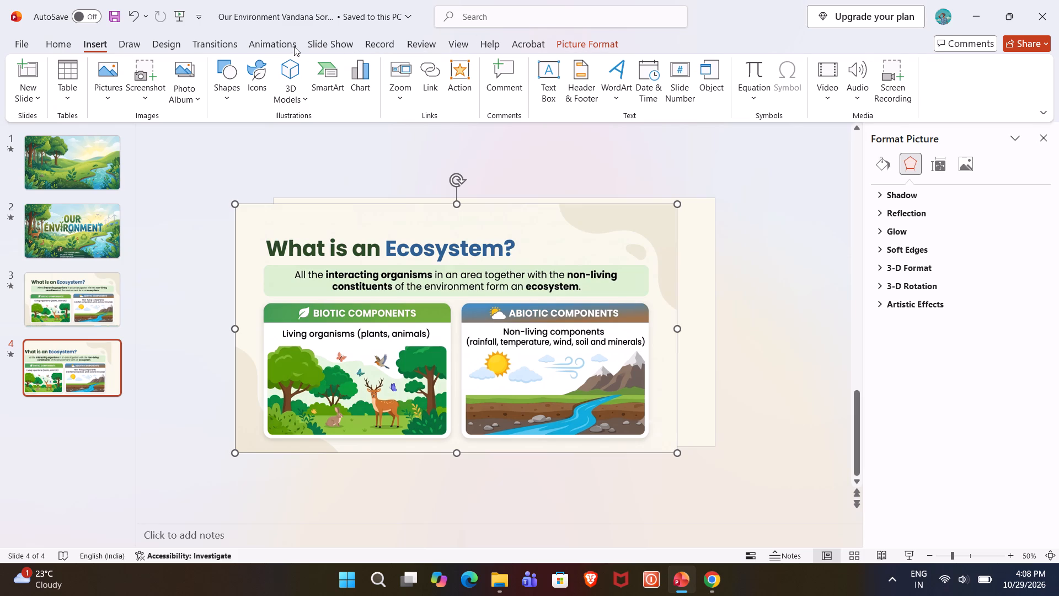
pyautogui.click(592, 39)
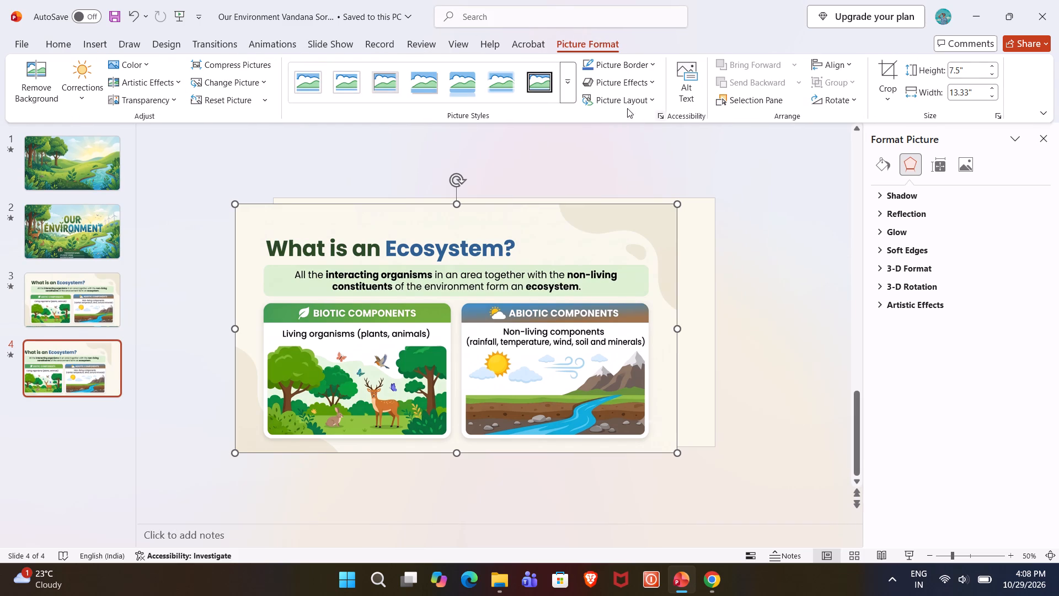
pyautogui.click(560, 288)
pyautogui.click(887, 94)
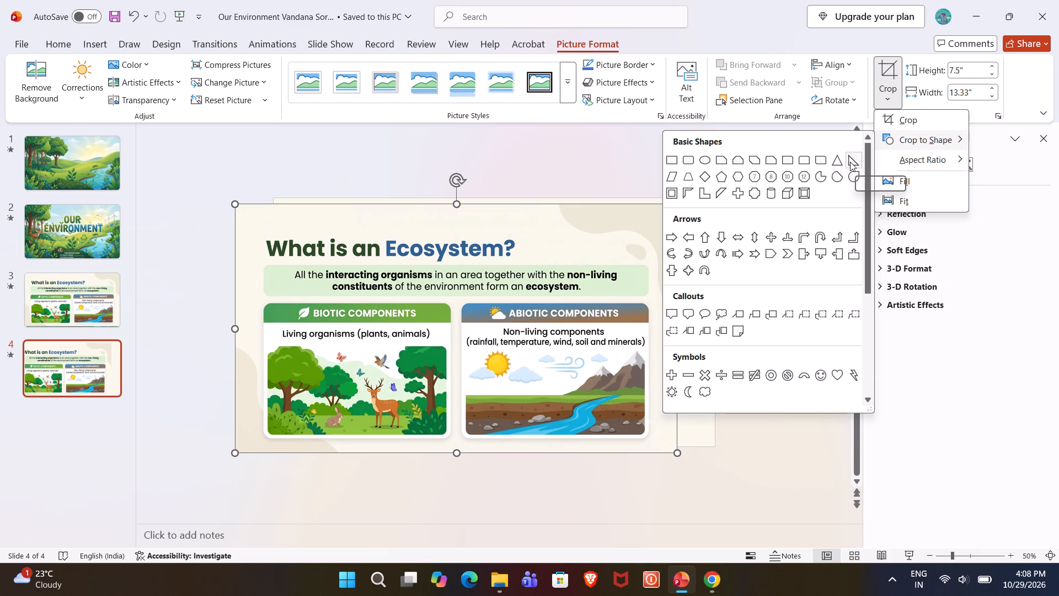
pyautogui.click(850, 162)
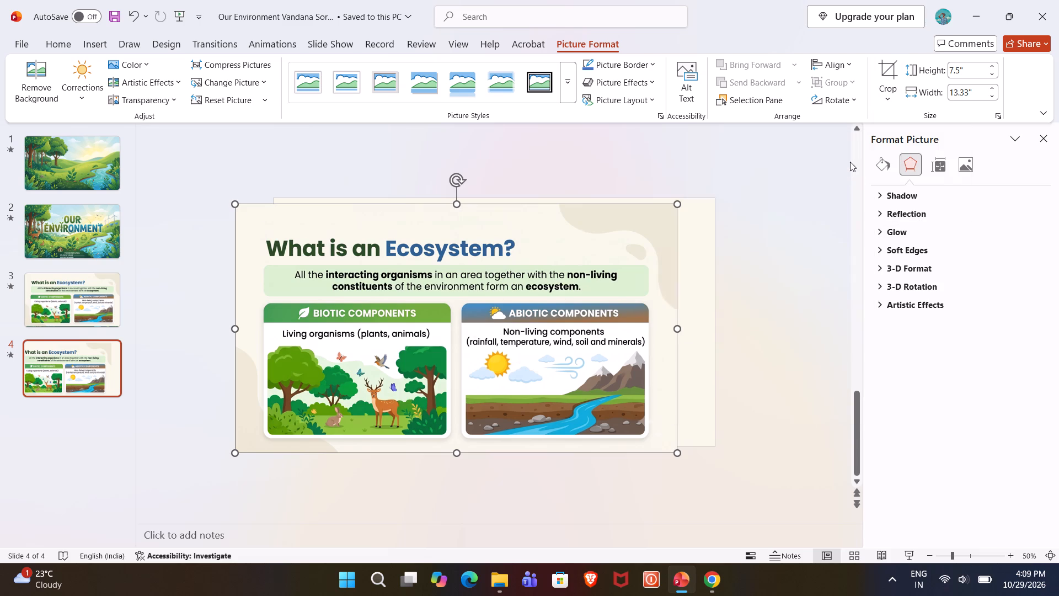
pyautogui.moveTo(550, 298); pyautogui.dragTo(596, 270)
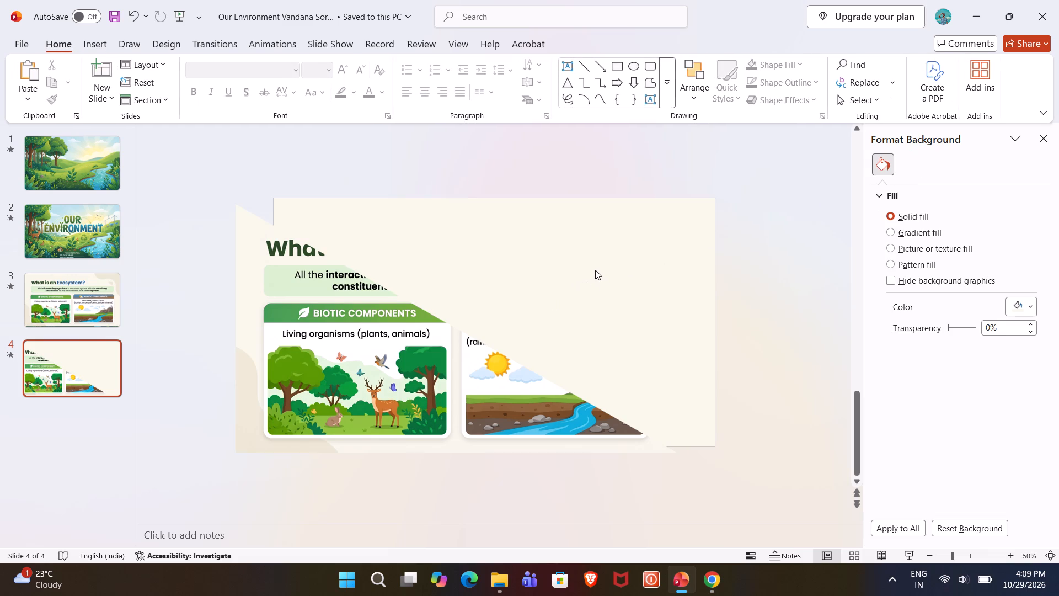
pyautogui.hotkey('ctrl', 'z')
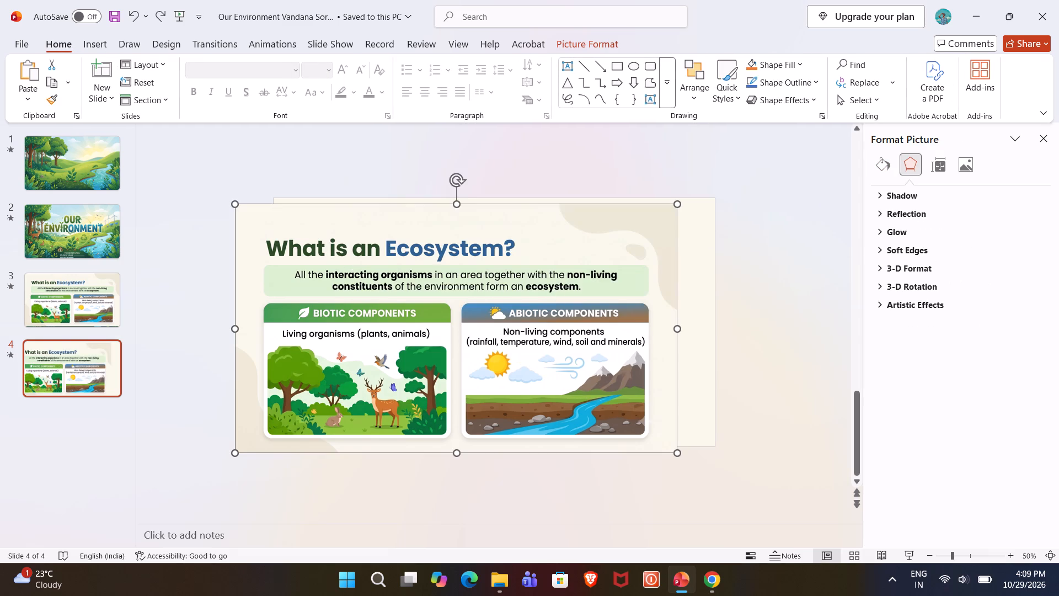
# Crop the ecosystem picture on slide 4 to its upper-right decorative corner, about 3.8" wide and 3.23" high.
pyautogui.click(614, 262)
pyautogui.click(573, 300)
pyautogui.rightClick(595, 253)
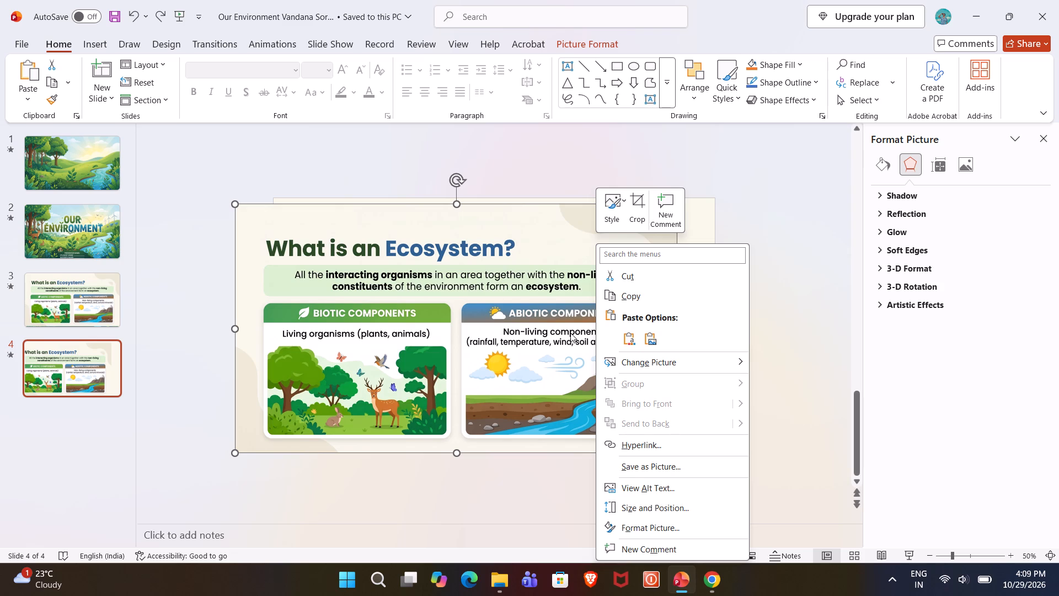
pyautogui.click(532, 246)
pyautogui.click(578, 50)
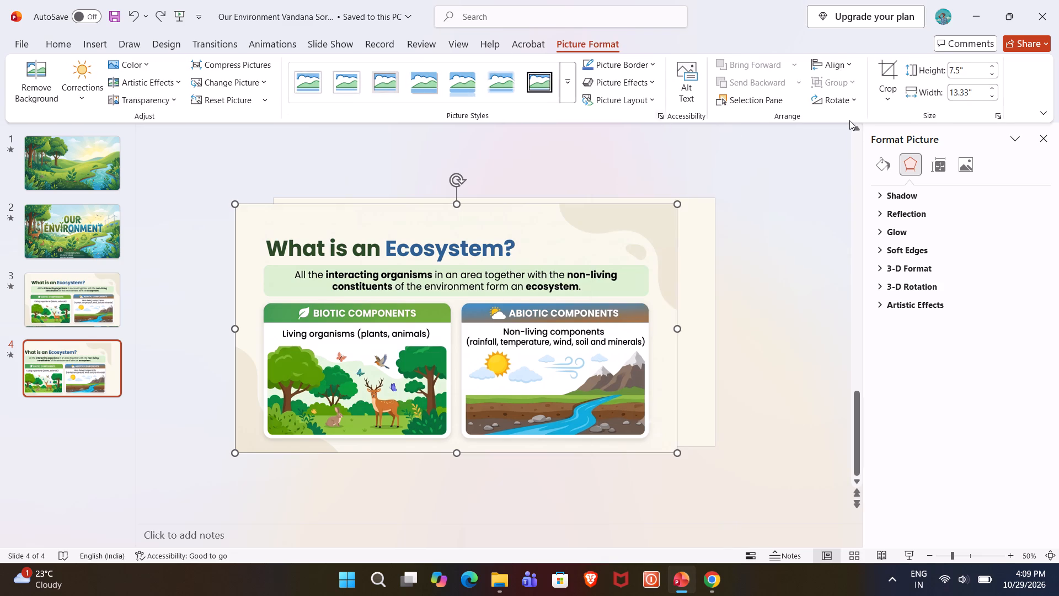
pyautogui.click(891, 94)
pyautogui.click(905, 126)
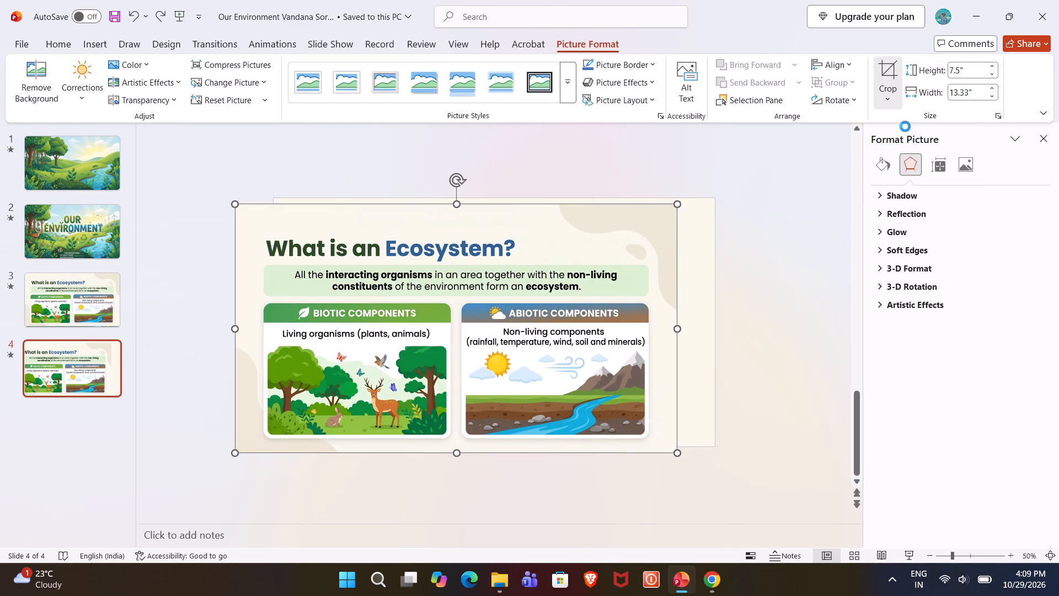
pyautogui.moveTo(235, 325); pyautogui.dragTo(457, 305)
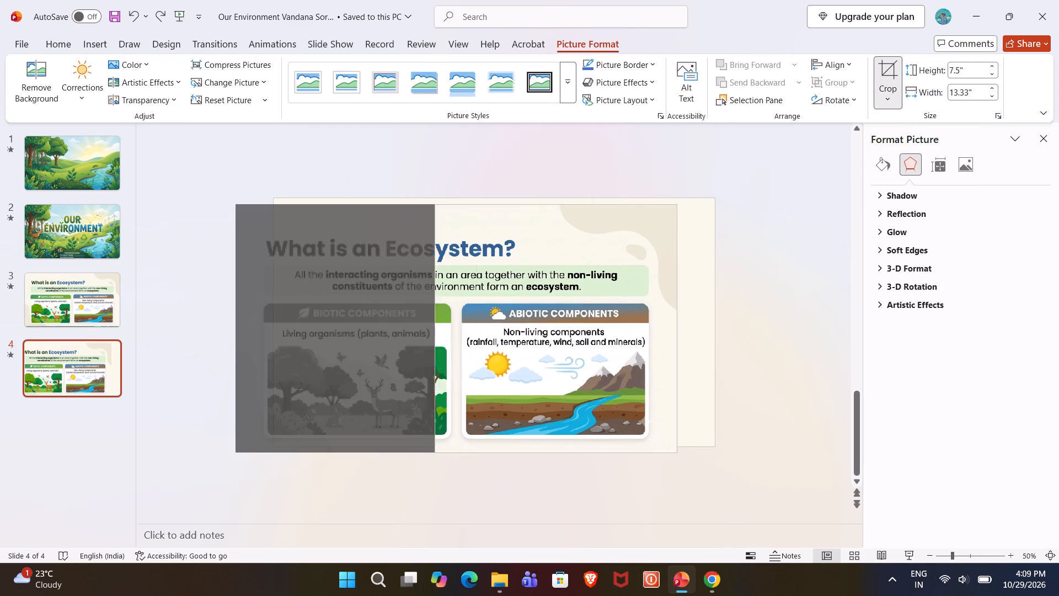
pyautogui.moveTo(457, 305); pyautogui.dragTo(550, 321)
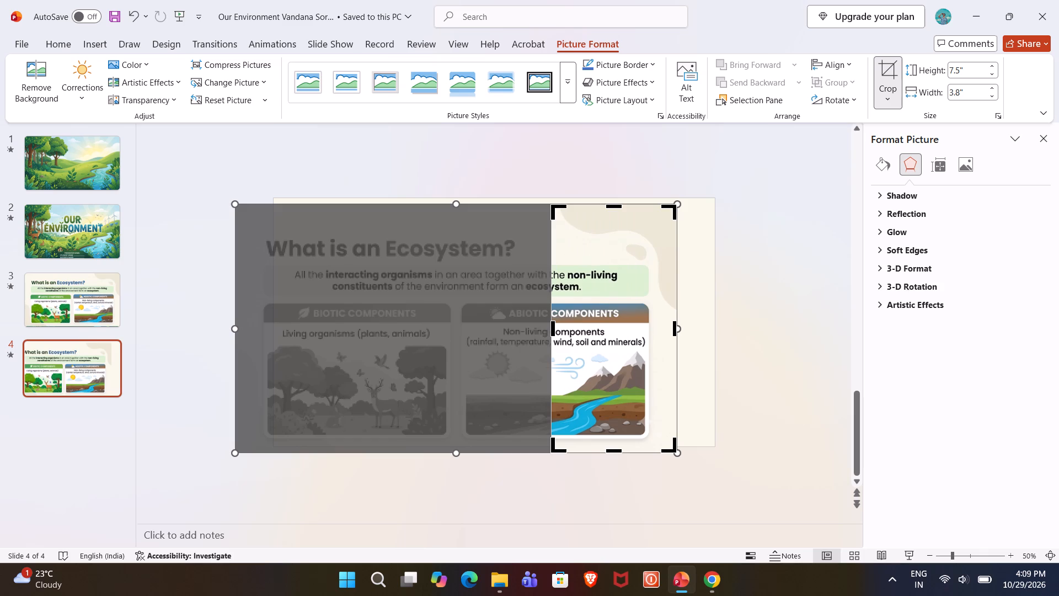
pyautogui.moveTo(617, 453); pyautogui.dragTo(634, 319)
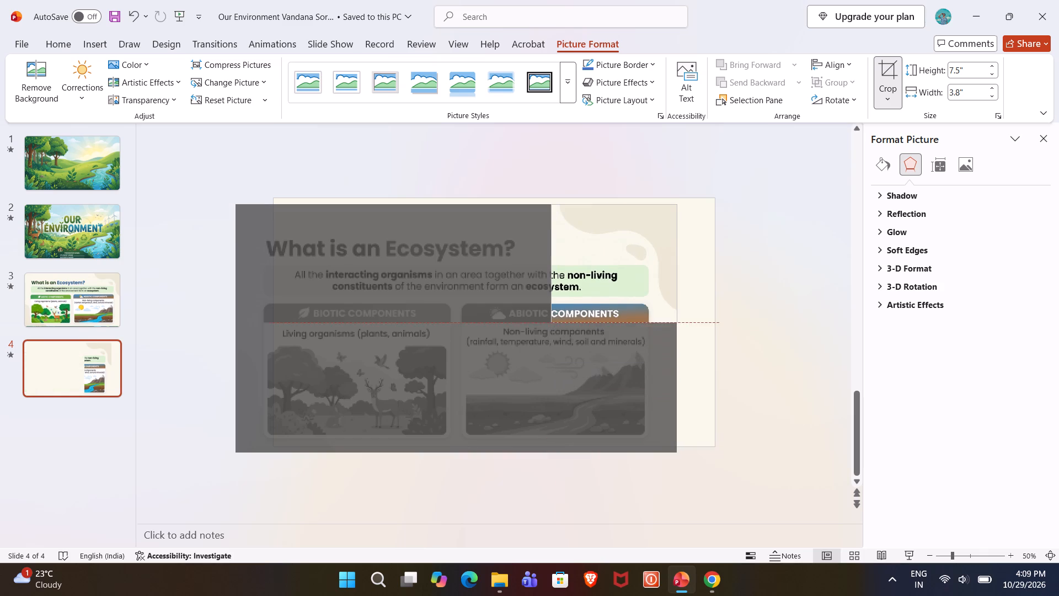
pyautogui.moveTo(634, 319); pyautogui.dragTo(630, 311)
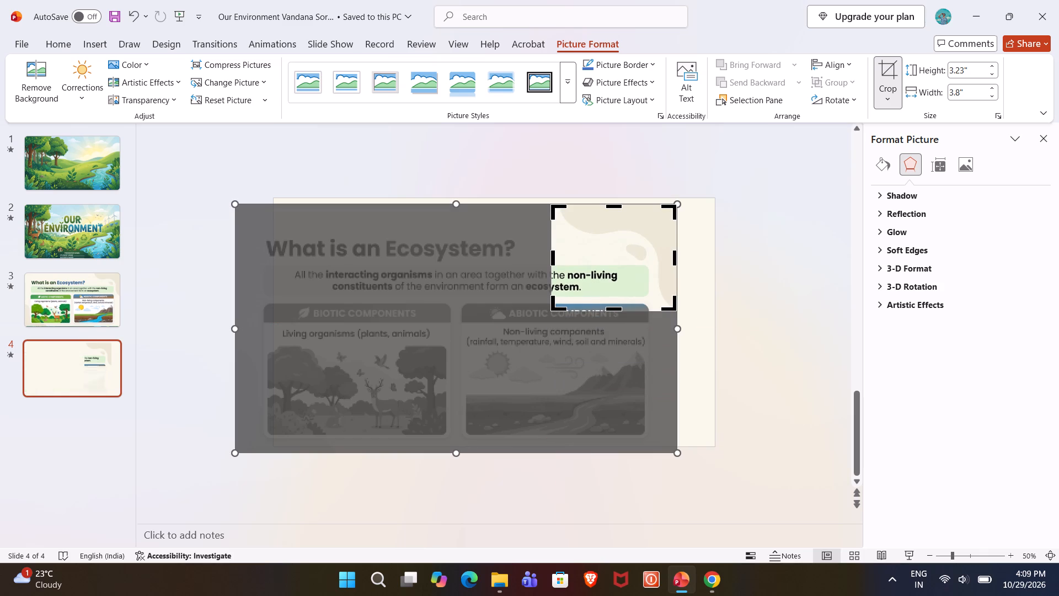
pyautogui.press('Return')
# Place the cropped decorative corner piece flush with the upper-right corner of slide 4.
pyautogui.moveTo(618, 258); pyautogui.dragTo(653, 256)
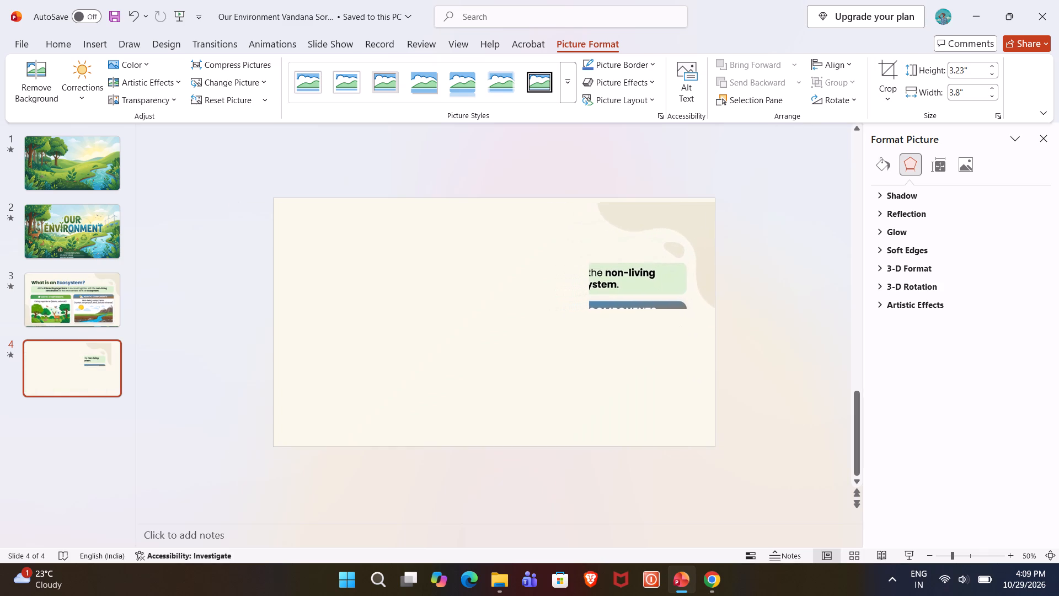
pyautogui.moveTo(653, 256); pyautogui.dragTo(656, 254)
pyautogui.click(784, 260)
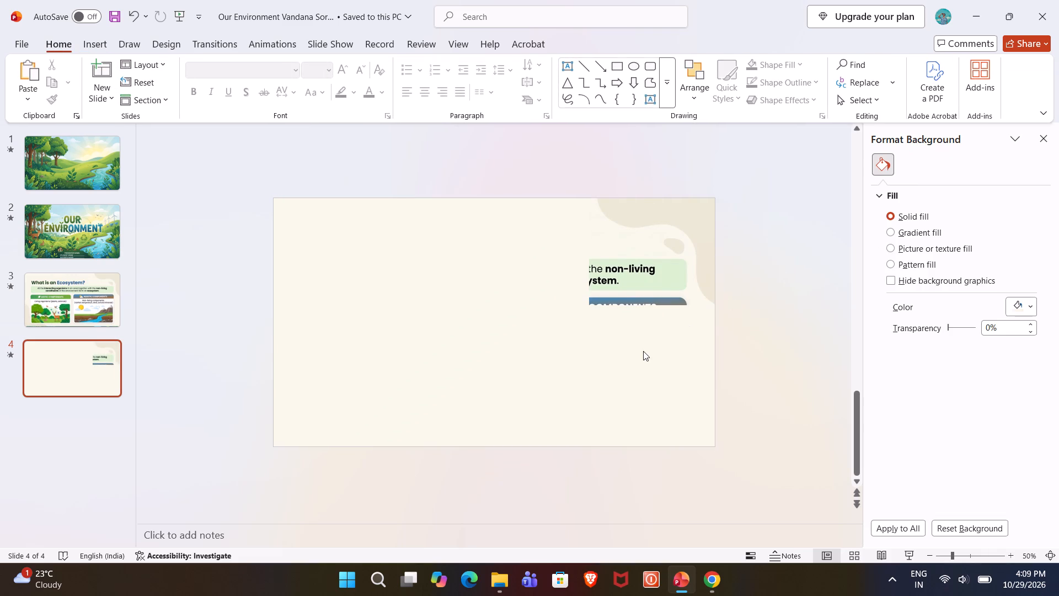
pyautogui.click(632, 298)
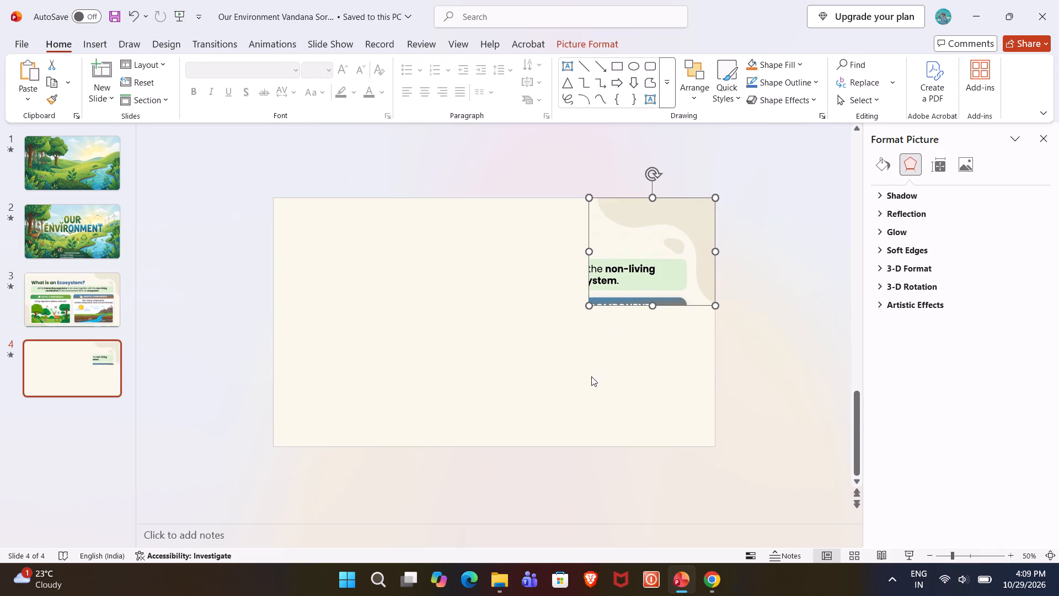
pyautogui.click(590, 376)
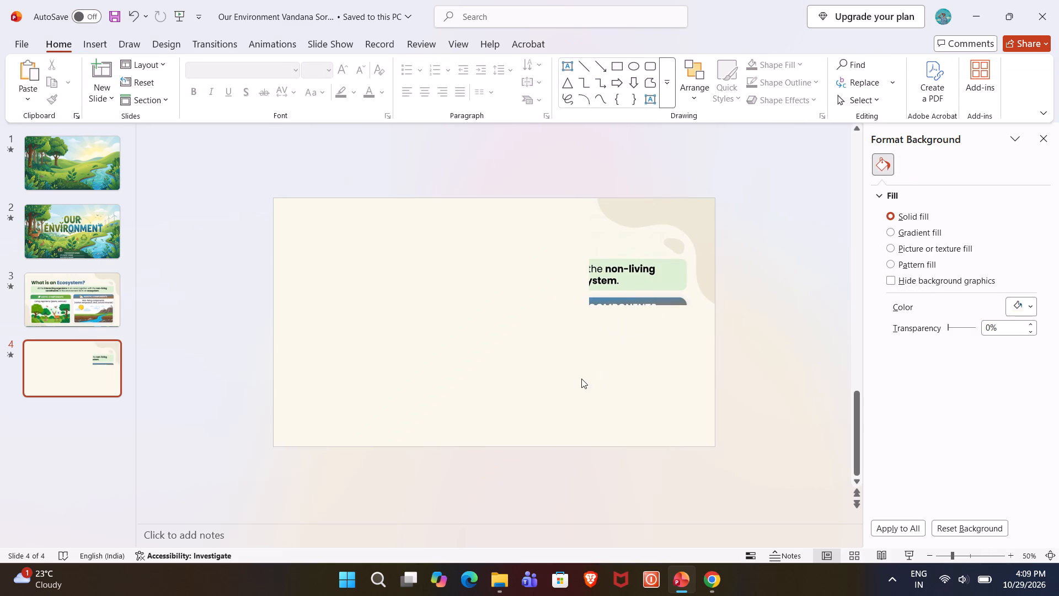
pyautogui.click(658, 281)
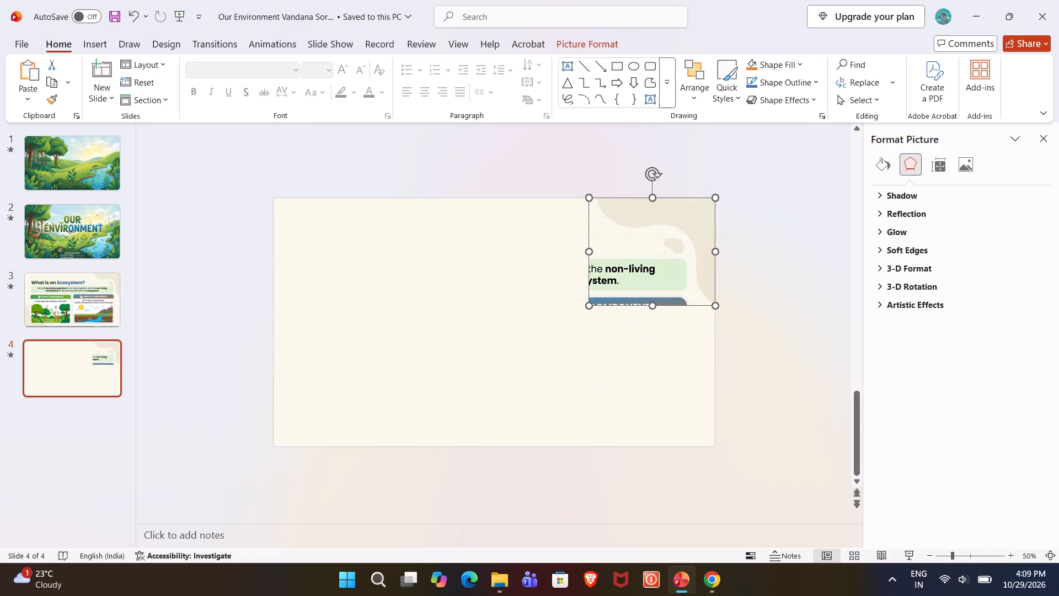
# Duplicate the cropped corner piece and place the copy flush with the lower-left corner of slide 4.
pyautogui.hotkey('ctrl', 'd')
pyautogui.moveTo(634, 279); pyautogui.dragTo(321, 401)
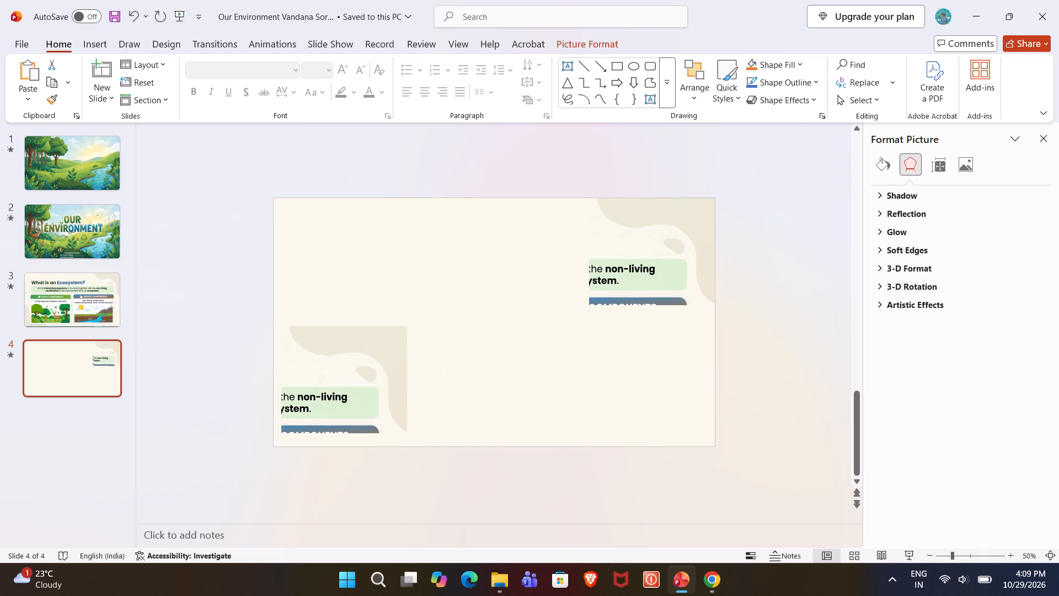
pyautogui.moveTo(321, 401); pyautogui.dragTo(315, 414)
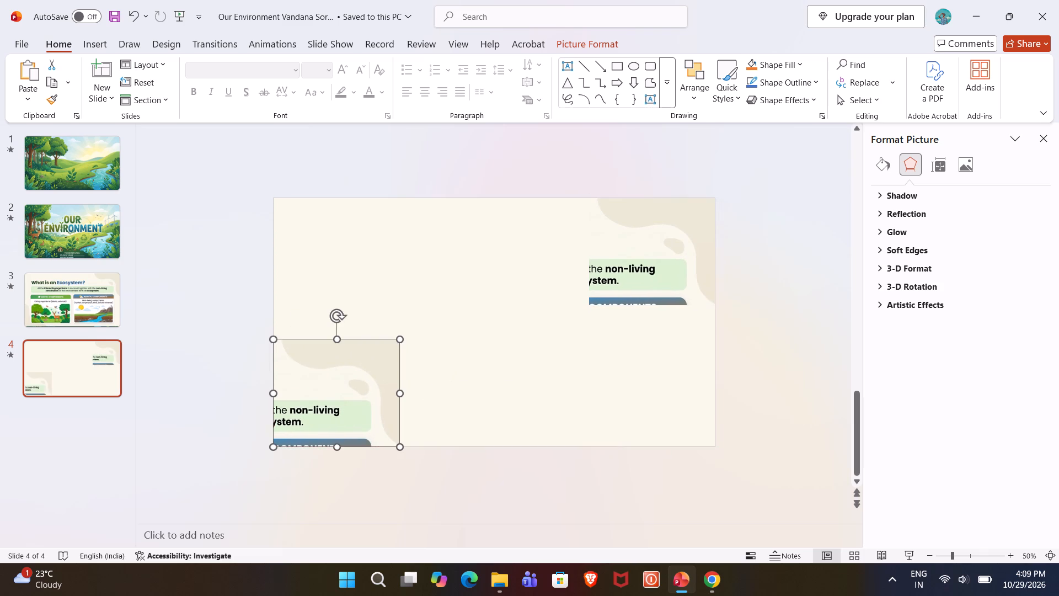
# Rotate the lower-left corner copy 180° so its wave decoration fits the slide's lower-left corner.
pyautogui.hotkey('ctrl', 'r')
pyautogui.click(340, 391)
pyautogui.moveTo(339, 317); pyautogui.dragTo(341, 466)
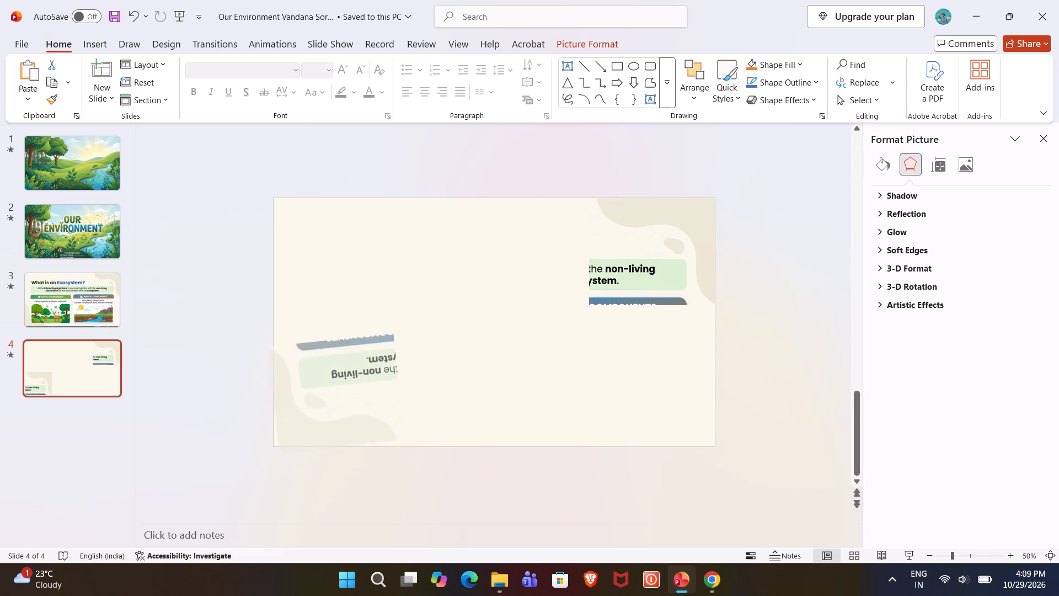
pyautogui.moveTo(341, 466); pyautogui.dragTo(336, 464)
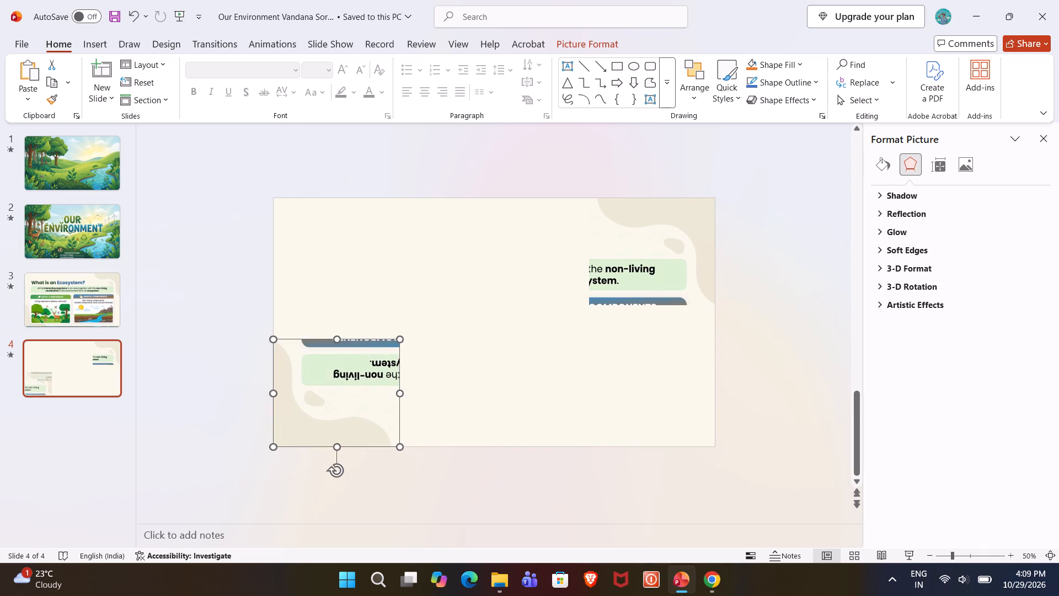
pyautogui.click(418, 489)
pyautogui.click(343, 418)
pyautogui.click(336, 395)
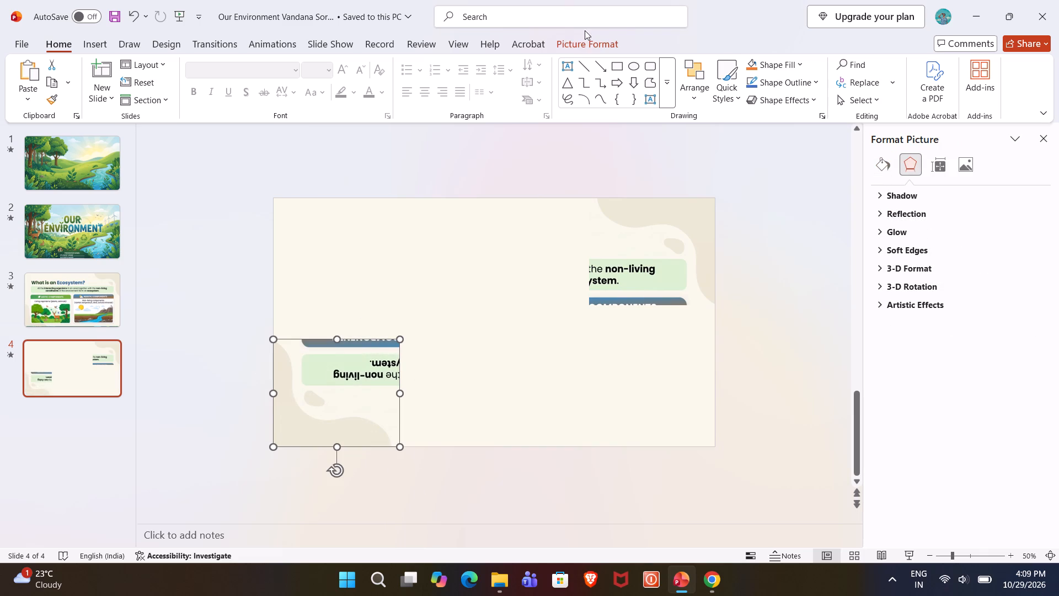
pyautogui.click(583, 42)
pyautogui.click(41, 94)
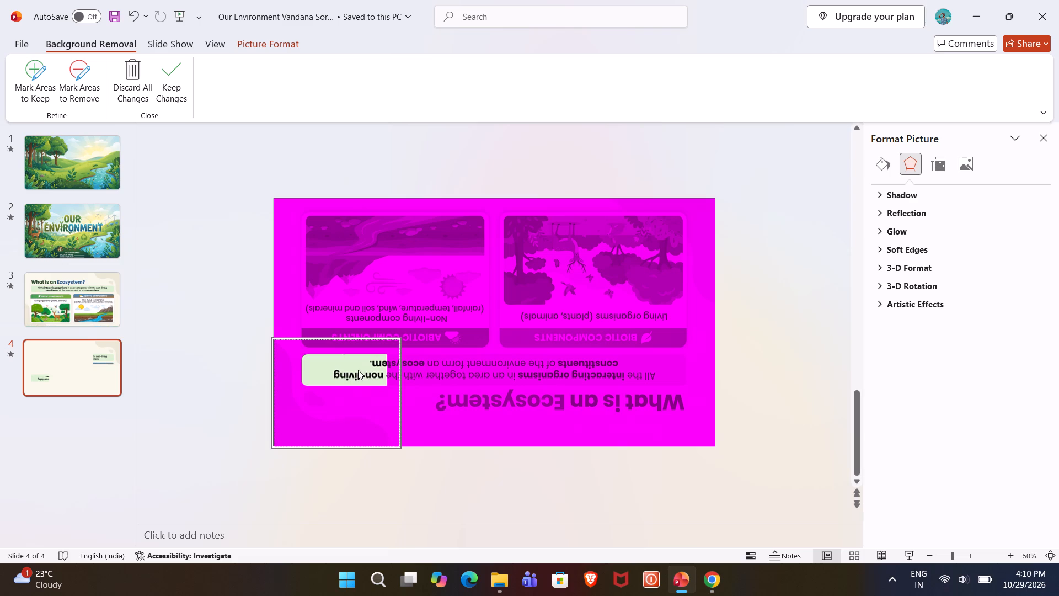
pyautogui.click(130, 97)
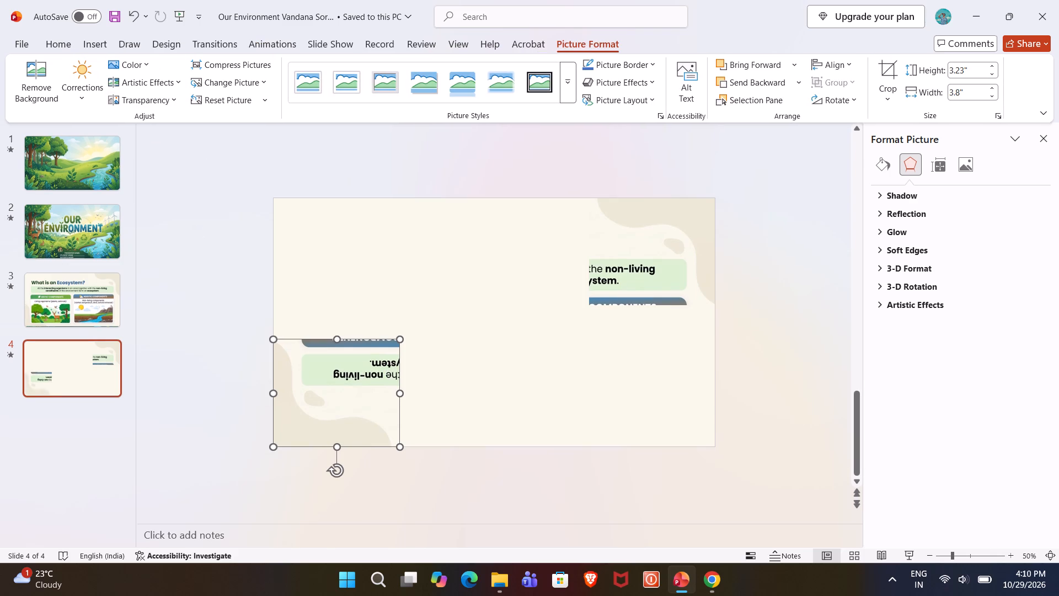
# Start background removal on the slide's upper-right corner piece and mark the large beige wave as an area to keep.
pyautogui.click(659, 262)
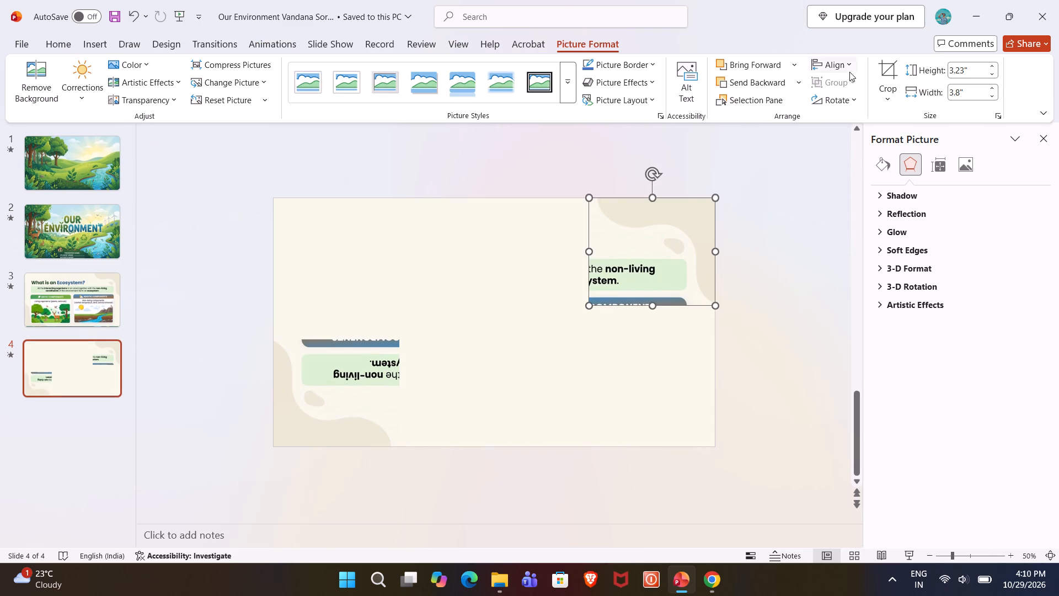
pyautogui.click(50, 77)
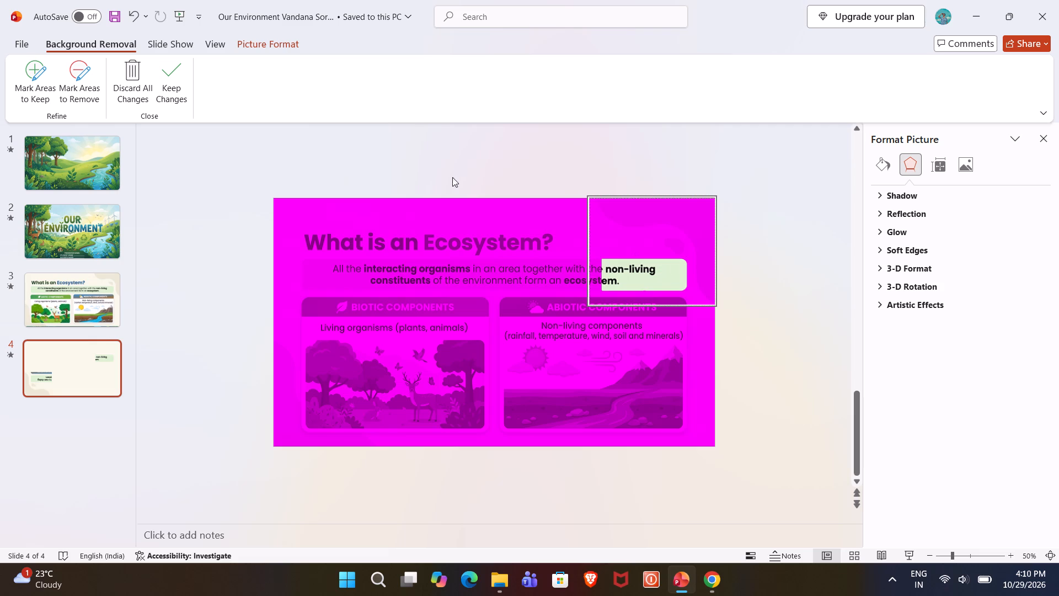
pyautogui.click(43, 99)
pyautogui.moveTo(613, 205); pyautogui.dragTo(675, 210)
pyautogui.moveTo(675, 210); pyautogui.dragTo(708, 280)
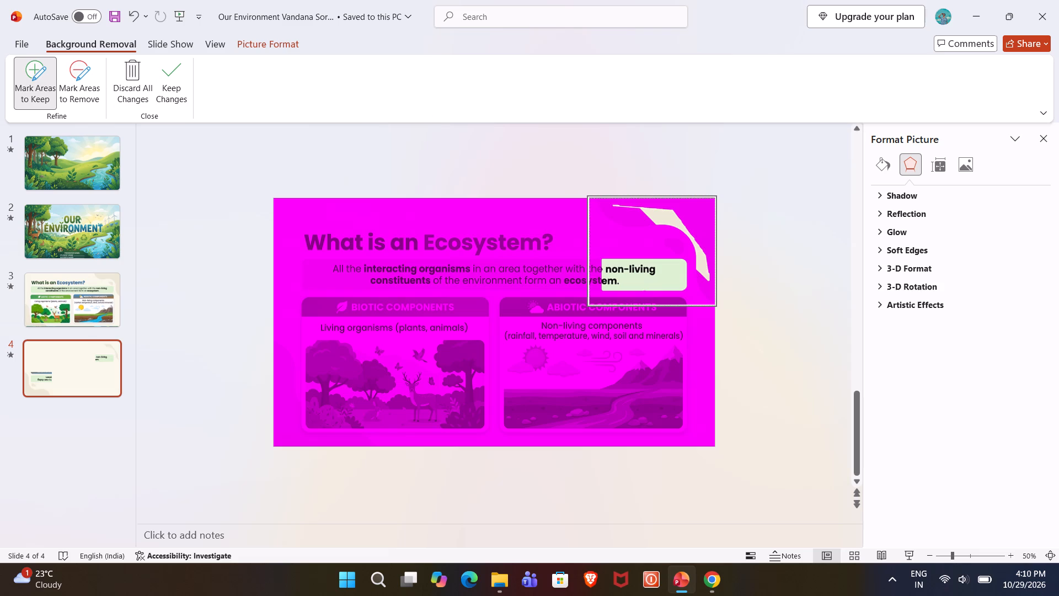
pyautogui.moveTo(600, 201); pyautogui.dragTo(665, 222)
pyautogui.moveTo(665, 222); pyautogui.dragTo(704, 284)
pyautogui.moveTo(704, 284); pyautogui.dragTo(705, 204)
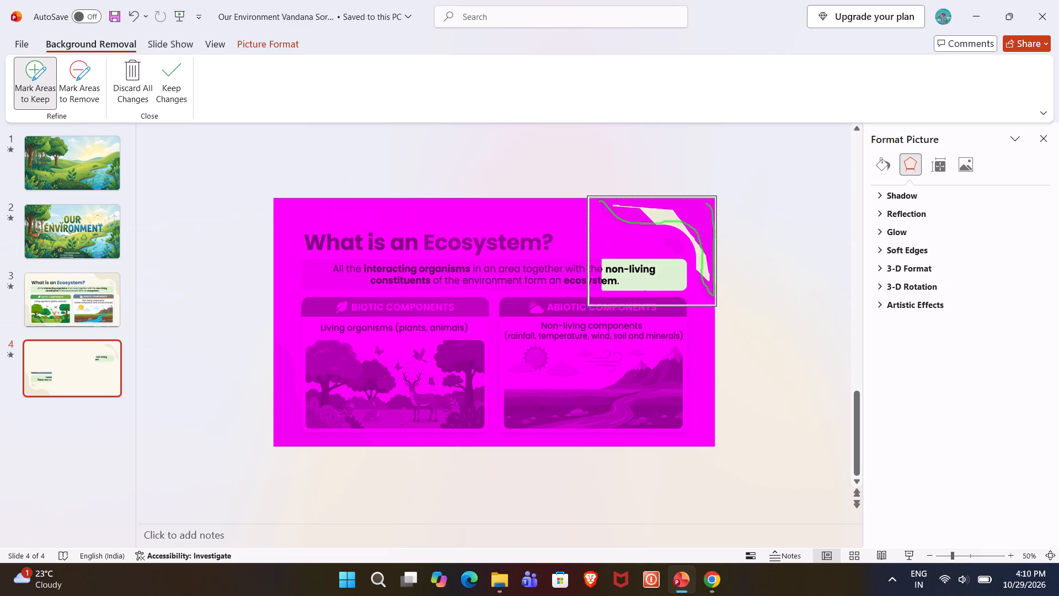
pyautogui.moveTo(705, 204); pyautogui.dragTo(698, 209)
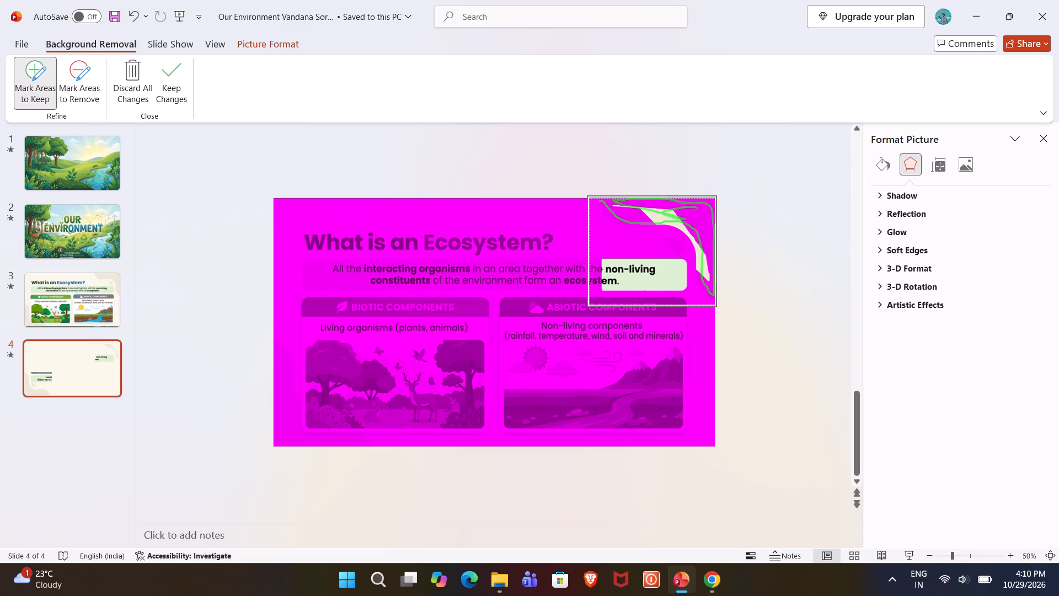
pyautogui.moveTo(698, 209); pyautogui.dragTo(698, 210)
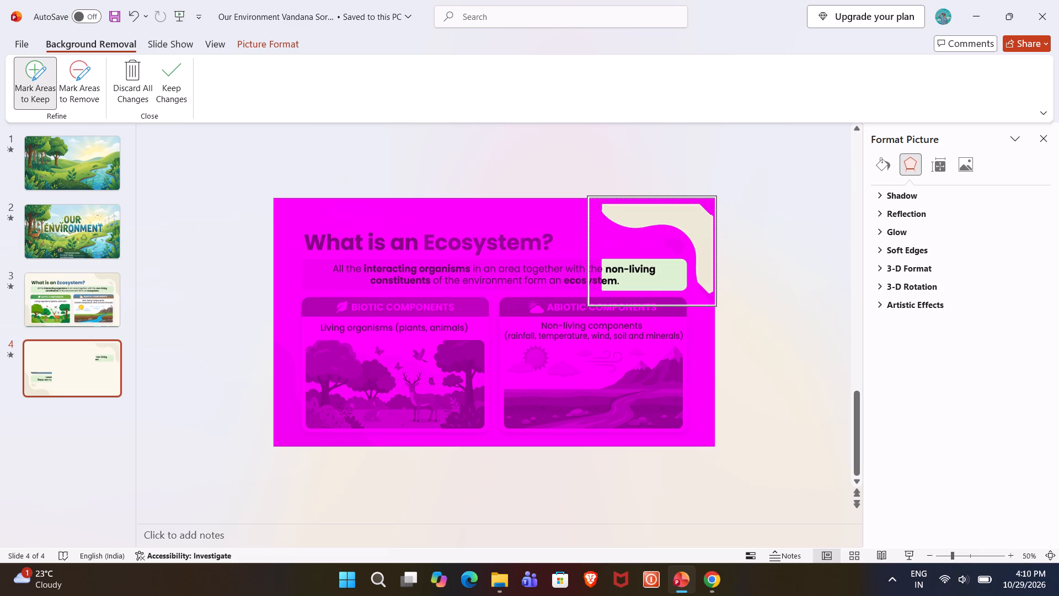
pyautogui.moveTo(708, 208); pyautogui.dragTo(706, 201)
# Mark the small beige blob below the wave as an area to keep.
pyautogui.moveTo(681, 247); pyautogui.dragTo(671, 243)
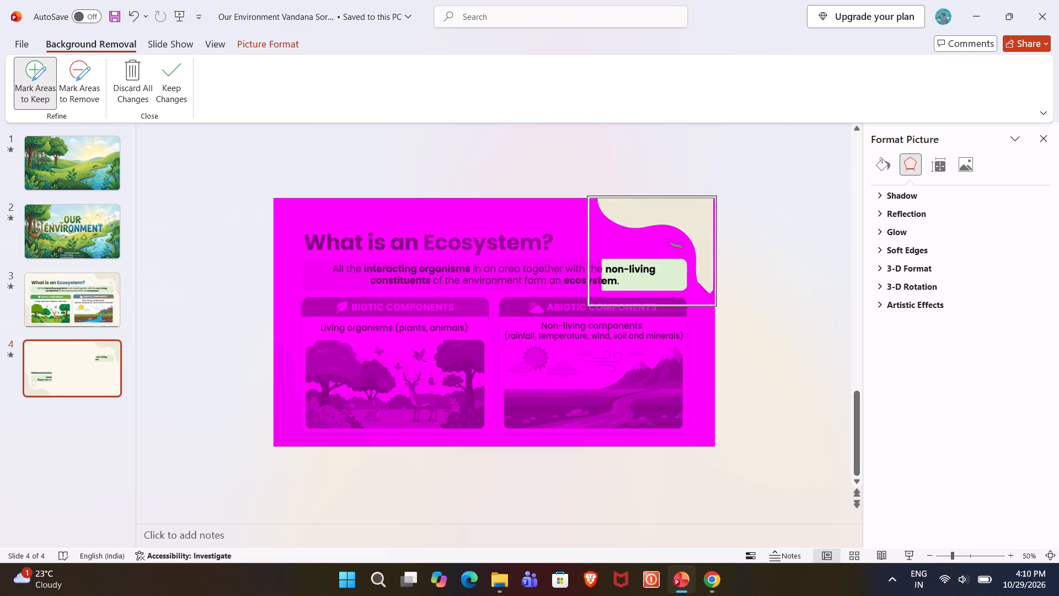
pyautogui.moveTo(671, 243); pyautogui.dragTo(667, 241)
pyautogui.moveTo(678, 252); pyautogui.dragTo(676, 238)
pyautogui.moveTo(676, 238); pyautogui.dragTo(683, 254)
pyautogui.moveTo(676, 243); pyautogui.dragTo(678, 243)
pyautogui.moveTo(678, 243); pyautogui.dragTo(669, 240)
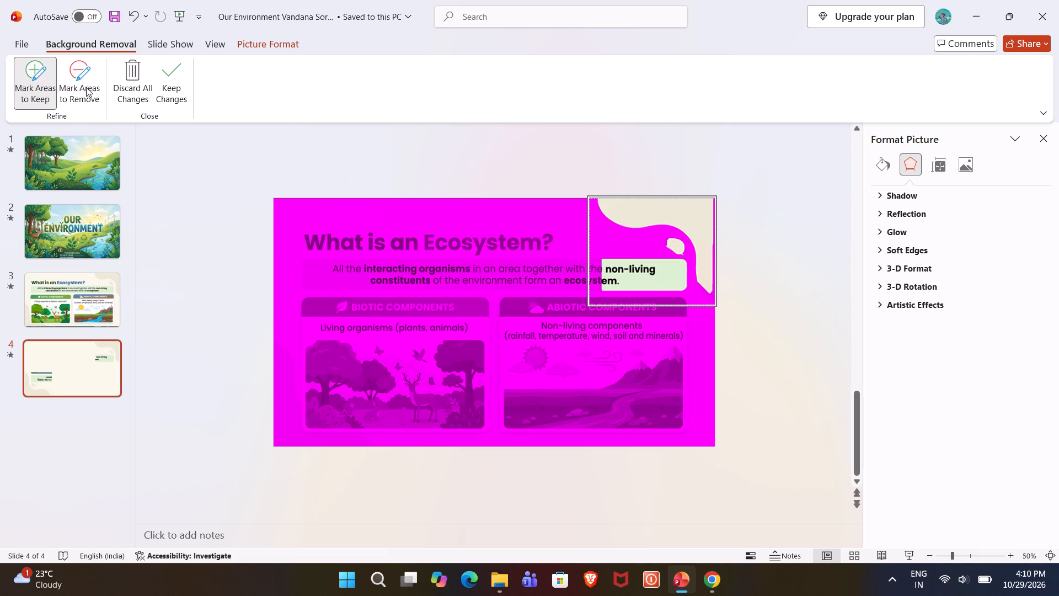
# Mark the green text banner in the corner piece as an area to remove.
pyautogui.click(86, 87)
pyautogui.moveTo(617, 263); pyautogui.dragTo(614, 263)
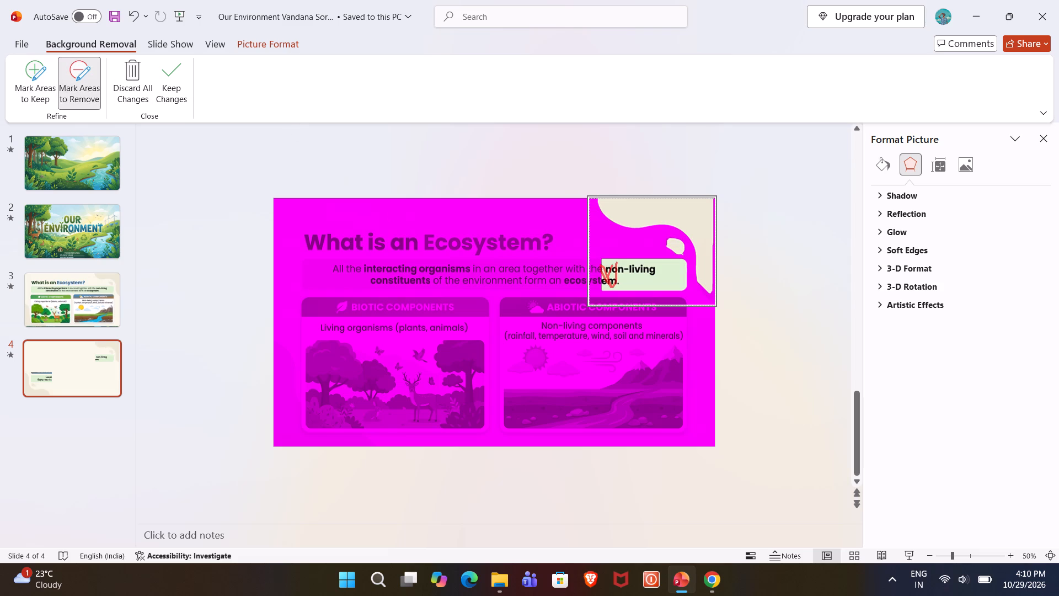
pyautogui.moveTo(614, 263); pyautogui.dragTo(631, 264)
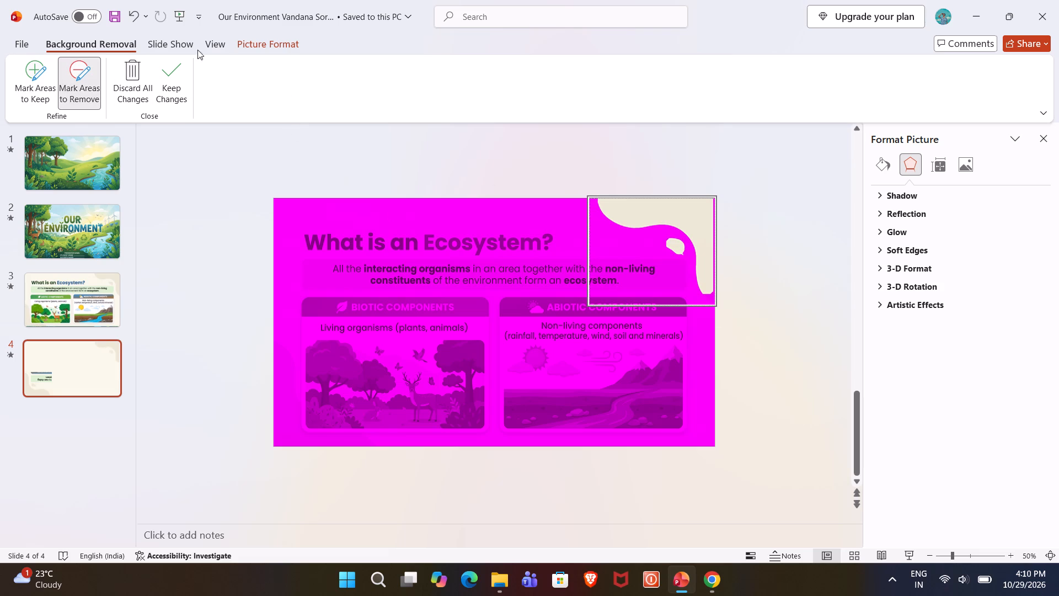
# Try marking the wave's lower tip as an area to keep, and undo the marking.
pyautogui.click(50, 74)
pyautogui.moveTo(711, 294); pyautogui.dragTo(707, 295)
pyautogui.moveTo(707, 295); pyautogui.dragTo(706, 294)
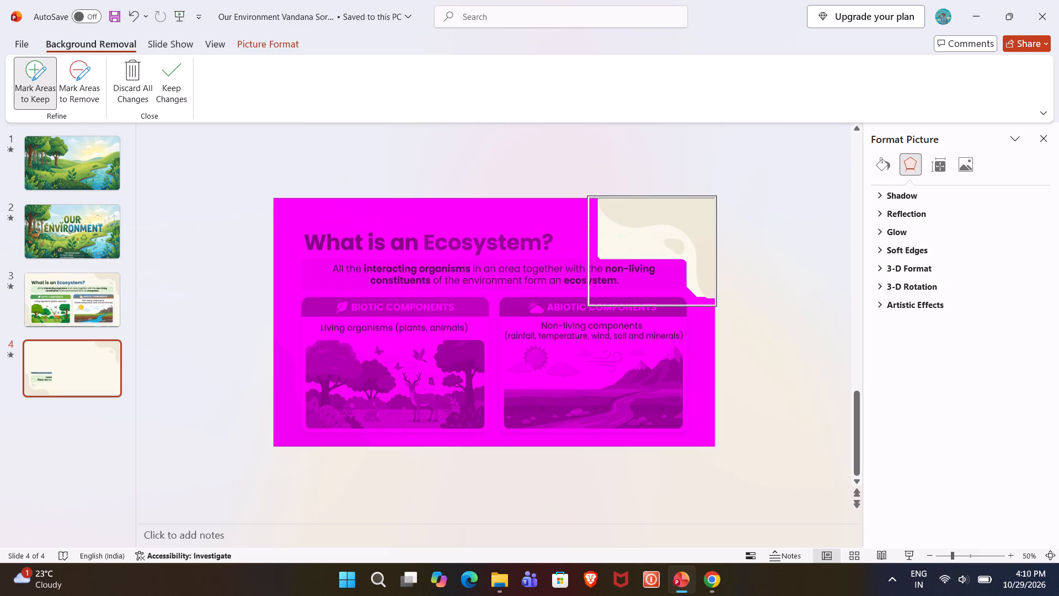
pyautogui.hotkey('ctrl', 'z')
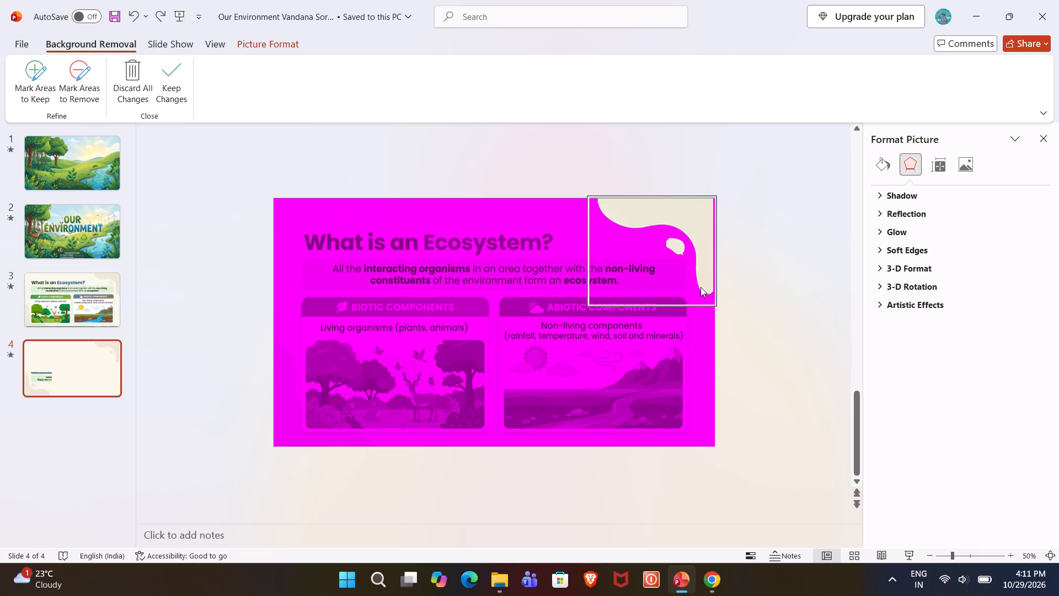
# Mark the missing edge of the small blob and the wave's lower tip as areas to keep.
pyautogui.click(42, 90)
pyautogui.click(665, 241)
pyautogui.click(711, 294)
pyautogui.click(712, 295)
pyautogui.click(712, 297)
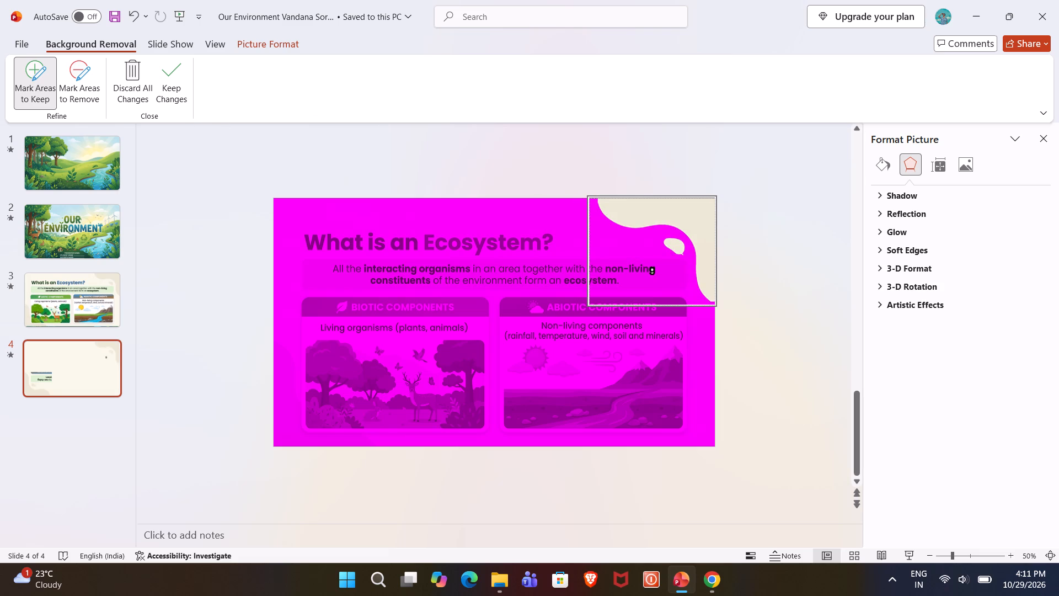
# Clear the marker left on the word "non-living" in the corner piece and keep the background removal changes.
pyautogui.click(87, 87)
pyautogui.click(651, 272)
pyautogui.click(650, 270)
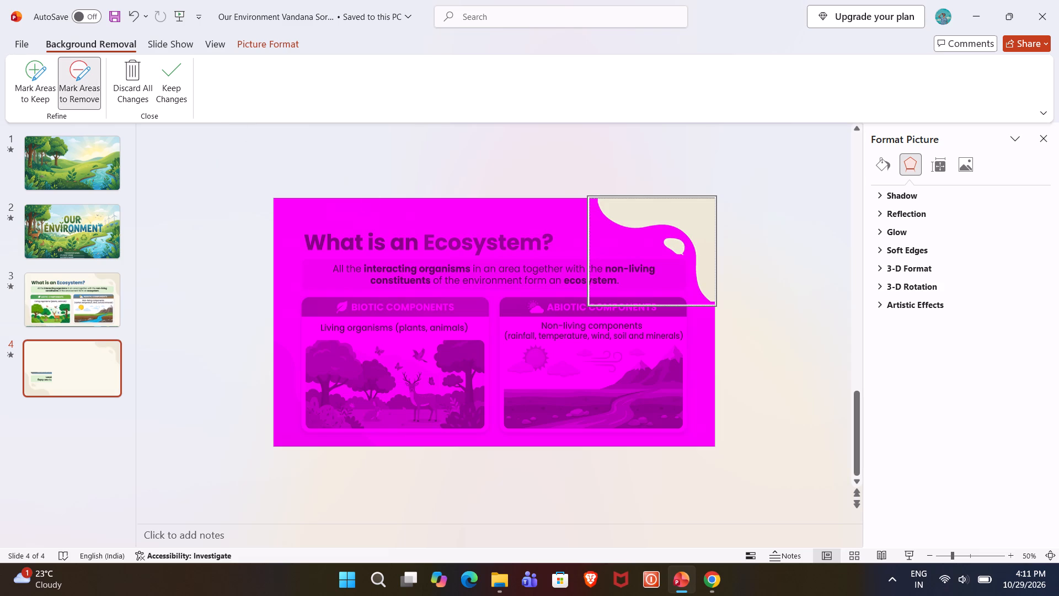
pyautogui.click(172, 95)
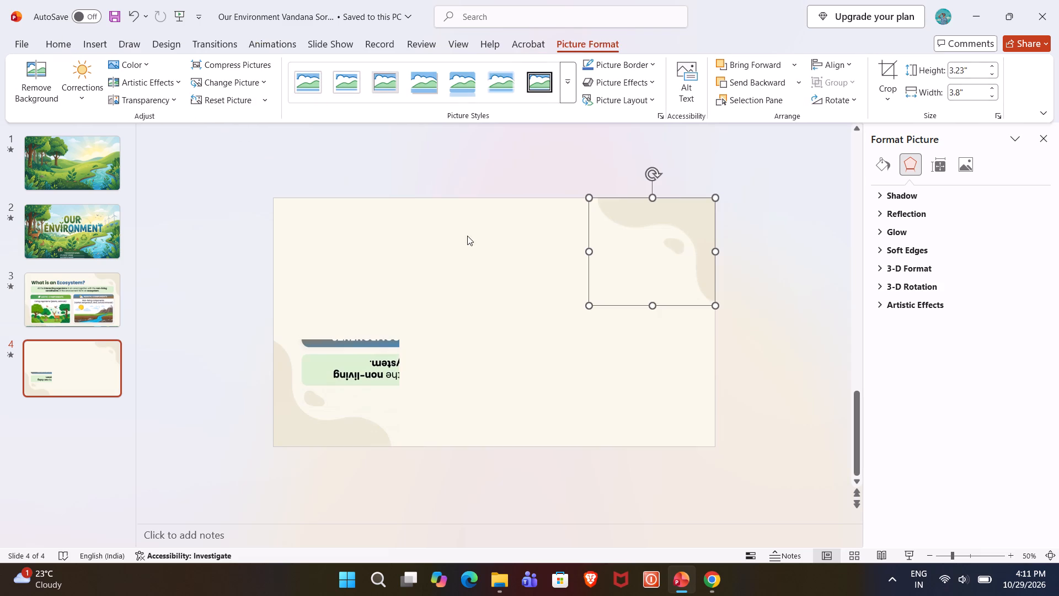
# Delete the old upside-down corner piece with leftover banner text from the lower-left corner of slide 4.
pyautogui.click(357, 365)
pyautogui.hotkey('shift', 'Delete')
# Duplicate the cleaned upper-right wave piece, rotate the copy about 180°, and fit it into the slide's lower-left corner.
pyautogui.click(664, 240)
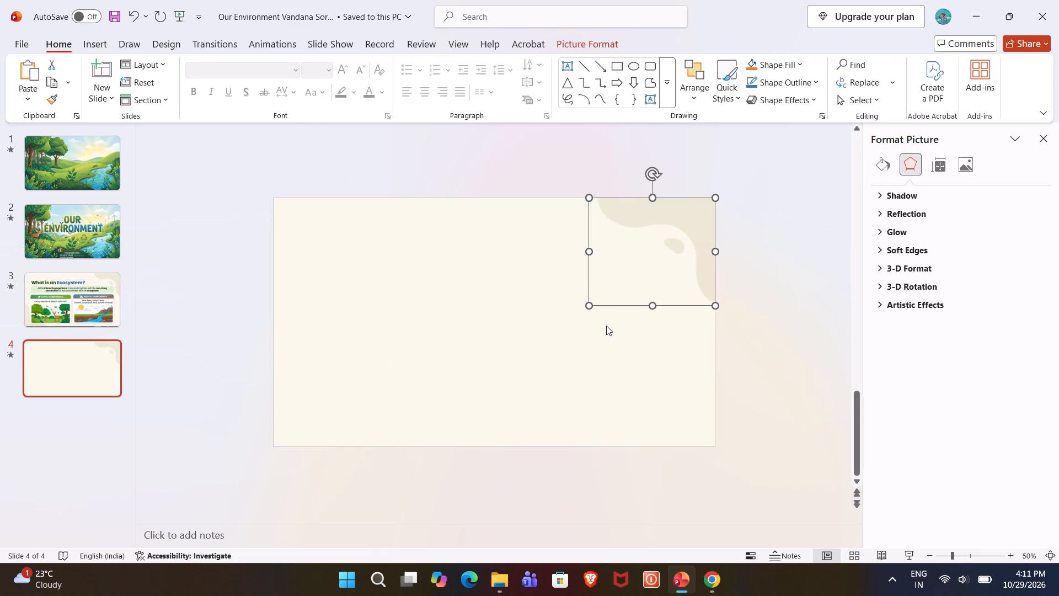
pyautogui.hotkey('ctrl', 'd')
pyautogui.moveTo(662, 250); pyautogui.dragTo(346, 364)
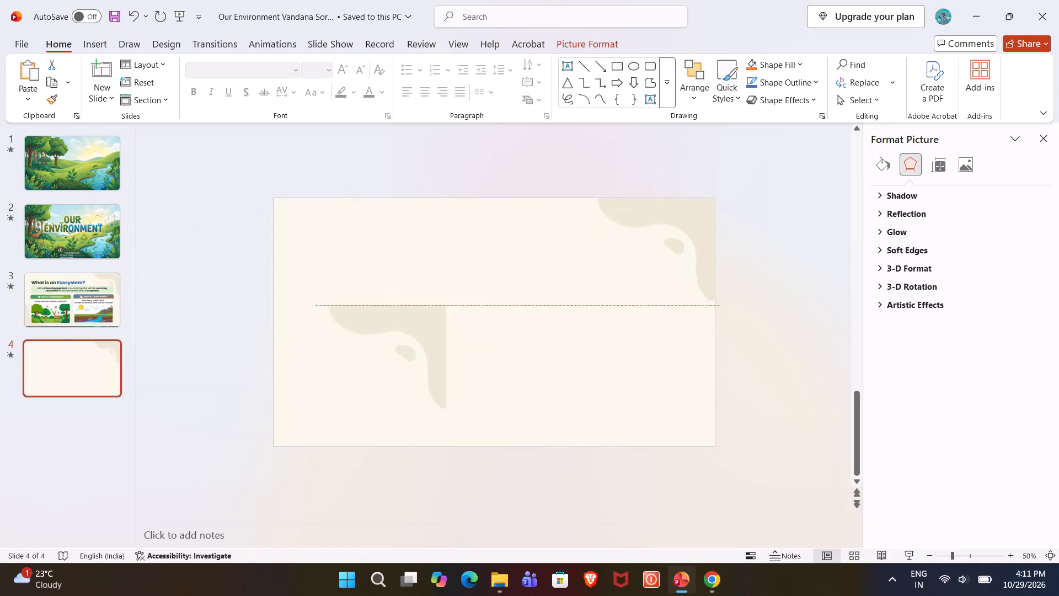
pyautogui.moveTo(346, 364); pyautogui.dragTo(340, 381)
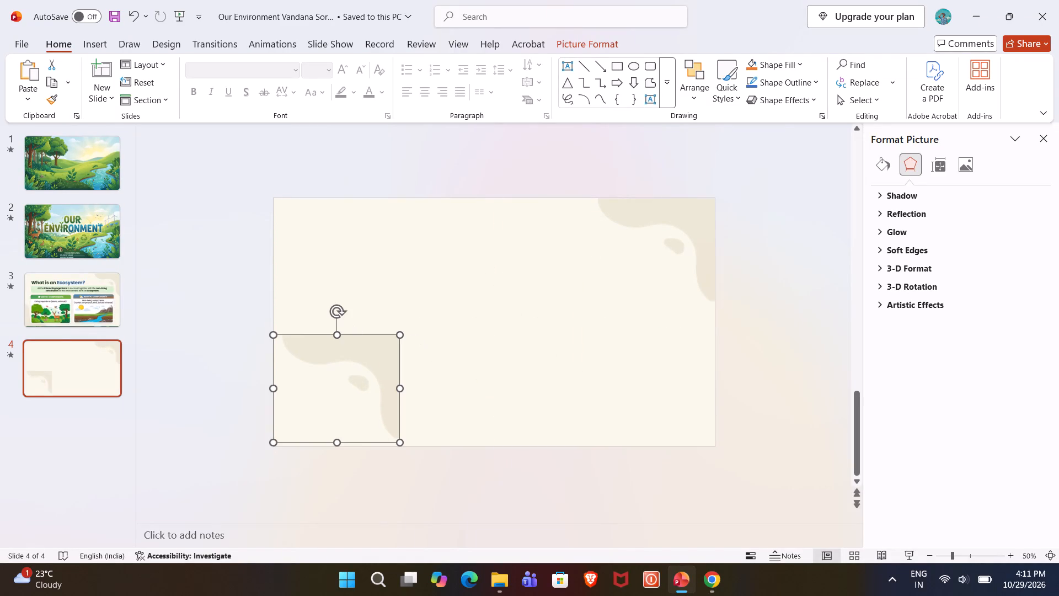
pyautogui.moveTo(331, 306); pyautogui.dragTo(344, 425)
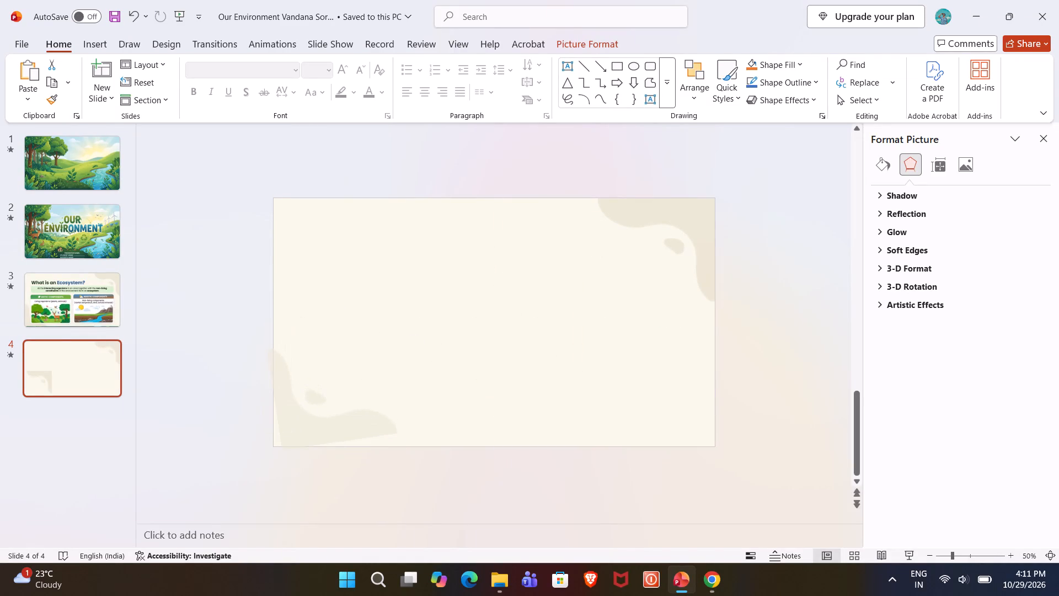
pyautogui.moveTo(344, 425); pyautogui.dragTo(343, 440)
pyautogui.click(401, 441)
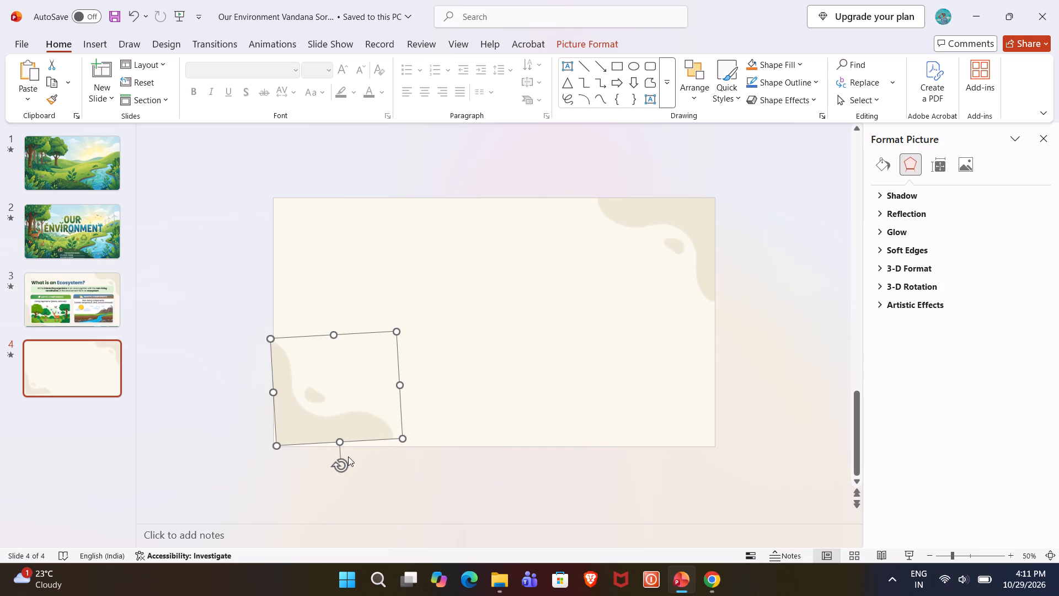
pyautogui.click(341, 464)
pyautogui.moveTo(339, 414); pyautogui.dragTo(334, 421)
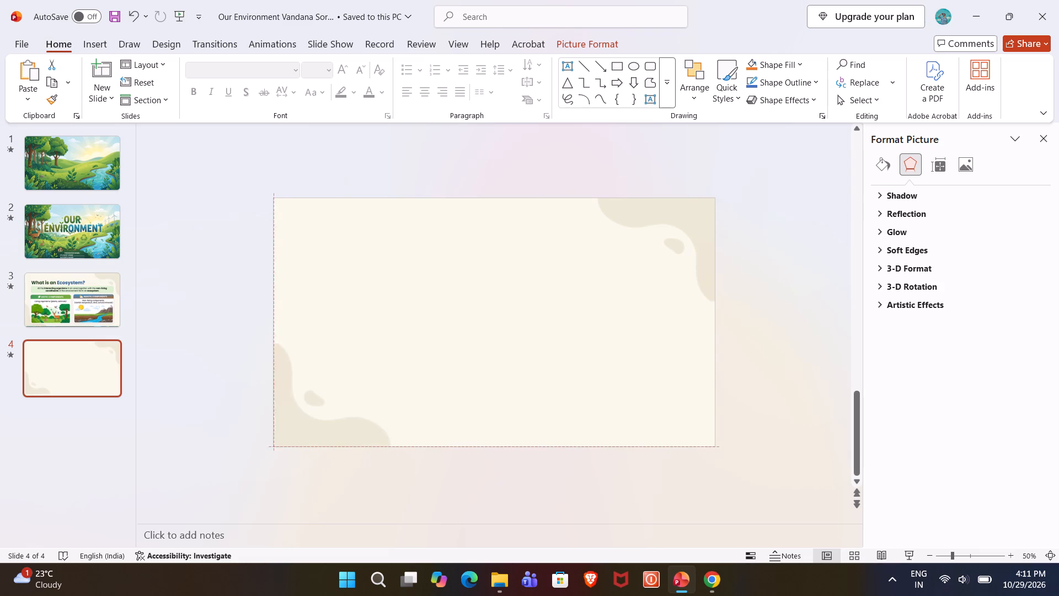
pyautogui.moveTo(334, 421); pyautogui.dragTo(339, 422)
pyautogui.click(511, 474)
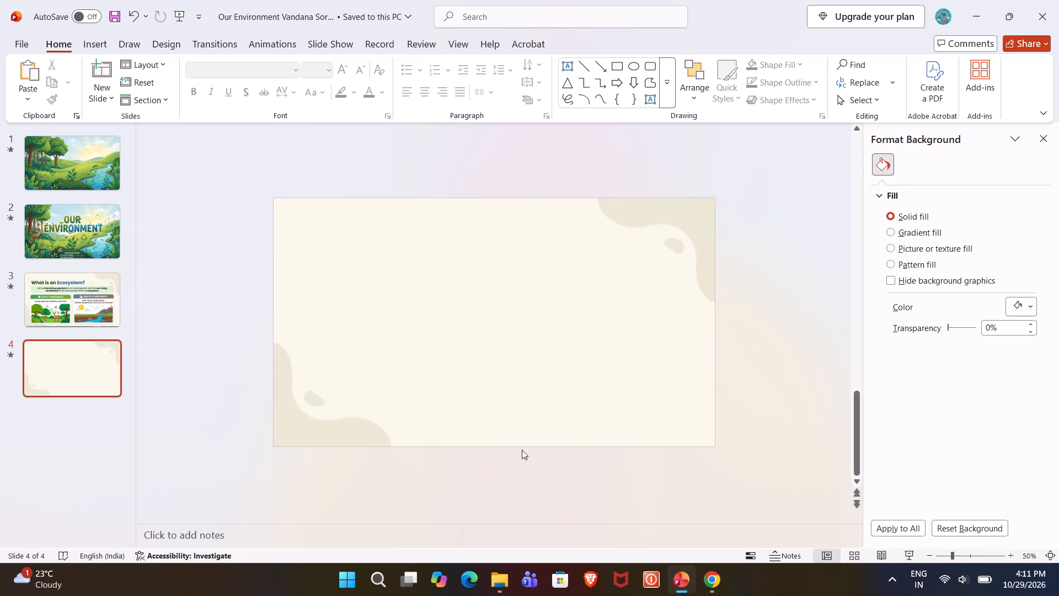
# Review slides 1 to 4, comparing the ecosystem picture, the blank beige slide and the pieces placed beside the title slide.
pyautogui.click(110, 302)
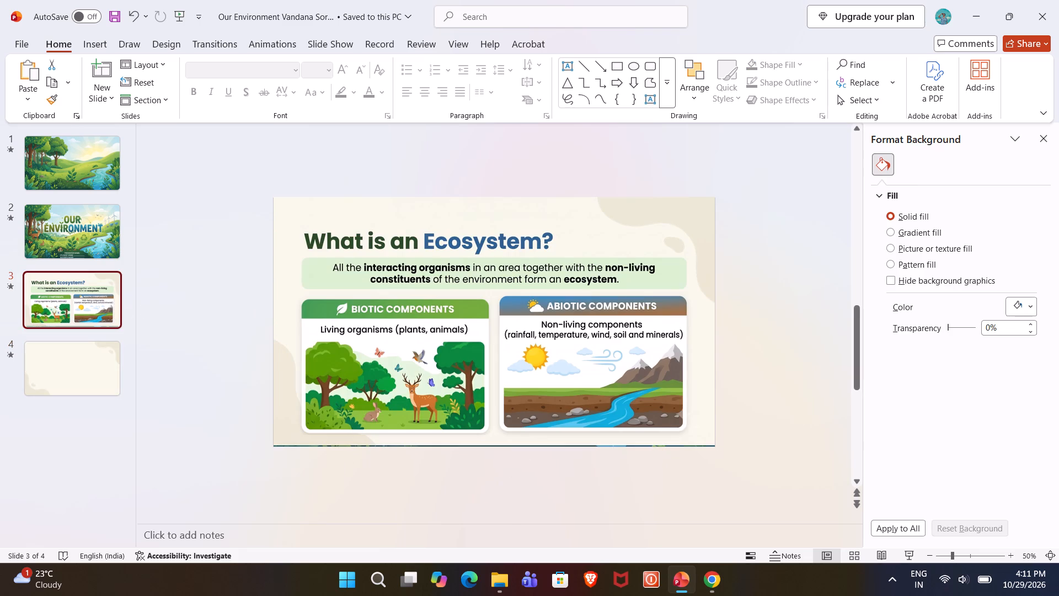
pyautogui.click(96, 308)
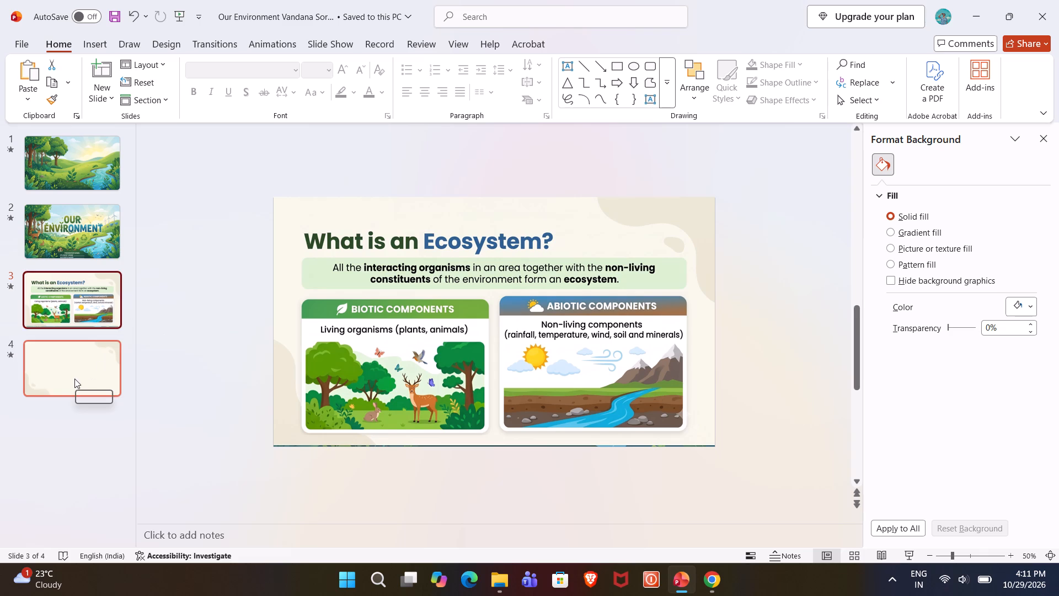
pyautogui.click(75, 378)
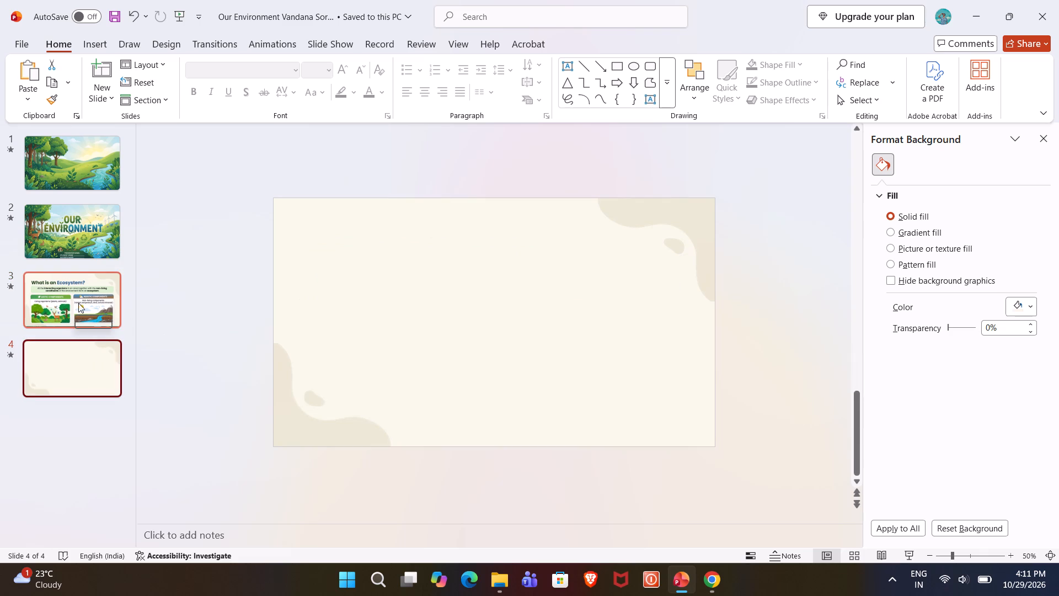
pyautogui.click(63, 311)
pyautogui.click(101, 237)
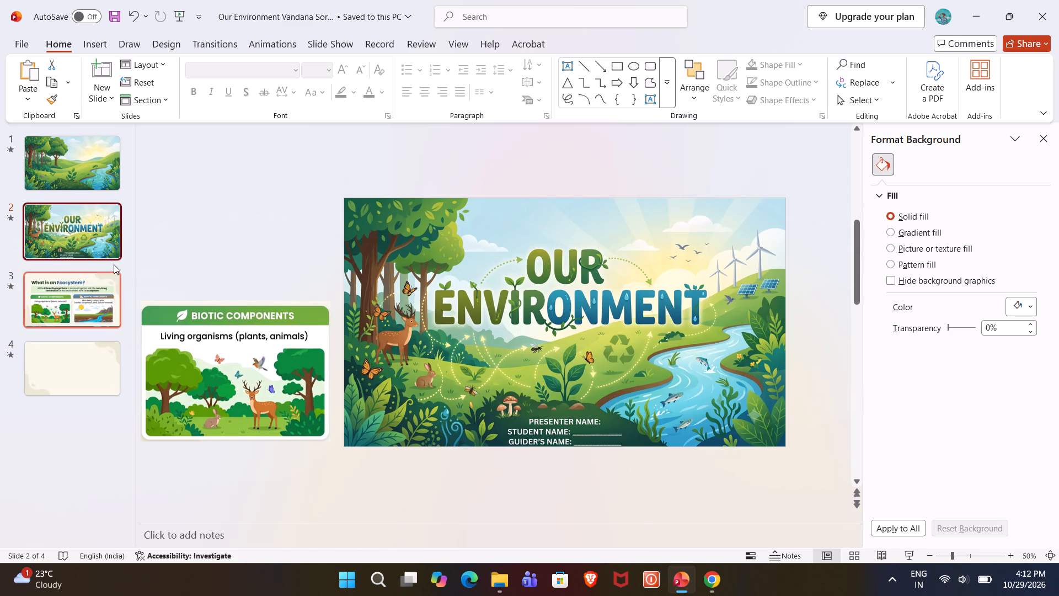
pyautogui.click(86, 174)
pyautogui.click(69, 226)
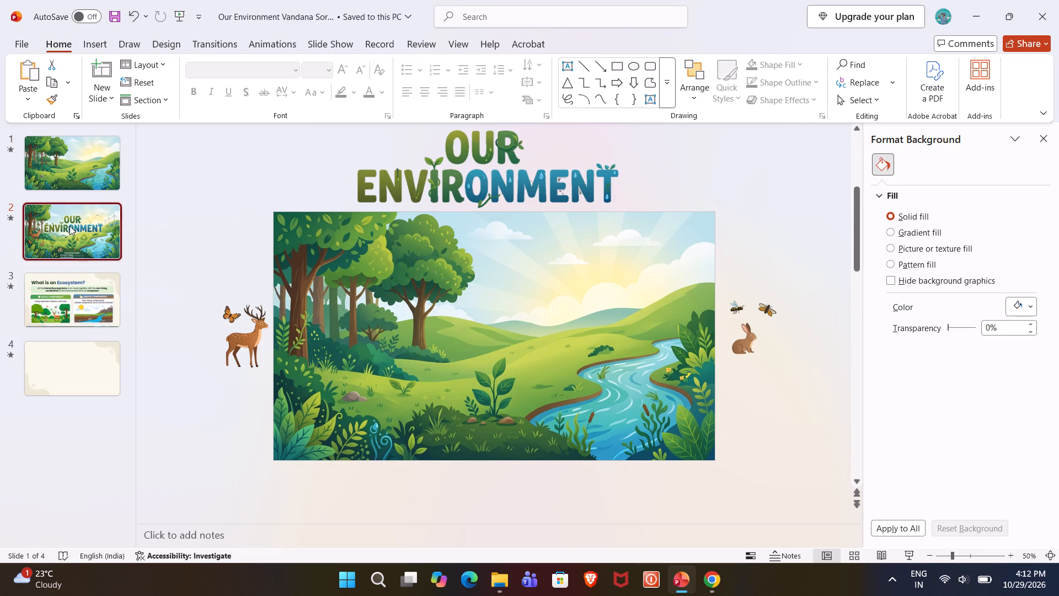
pyautogui.click(66, 303)
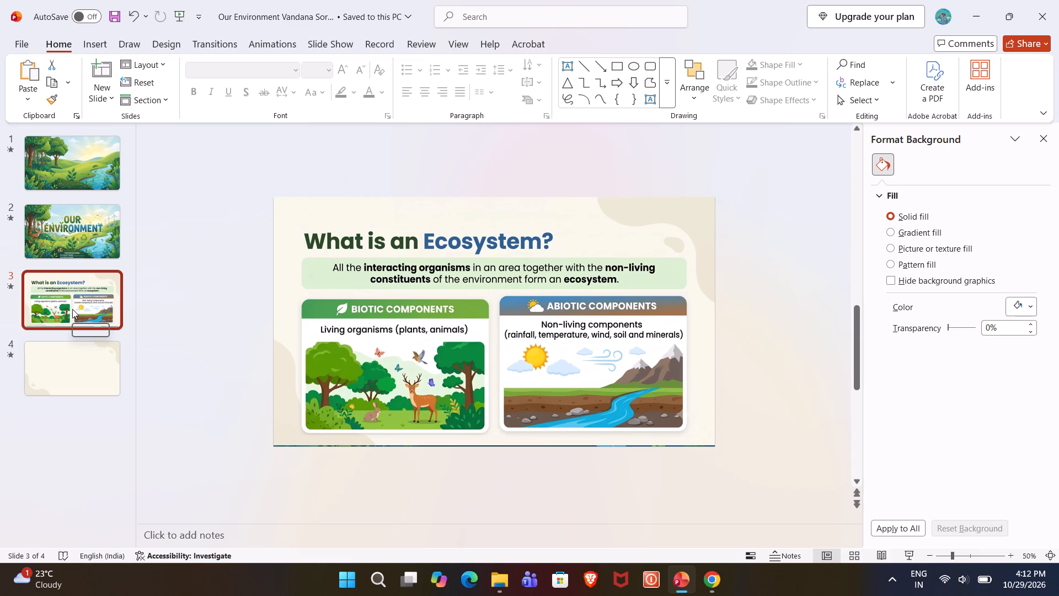
pyautogui.click(93, 298)
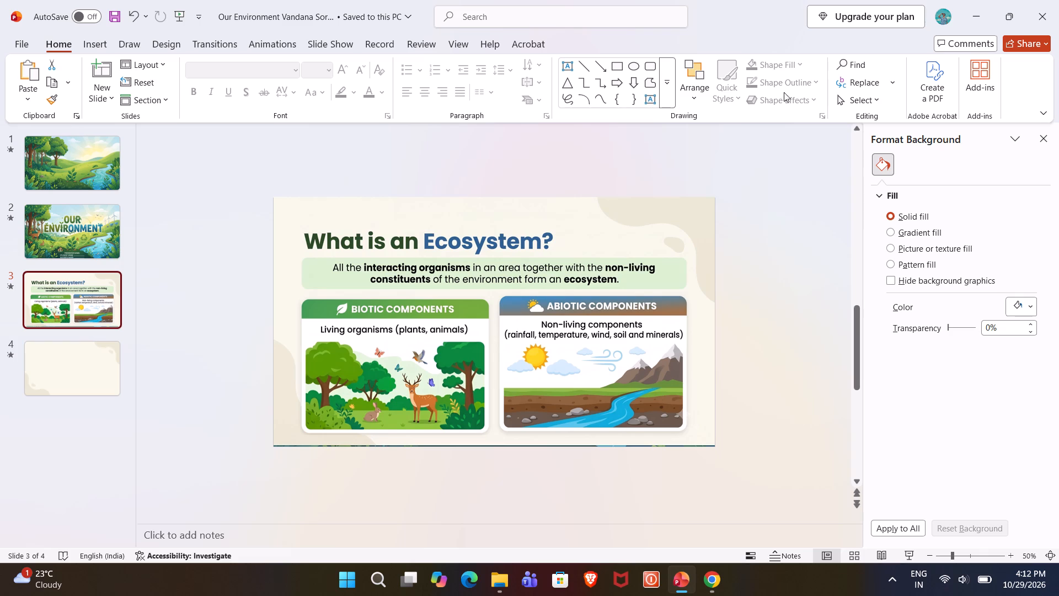
pyautogui.click(77, 308)
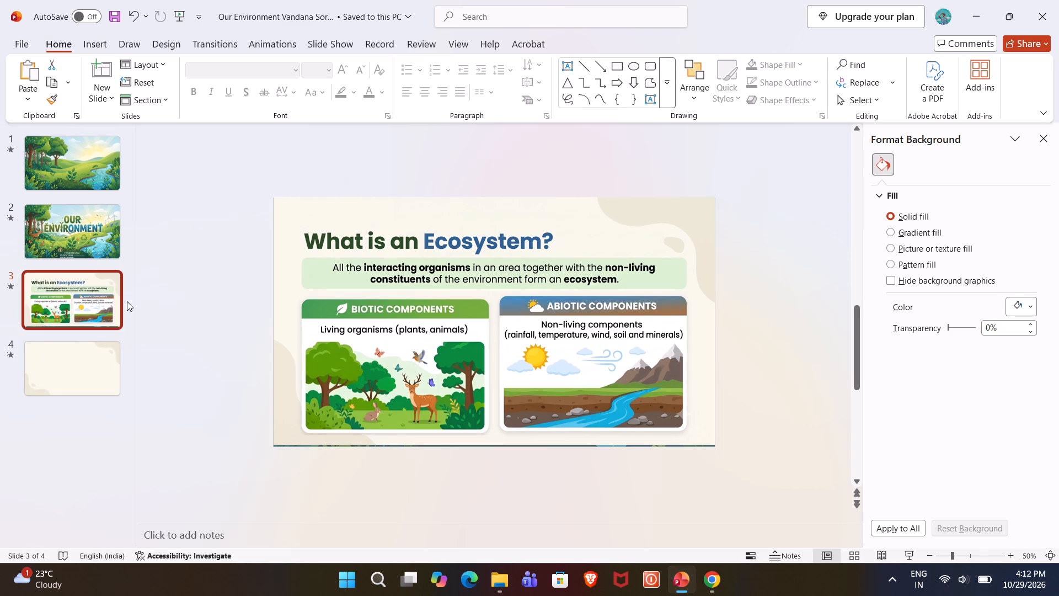
pyautogui.click(80, 230)
pyautogui.click(271, 390)
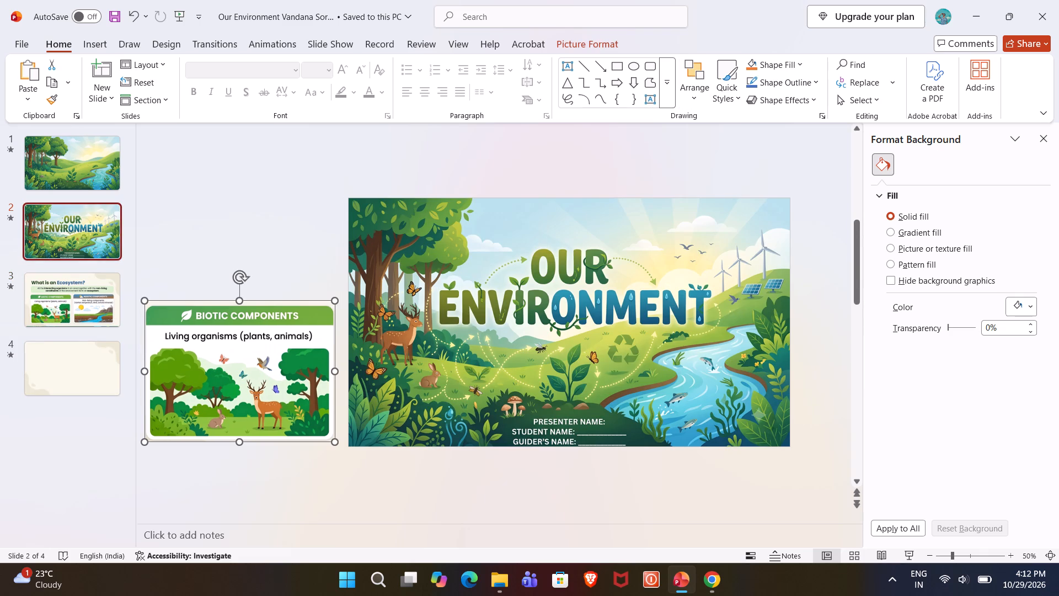
# Crop the full ecosystem picture on slide 3 to the "ABIOTIC COMPONENTS" card, about 4.39" high by 5.73" wide.
pyautogui.click(77, 303)
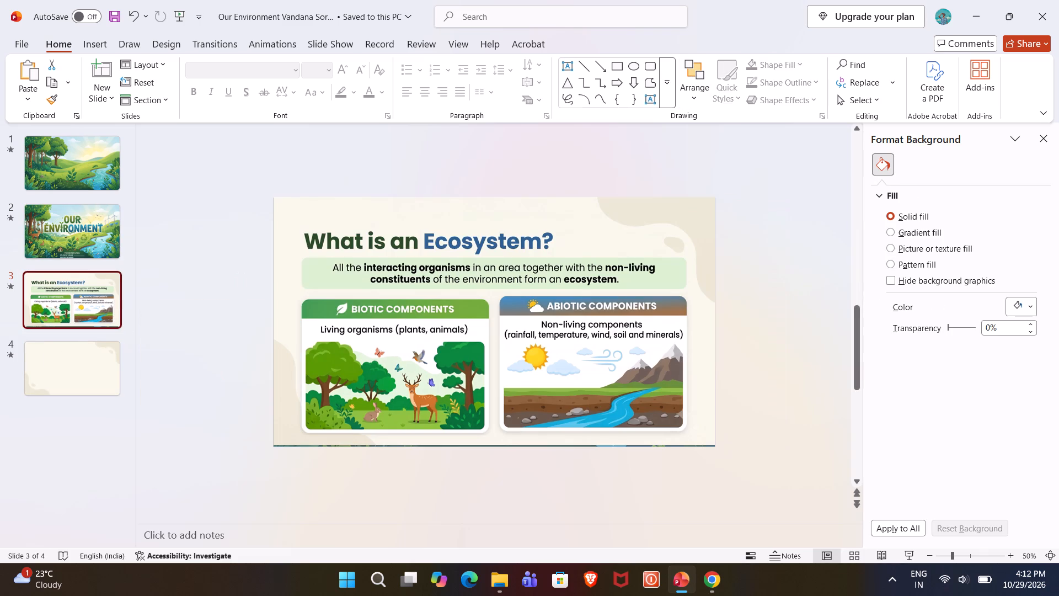
pyautogui.click(607, 332)
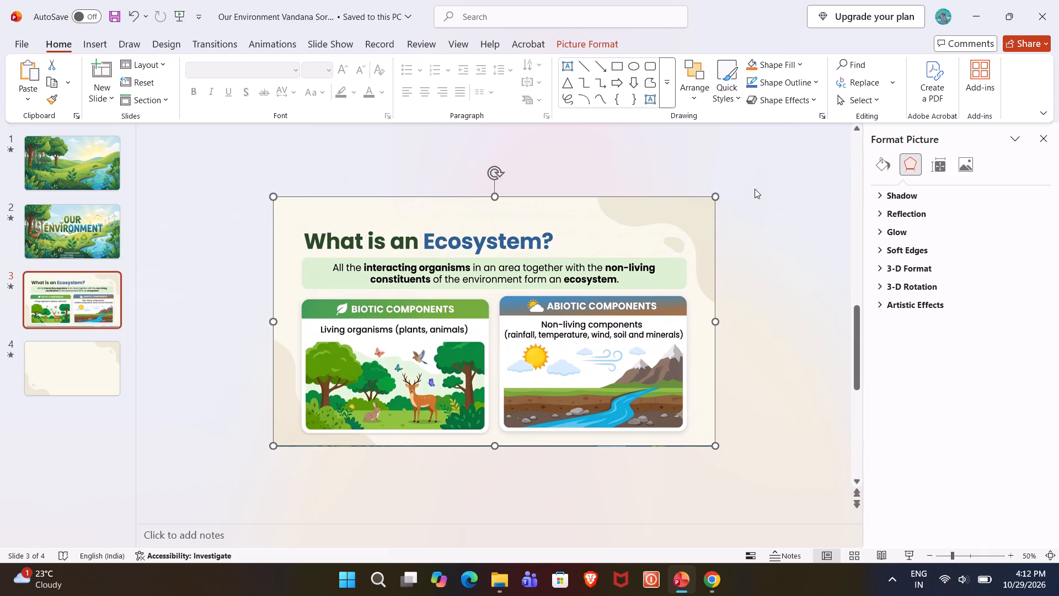
pyautogui.click(560, 39)
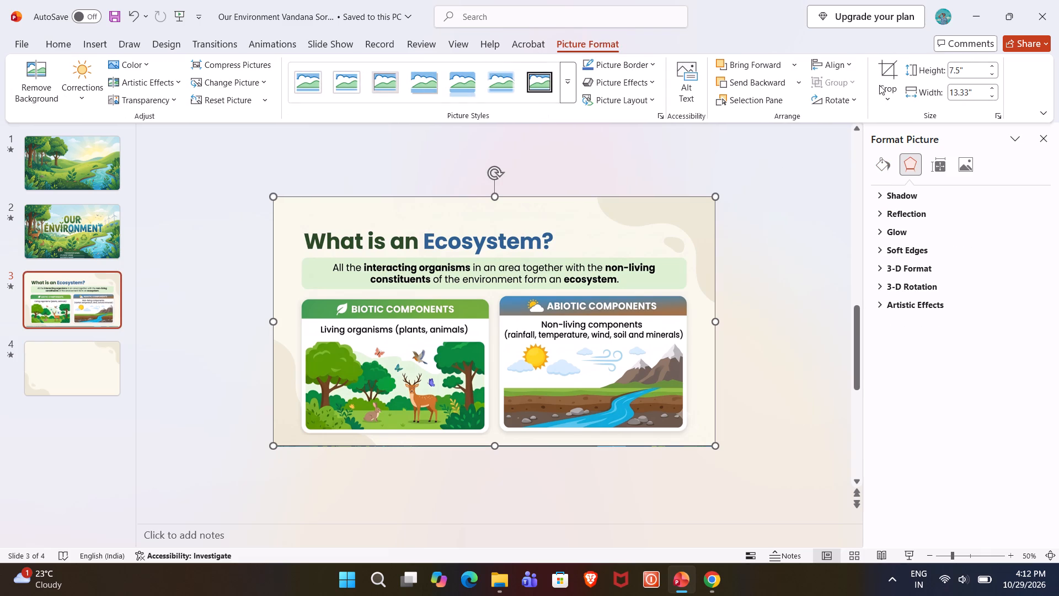
pyautogui.click(895, 91)
pyautogui.click(893, 117)
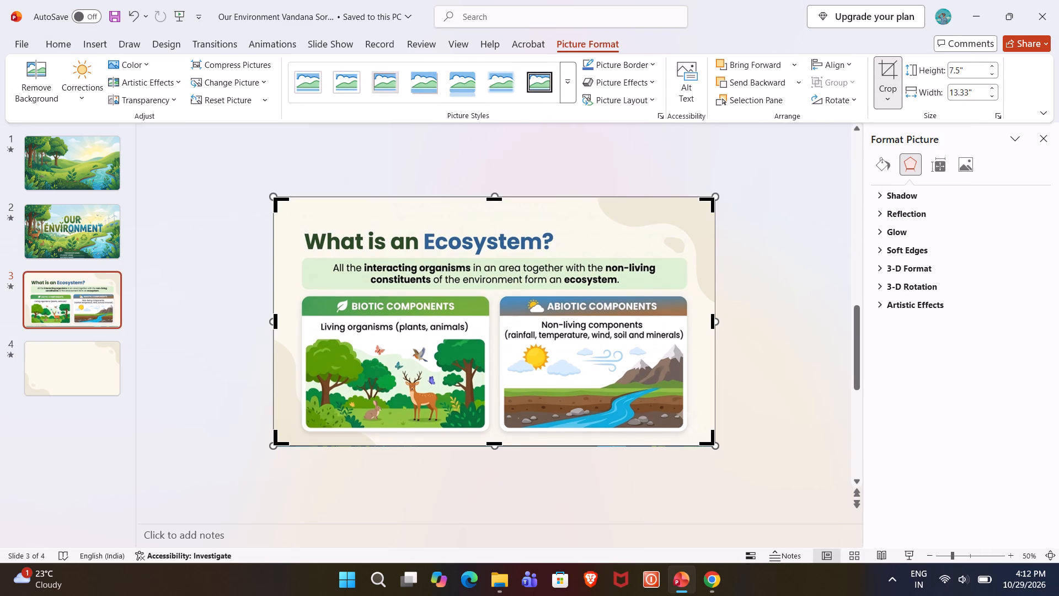
pyautogui.moveTo(275, 323); pyautogui.dragTo(501, 372)
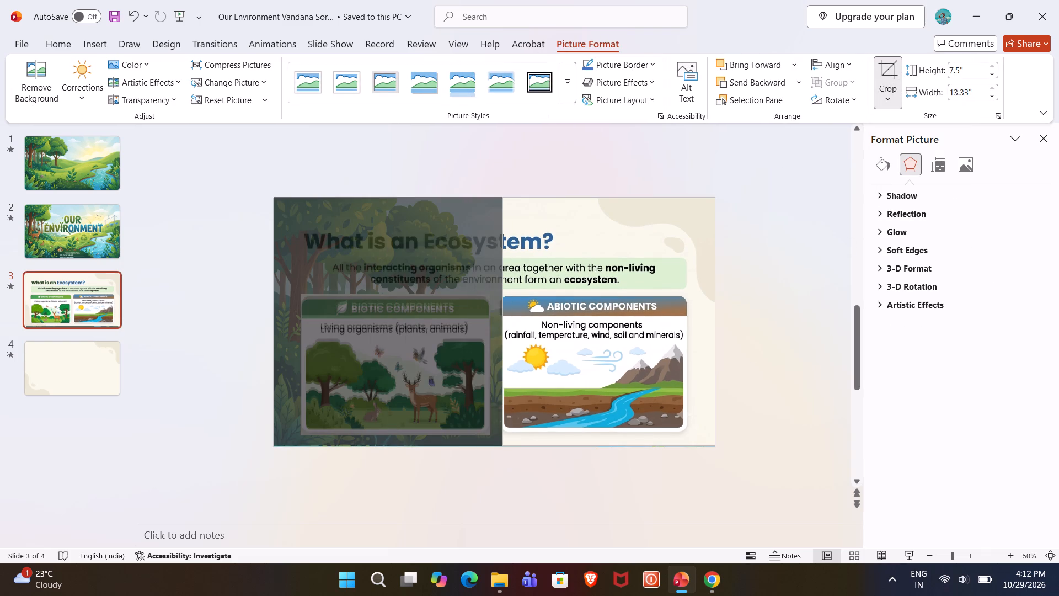
pyautogui.moveTo(501, 372); pyautogui.dragTo(495, 375)
pyautogui.moveTo(609, 199); pyautogui.dragTo(606, 238)
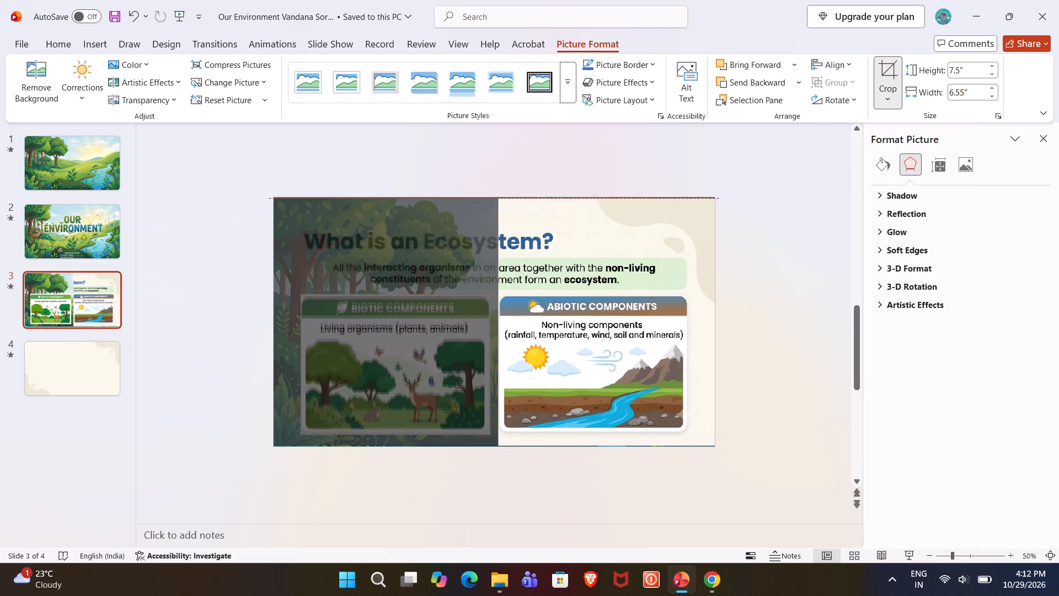
pyautogui.moveTo(606, 238); pyautogui.dragTo(610, 291)
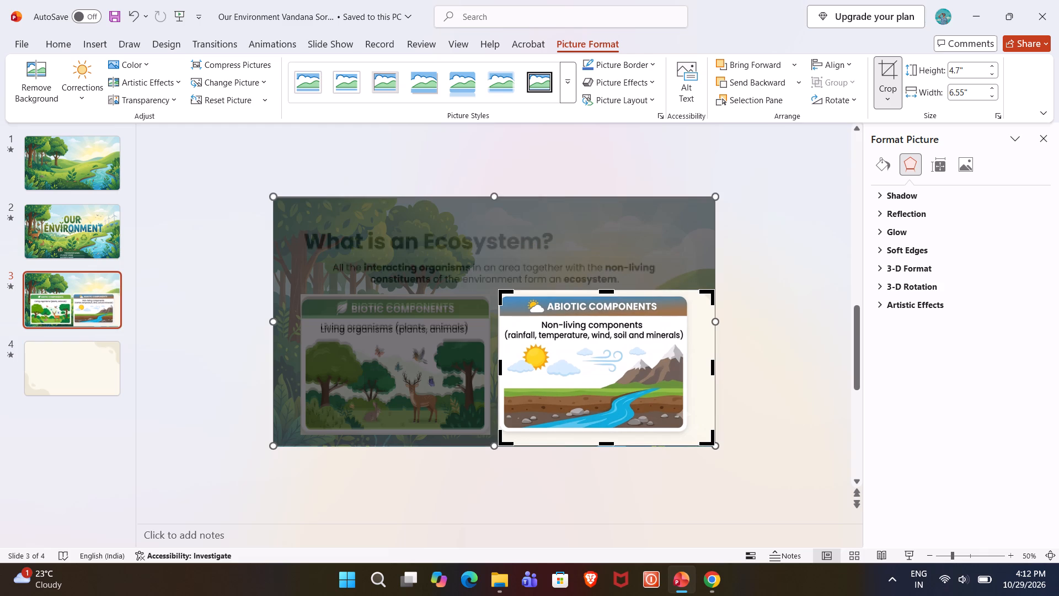
pyautogui.moveTo(711, 371); pyautogui.dragTo(690, 374)
pyautogui.moveTo(597, 445); pyautogui.dragTo(595, 432)
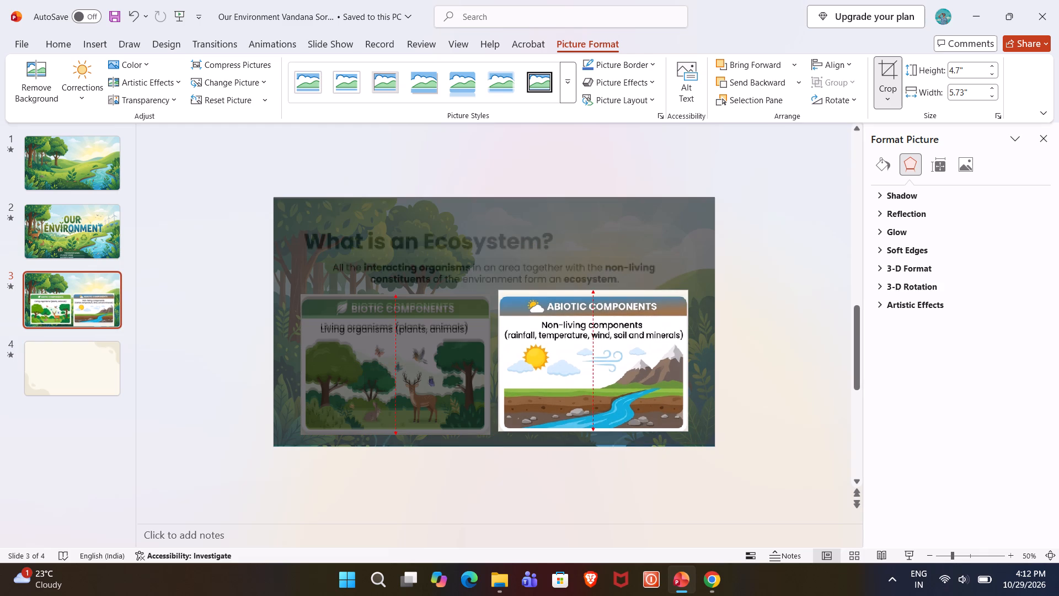
pyautogui.moveTo(595, 432); pyautogui.dragTo(597, 434)
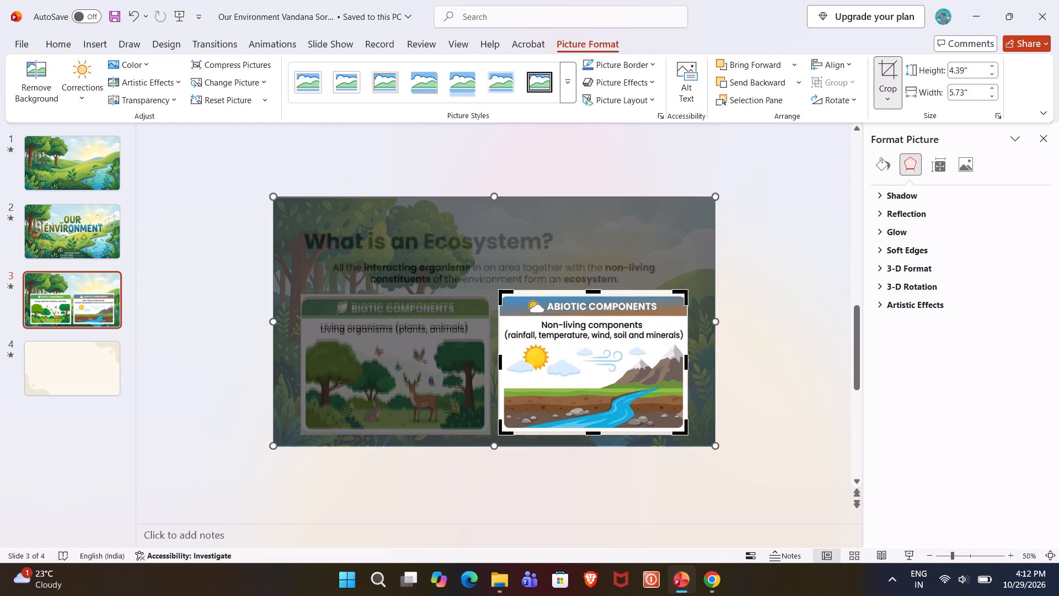
pyautogui.press('Return')
# Paste a copy of the cropped "ABIOTIC COMPONENTS" card onto slide 2.
pyautogui.hotkey('ctrl', 'c')
pyautogui.click(63, 240)
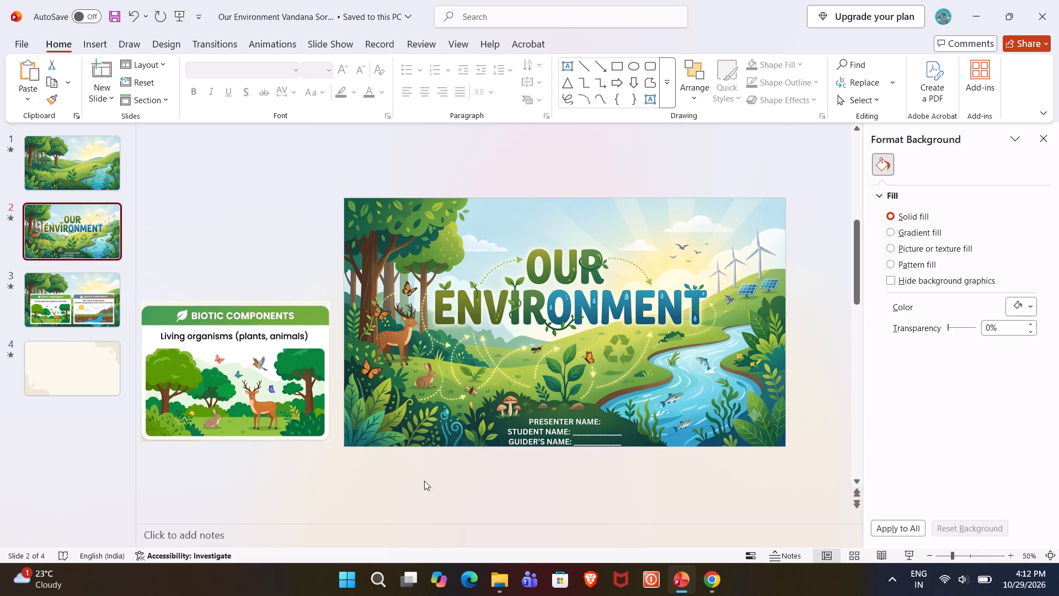
pyautogui.hotkey('ctrl', 'v')
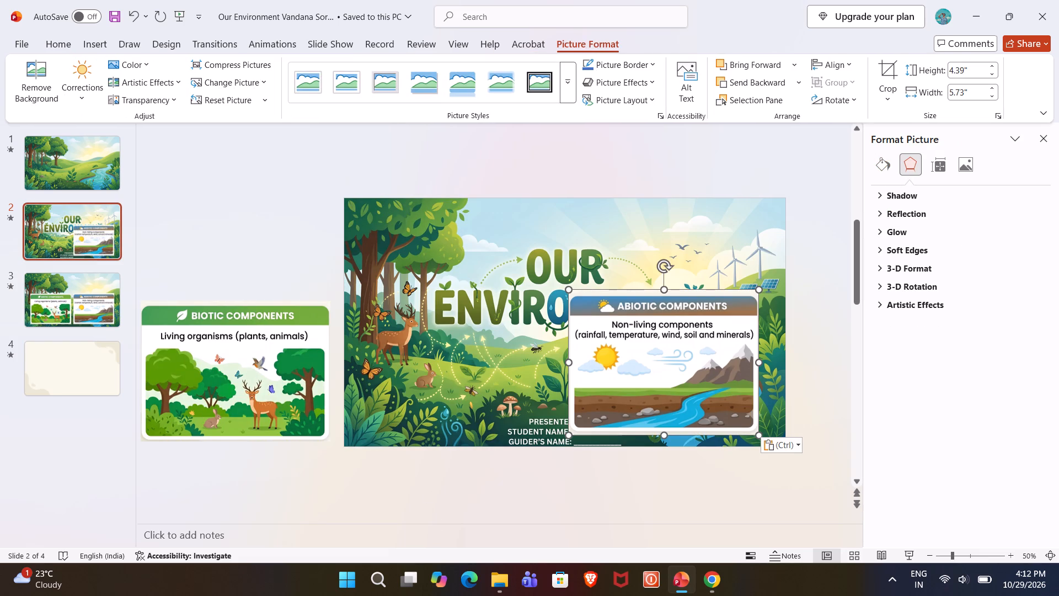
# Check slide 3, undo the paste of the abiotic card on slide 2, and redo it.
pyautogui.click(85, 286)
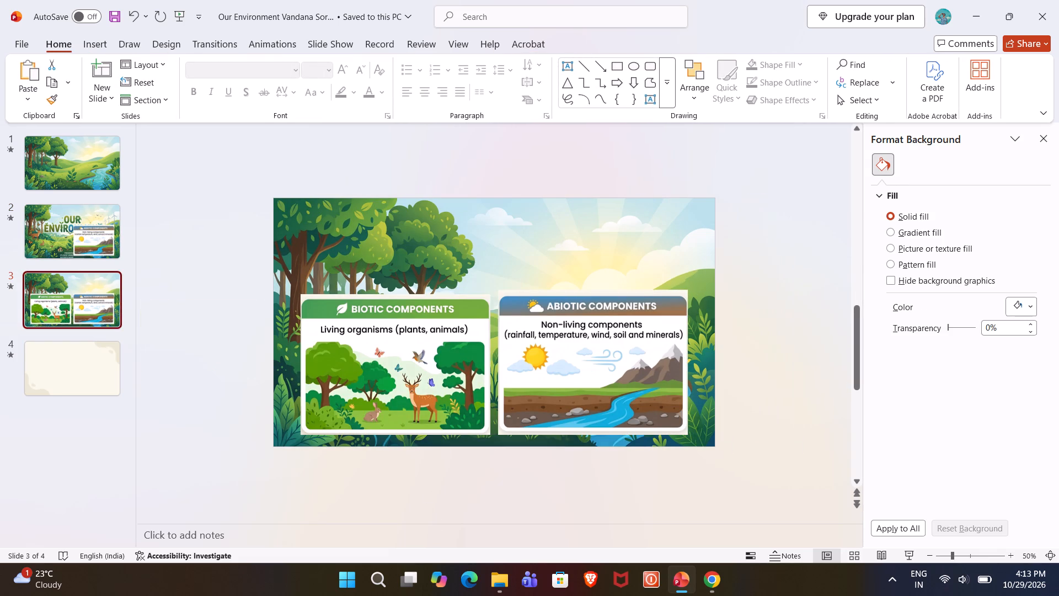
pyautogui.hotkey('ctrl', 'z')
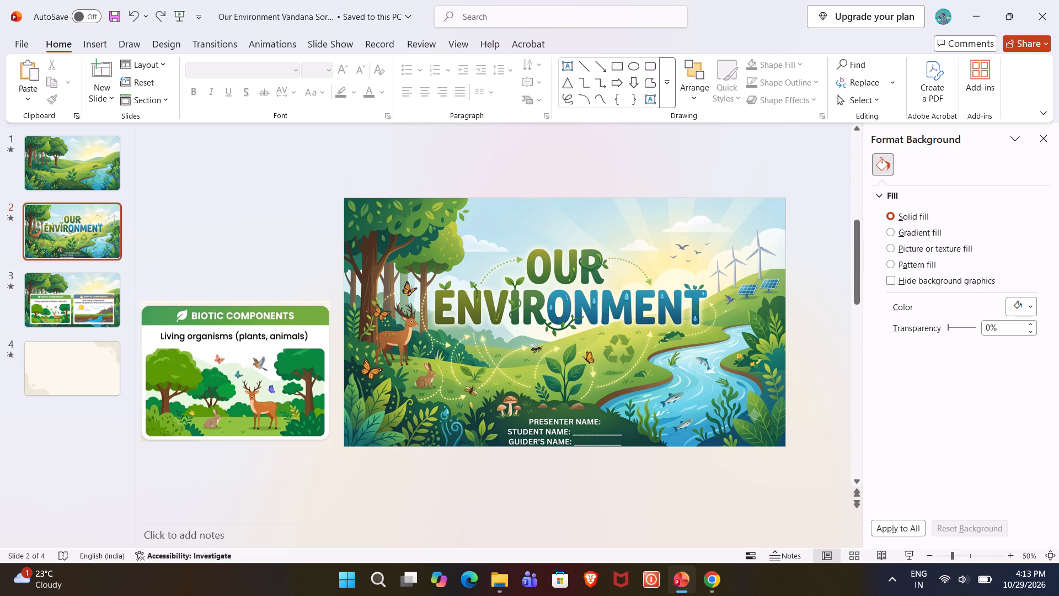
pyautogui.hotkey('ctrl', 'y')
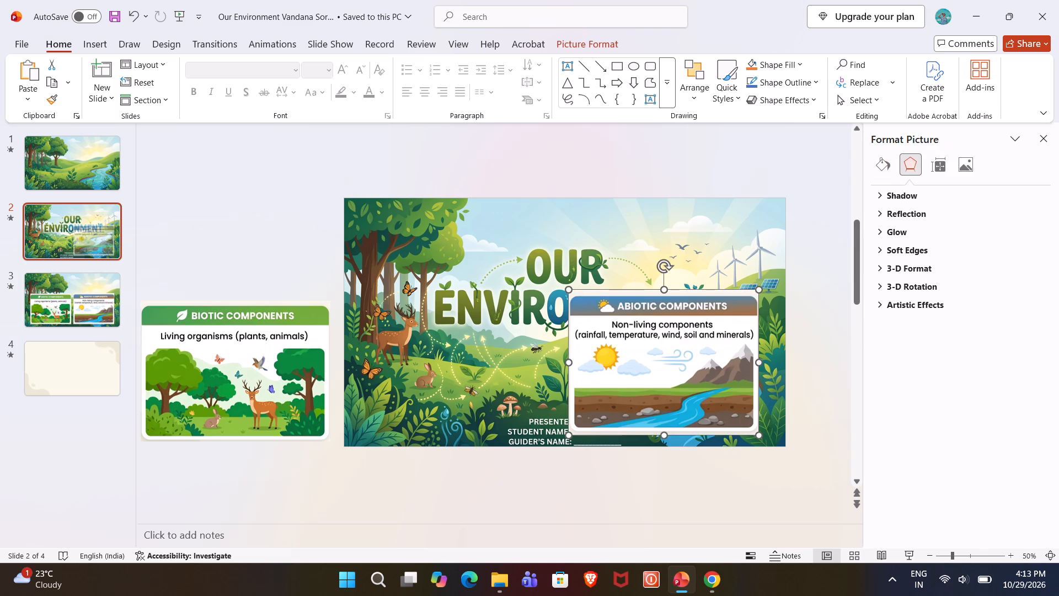
# Expand the crop of the abiotic card picture on slide 3 to the full ecosystem picture, 7.5" high by 13.33" wide.
pyautogui.click(65, 299)
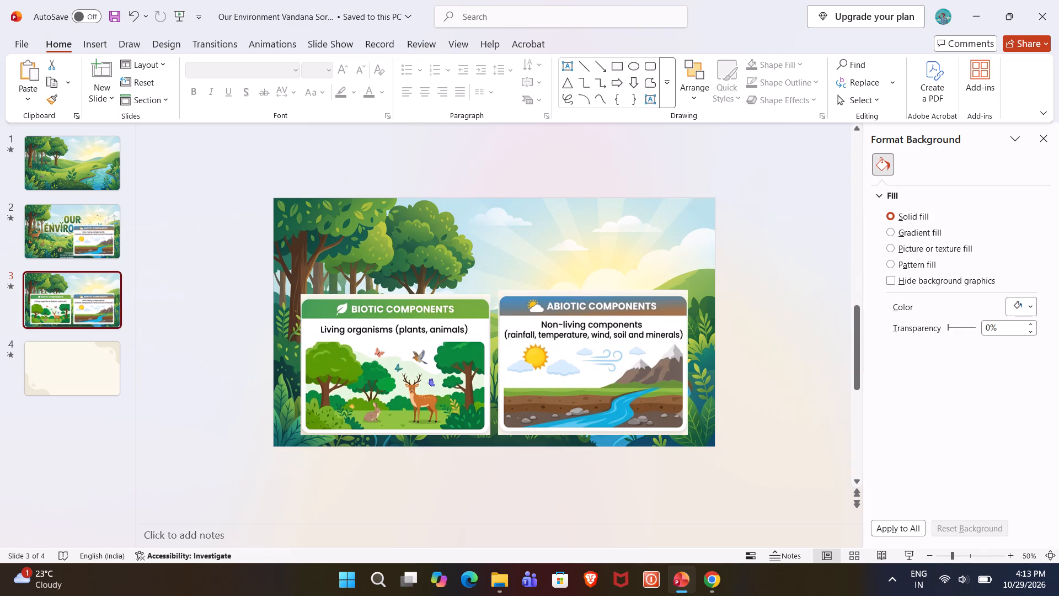
pyautogui.click(568, 344)
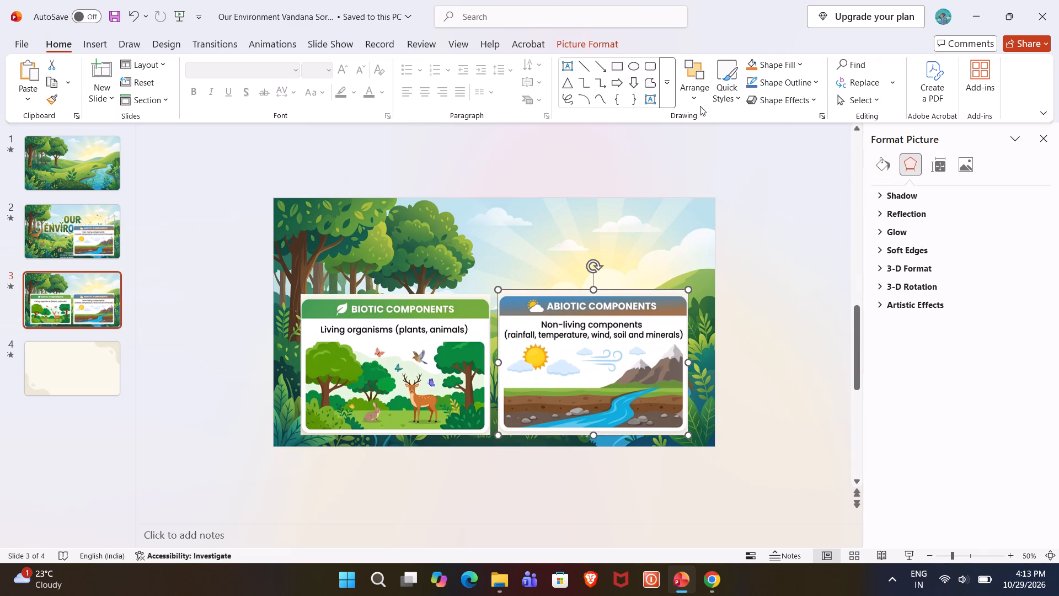
pyautogui.click(585, 343)
pyautogui.click(597, 40)
pyautogui.click(889, 87)
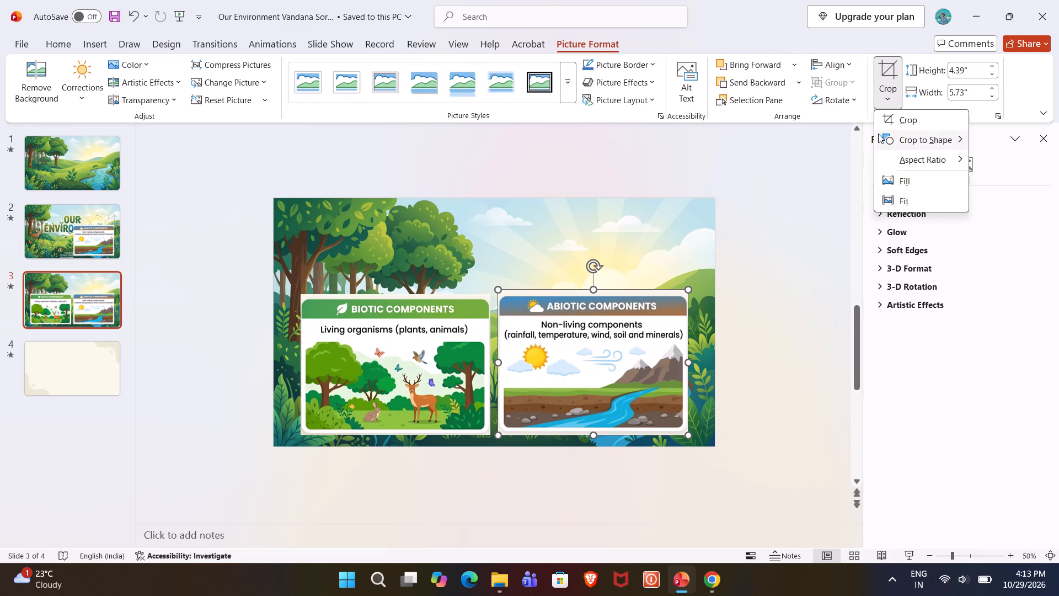
pyautogui.click(908, 118)
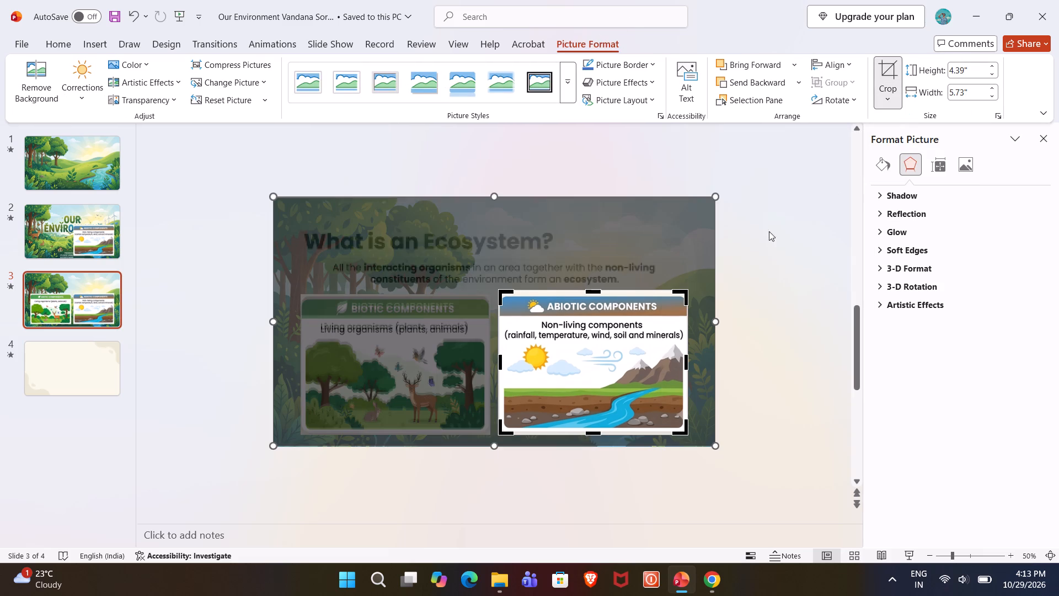
pyautogui.moveTo(498, 360); pyautogui.dragTo(243, 337)
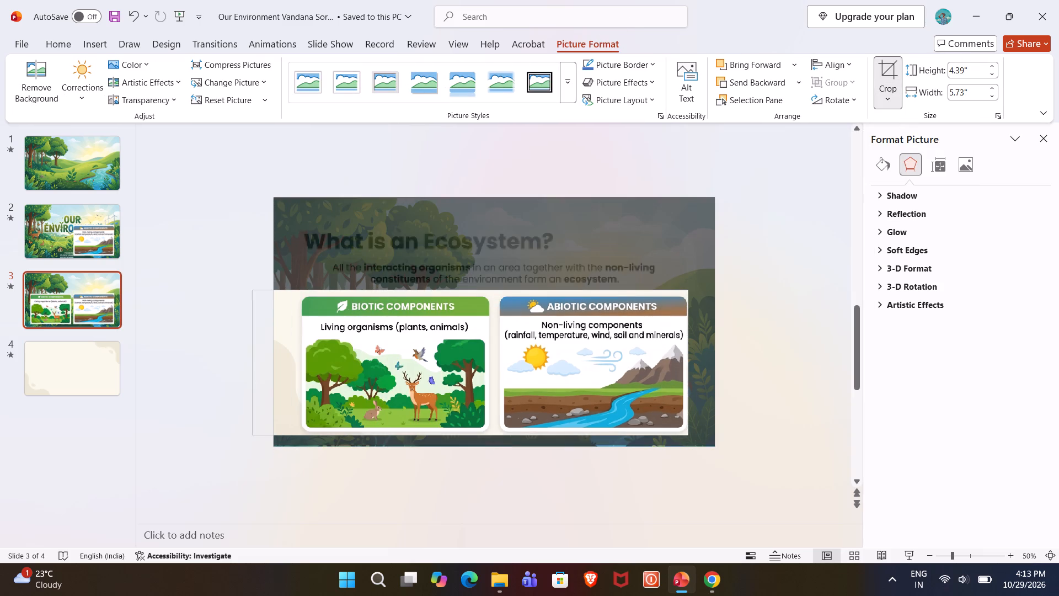
pyautogui.moveTo(243, 337); pyautogui.dragTo(203, 340)
pyautogui.moveTo(203, 360); pyautogui.dragTo(251, 370)
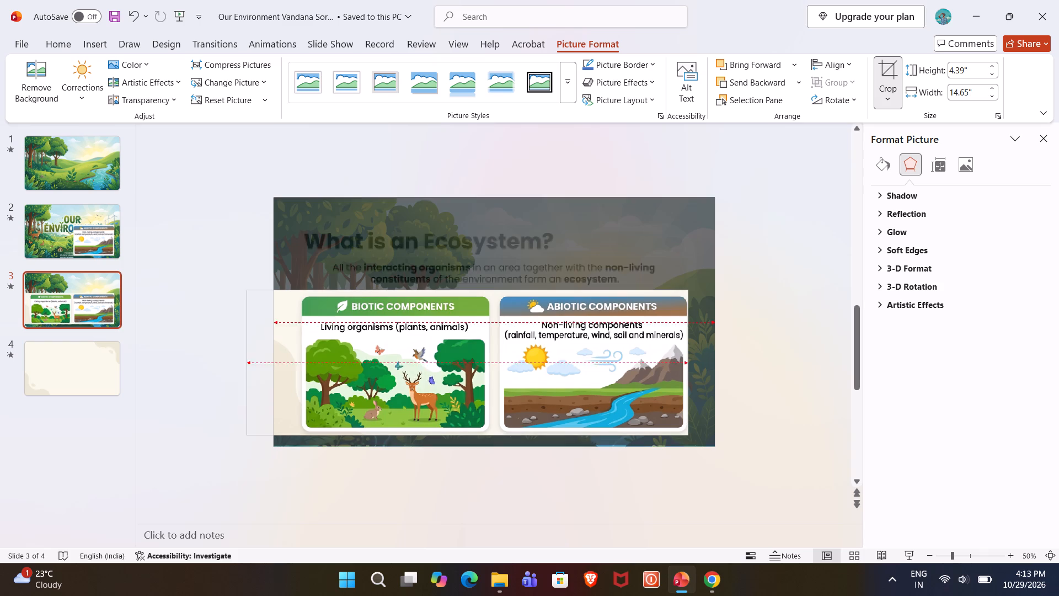
pyautogui.moveTo(251, 370); pyautogui.dragTo(275, 385)
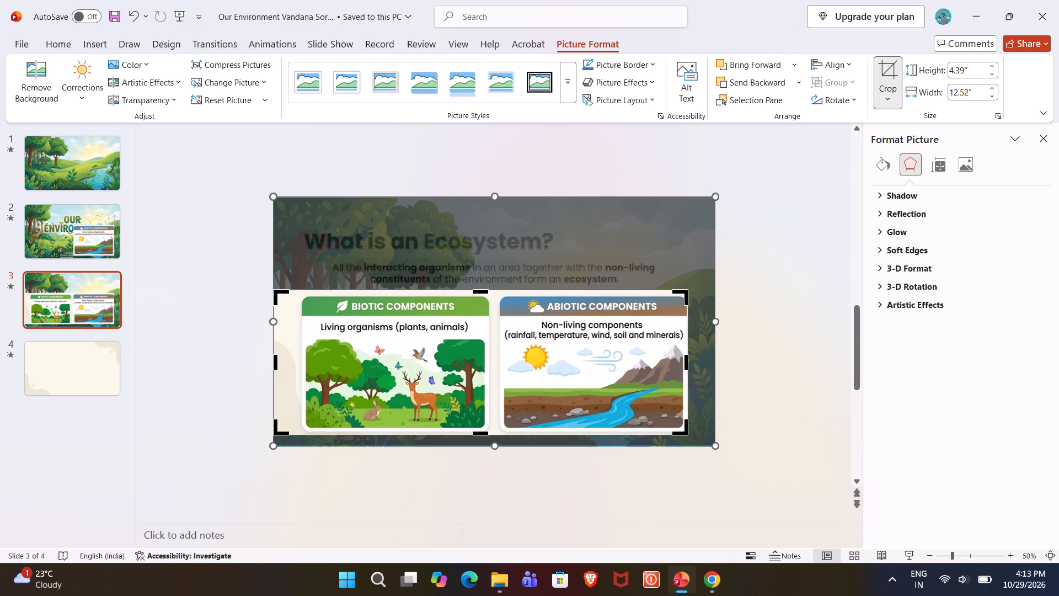
pyautogui.moveTo(482, 433); pyautogui.dragTo(480, 444)
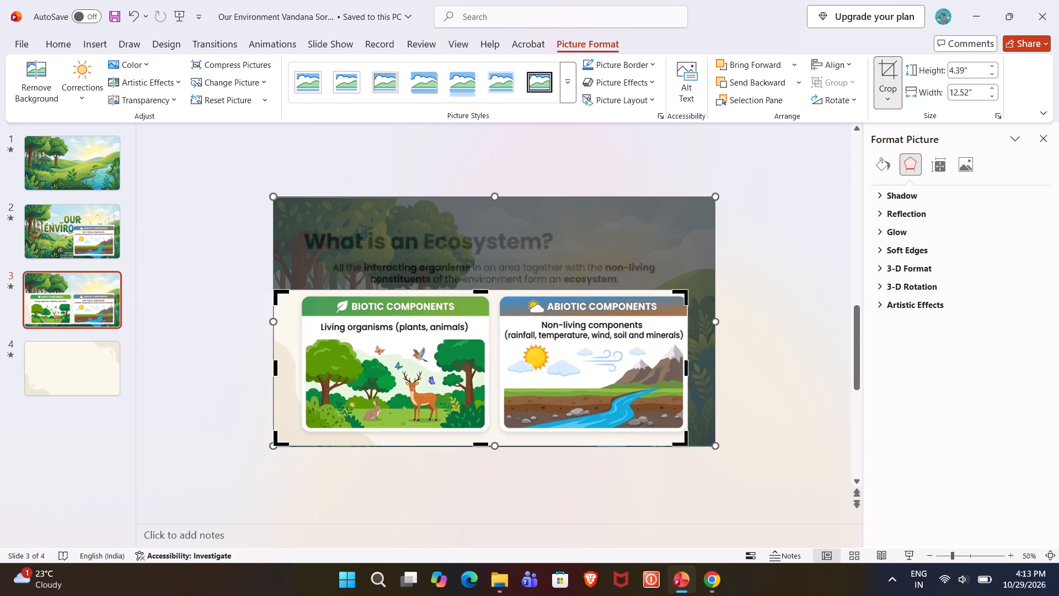
pyautogui.moveTo(685, 370); pyautogui.dragTo(712, 377)
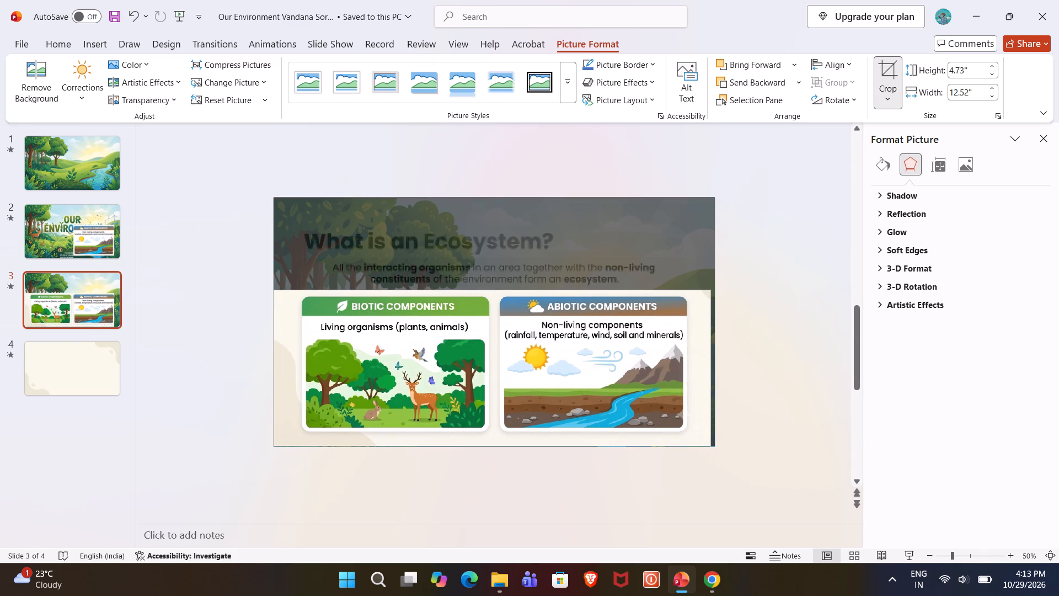
pyautogui.moveTo(712, 377); pyautogui.dragTo(713, 380)
pyautogui.moveTo(498, 292); pyautogui.dragTo(495, 210)
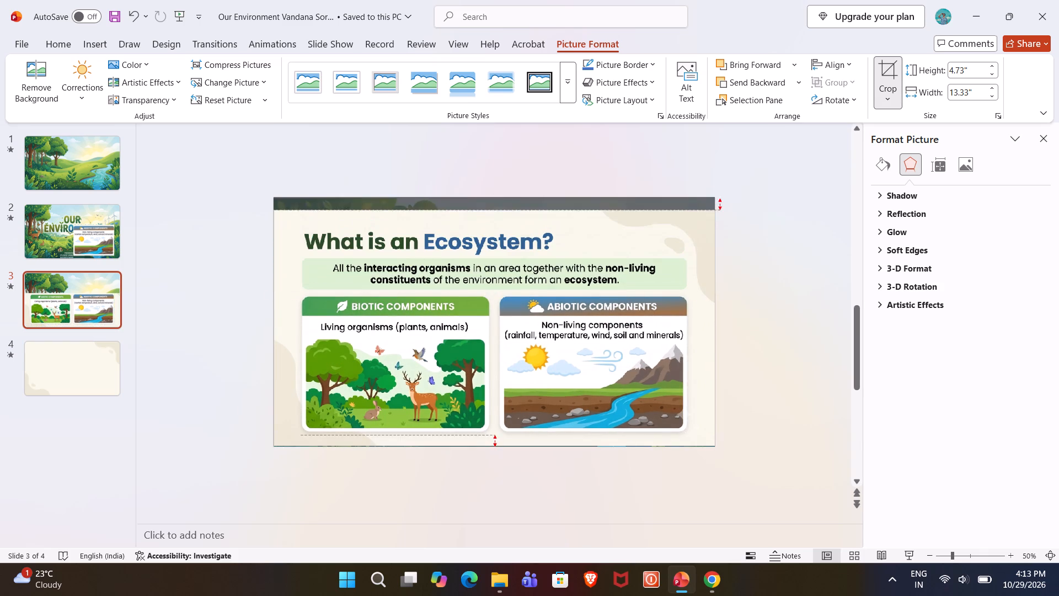
pyautogui.moveTo(495, 210); pyautogui.dragTo(491, 195)
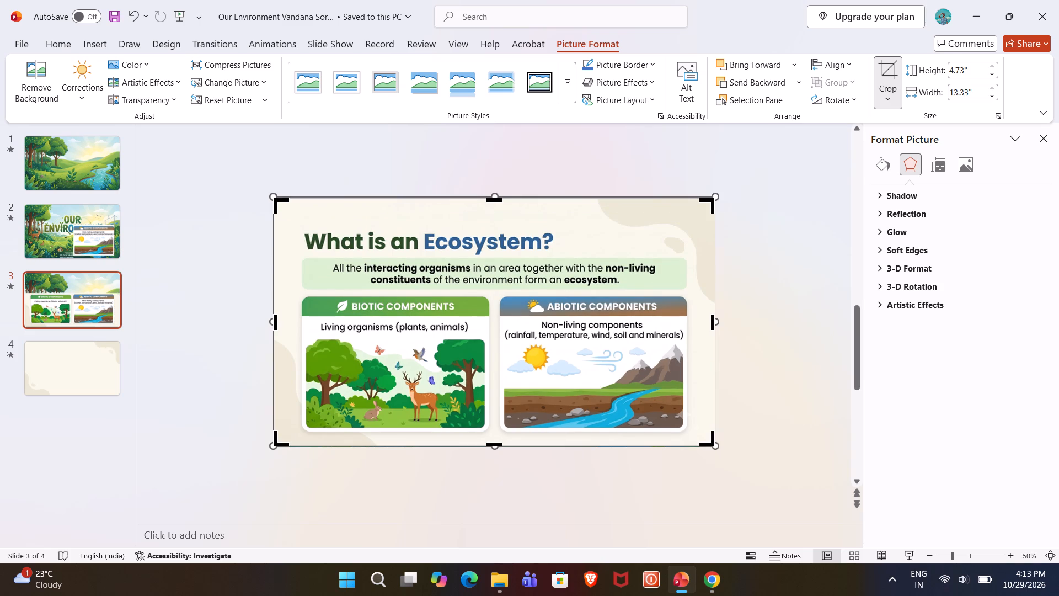
pyautogui.press('Return')
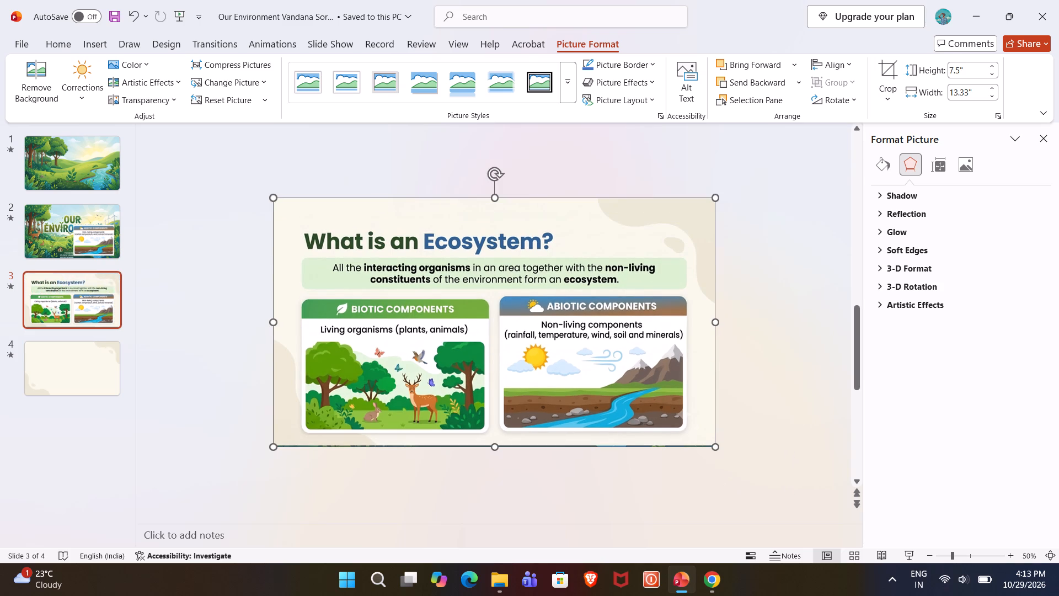
# Inspect the bottom edge of the uncropped ecosystem picture on slide 3 and compare the slide with beige slide 4.
pyautogui.click(222, 278)
pyautogui.click(534, 410)
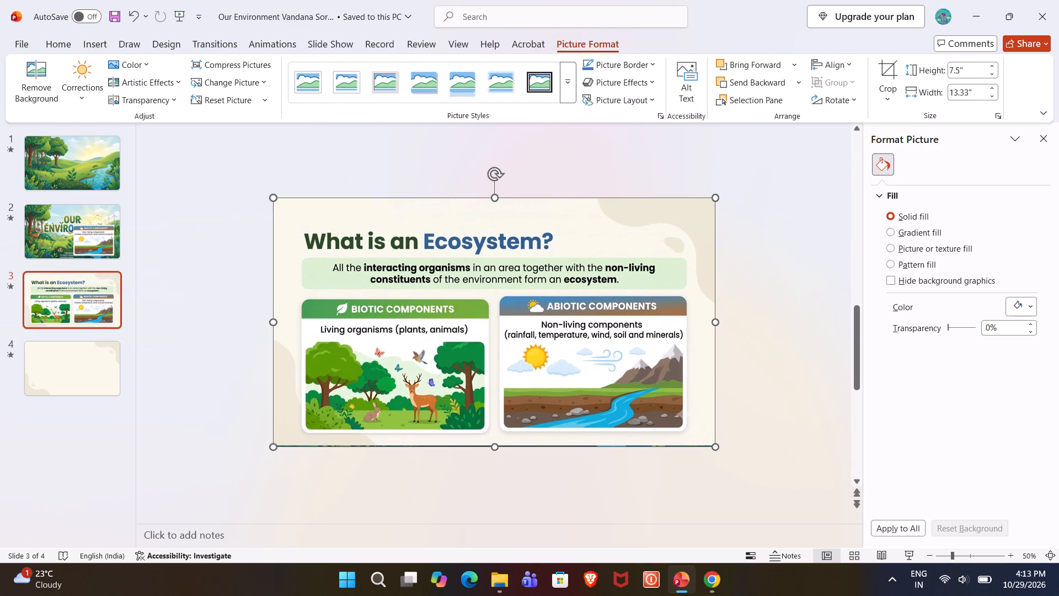
pyautogui.click(495, 446)
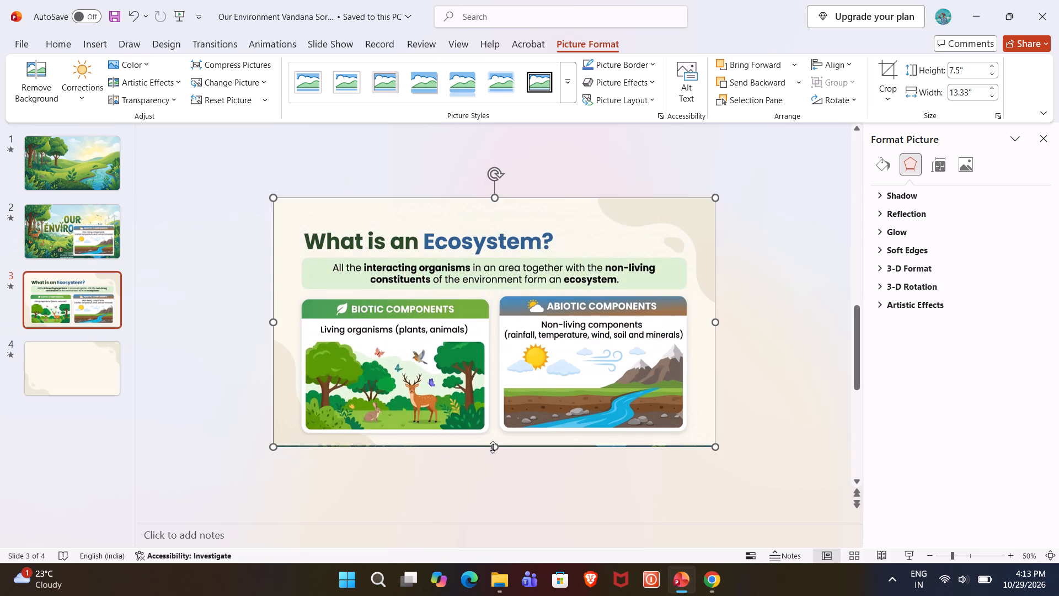
pyautogui.click(493, 446)
pyautogui.click(211, 372)
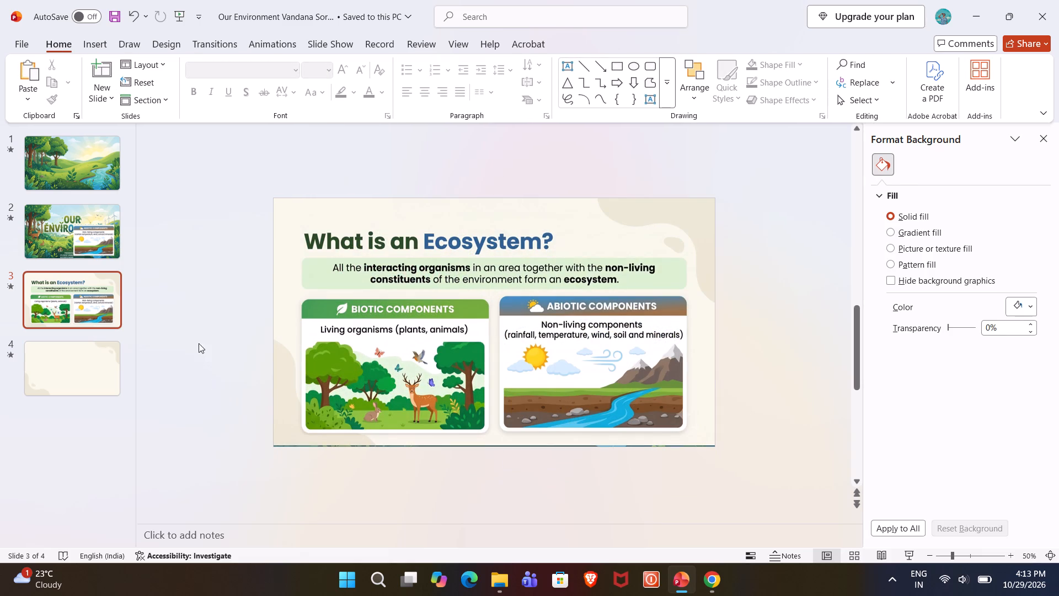
pyautogui.click(62, 365)
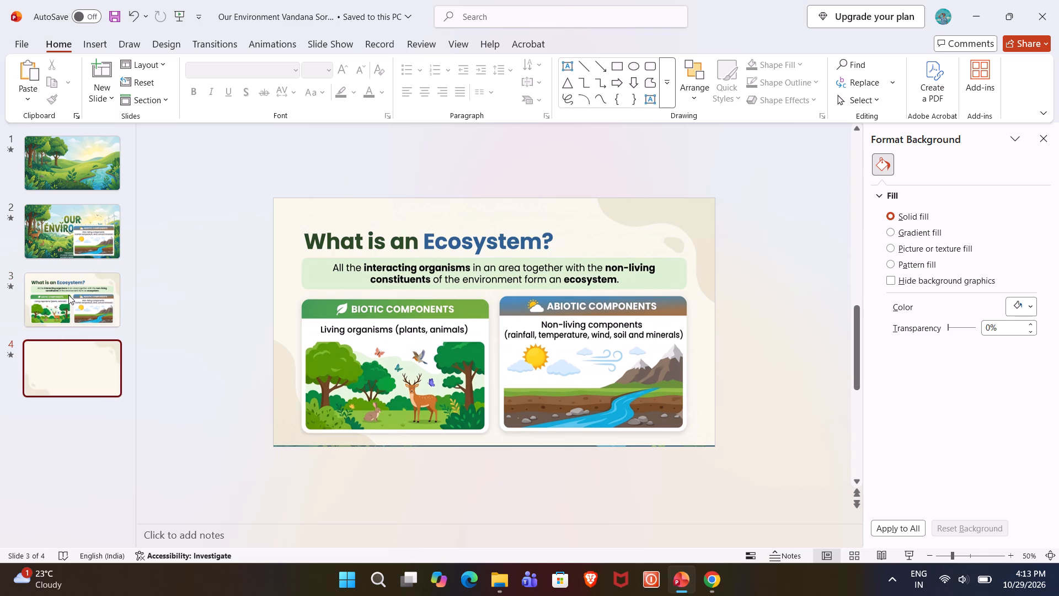
pyautogui.click(68, 295)
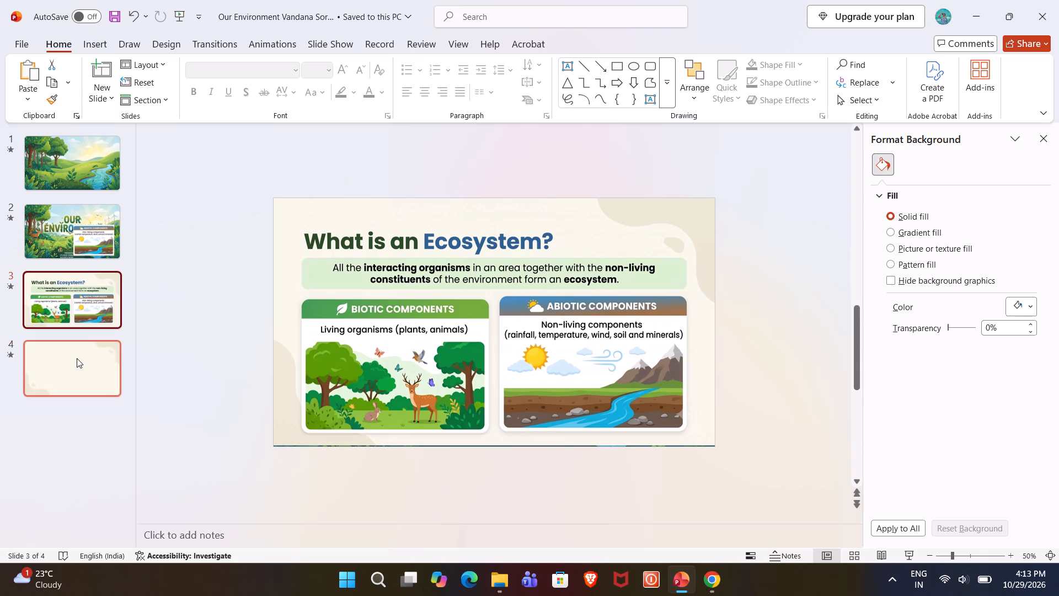
pyautogui.click(77, 359)
# Copy the "BIOTIC COMPONENTS" card from beside slide 2 and place it on the left half of slide 4.
pyautogui.click(98, 225)
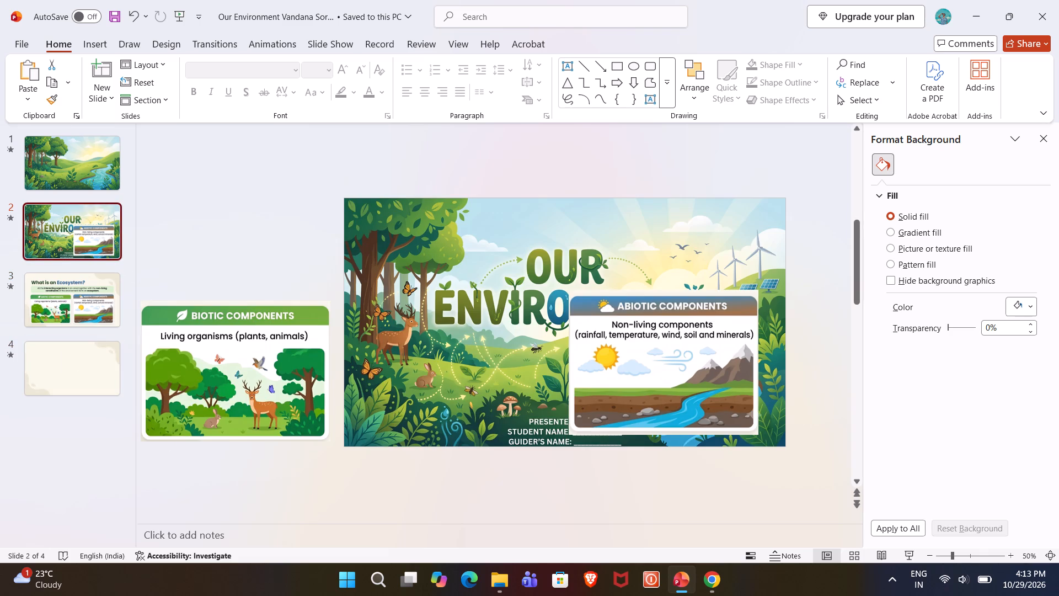
pyautogui.click(239, 374)
pyautogui.hotkey('ctrl', 'c')
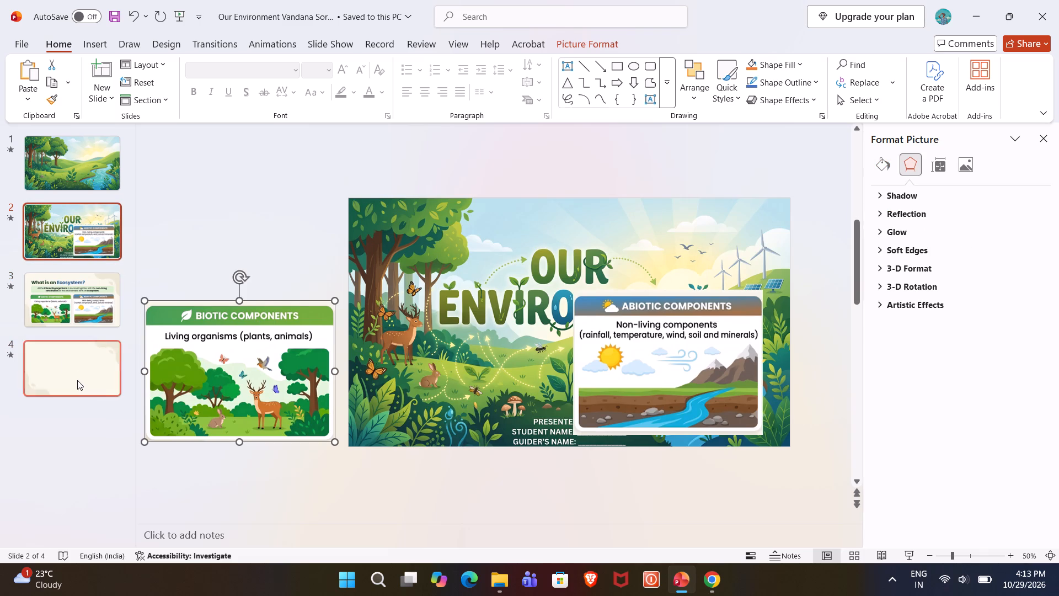
pyautogui.click(77, 380)
pyautogui.hotkey('ctrl', 'v')
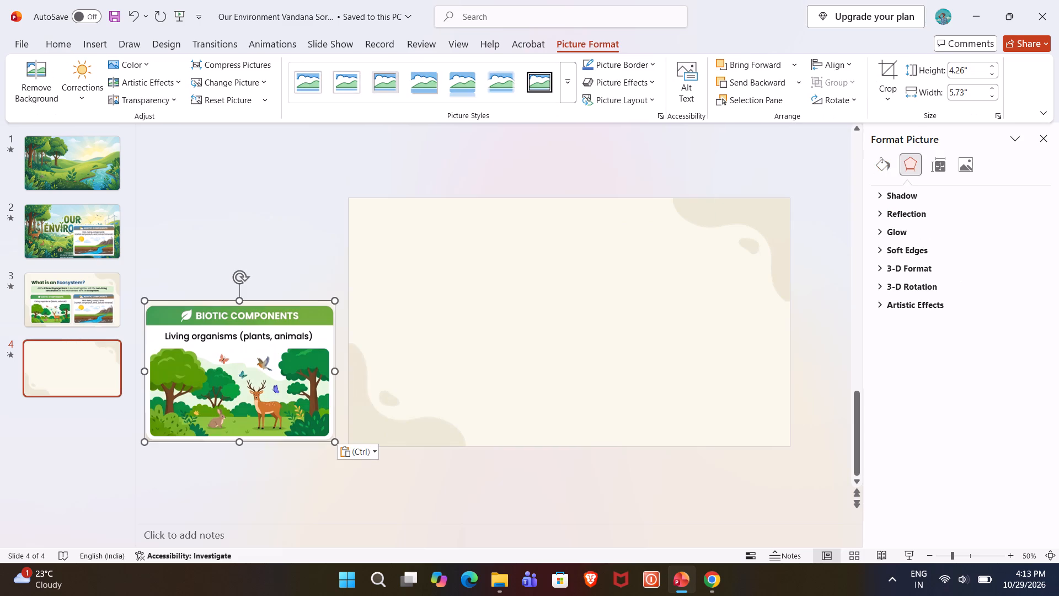
pyautogui.moveTo(237, 381); pyautogui.dragTo(454, 368)
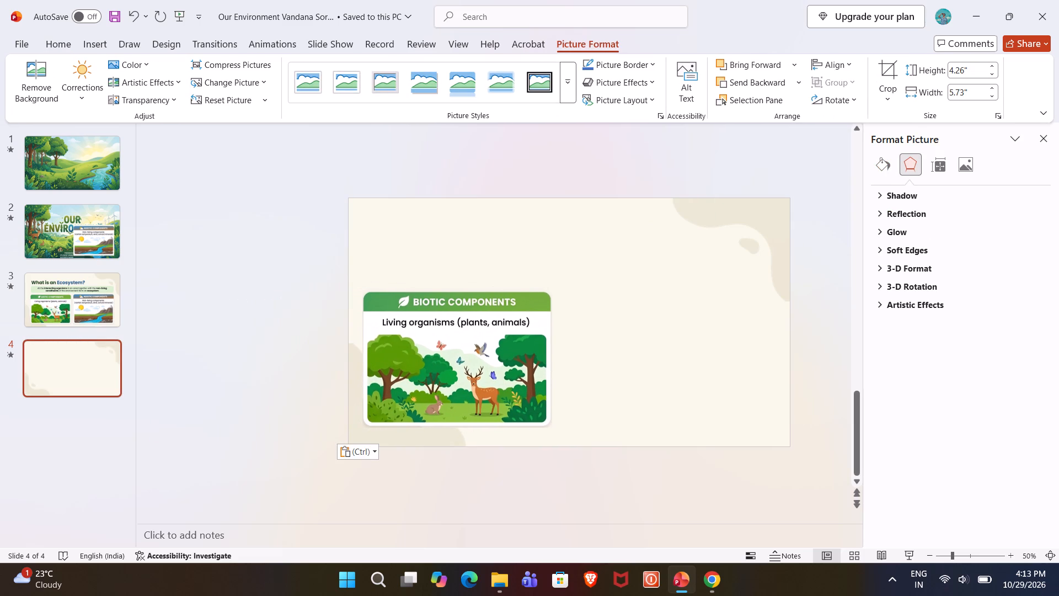
pyautogui.moveTo(454, 368); pyautogui.dragTo(456, 368)
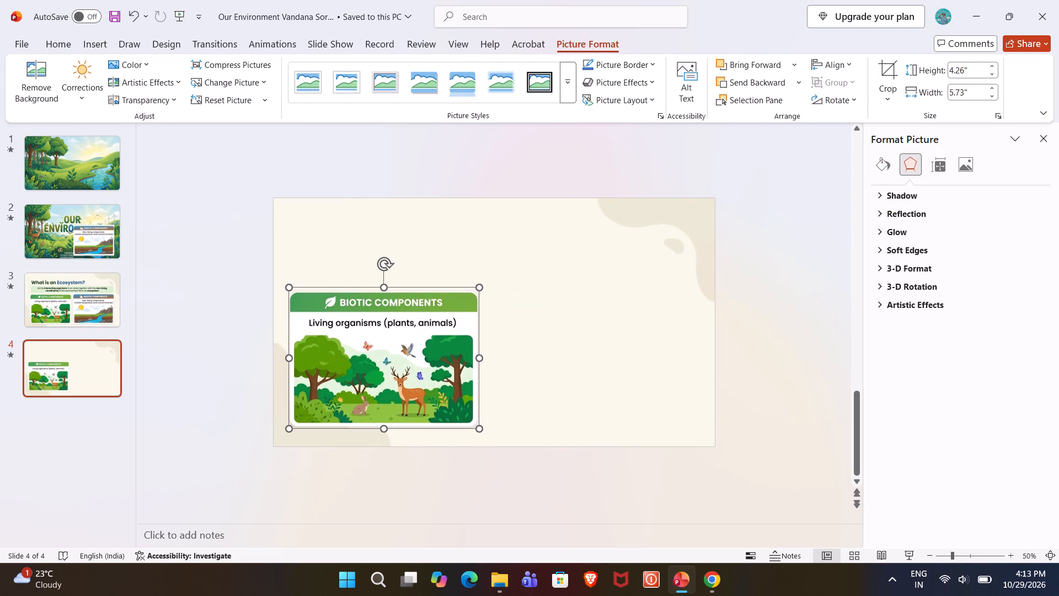
# Enlarge the biotic card on slide 4 to about 4.42" high by 6.05" wide and position it in the slide's lower left half.
pyautogui.moveTo(479, 356); pyautogui.dragTo(489, 355)
pyautogui.moveTo(415, 349); pyautogui.dragTo(414, 329)
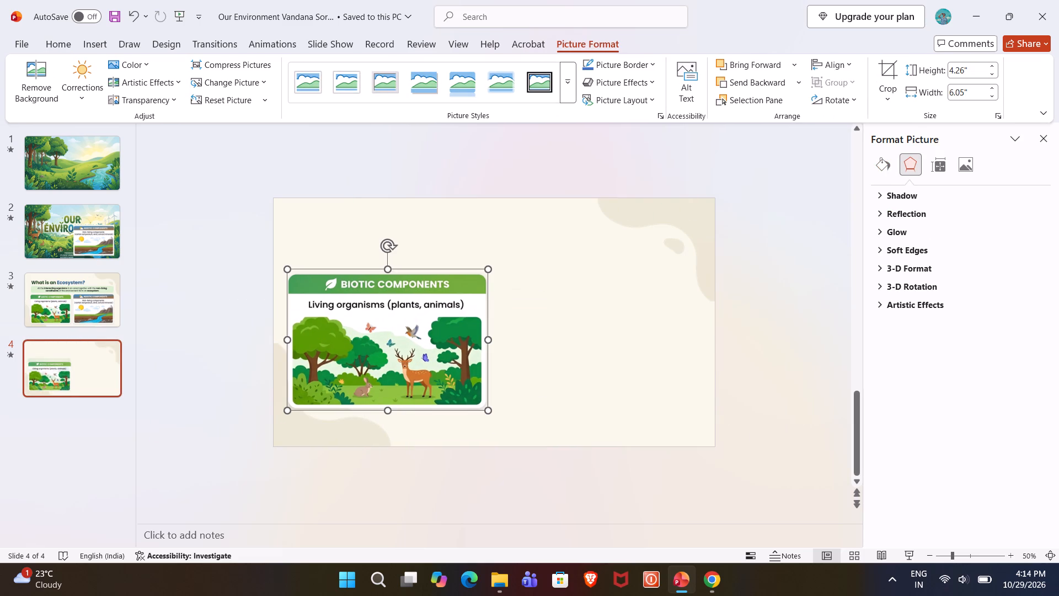
pyautogui.moveTo(389, 411); pyautogui.dragTo(389, 416)
pyautogui.moveTo(427, 348); pyautogui.dragTo(432, 356)
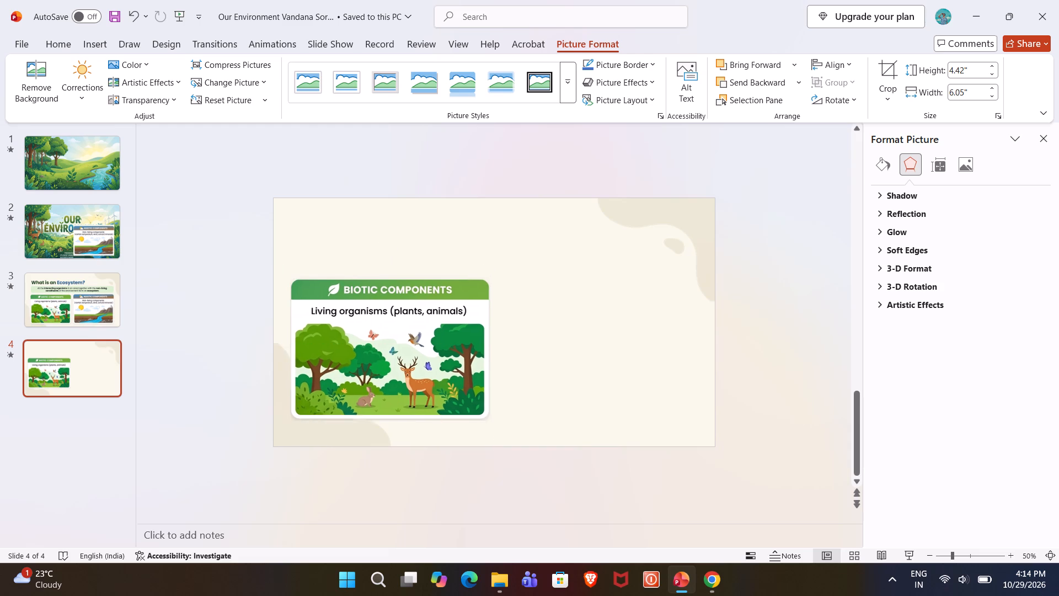
pyautogui.moveTo(432, 356); pyautogui.dragTo(432, 363)
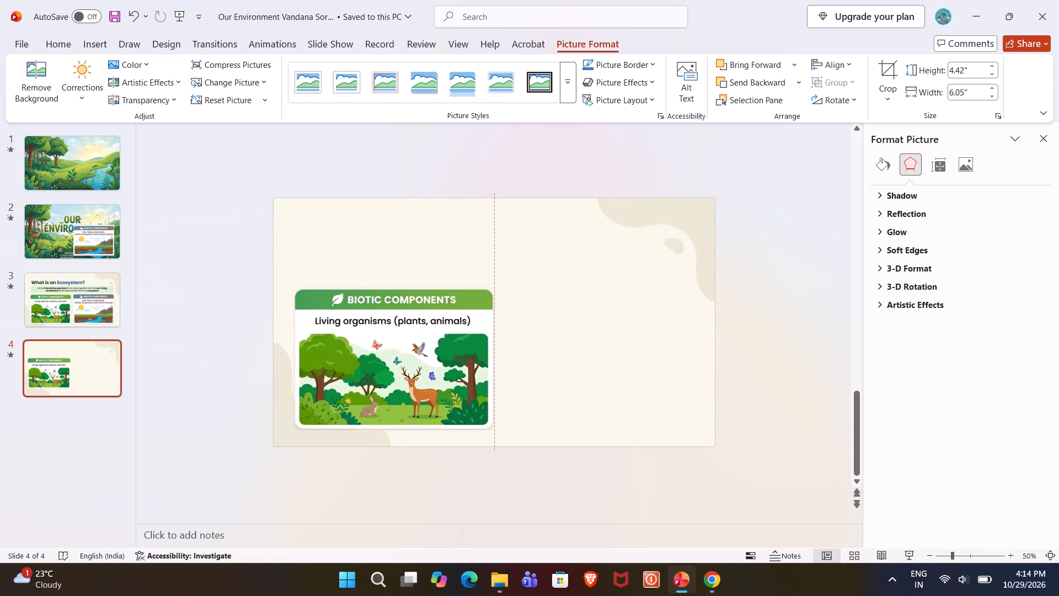
pyautogui.moveTo(432, 363); pyautogui.dragTo(433, 363)
# Copy the "ABIOTIC COMPONENTS" card from slide 2 onto slide 4 and align it to the right of the biotic card.
pyautogui.click(85, 298)
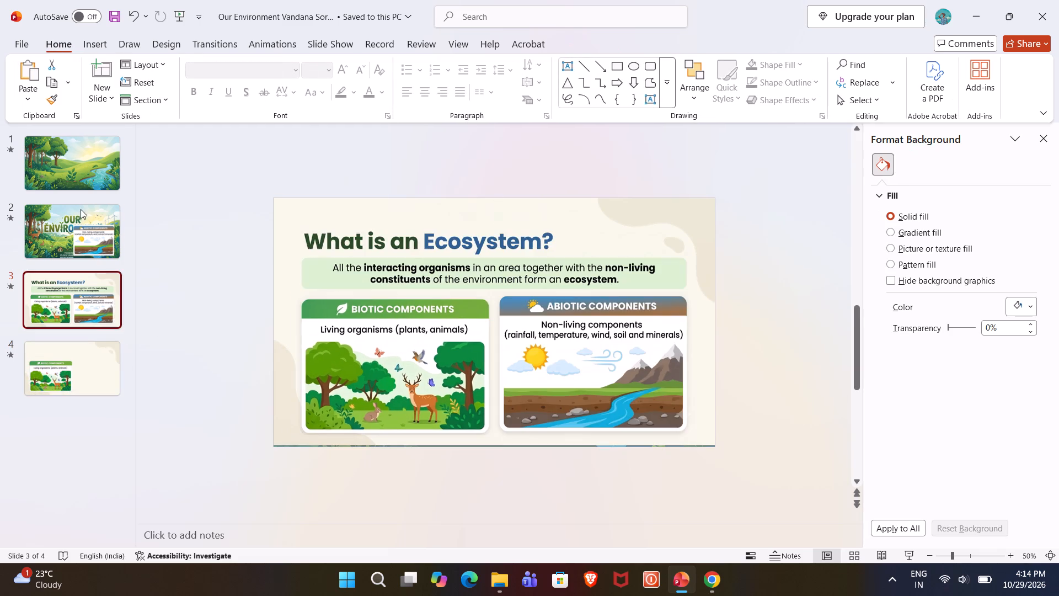
pyautogui.click(67, 222)
pyautogui.click(674, 332)
pyautogui.hotkey('ctrl', 'c')
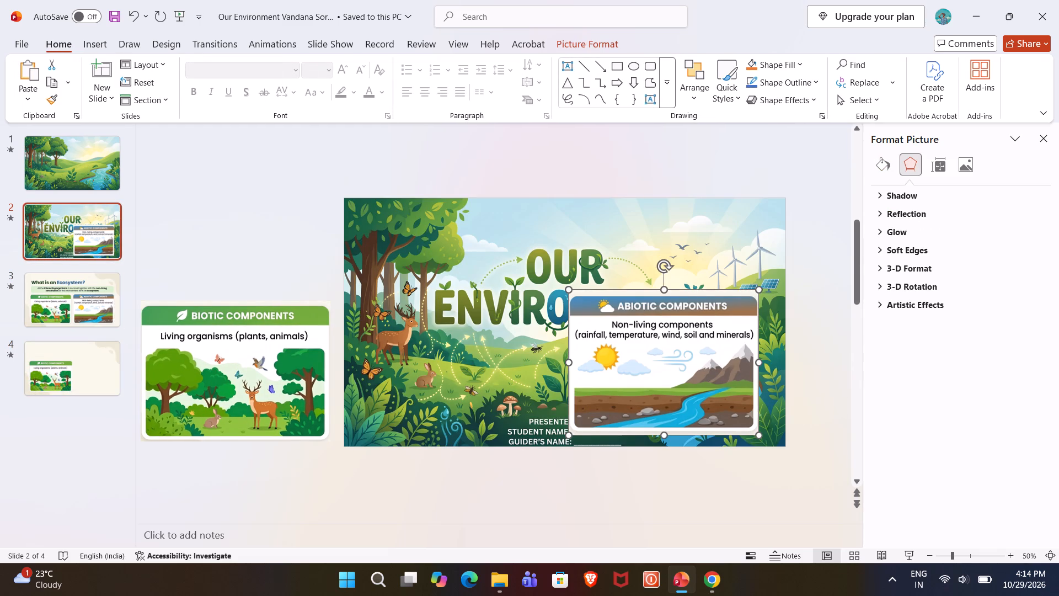
pyautogui.click(102, 361)
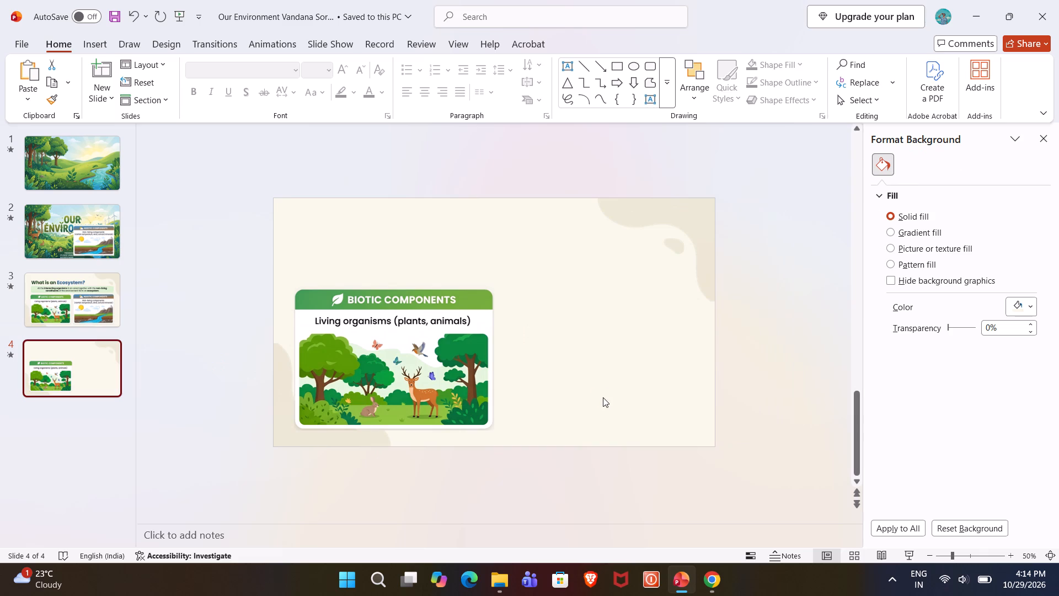
pyautogui.hotkey('ctrl', 'v')
pyautogui.moveTo(612, 352); pyautogui.dragTo(622, 350)
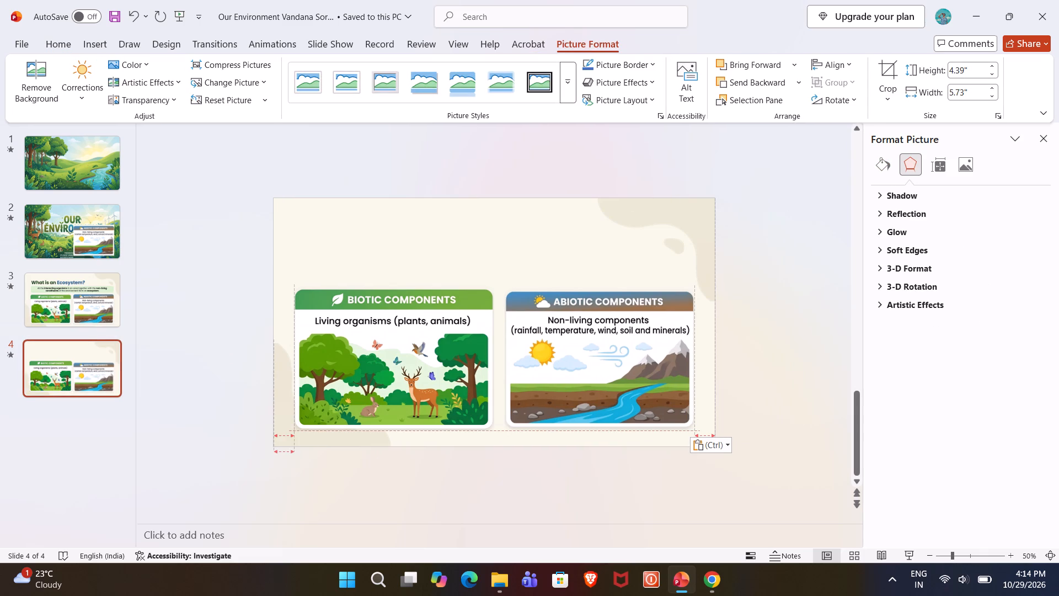
pyautogui.moveTo(622, 350); pyautogui.dragTo(622, 350)
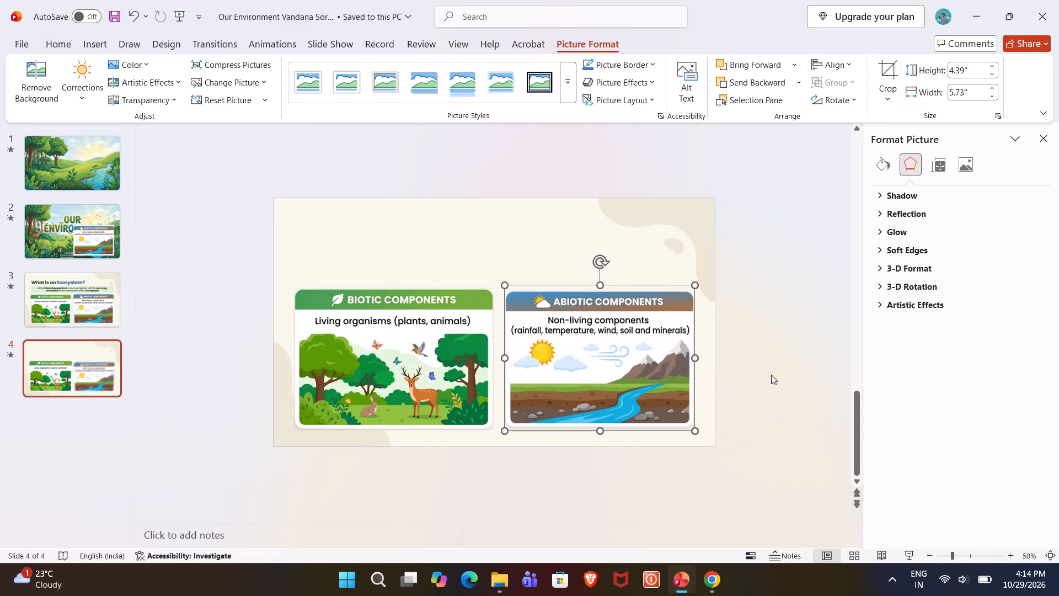
pyautogui.click(816, 363)
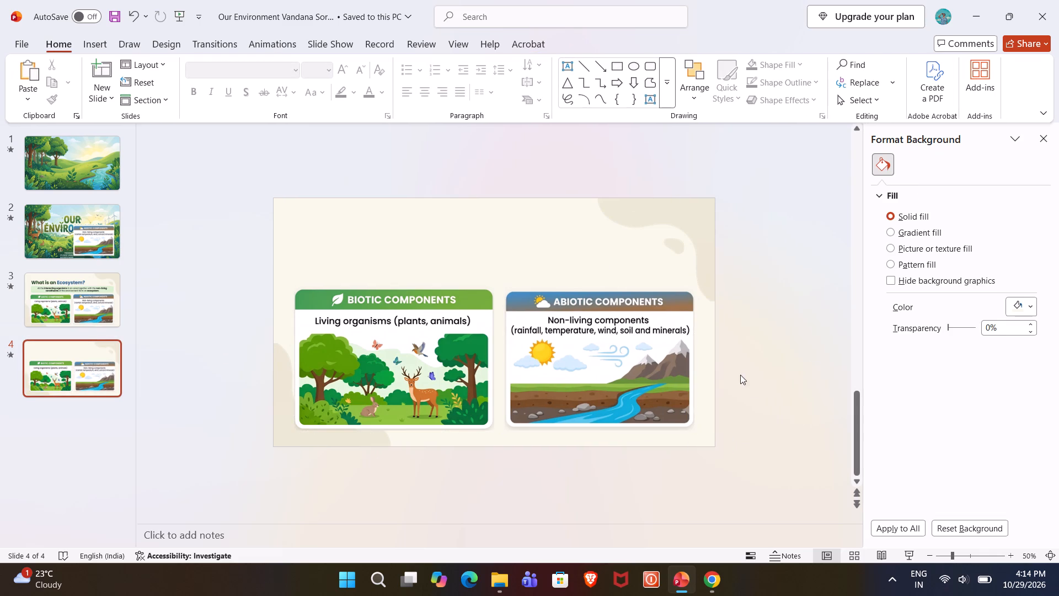
# Crop the ecosystem picture on slide 3 from the bottom to 2.9" high, keeping only the title and definition band.
pyautogui.click(79, 274)
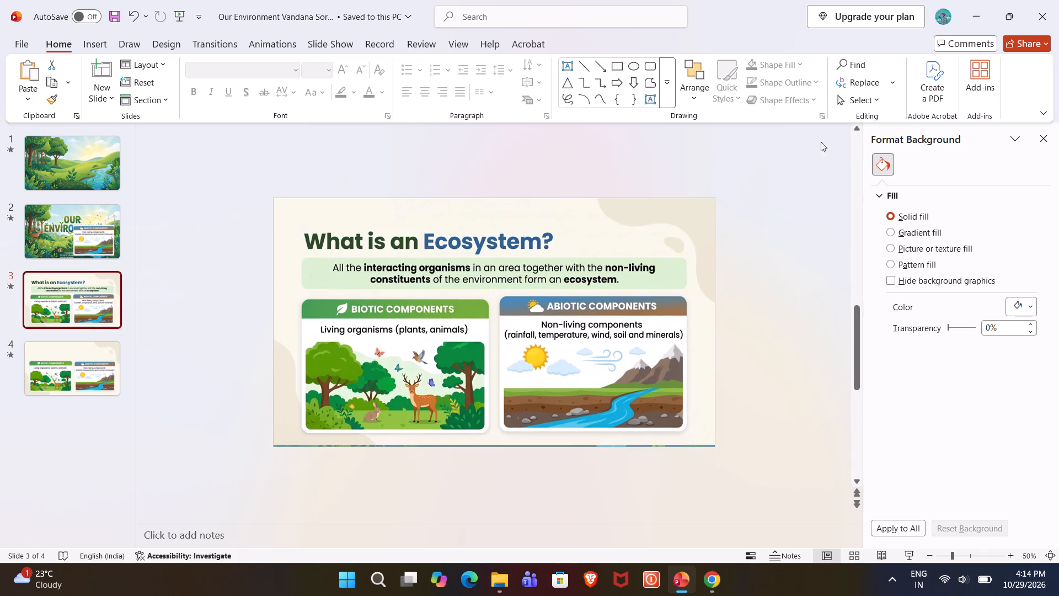
pyautogui.click(520, 329)
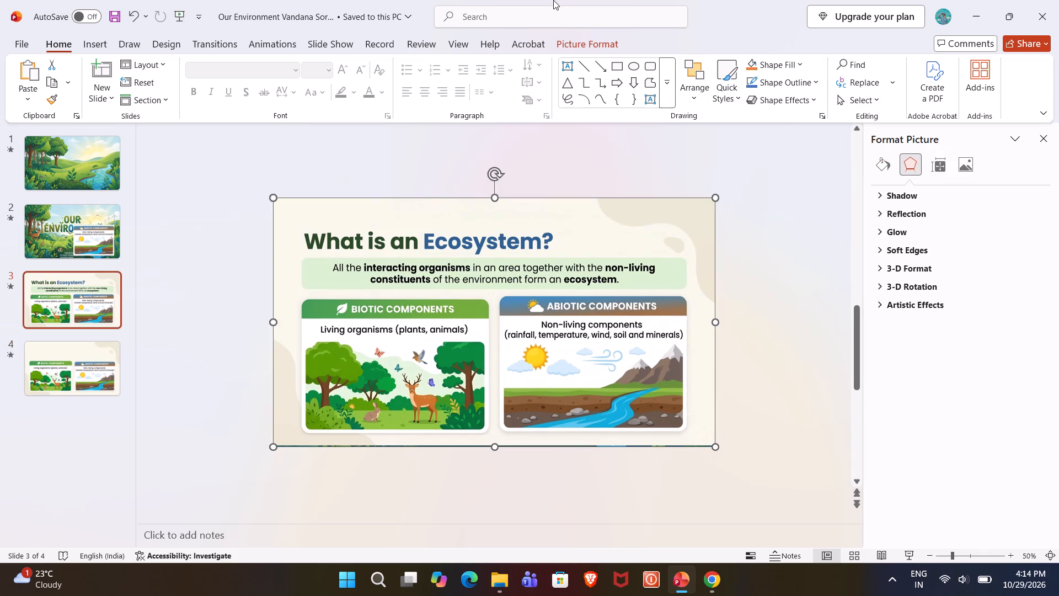
pyautogui.click(598, 43)
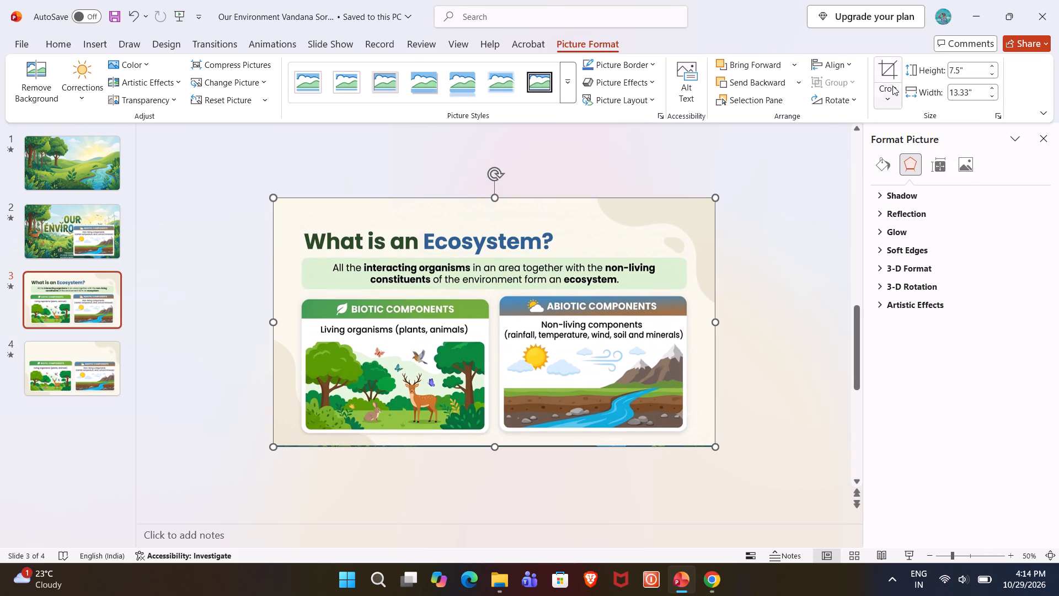
pyautogui.click(892, 87)
pyautogui.click(901, 118)
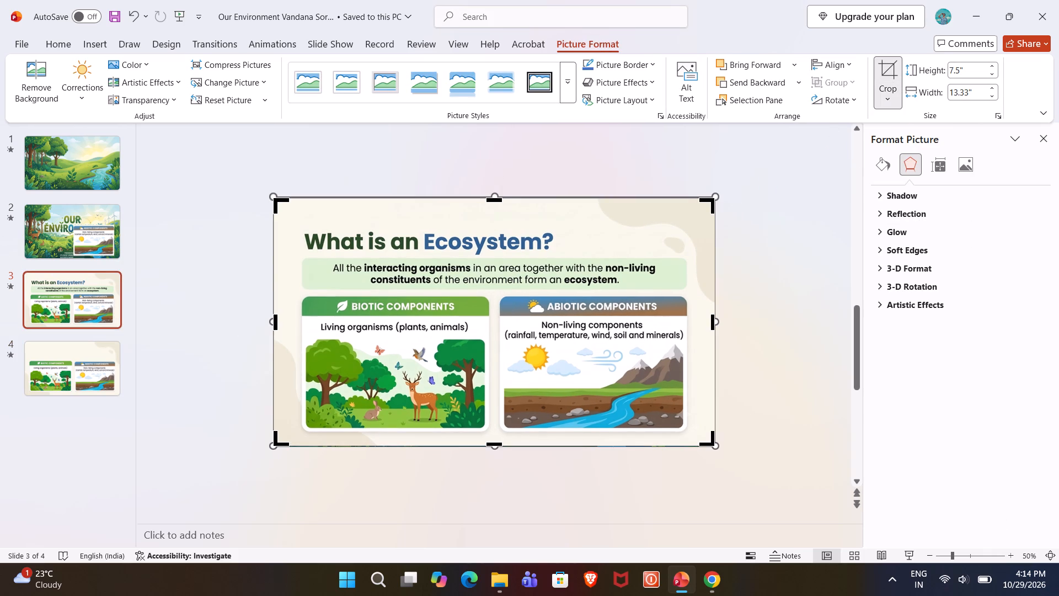
pyautogui.moveTo(492, 445); pyautogui.dragTo(526, 294)
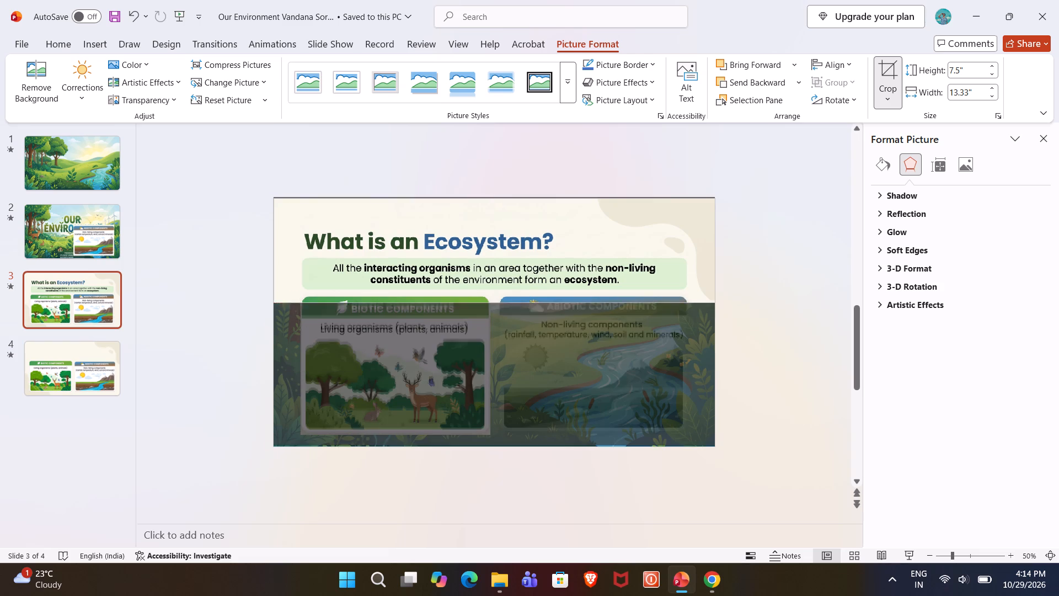
pyautogui.moveTo(526, 294); pyautogui.dragTo(528, 292)
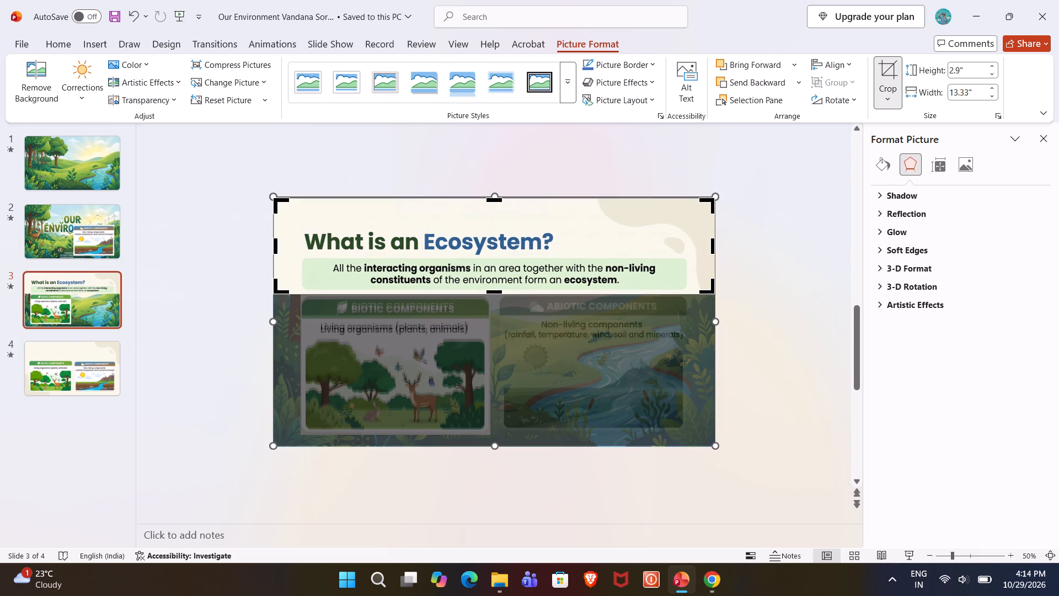
pyautogui.press('Return')
# Copy the cropped "What is an Ecosystem?" heading picture from slide 3 onto the top of slide 4.
pyautogui.hotkey('ctrl', 'c')
pyautogui.click(61, 361)
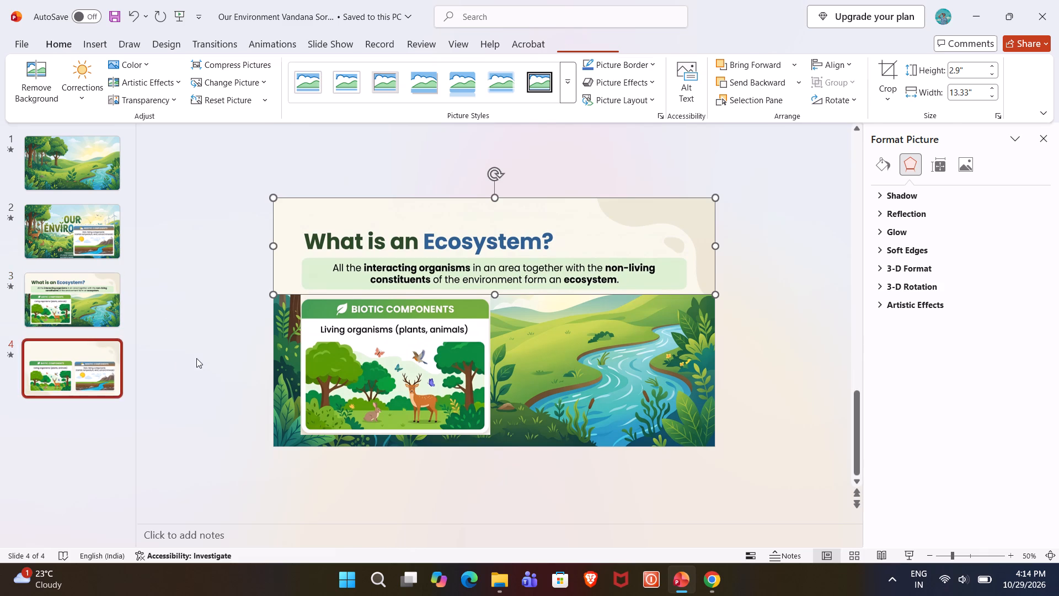
pyautogui.hotkey('ctrl', 'v')
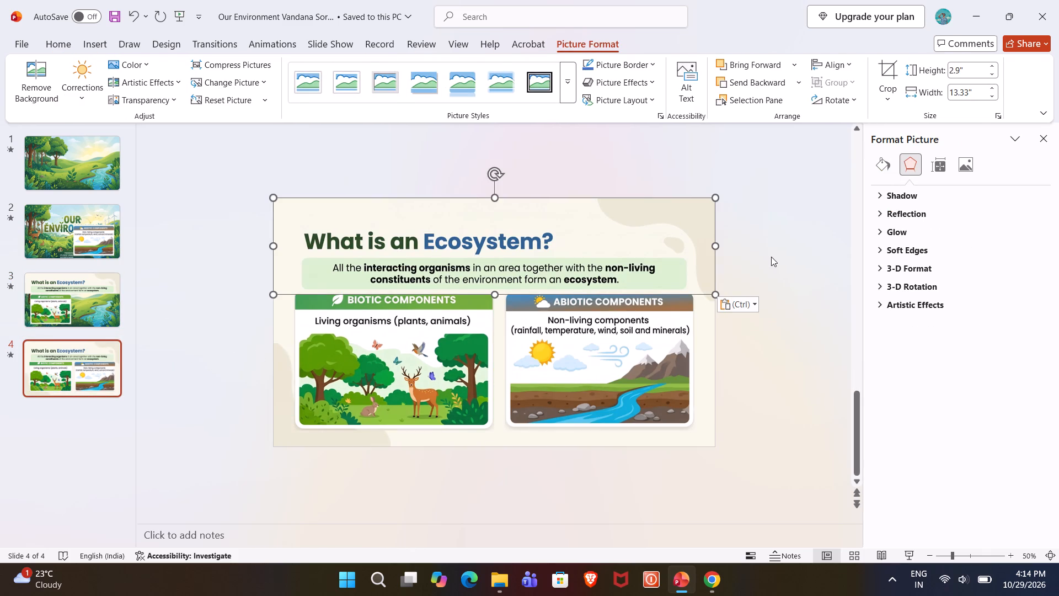
pyautogui.click(772, 257)
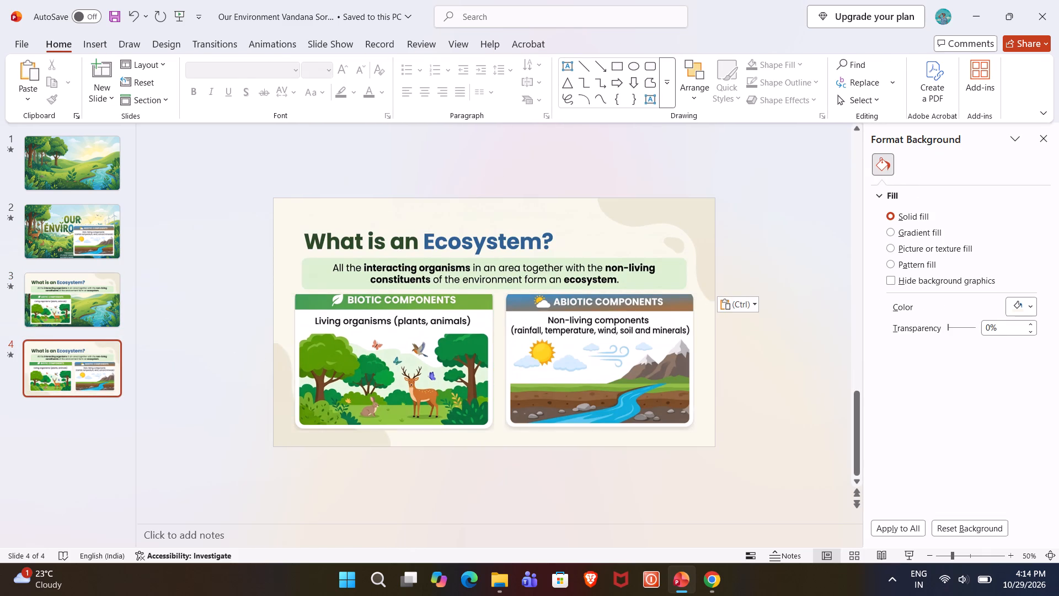
# Copy the "What is an Ecosystem?" heading picture from slide 4 onto slide 2 and send it to the back.
pyautogui.click(488, 232)
pyautogui.hotkey('ctrl', 'c')
pyautogui.click(79, 220)
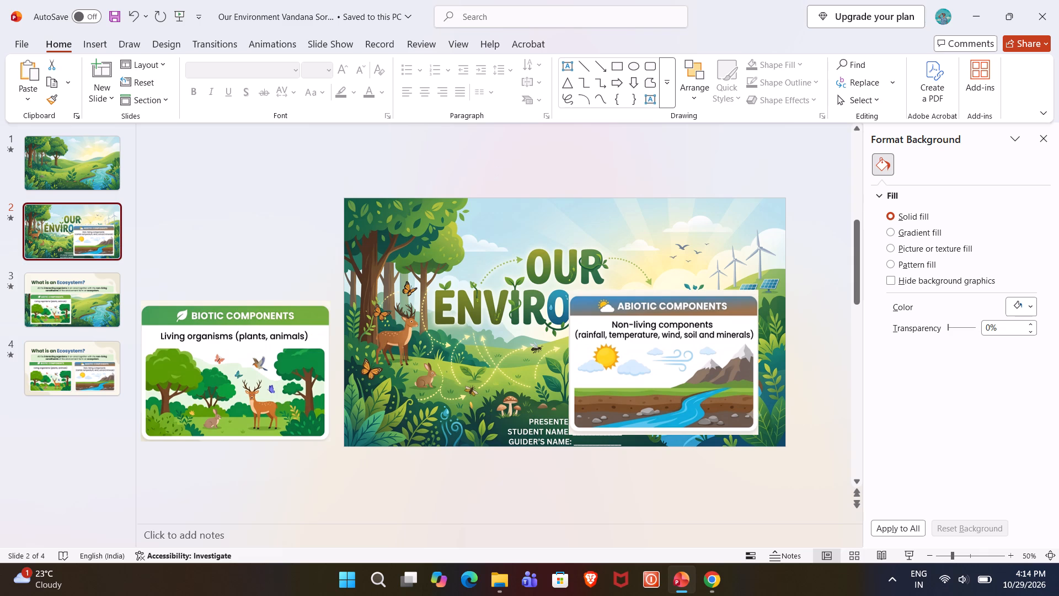
pyautogui.hotkey('ctrl', 'v')
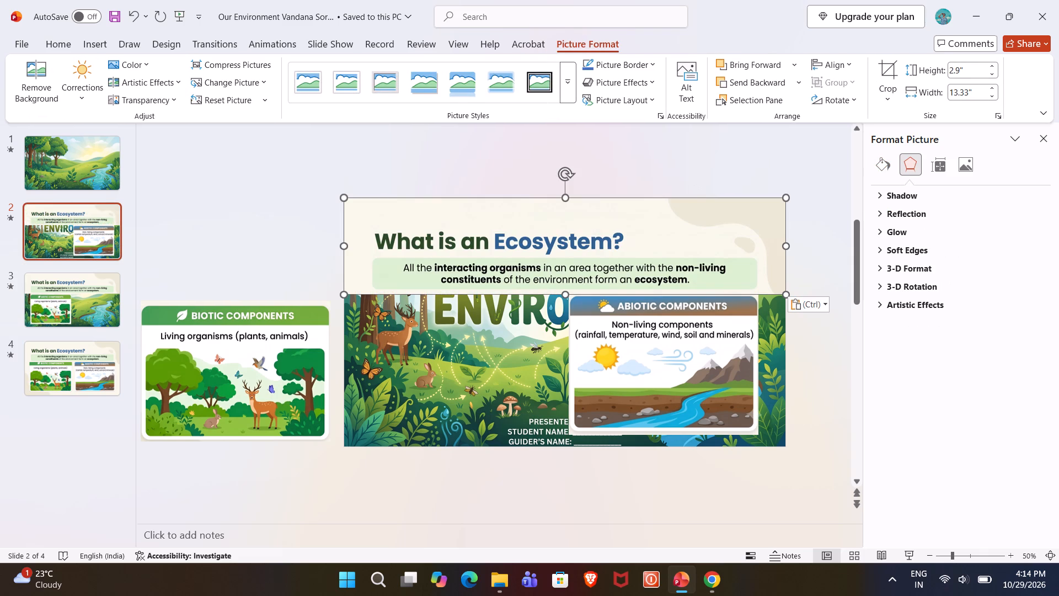
pyautogui.click(765, 85)
pyautogui.click(699, 242)
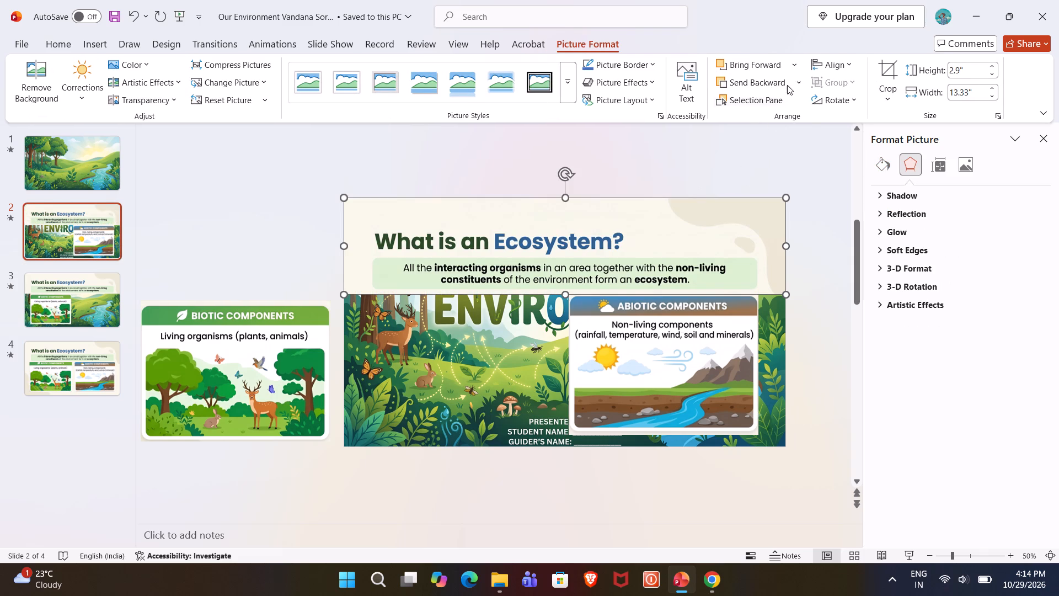
pyautogui.click(802, 82)
pyautogui.click(768, 124)
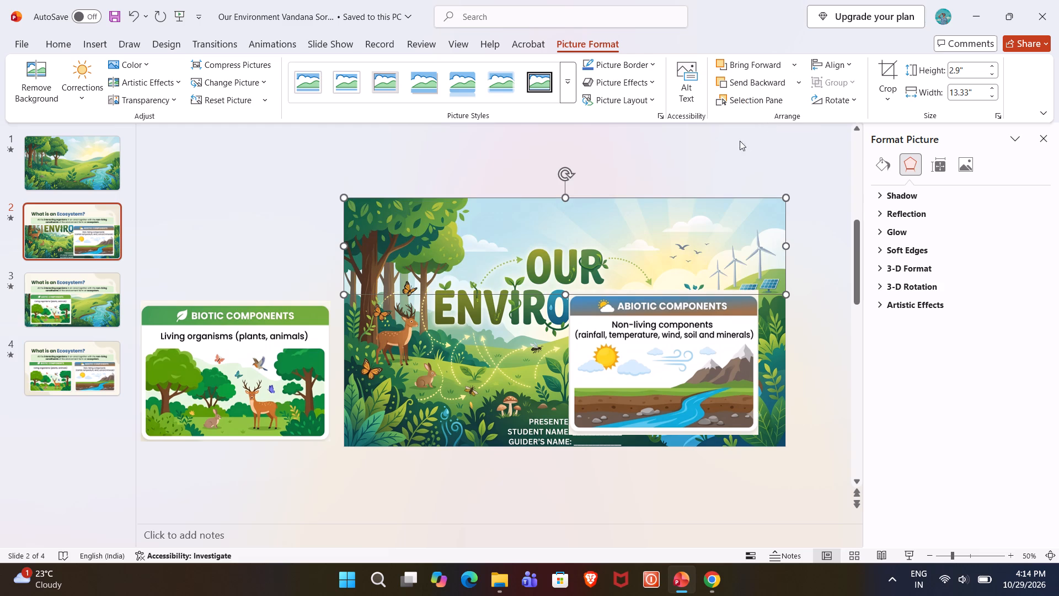
pyautogui.click(720, 151)
# Move the "ABIOTIC COMPONENTS" card on slide 2 completely off the slide, just beyond its right edge, and close the formatting pane.
pyautogui.moveTo(674, 360); pyautogui.dragTo(702, 361)
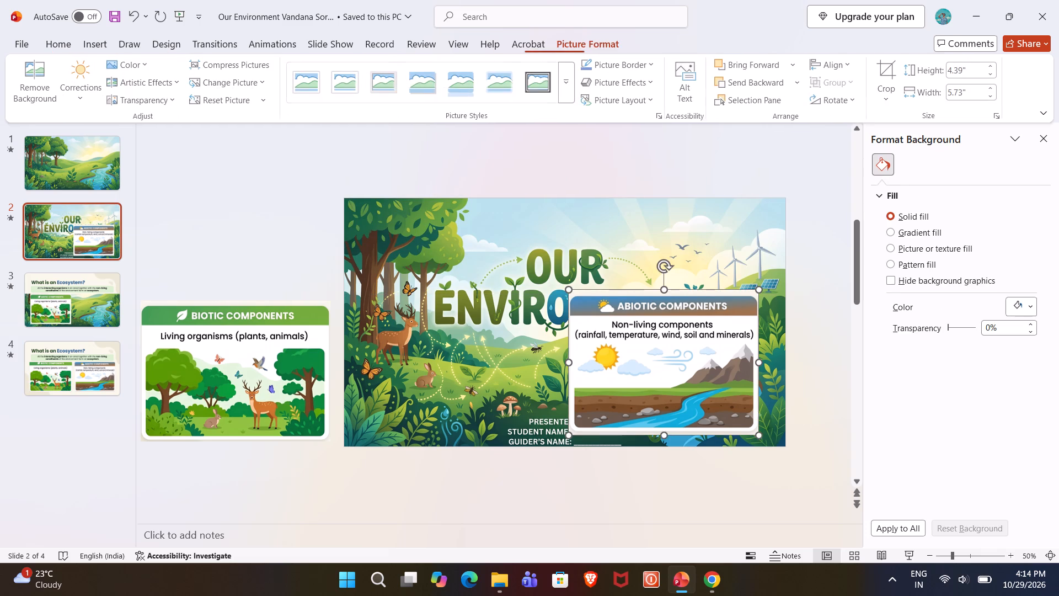
pyautogui.moveTo(702, 361); pyautogui.dragTo(751, 364)
pyautogui.moveTo(699, 360); pyautogui.dragTo(819, 368)
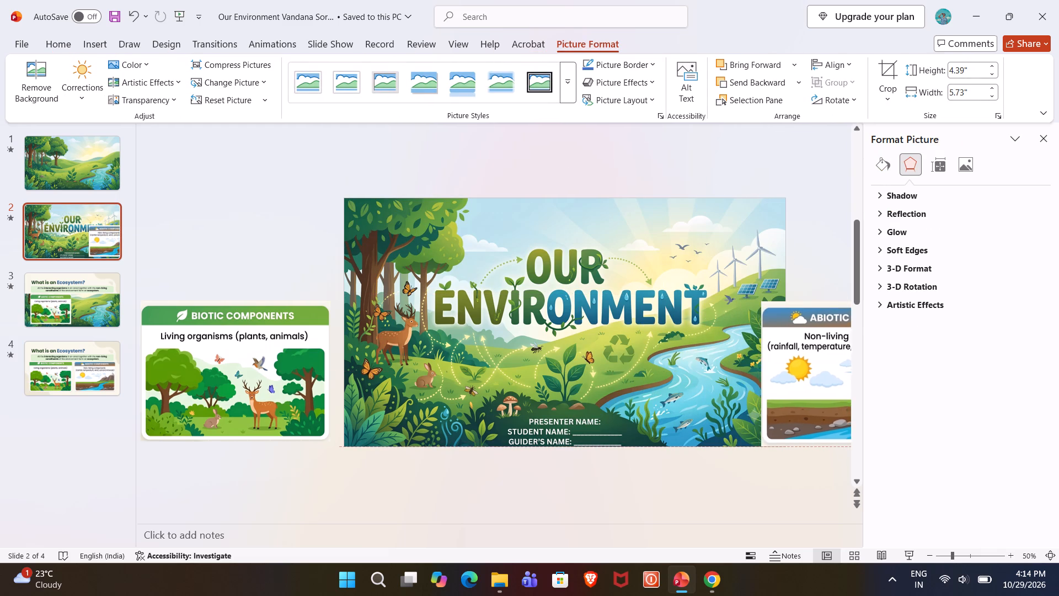
pyautogui.moveTo(819, 368); pyautogui.dragTo(852, 368)
pyautogui.click(233, 196)
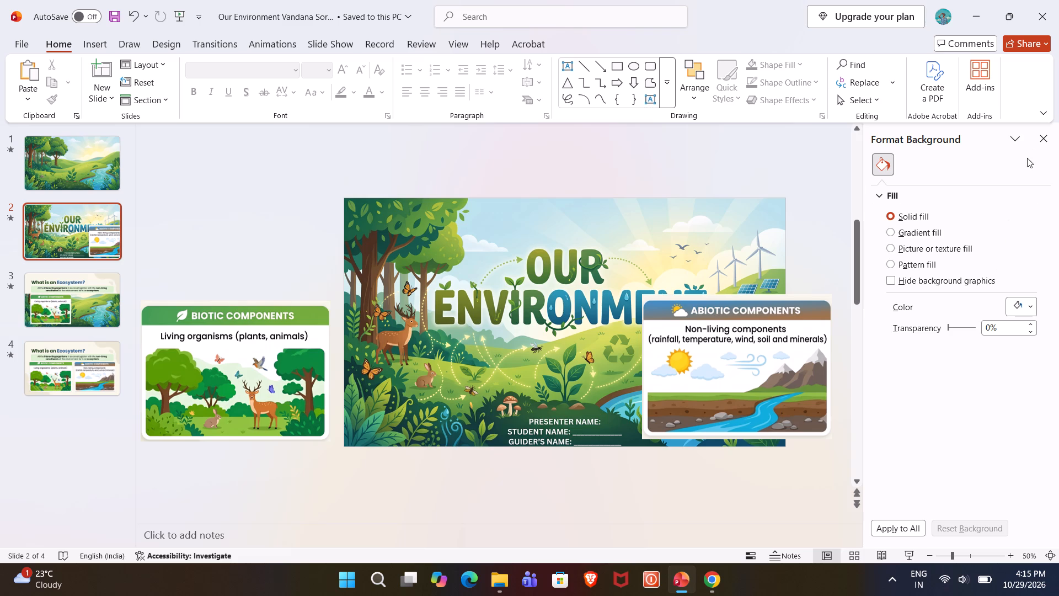
pyautogui.click(1045, 142)
pyautogui.click(762, 380)
pyautogui.moveTo(728, 371); pyautogui.dragTo(879, 387)
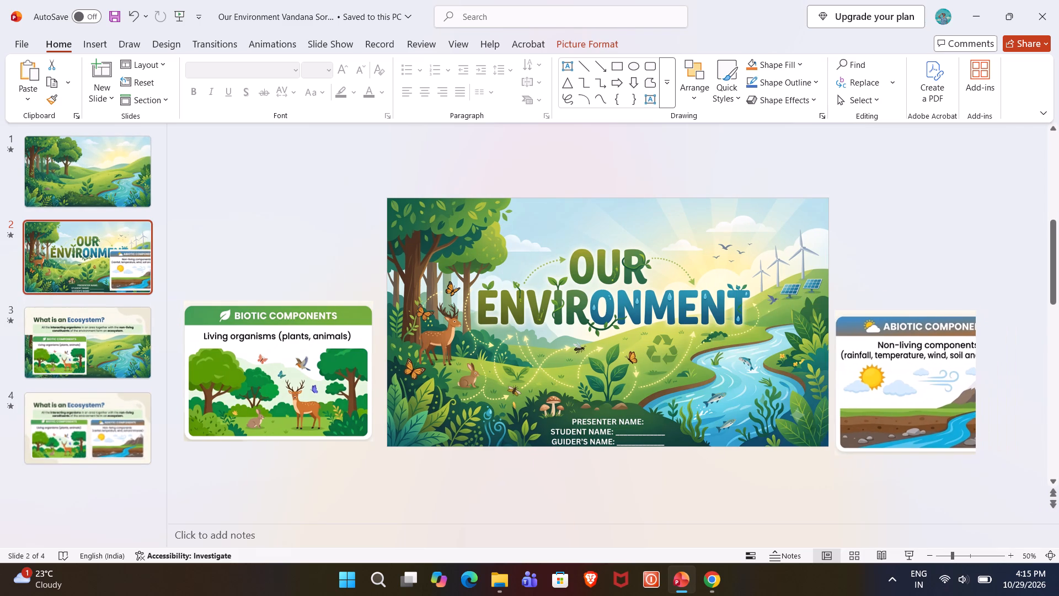
pyautogui.moveTo(879, 387); pyautogui.dragTo(884, 386)
# Move slide 4 with the rebuilt ecosystem layout ahead of slide 3.
pyautogui.moveTo(63, 431); pyautogui.dragTo(76, 350)
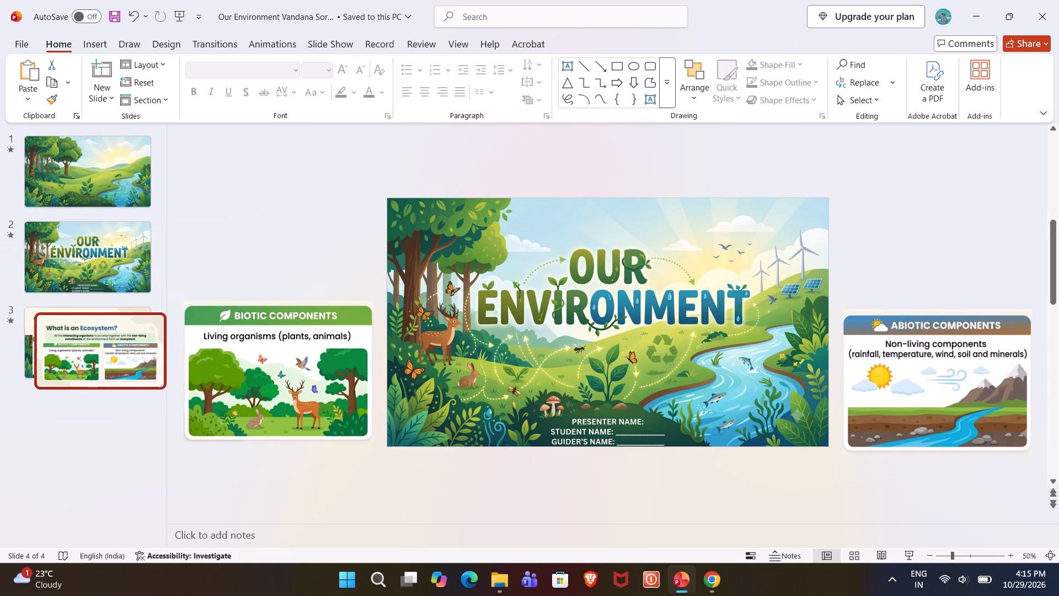
pyautogui.moveTo(76, 350); pyautogui.dragTo(67, 322)
# Play the slide show from slide 1 and replay the transition between slides 2 and 3 to check the Morph.
pyautogui.click(106, 185)
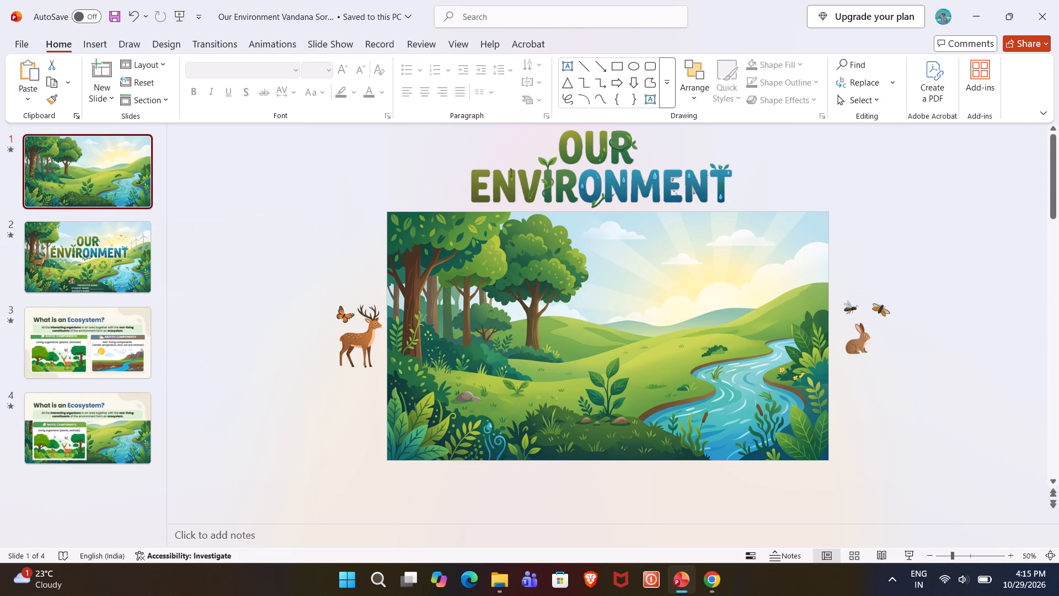
pyautogui.click(910, 558)
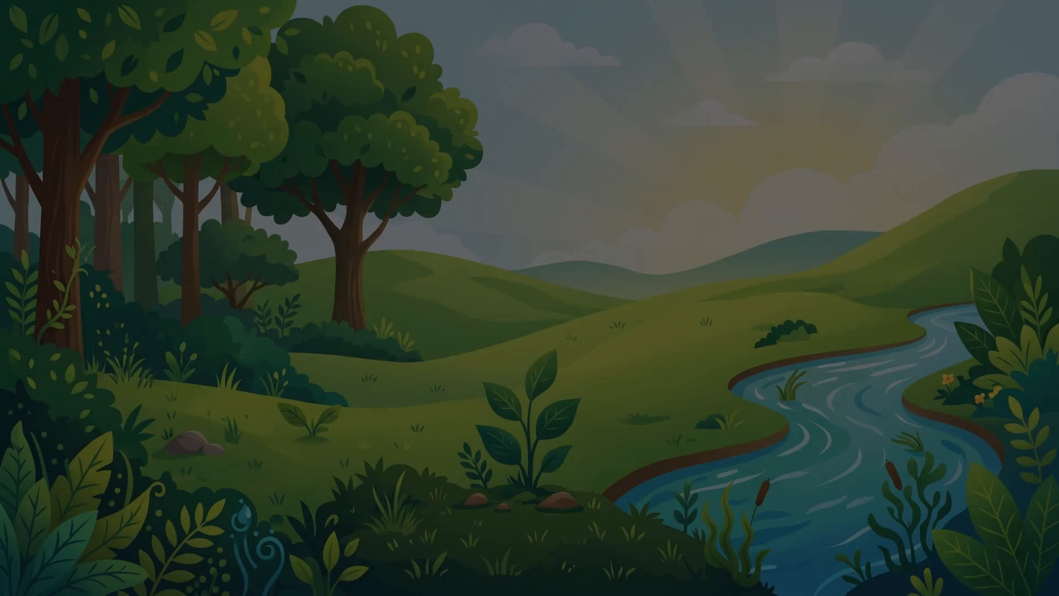
pyautogui.press('Right')
pyautogui.press('Right')
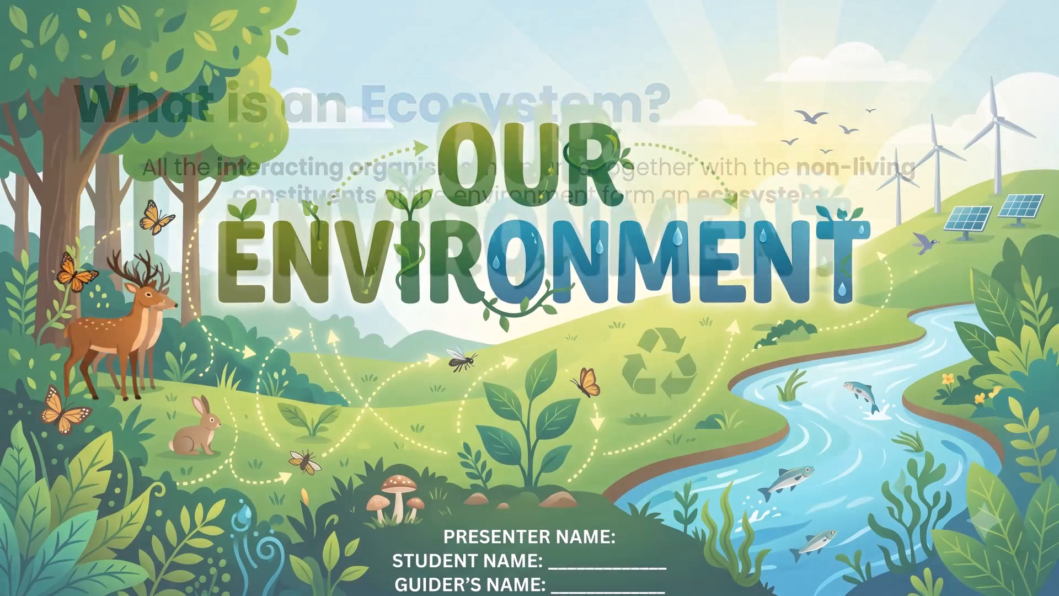
pyautogui.press('Right')
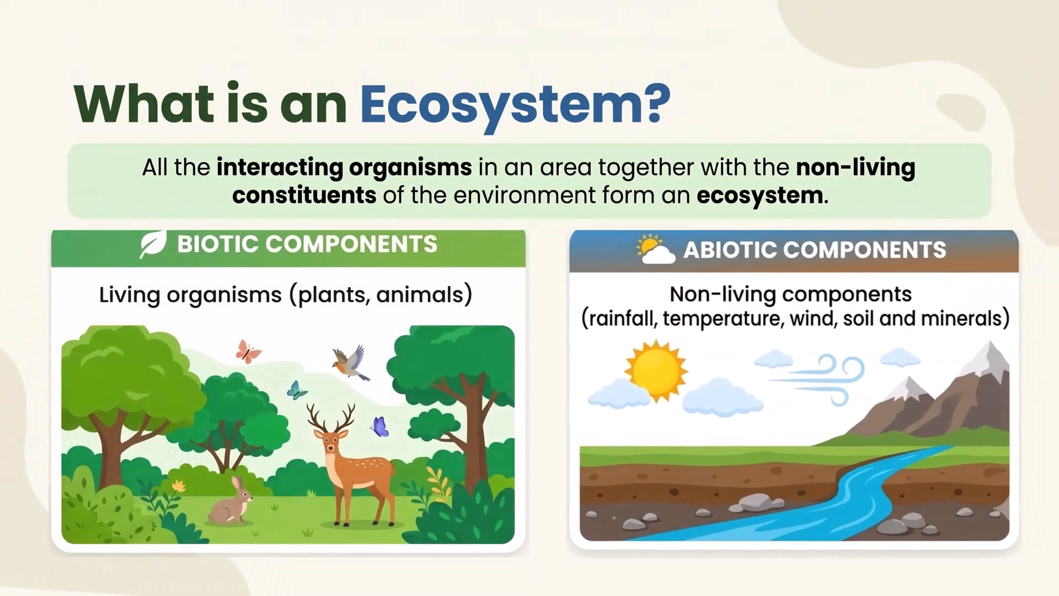
pyautogui.press('Left')
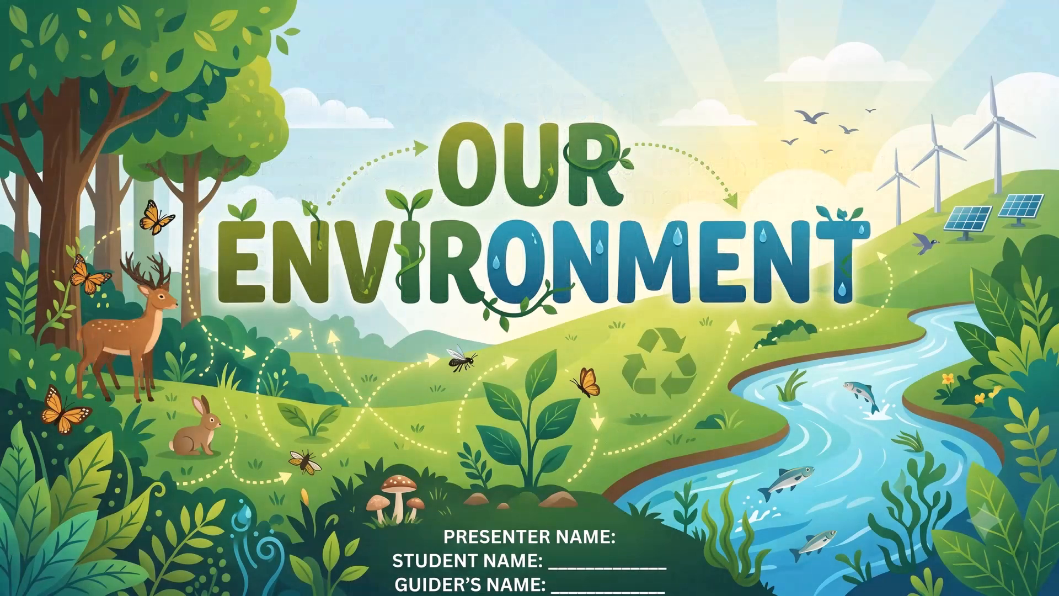
pyautogui.press('Right')
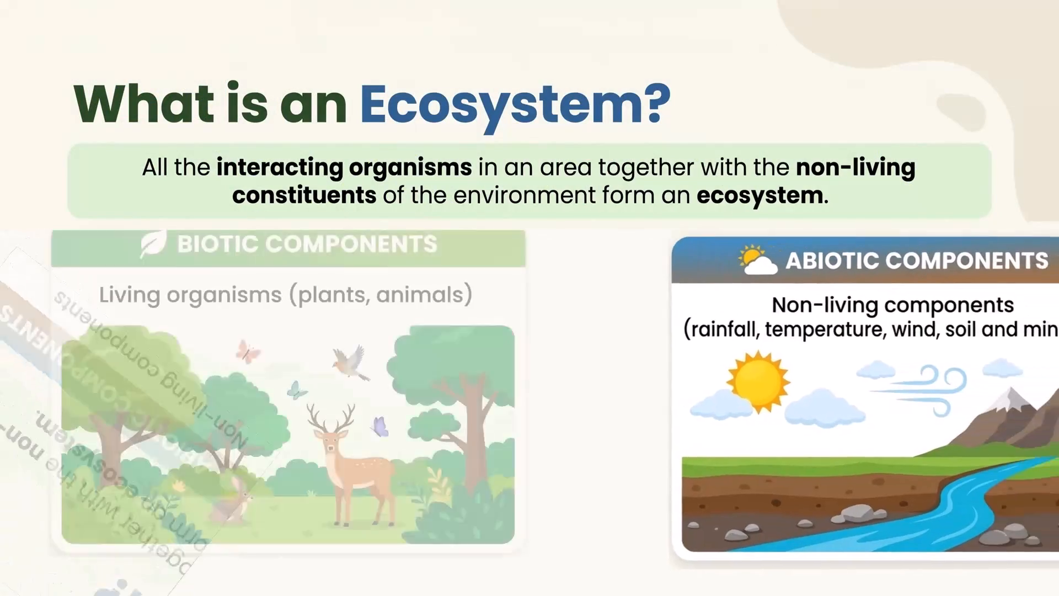
pyautogui.press('Left')
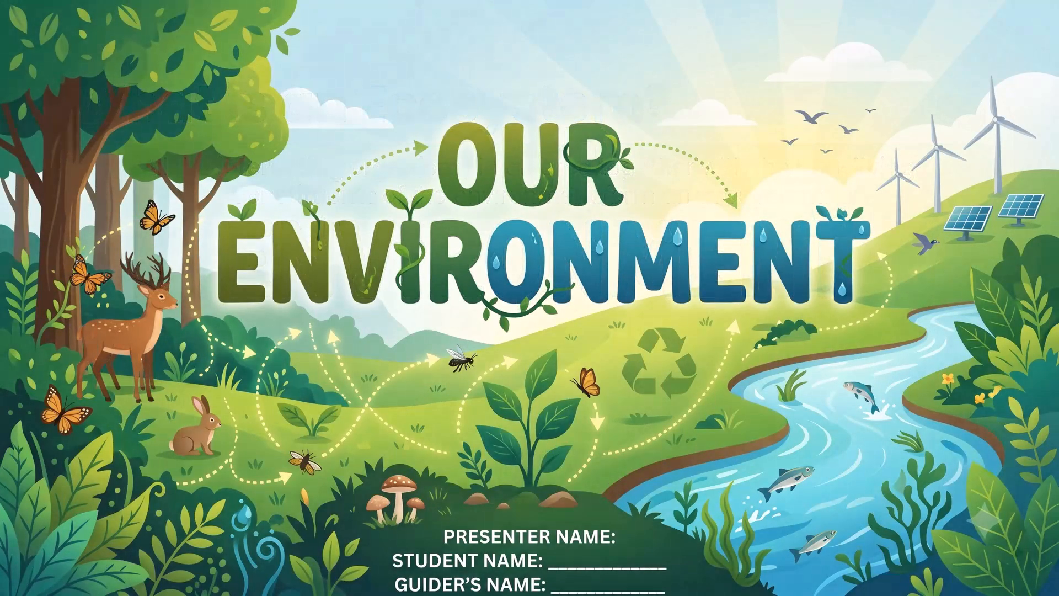
pyautogui.press('Right')
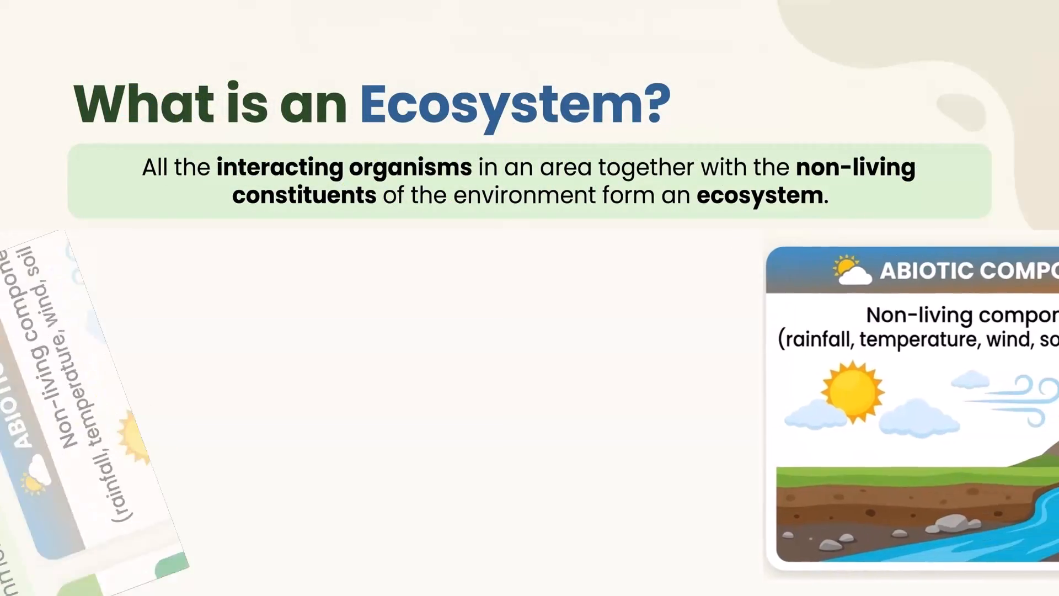
pyautogui.press('Escape')
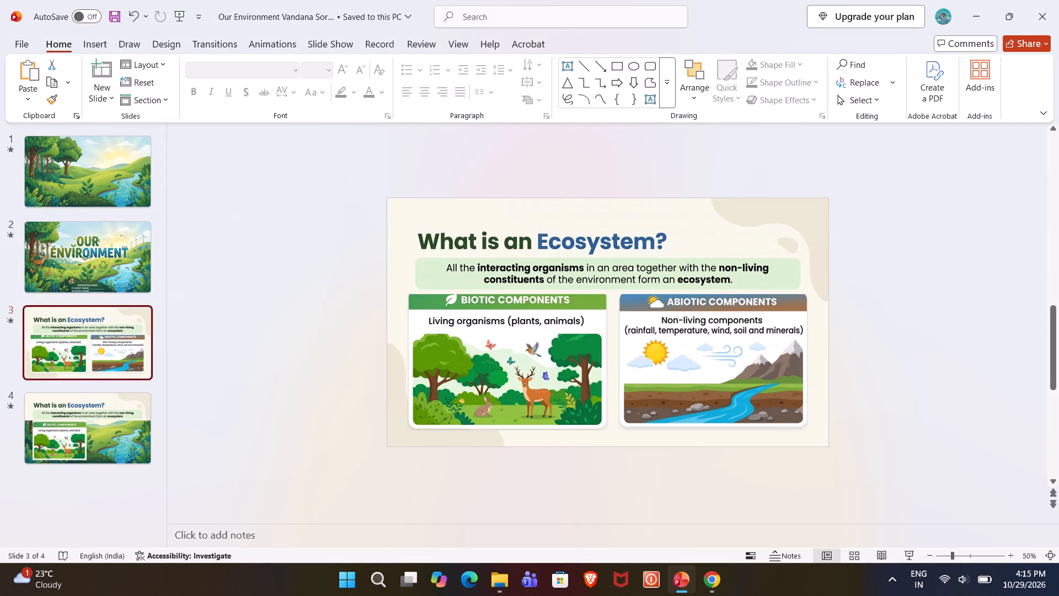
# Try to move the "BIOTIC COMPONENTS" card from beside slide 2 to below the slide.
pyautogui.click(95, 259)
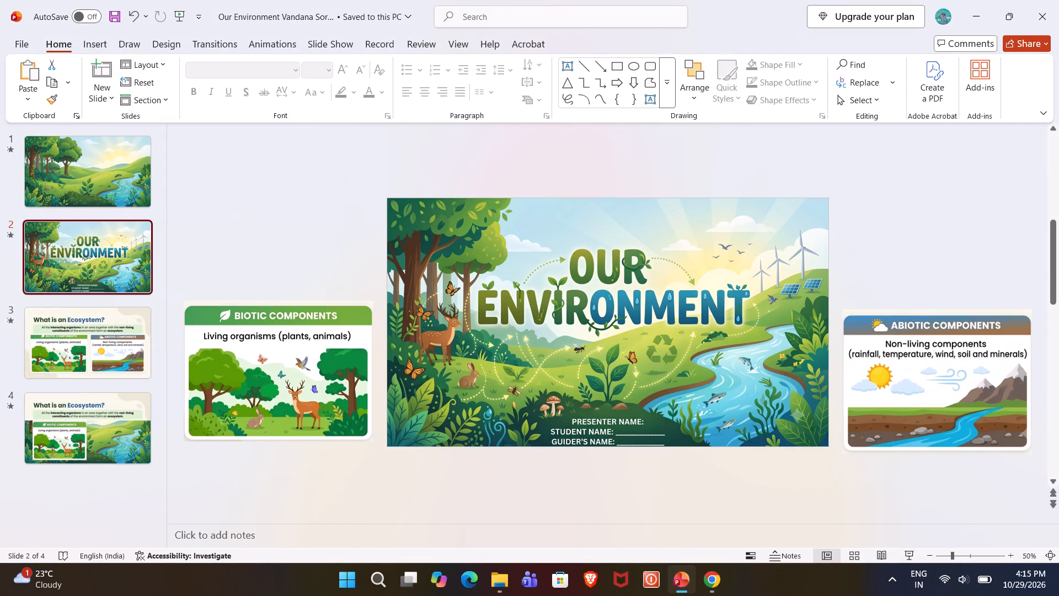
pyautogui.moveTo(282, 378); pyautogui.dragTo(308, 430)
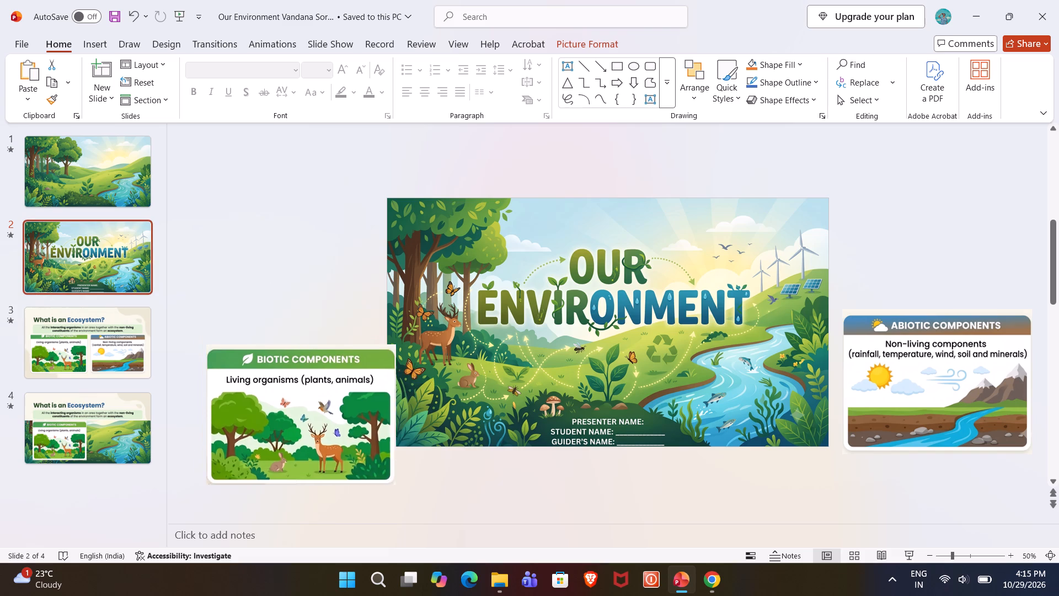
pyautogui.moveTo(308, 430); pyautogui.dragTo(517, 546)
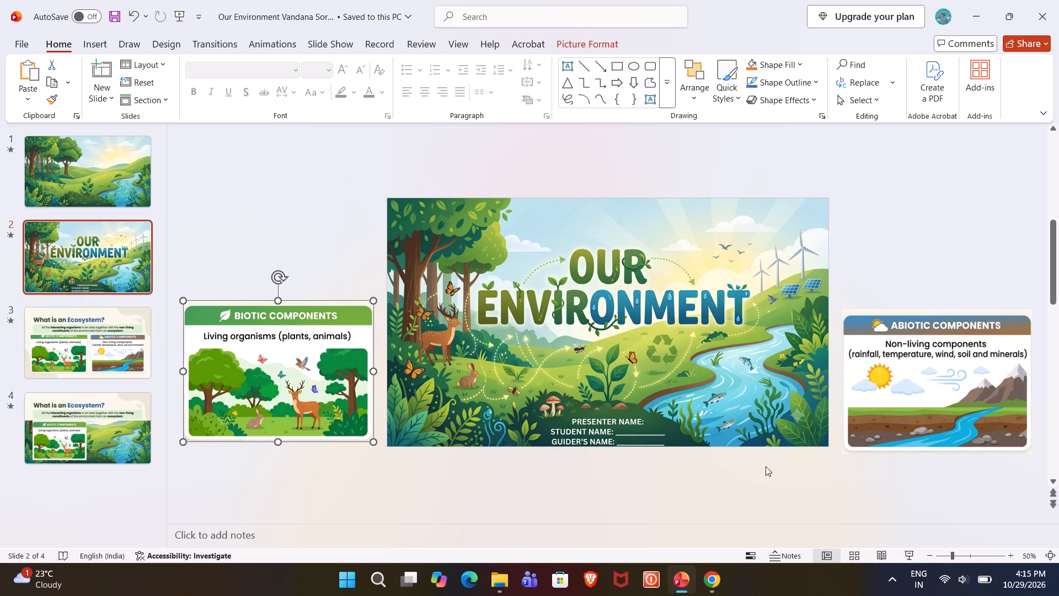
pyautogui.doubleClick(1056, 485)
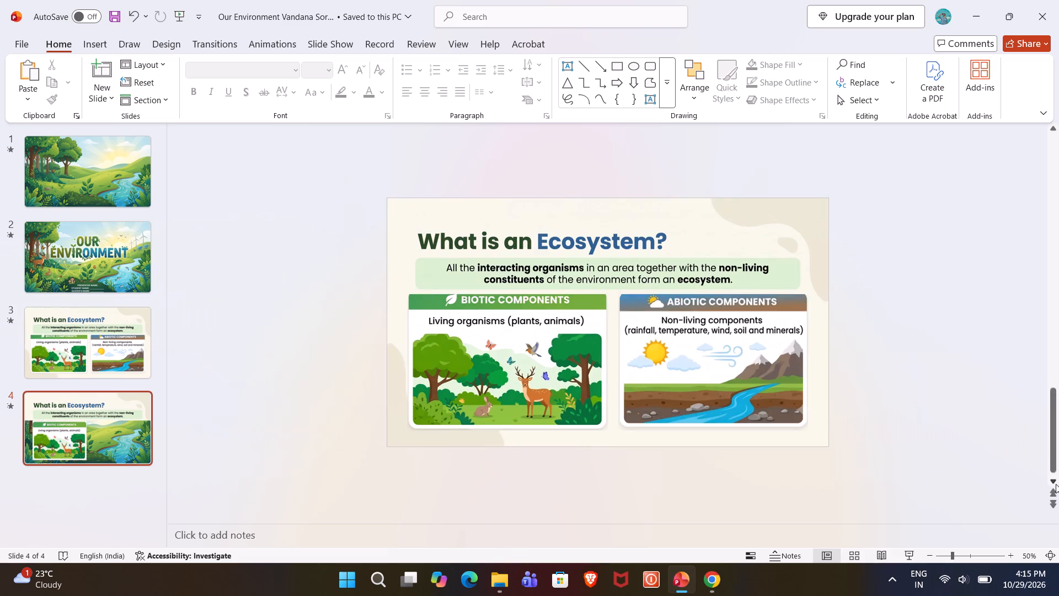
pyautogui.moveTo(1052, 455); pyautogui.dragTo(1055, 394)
# On slide 2, move the "BIOTIC COMPONENTS" card onto the slide's lower-left corner and send it to the back, behind the cover picture.
pyautogui.click(48, 250)
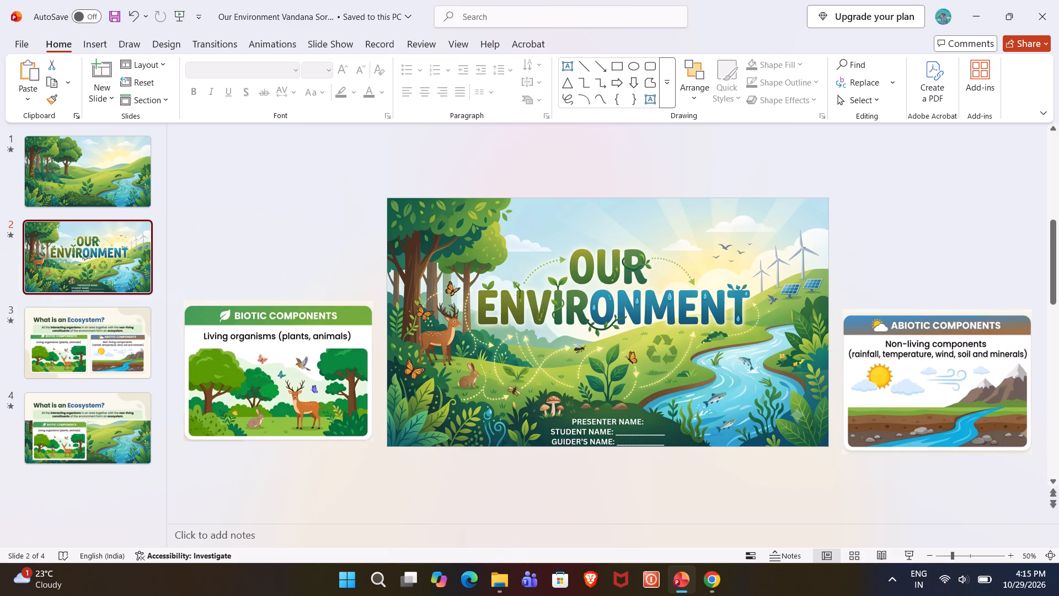
pyautogui.moveTo(333, 372); pyautogui.dragTo(531, 387)
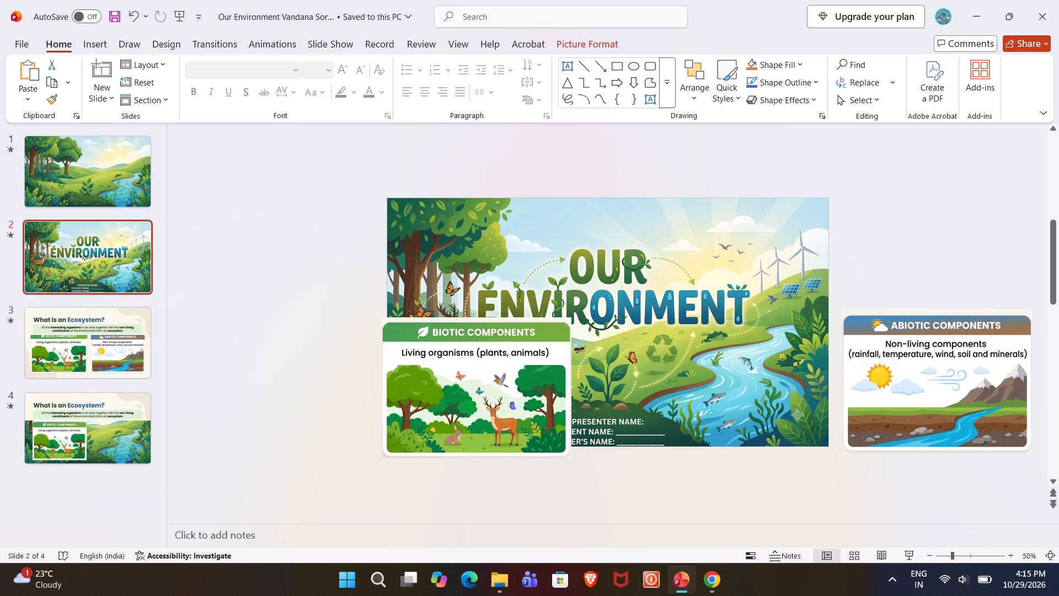
pyautogui.moveTo(531, 387); pyautogui.dragTo(539, 385)
pyautogui.rightClick(523, 387)
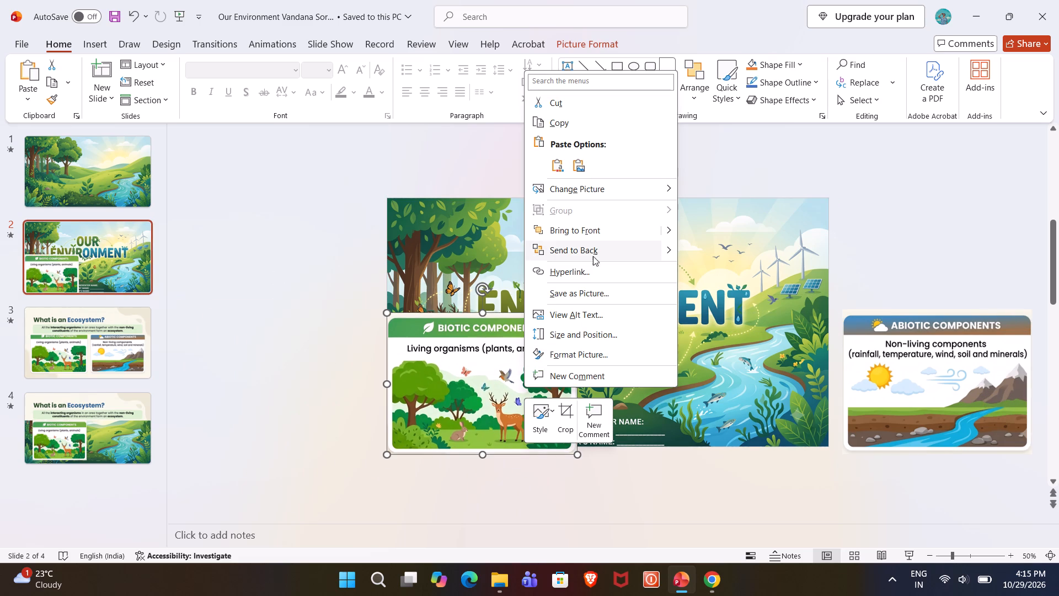
pyautogui.click(587, 250)
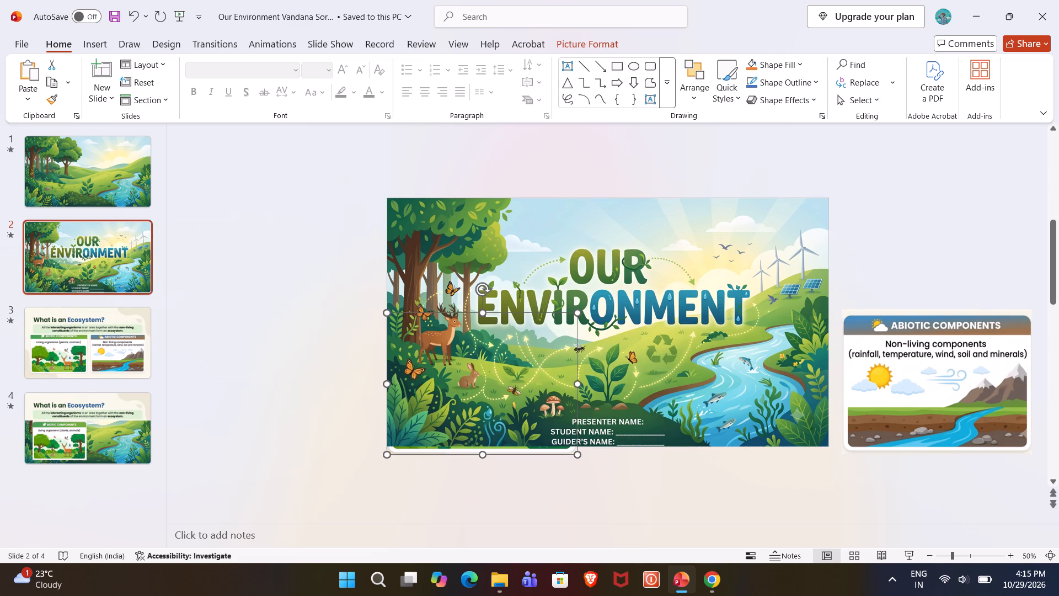
# Move the "ABIOTIC COMPONENTS" card onto slide 2's lower-right corner and send it to the back, behind the cover picture.
pyautogui.moveTo(917, 390); pyautogui.dragTo(713, 388)
pyautogui.rightClick(713, 388)
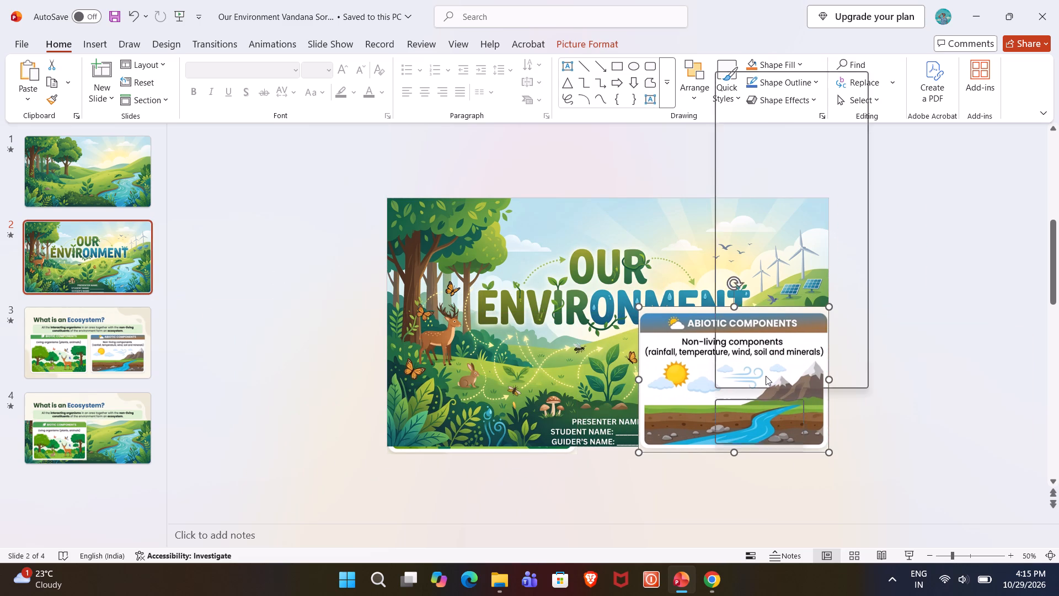
pyautogui.click(769, 250)
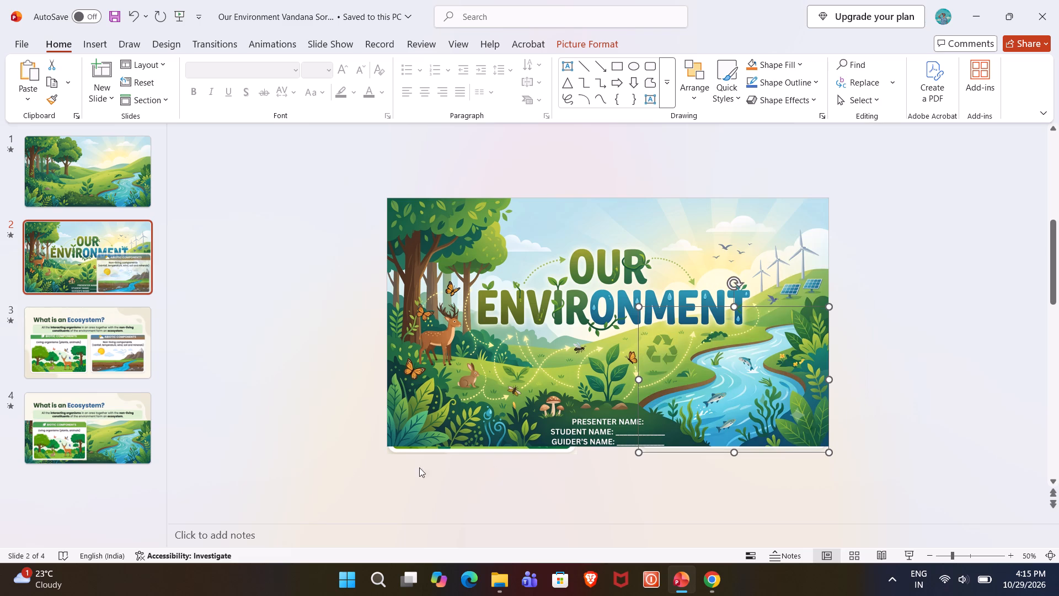
pyautogui.click(220, 384)
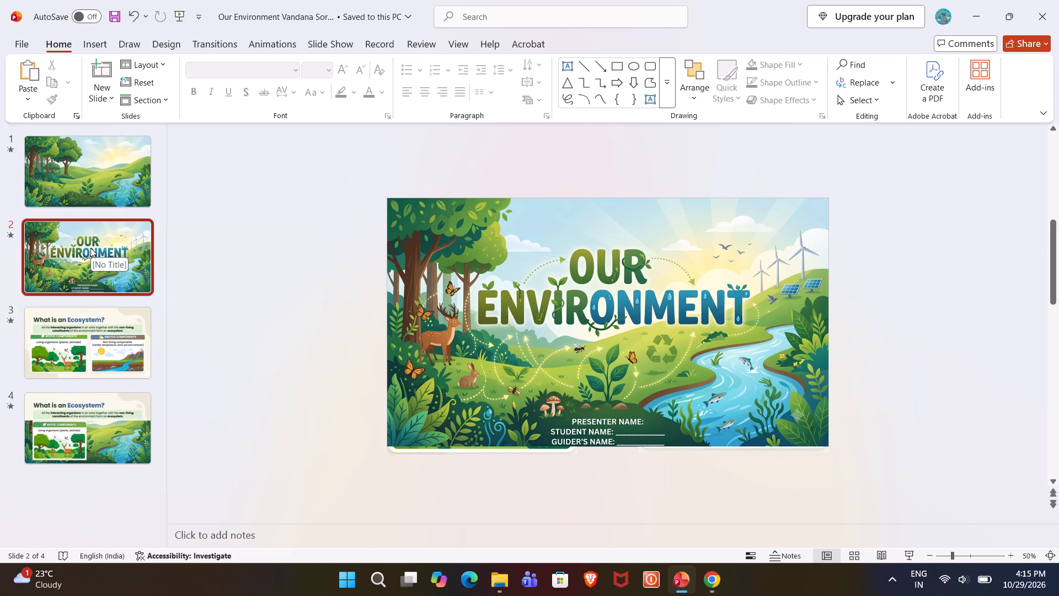
# Play the slide show from slide 2 through to slide 3 to check the Morph, and exit the show.
pyautogui.click(911, 554)
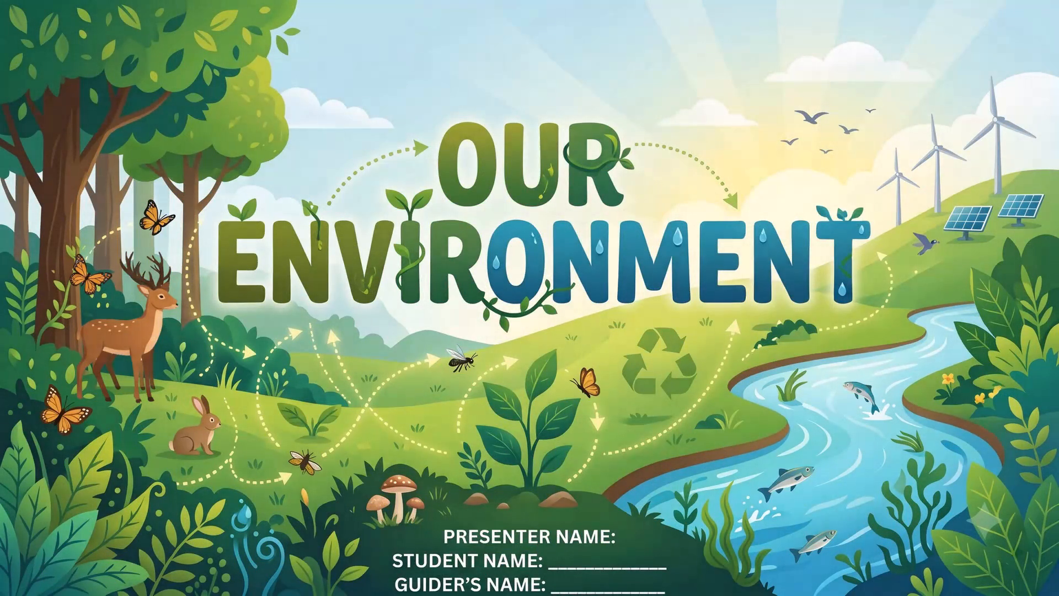
pyautogui.press('Right')
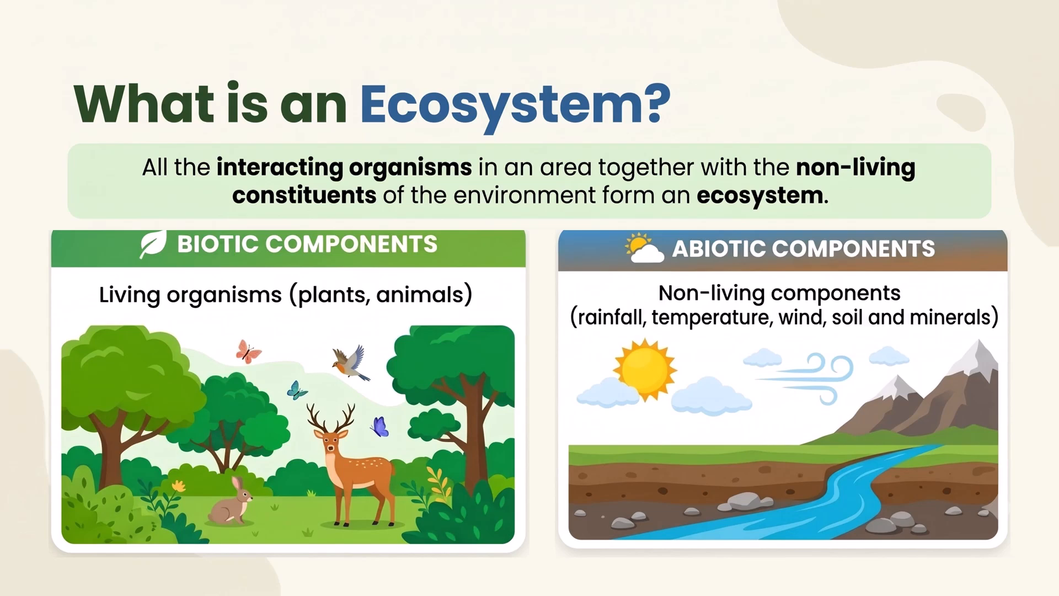
pyautogui.press('Escape')
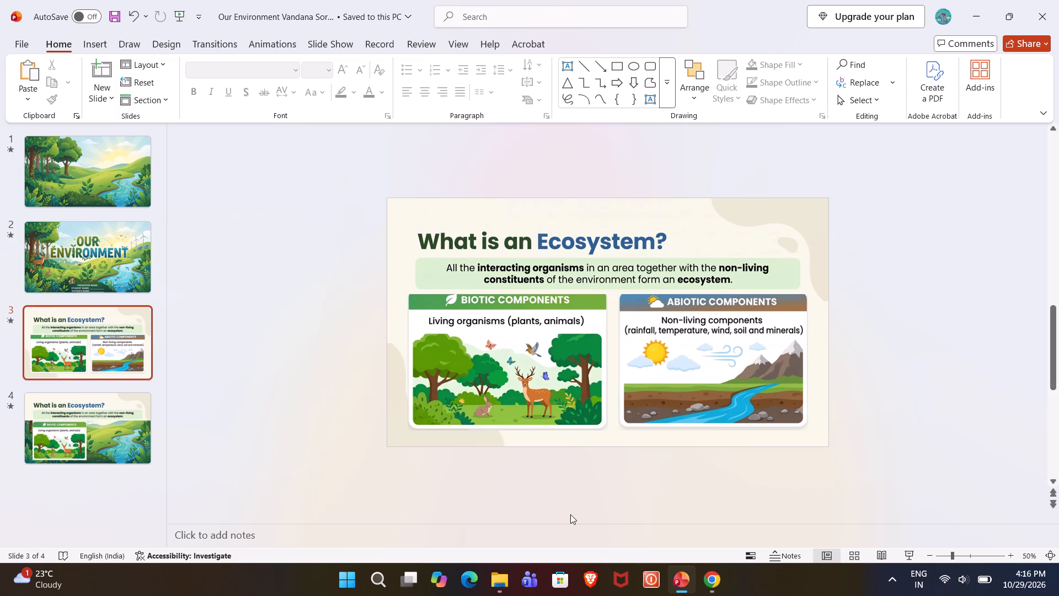
pyautogui.click(708, 583)
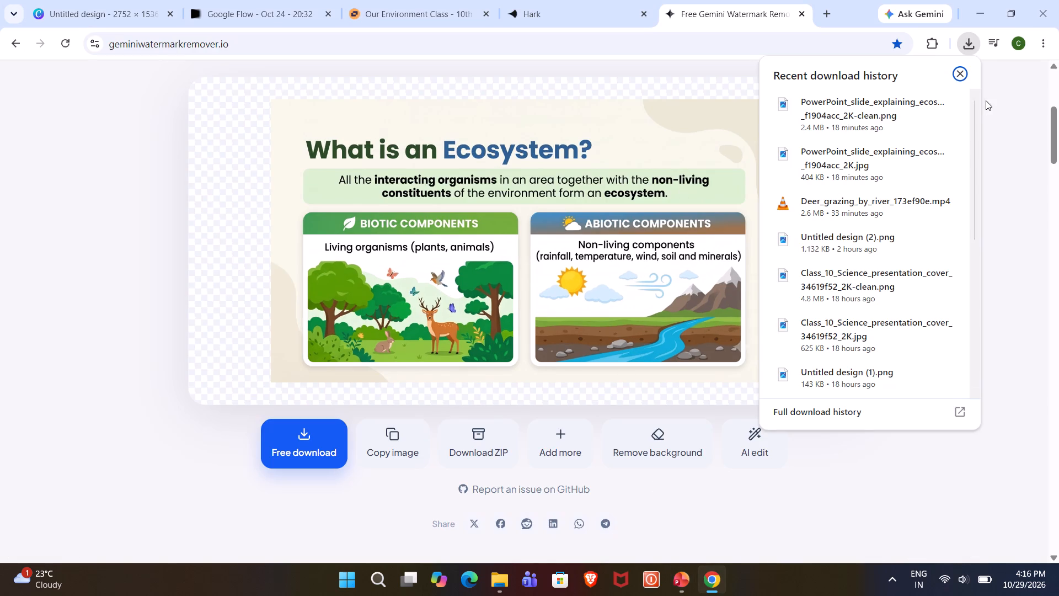
pyautogui.click(962, 72)
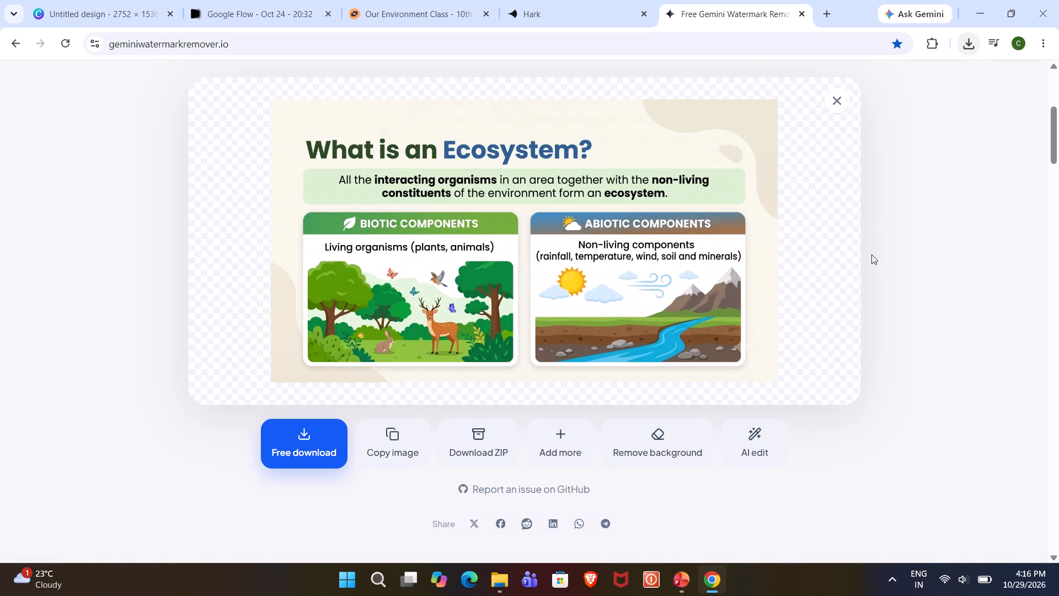
pyautogui.click(557, 0)
pyautogui.click(367, 0)
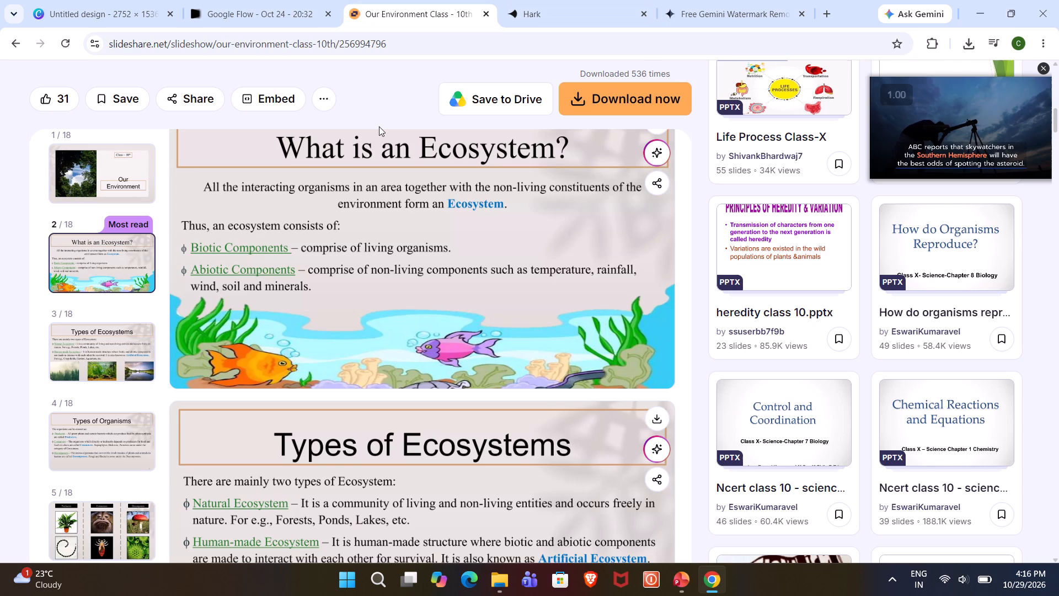
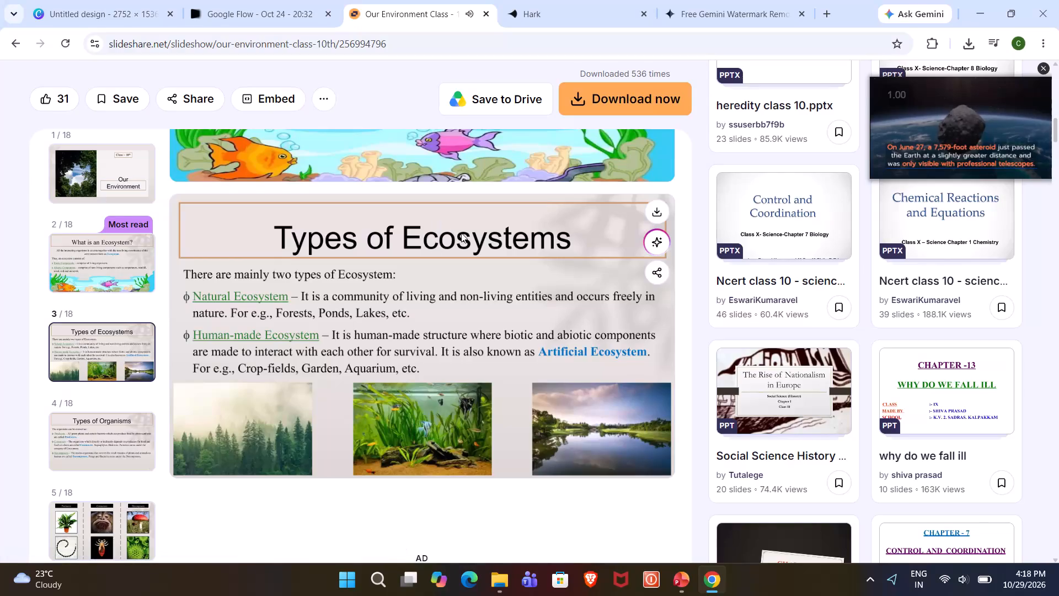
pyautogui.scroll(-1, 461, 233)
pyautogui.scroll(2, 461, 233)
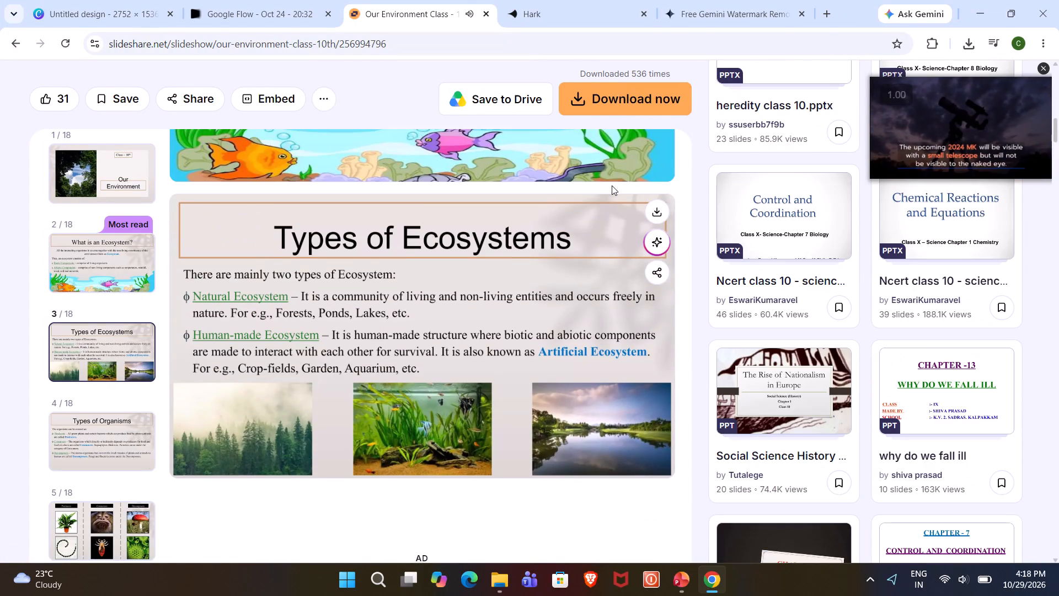
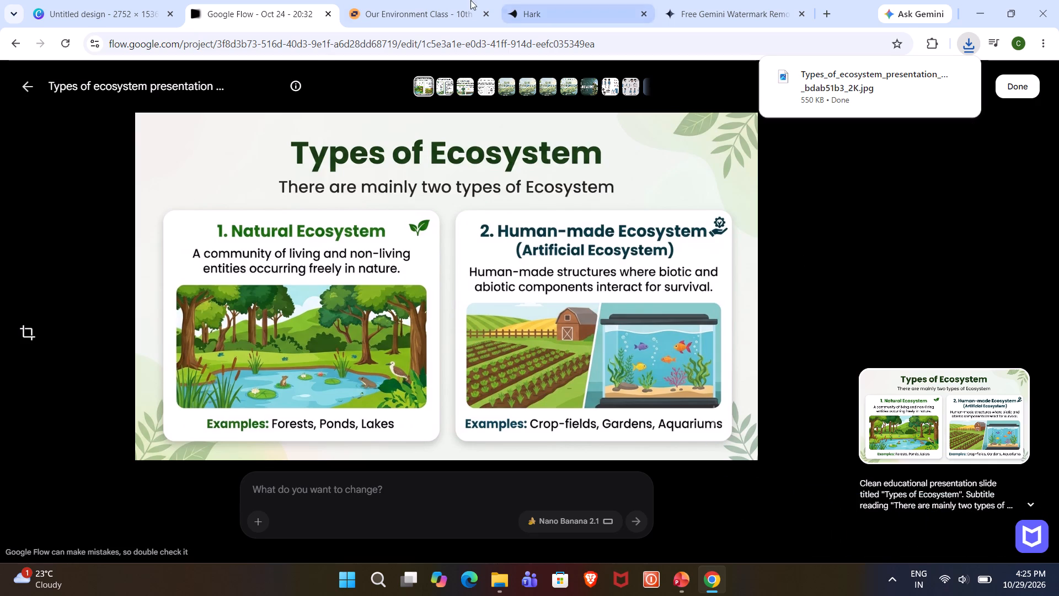
# Switch to PowerPoint and review slides 1 to 4, playing the slide show from slide 1 through slide 4.
pyautogui.click(680, 582)
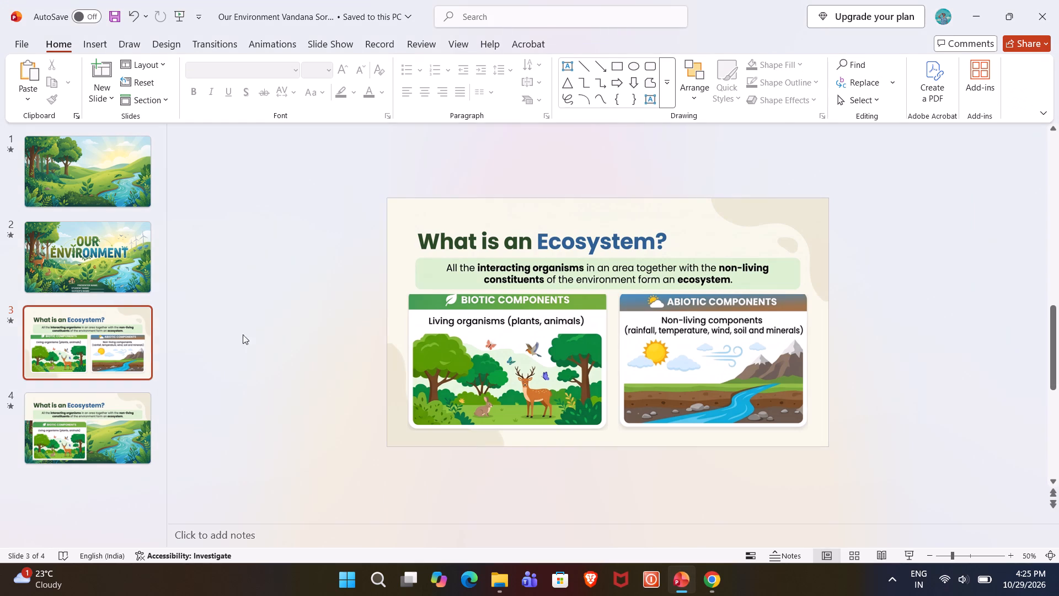
pyautogui.click(96, 272)
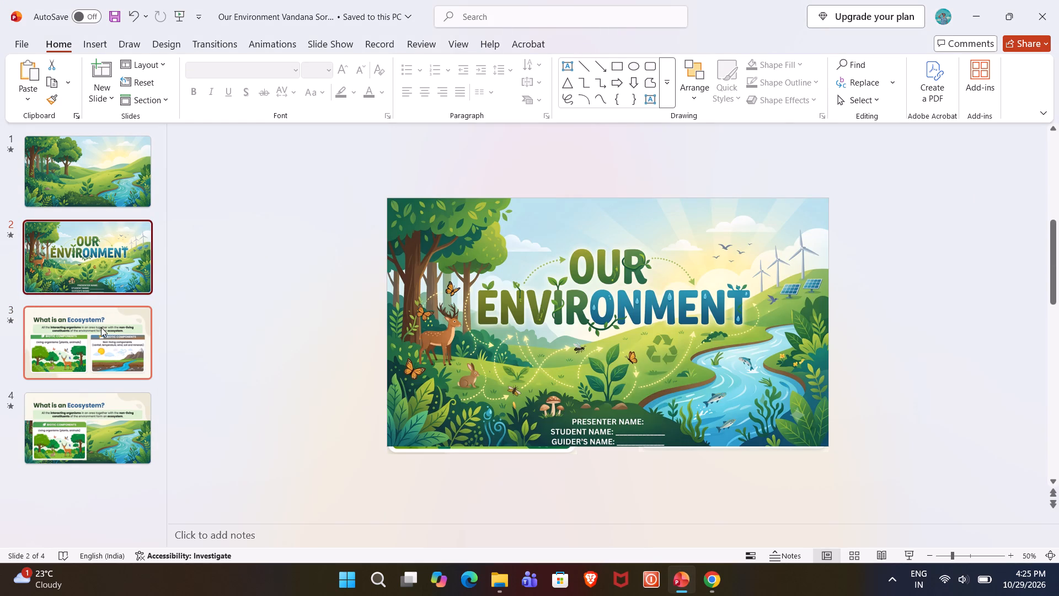
pyautogui.click(86, 340)
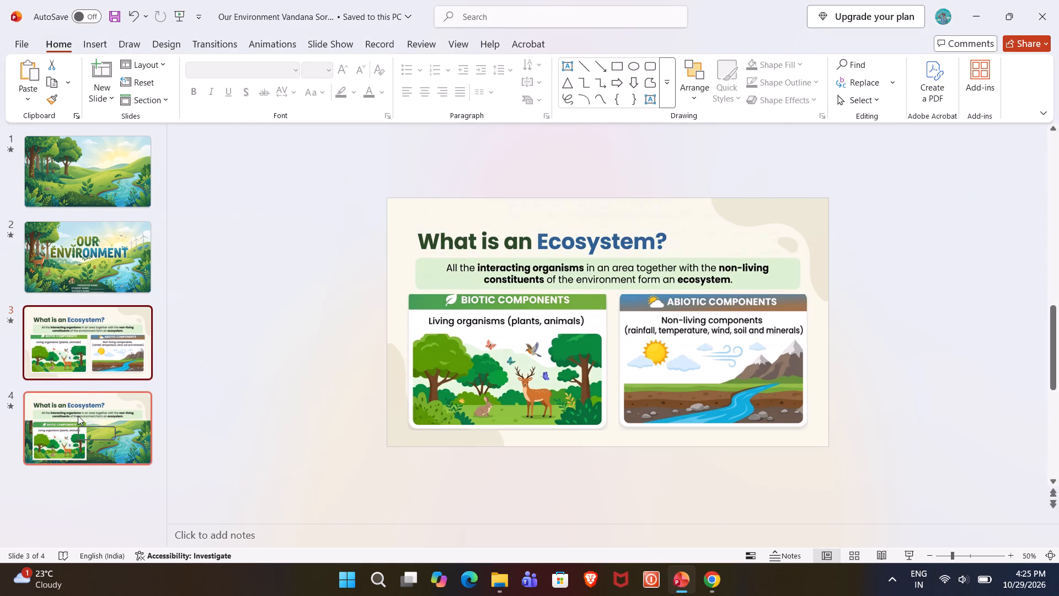
pyautogui.click(78, 416)
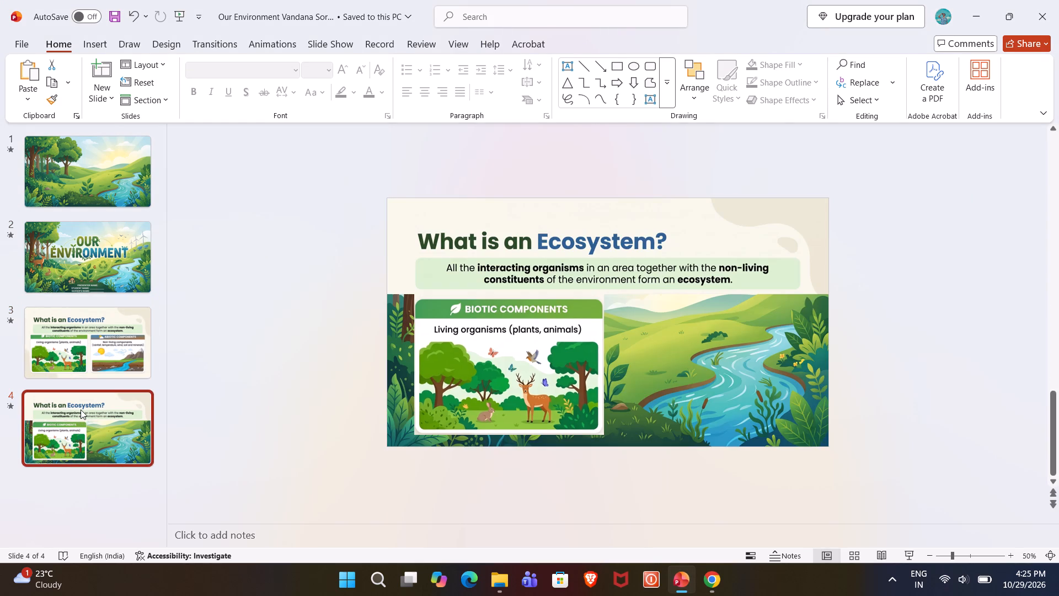
pyautogui.click(98, 257)
pyautogui.click(115, 183)
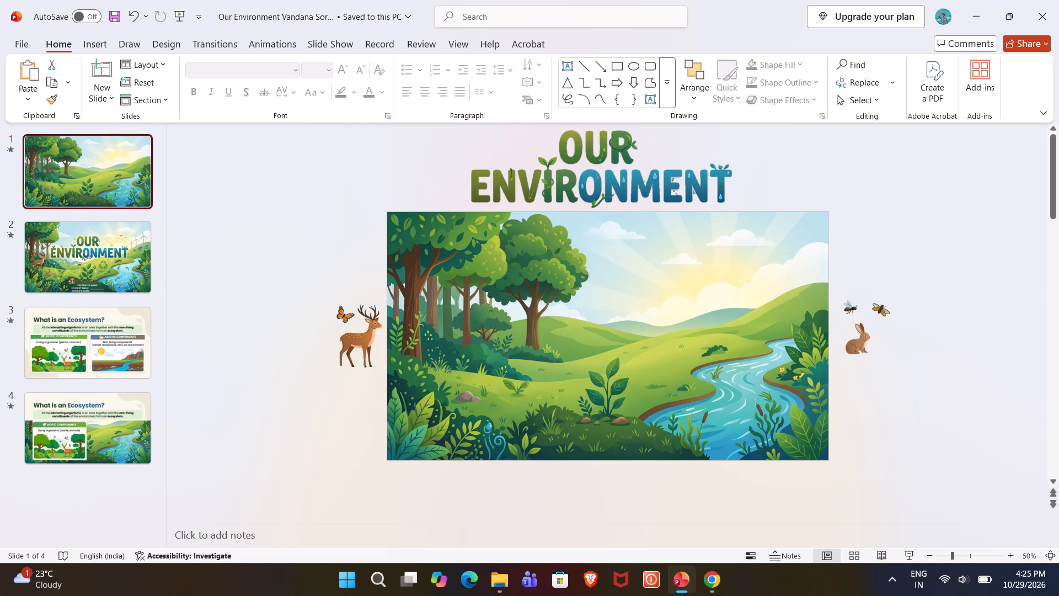
pyautogui.click(906, 560)
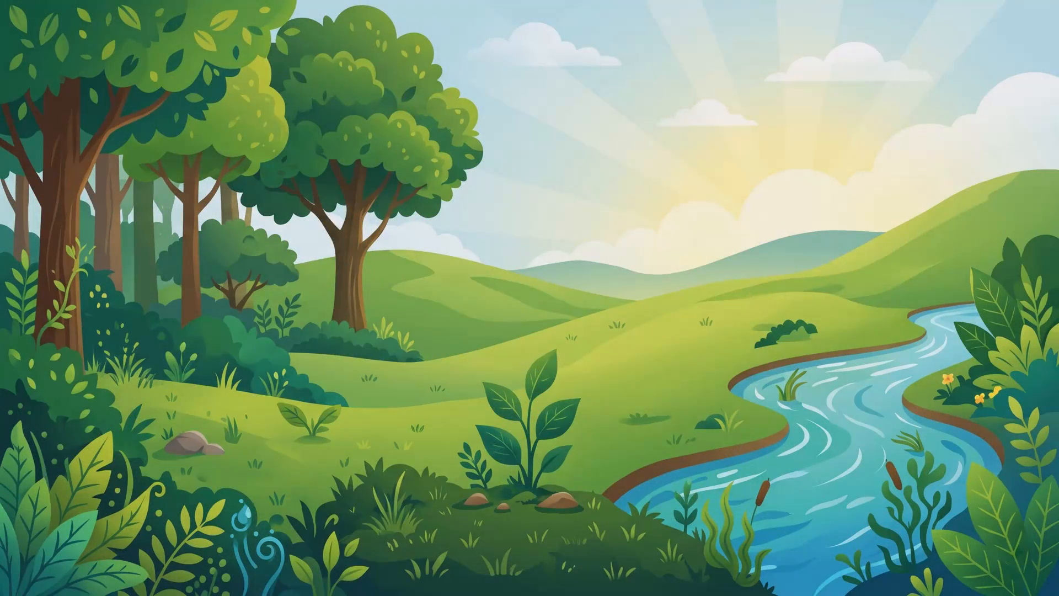
pyautogui.press('Right')
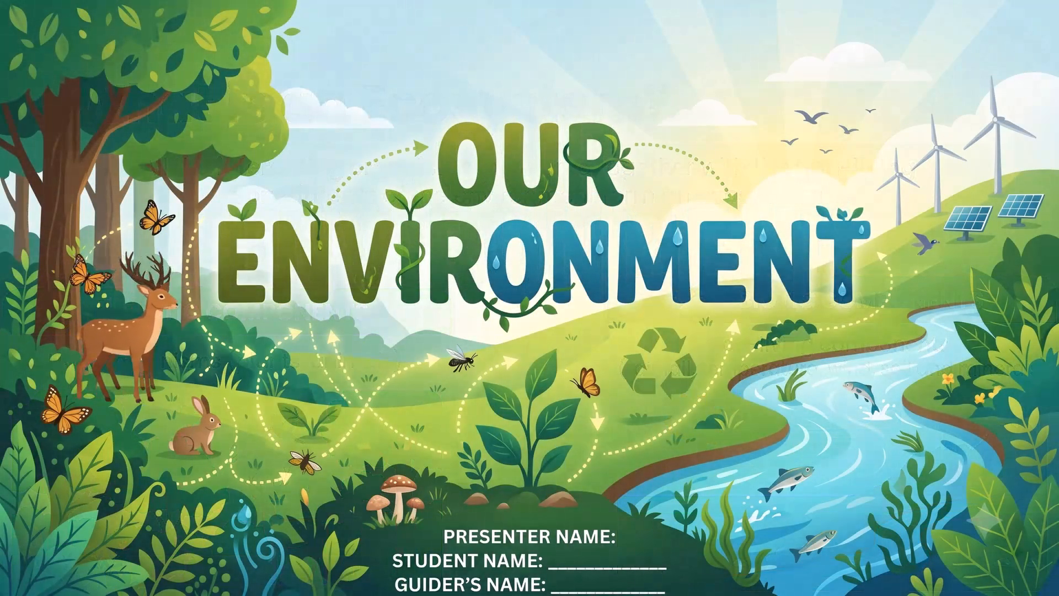
pyautogui.press('Right')
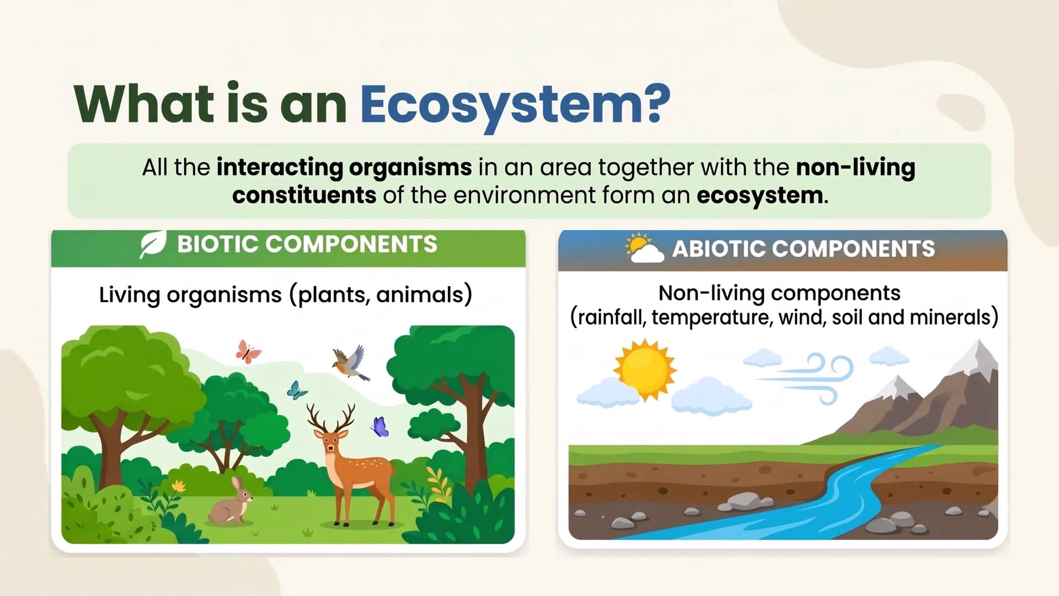
pyautogui.press('Right')
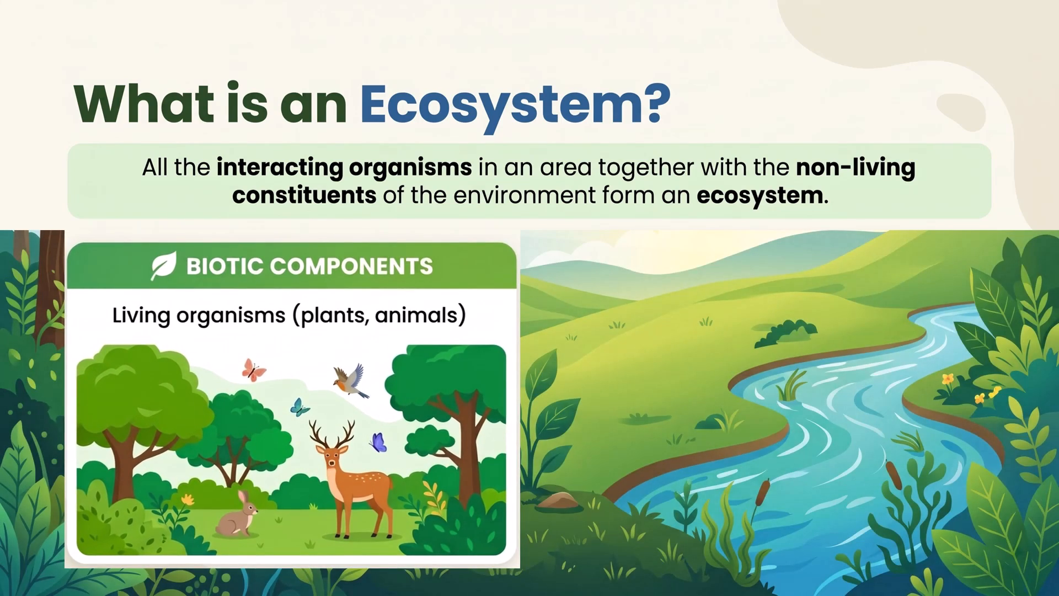
pyautogui.press('Escape')
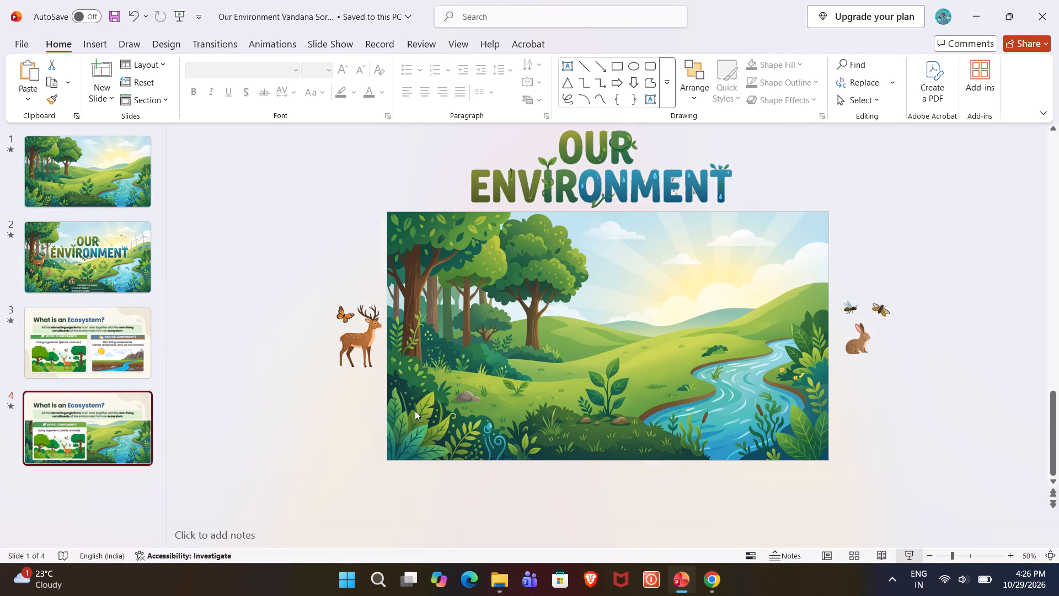
# Replace slide 4 with a fresh duplicate of slide 3, "What is an Ecosystem?".
pyautogui.click(103, 414)
pyautogui.press('Delete')
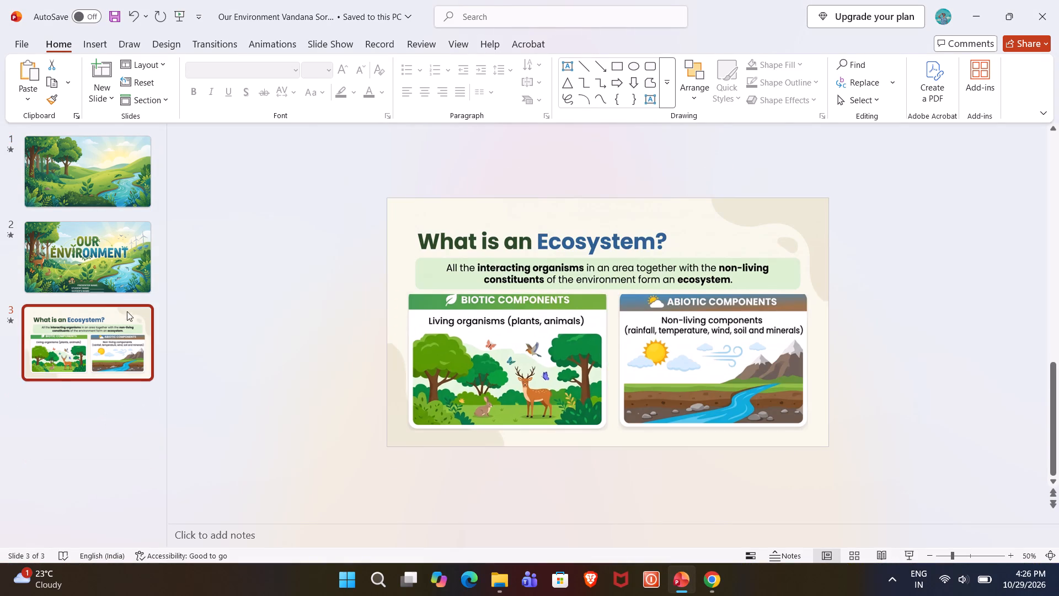
pyautogui.click(98, 339)
pyautogui.hotkey('ctrl', 'd')
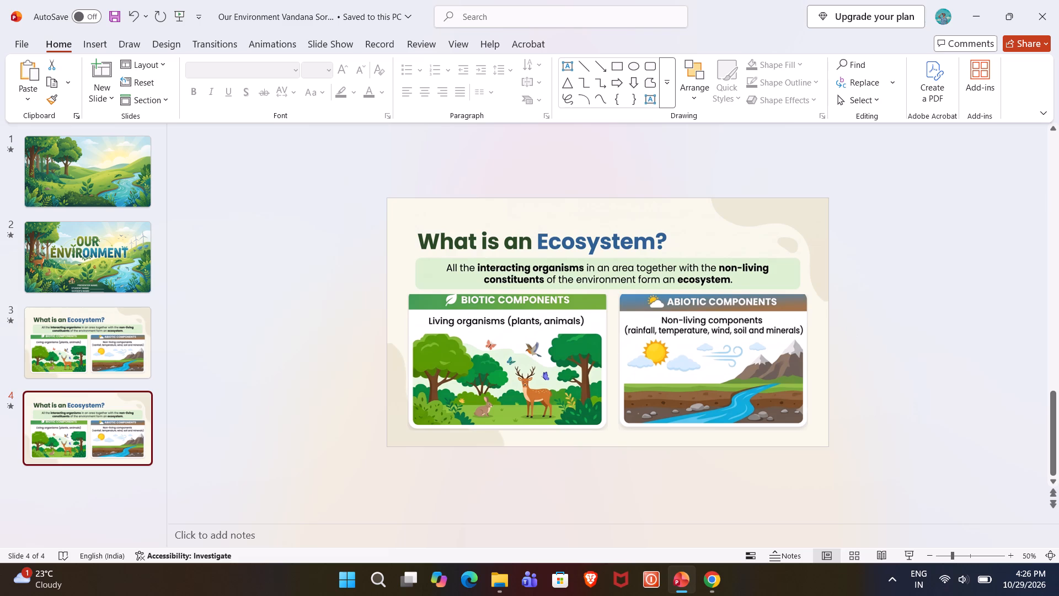
# Move the Biotic Components and Abiotic Components cards on slide 4 off the slide, just below its bottom edge.
pyautogui.moveTo(516, 355); pyautogui.dragTo(512, 512)
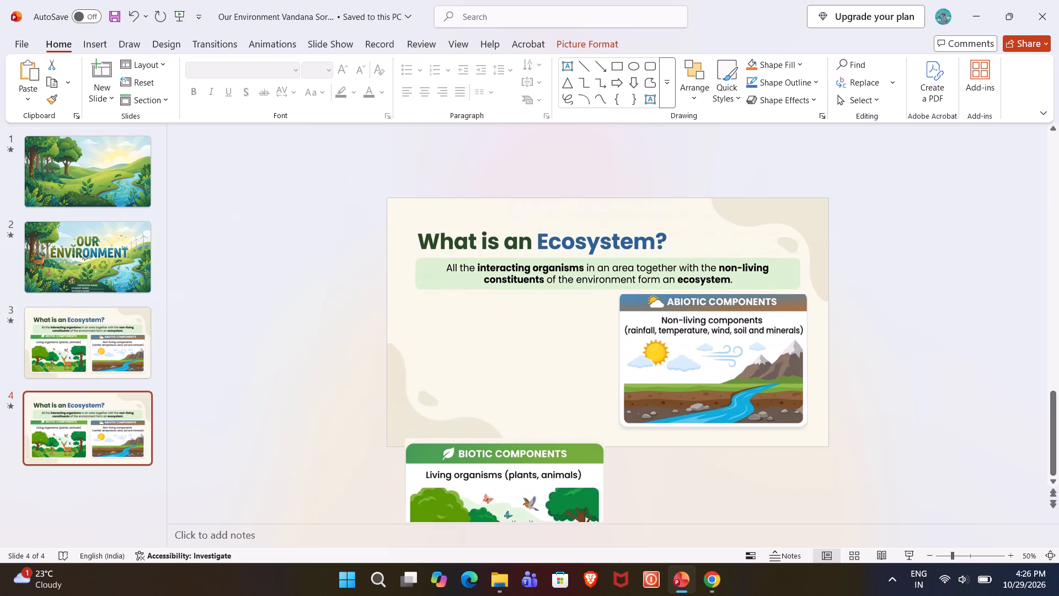
pyautogui.moveTo(512, 512); pyautogui.dragTo(517, 519)
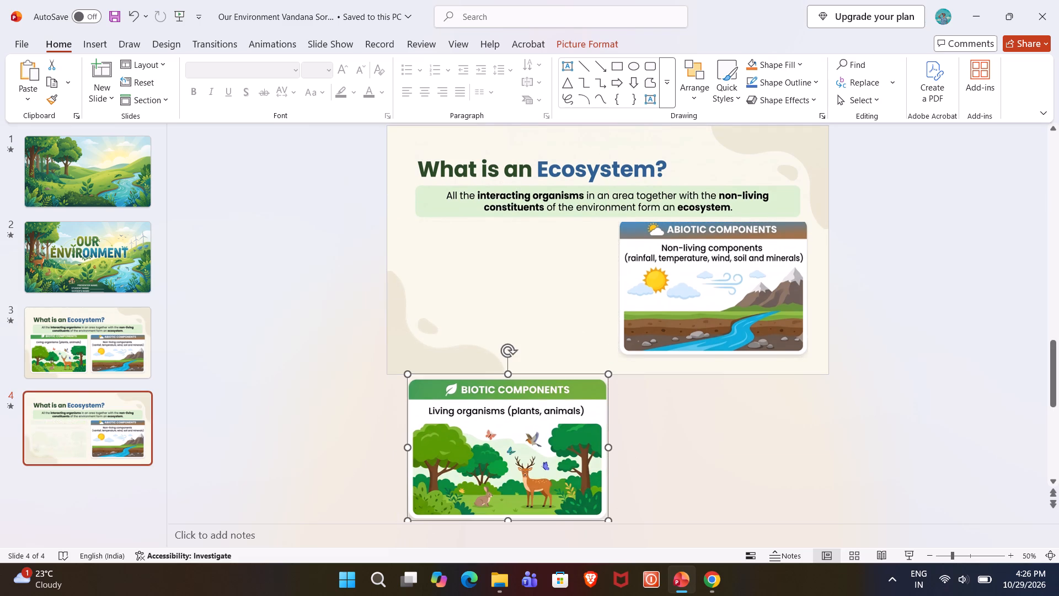
pyautogui.moveTo(706, 292); pyautogui.dragTo(708, 463)
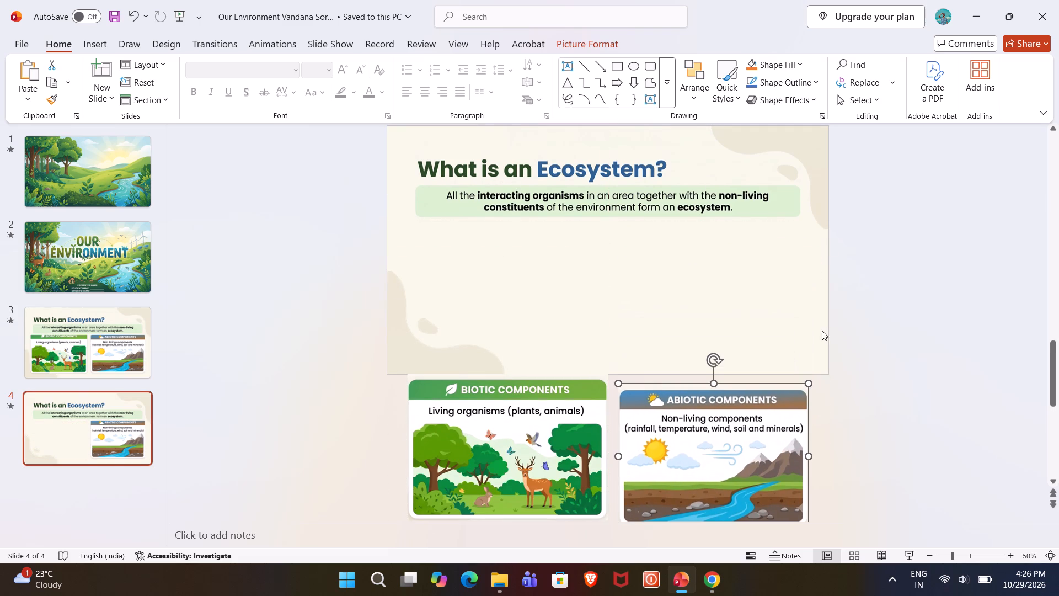
# Move slide 4's "What is an Ecosystem?" heading picture, including its definition, off the slide above the top edge.
pyautogui.scroll(3, 879, 297)
pyautogui.scroll(-4, 878, 297)
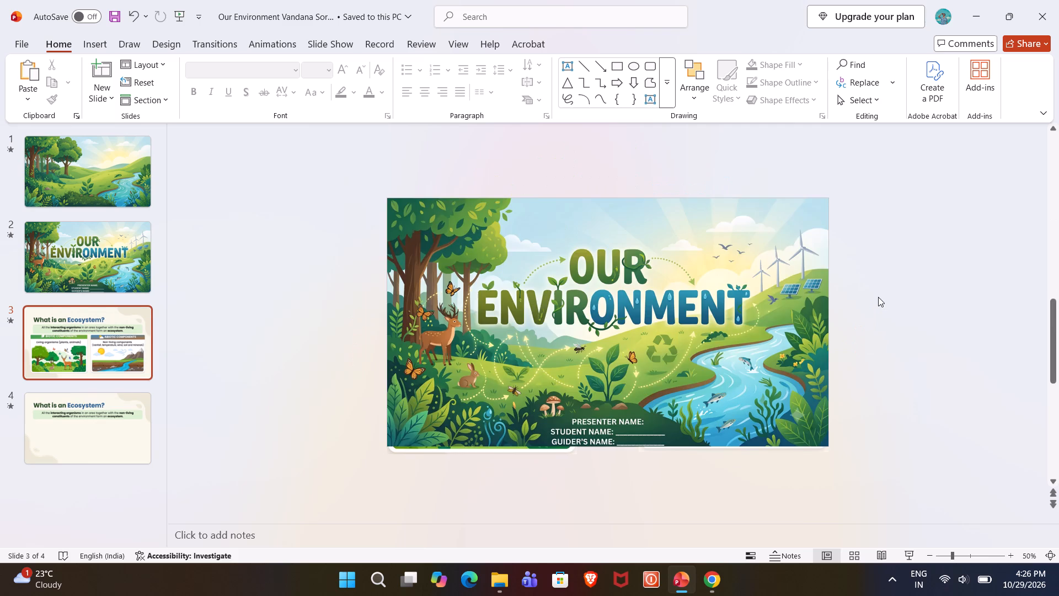
pyautogui.scroll(-1, 878, 297)
pyautogui.scroll(-2, 872, 379)
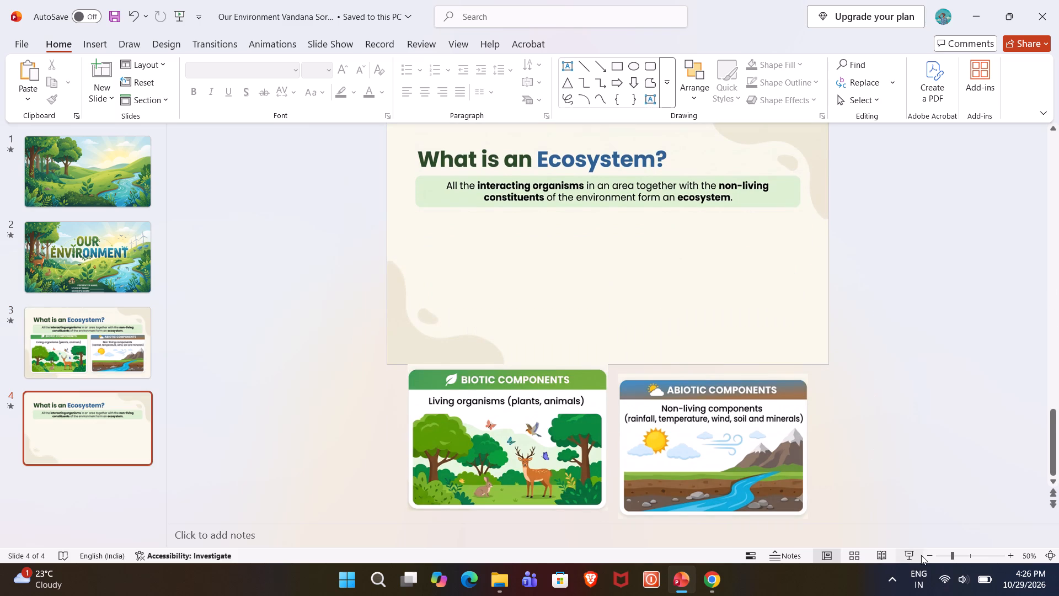
pyautogui.click(923, 557)
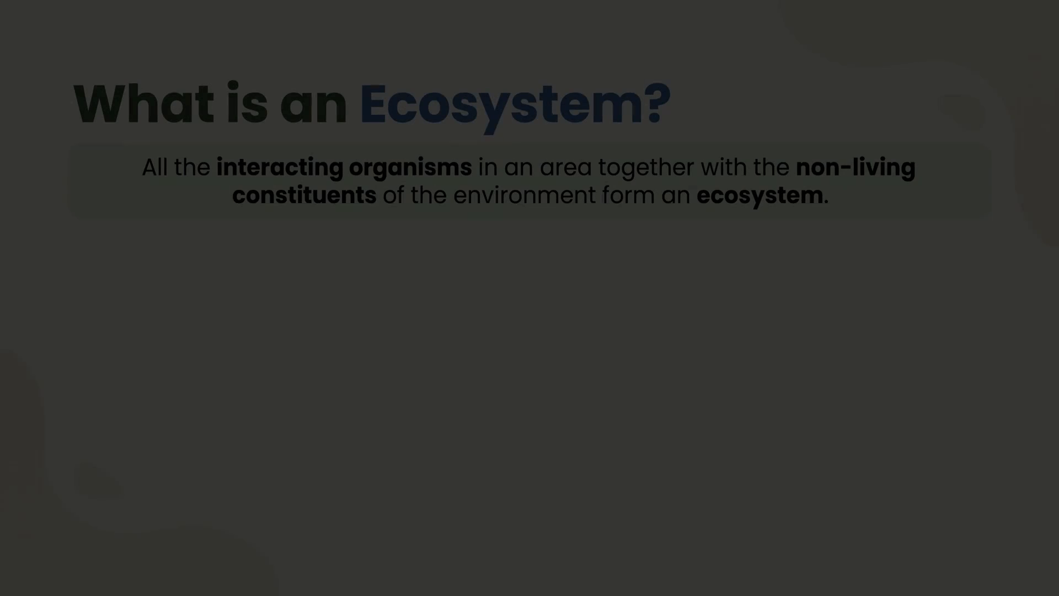
pyautogui.press('Escape')
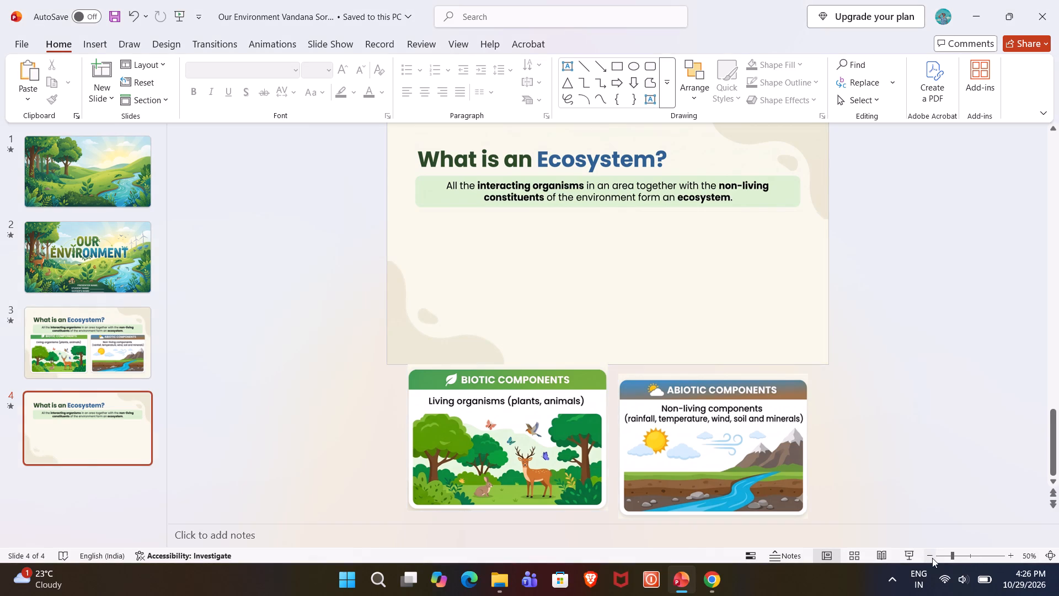
pyautogui.click(932, 558)
pyautogui.click(932, 558)
pyautogui.click(581, 283)
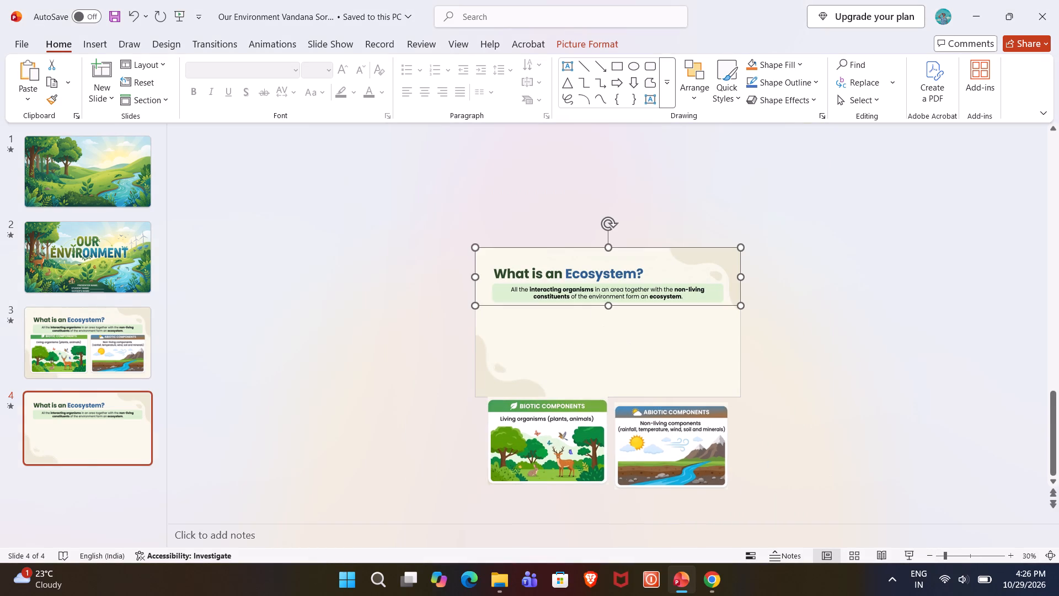
pyautogui.moveTo(594, 292); pyautogui.dragTo(591, 223)
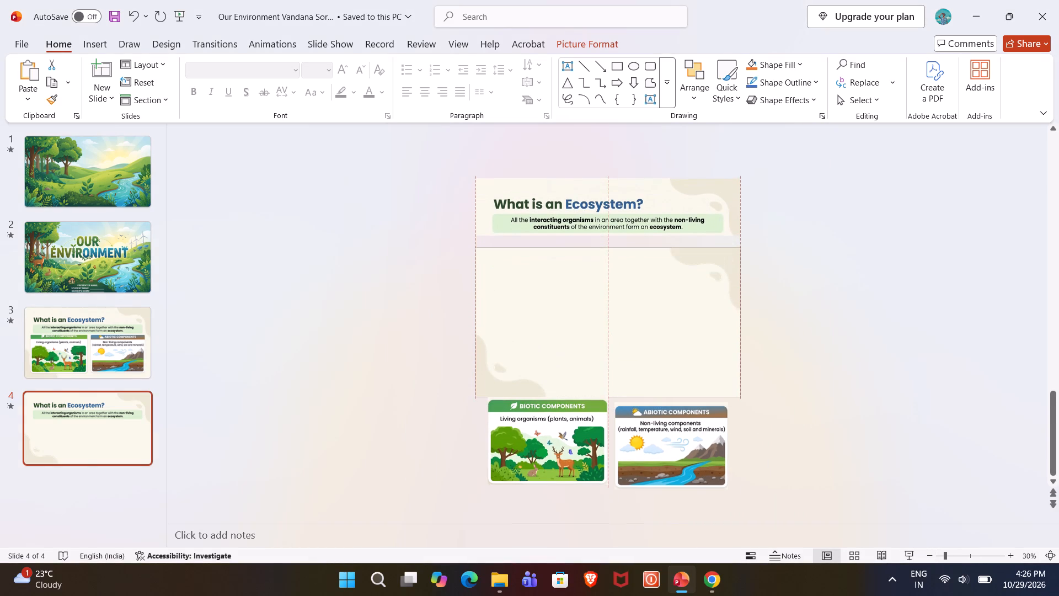
pyautogui.moveTo(591, 223); pyautogui.dragTo(590, 223)
# Move slide 4's beige corner decorations off the slide, the upper-right one past the right edge and the lower-left one past the left edge.
pyautogui.click(700, 268)
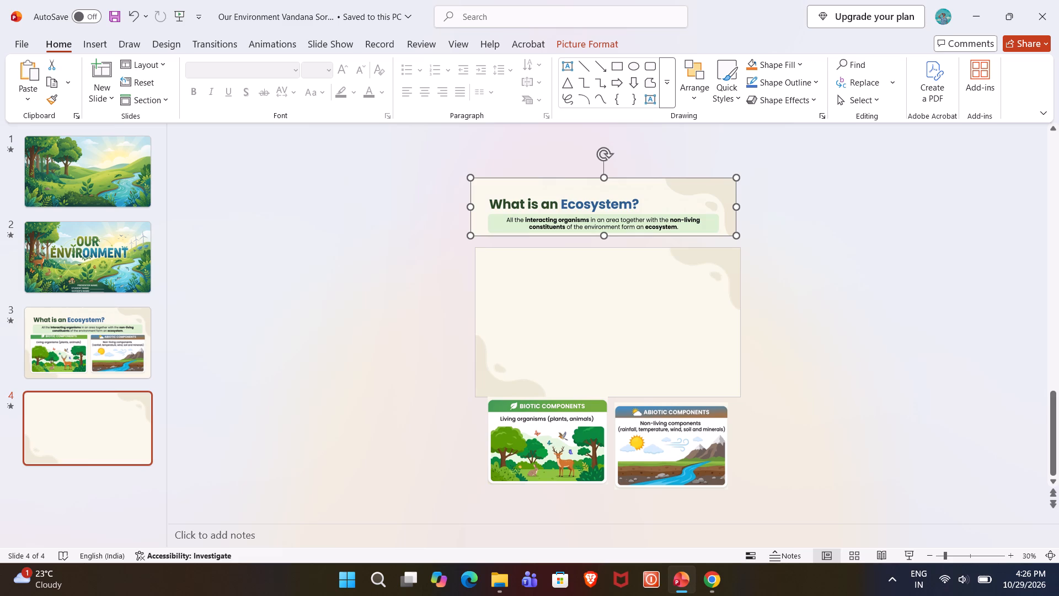
pyautogui.moveTo(702, 269); pyautogui.dragTo(713, 269)
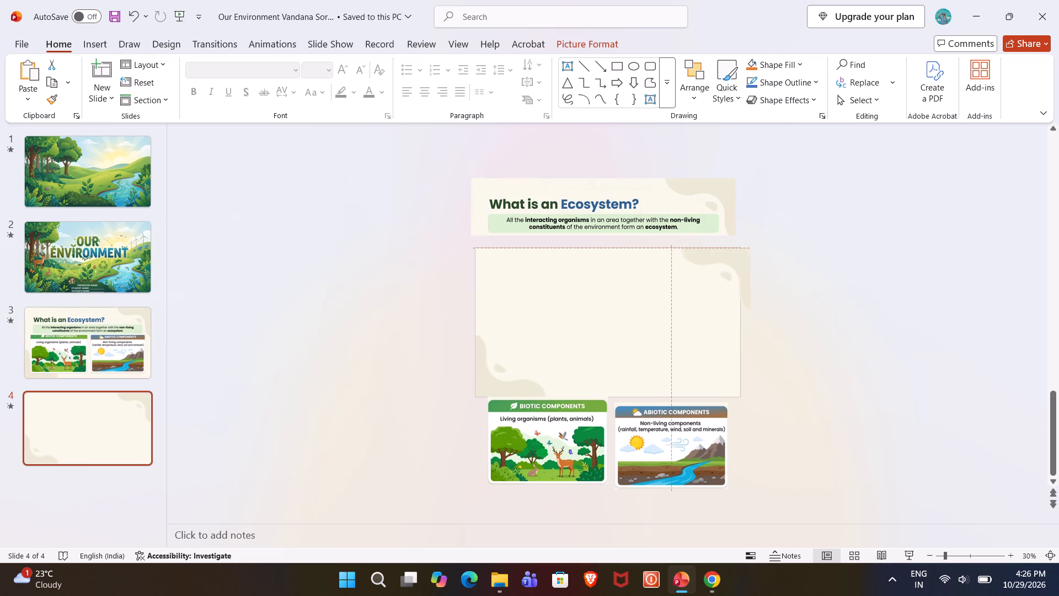
pyautogui.moveTo(713, 269); pyautogui.dragTo(778, 272)
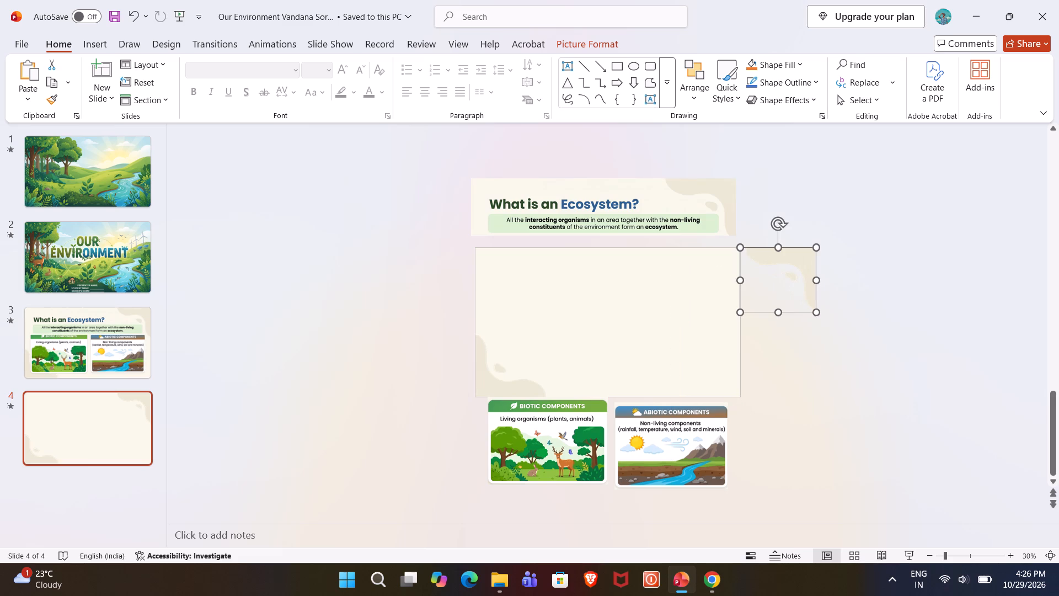
pyautogui.click(485, 371)
pyautogui.moveTo(522, 372); pyautogui.dragTo(521, 372)
pyautogui.moveTo(521, 372); pyautogui.dragTo(452, 371)
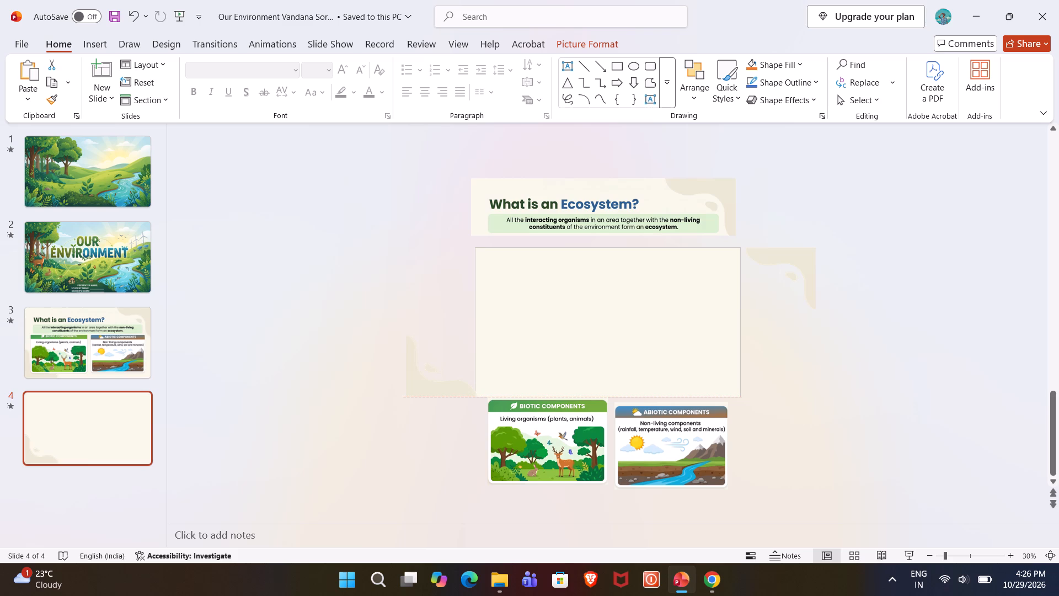
pyautogui.moveTo(452, 371); pyautogui.dragTo(449, 371)
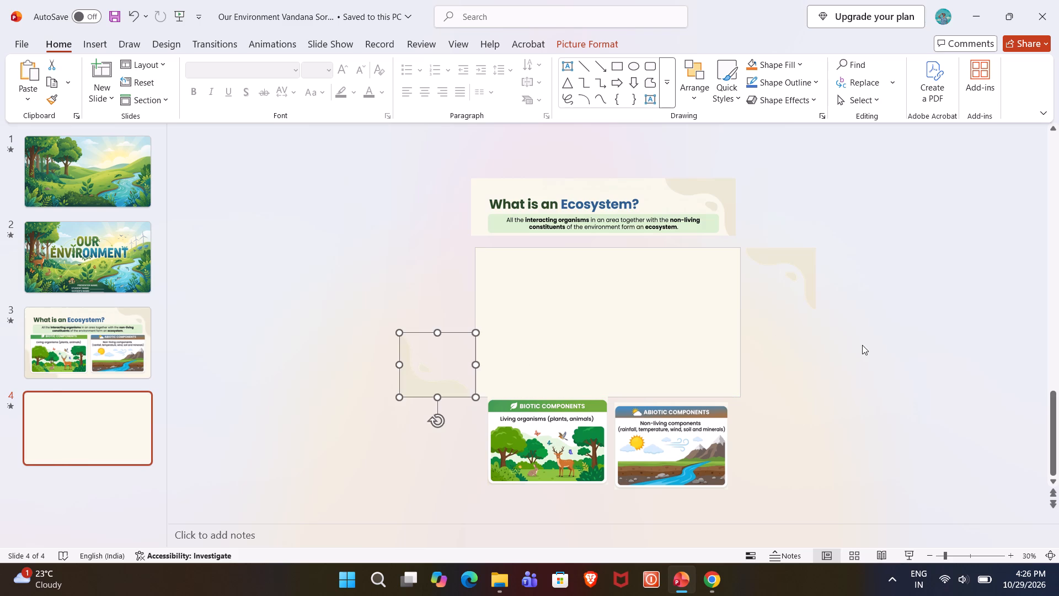
# Nudge the Biotic Components card slightly lower beneath slide 4, level with the Abiotic Components card.
pyautogui.click(862, 345)
pyautogui.click(558, 422)
pyautogui.moveTo(544, 425); pyautogui.dragTo(542, 432)
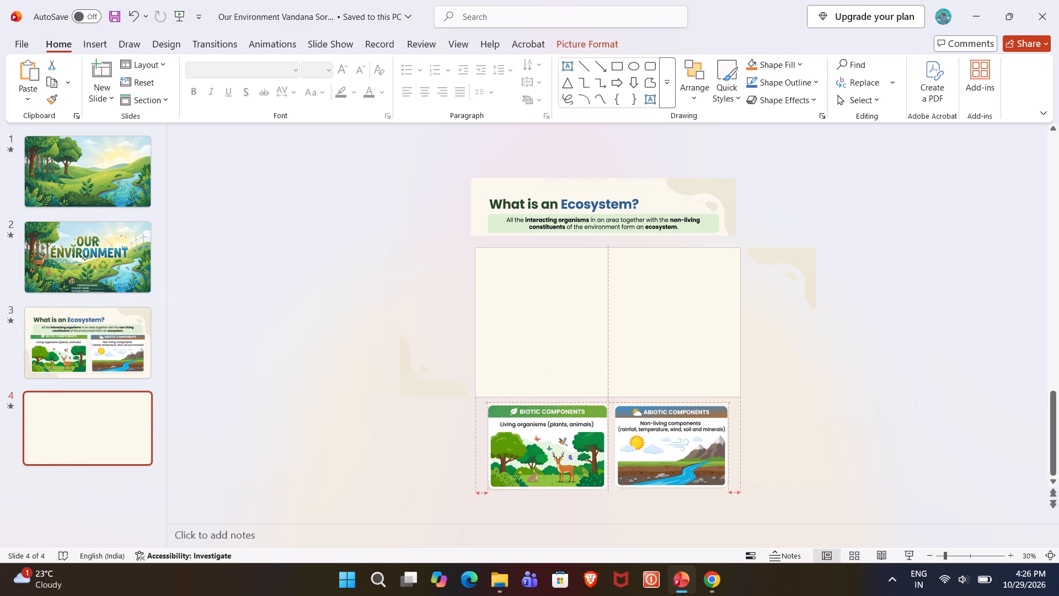
pyautogui.moveTo(542, 432); pyautogui.dragTo(542, 433)
pyautogui.click(902, 329)
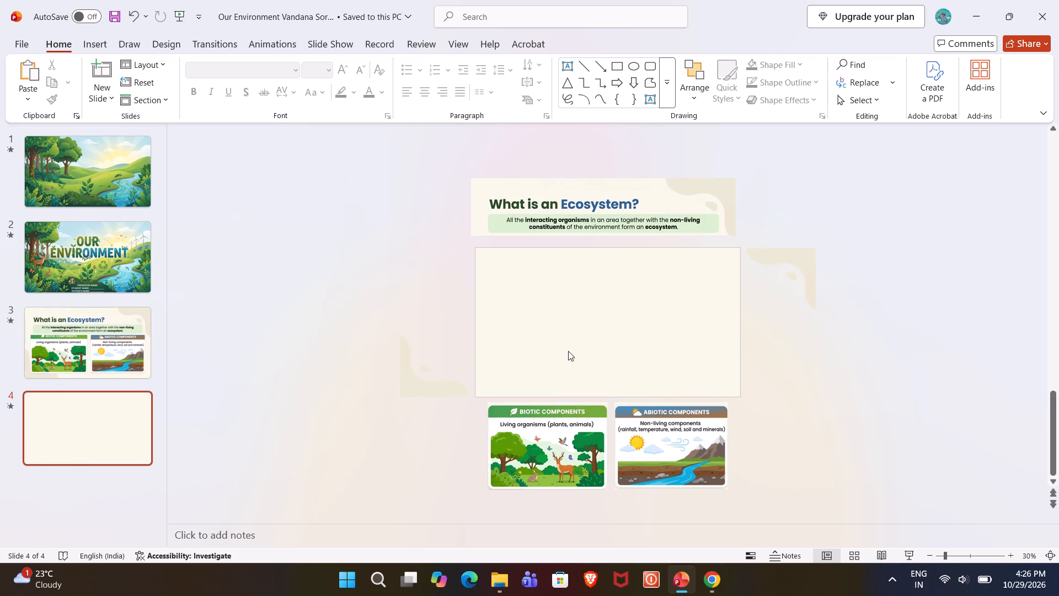
# Switch between slides 3 and 4 to compare the complete layout with the emptied one.
pyautogui.click(109, 327)
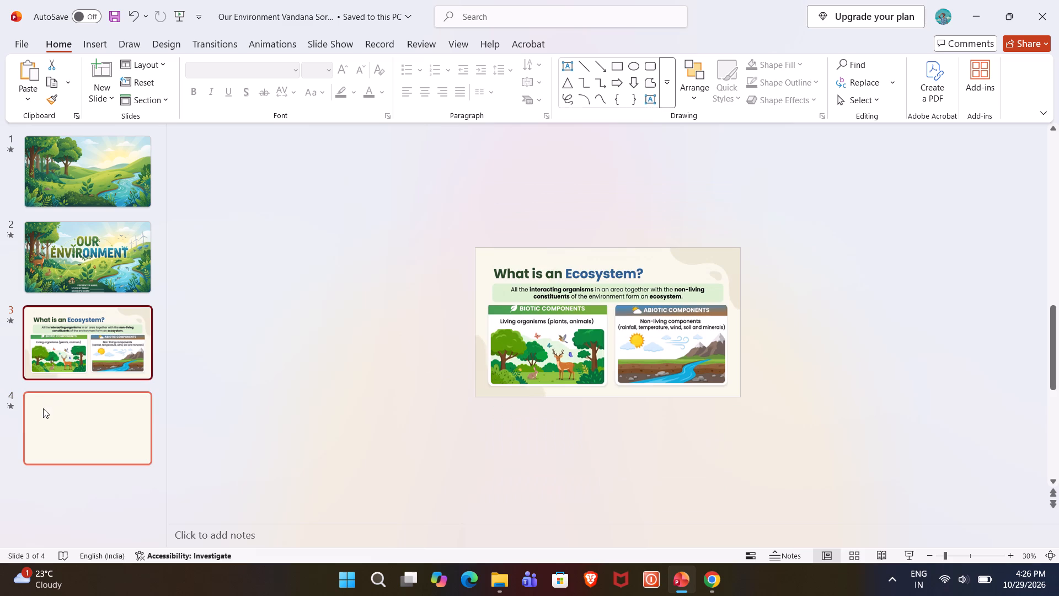
pyautogui.click(54, 416)
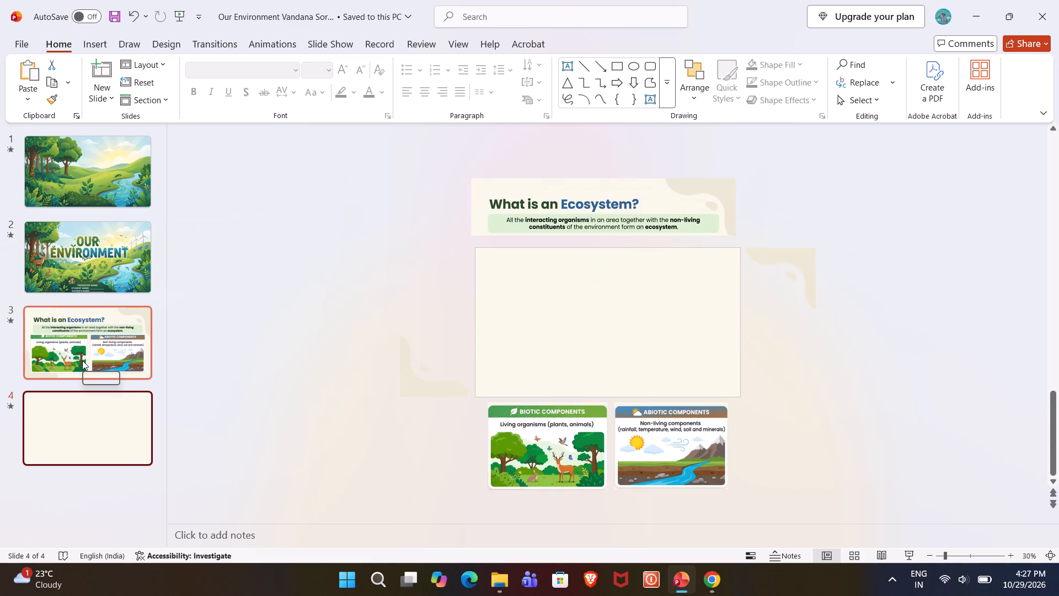
pyautogui.click(82, 360)
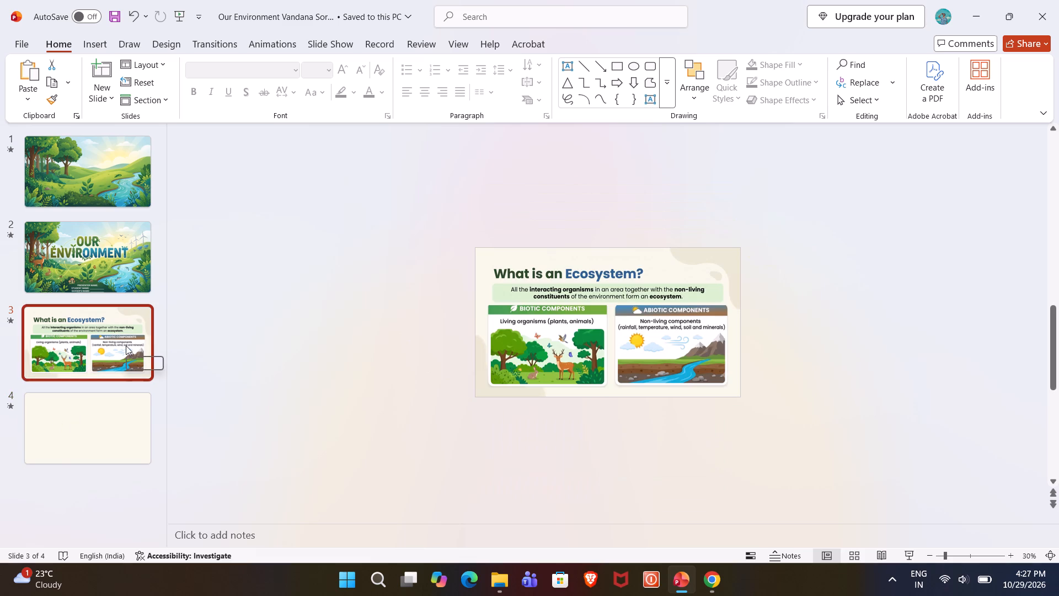
# Copy all elements of slide 3's complete Ecosystem layout and paste them onto slide 4, keeping the off-slide pieces.
pyautogui.click(548, 319)
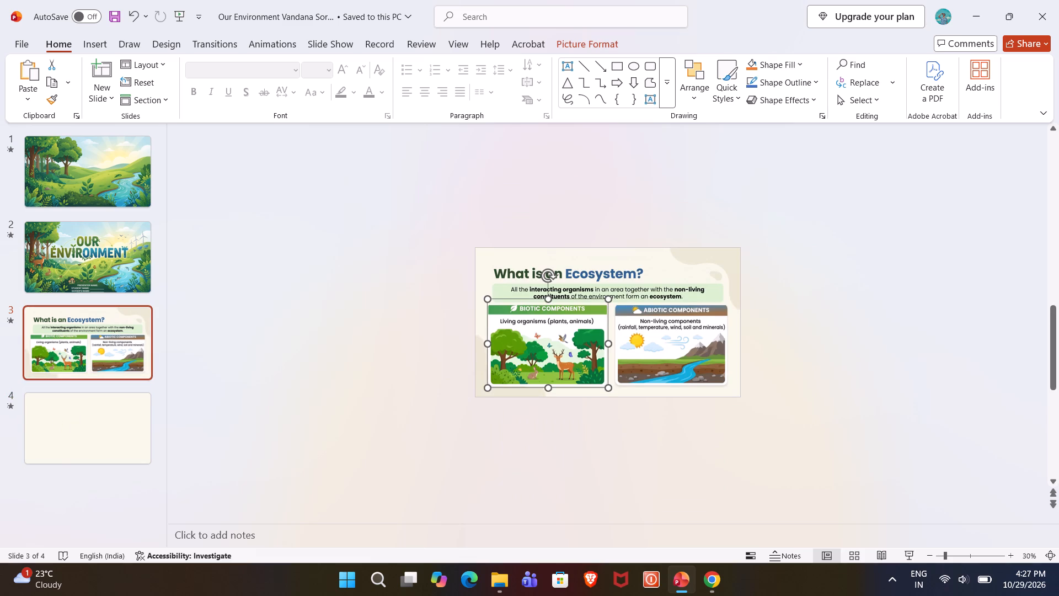
pyautogui.hotkey('ctrl', 'a')
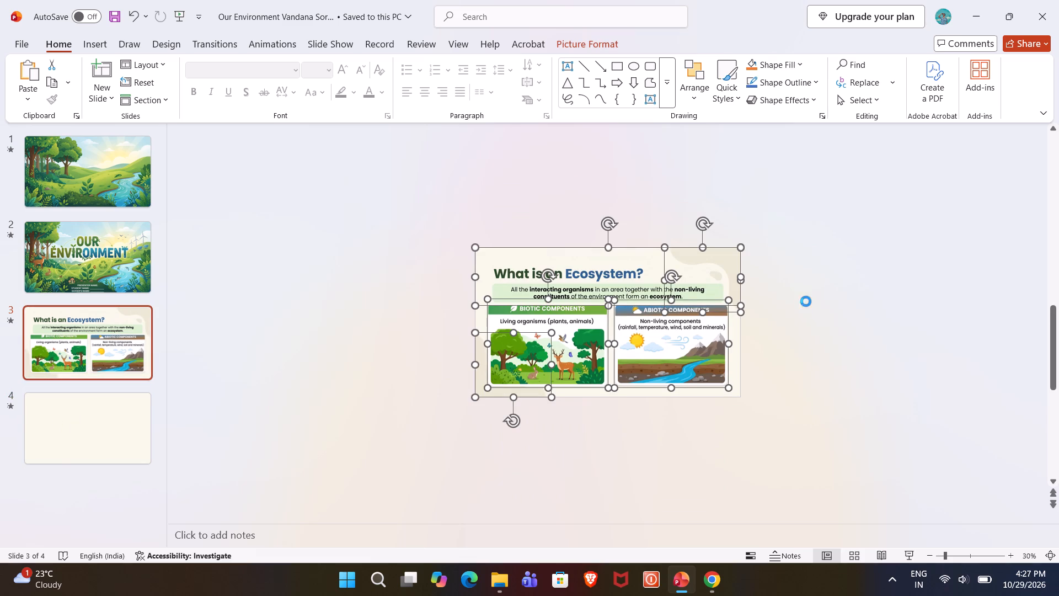
pyautogui.hotkey('ctrl', 'c')
pyautogui.click(72, 428)
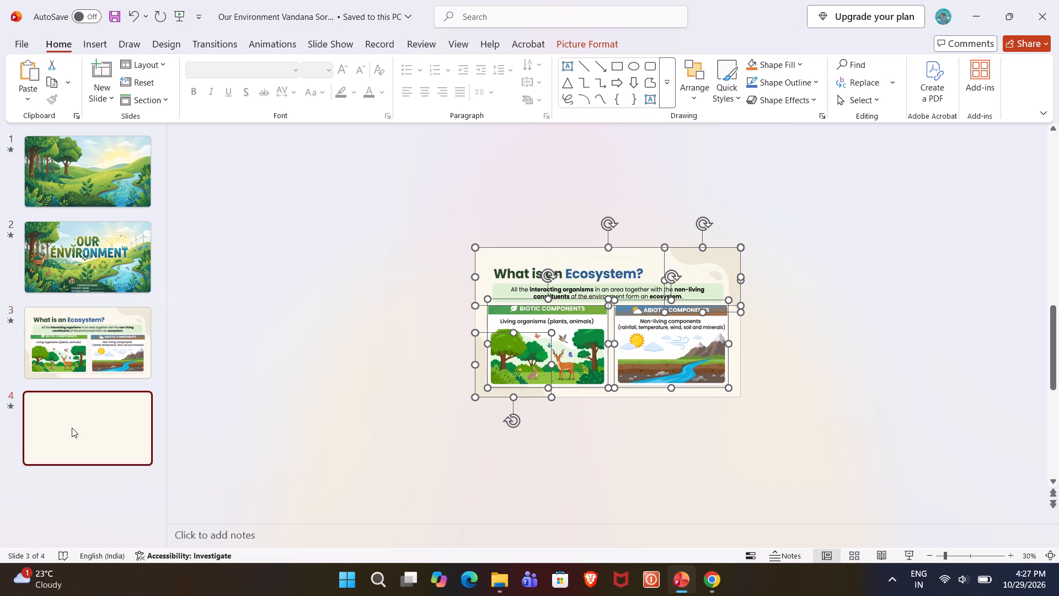
pyautogui.hotkey('ctrl', 'v')
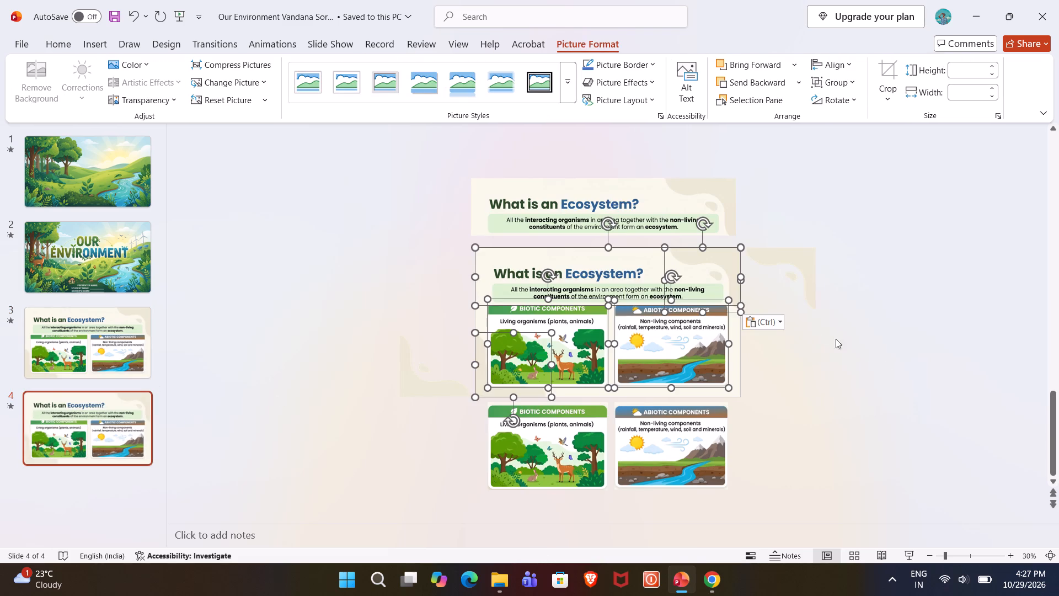
pyautogui.click(903, 387)
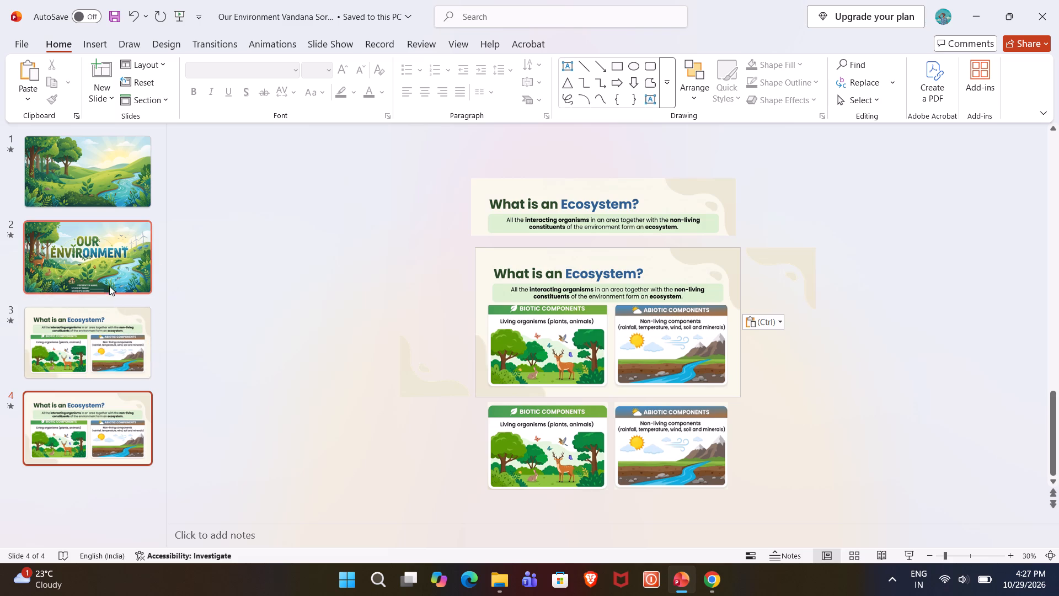
# Play the slide show from slide 1 through the last slide to check the transitions between the Ecosystem slides.
pyautogui.click(117, 184)
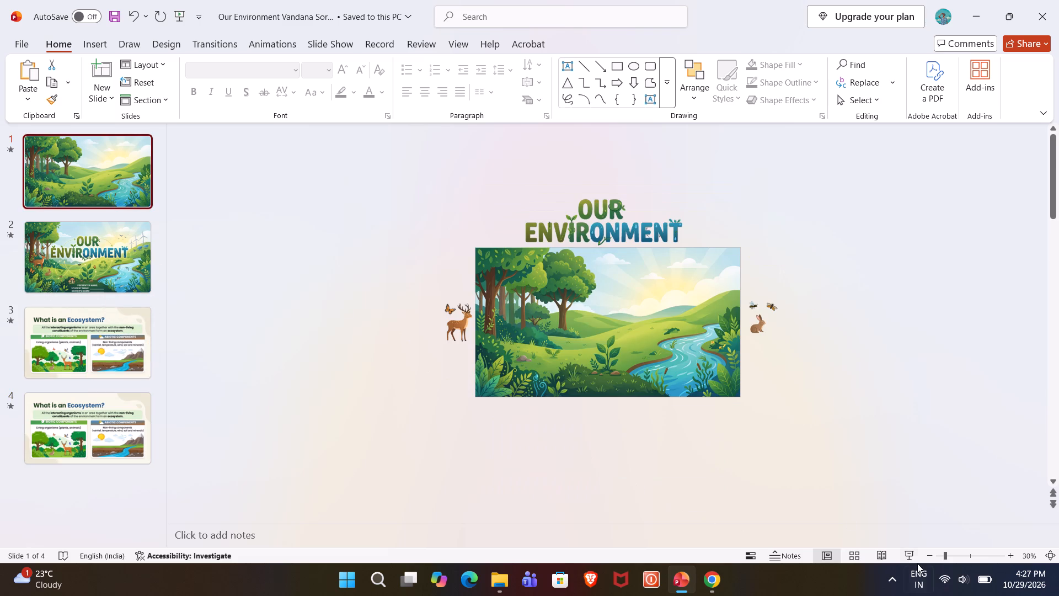
pyautogui.click(910, 554)
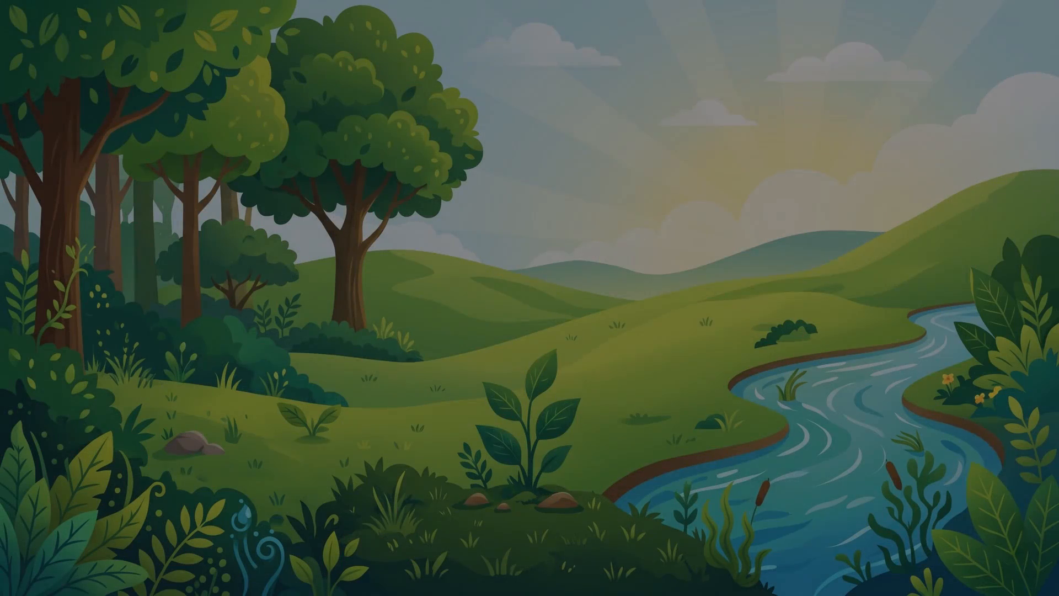
pyautogui.press('Right')
pyautogui.press('Right')
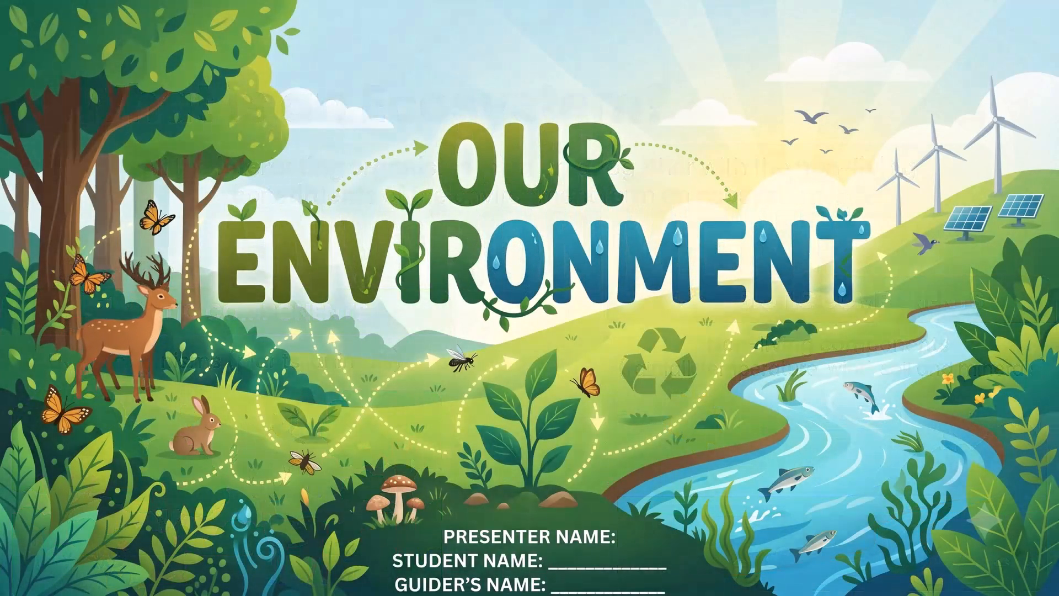
pyautogui.press('Right')
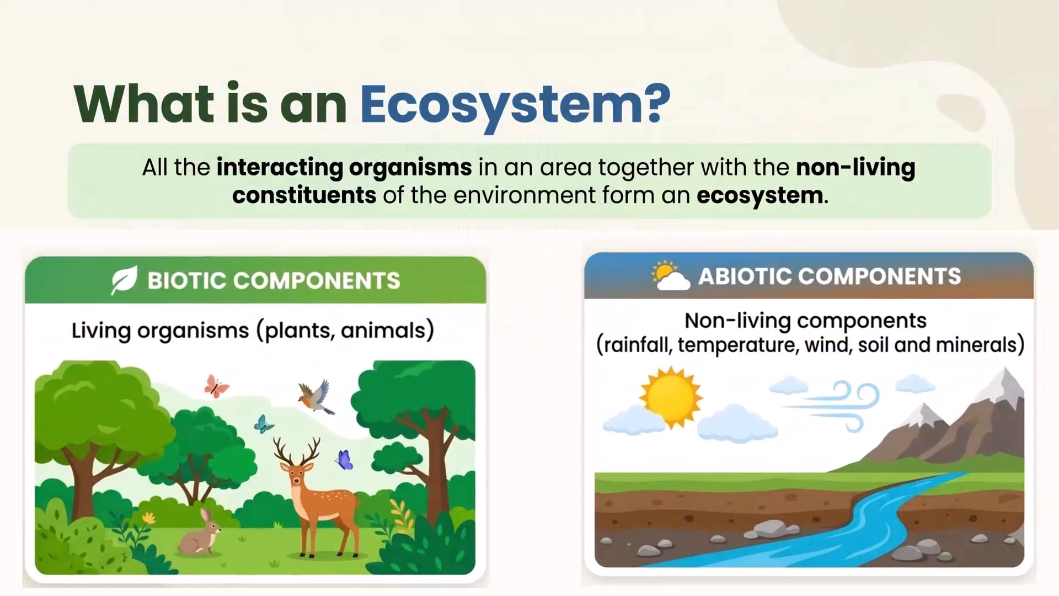
pyautogui.press('Right')
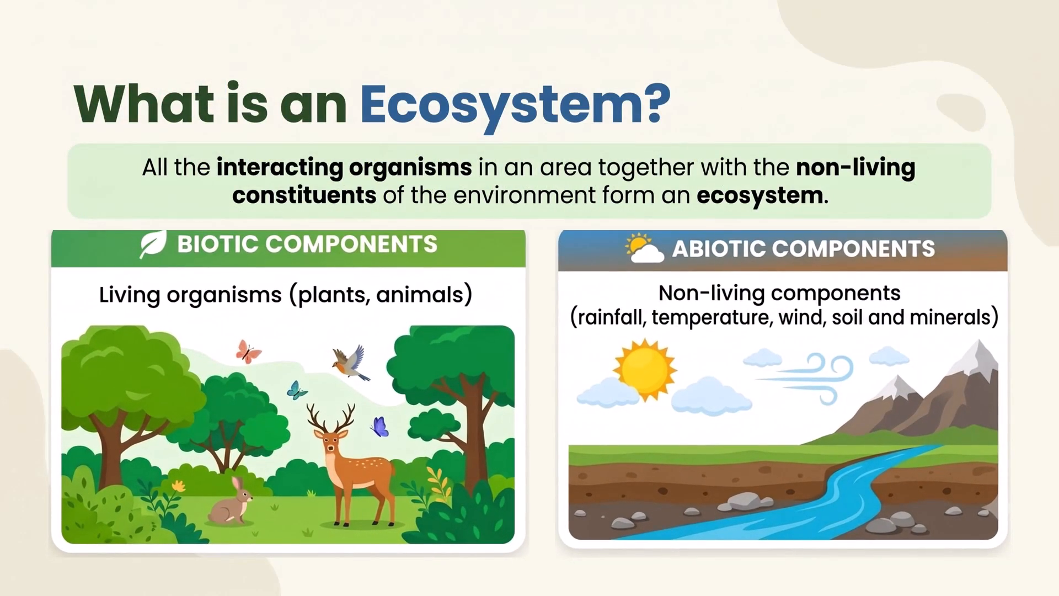
pyautogui.press('Left')
pyautogui.press('Right')
pyautogui.press('Right')
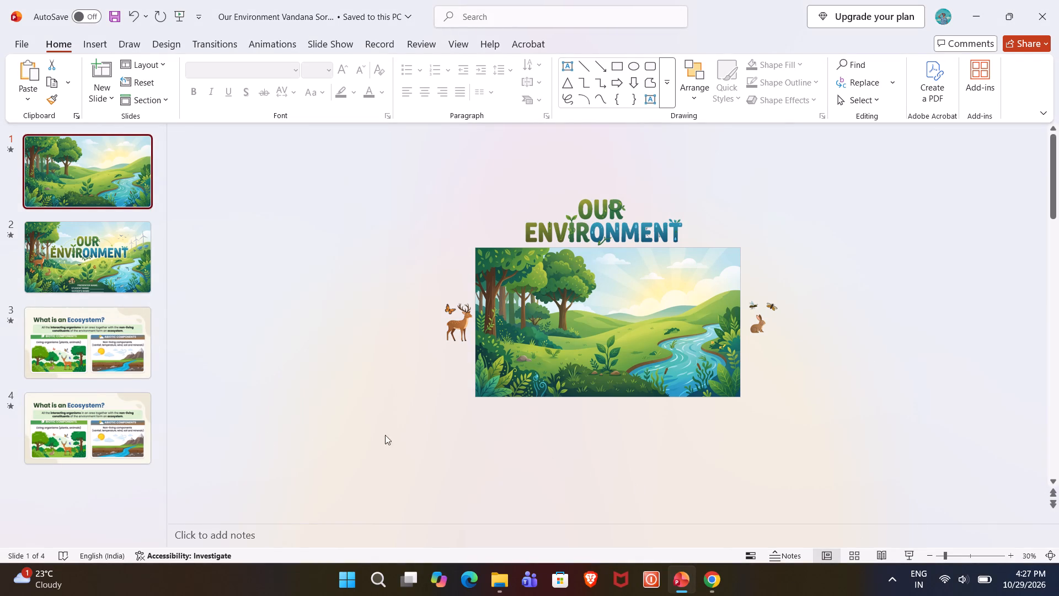
# Delete the original slide 3, which has no off-slide elements.
pyautogui.click(68, 422)
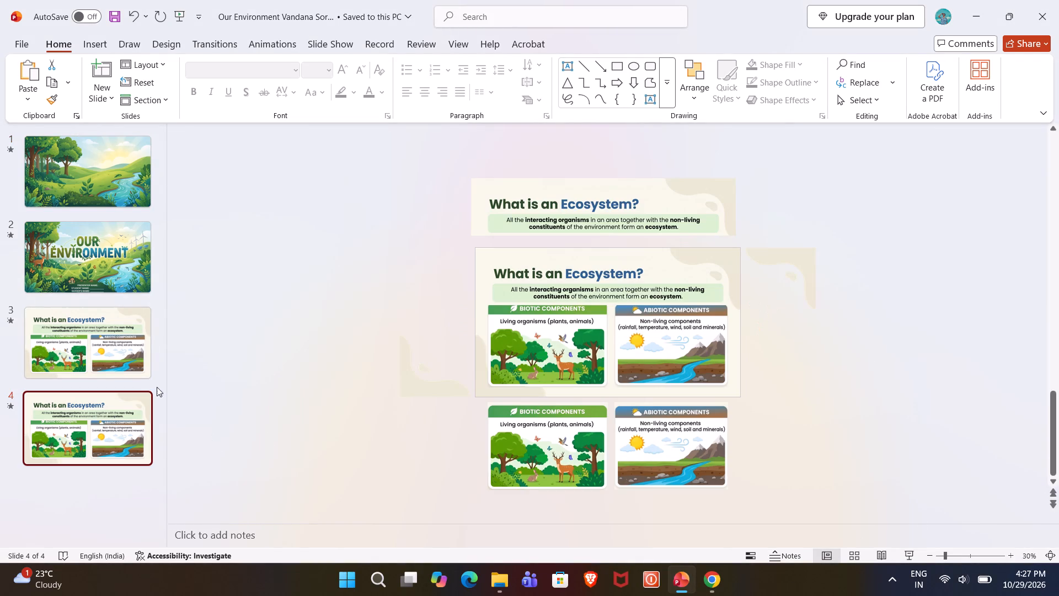
pyautogui.click(97, 348)
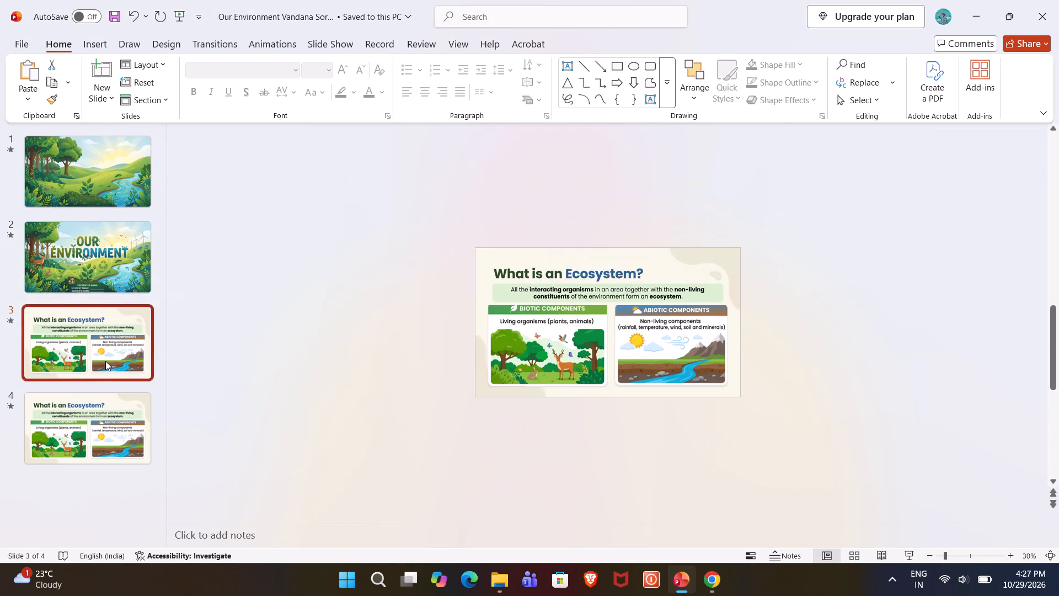
pyautogui.press('Delete')
# Duplicate the remaining "What is an Ecosystem?" slide, with its on-slide and off-slide elements.
pyautogui.click(97, 352)
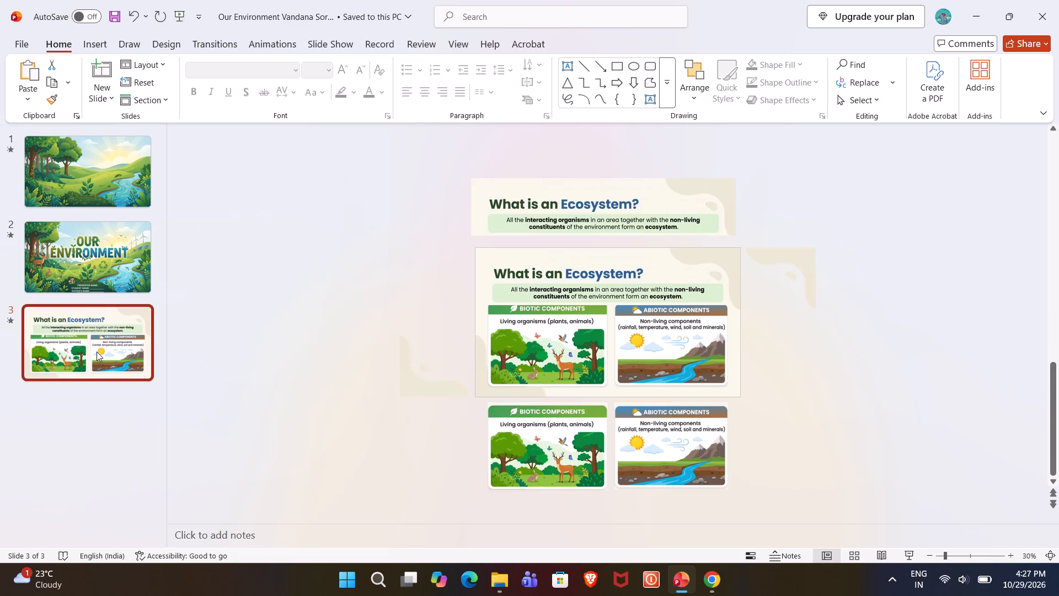
pyautogui.hotkey('ctrl', 'd')
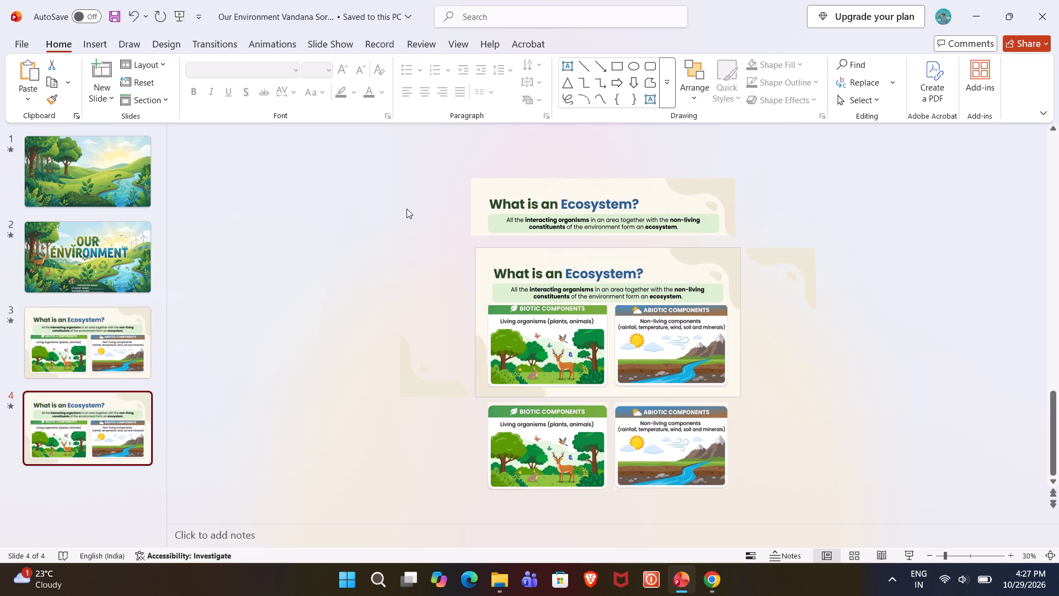
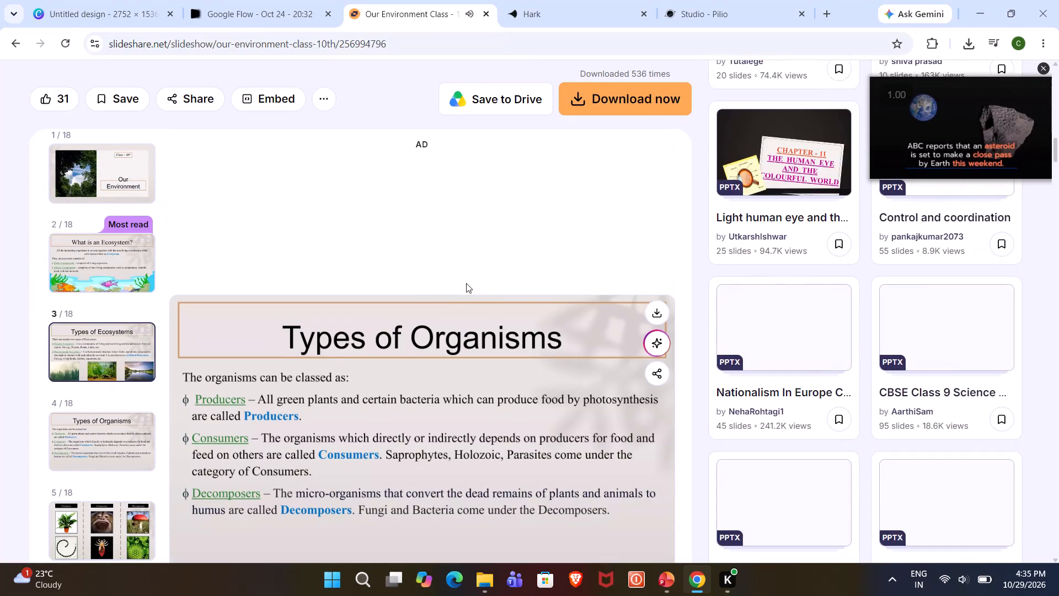
# Read through the Our Environment slideshow from the Types of Organisms slide to the Food Webs slide.
pyautogui.scroll(-5, 466, 283)
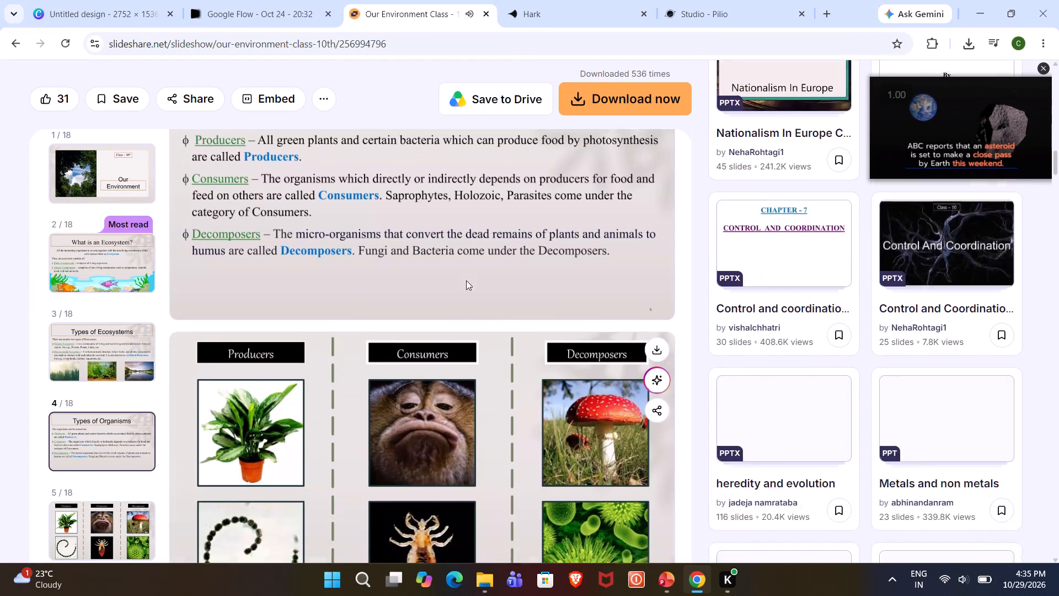
pyautogui.scroll(-1, 466, 280)
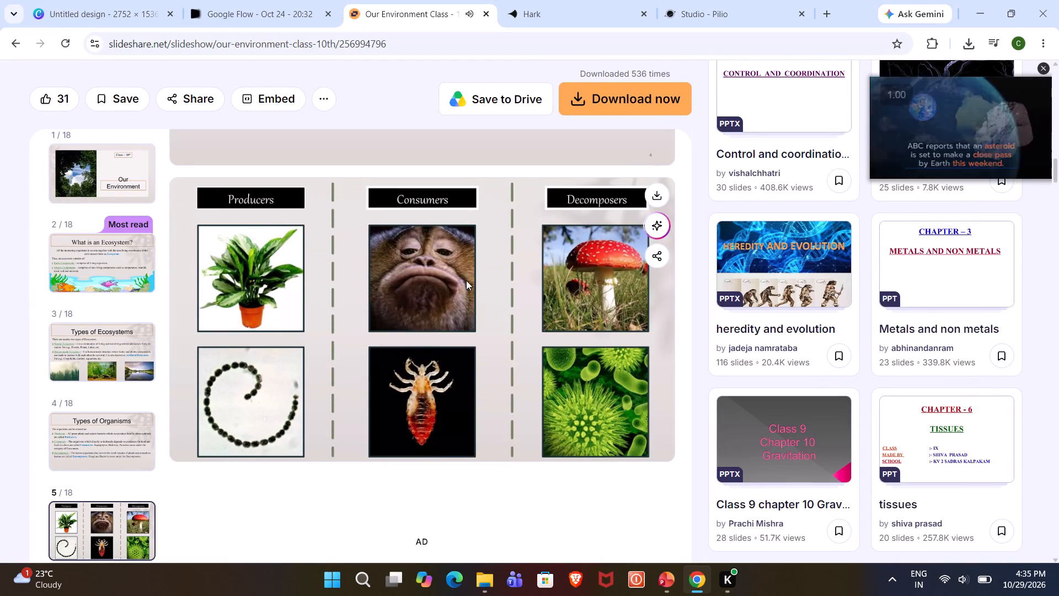
pyautogui.scroll(-10, 466, 280)
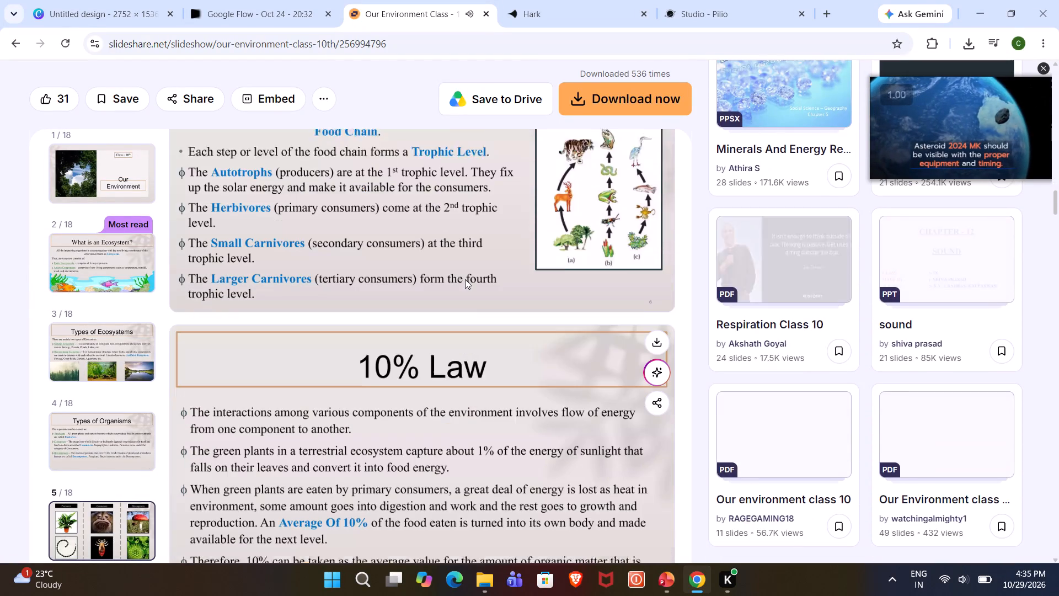
pyautogui.scroll(-6, 465, 279)
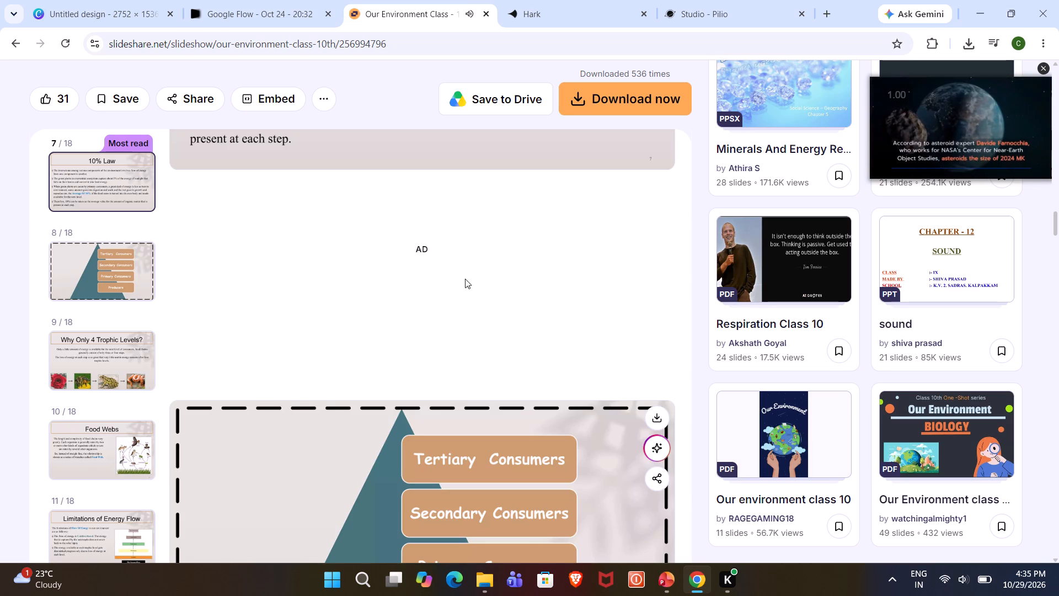
pyautogui.scroll(-5, 460, 267)
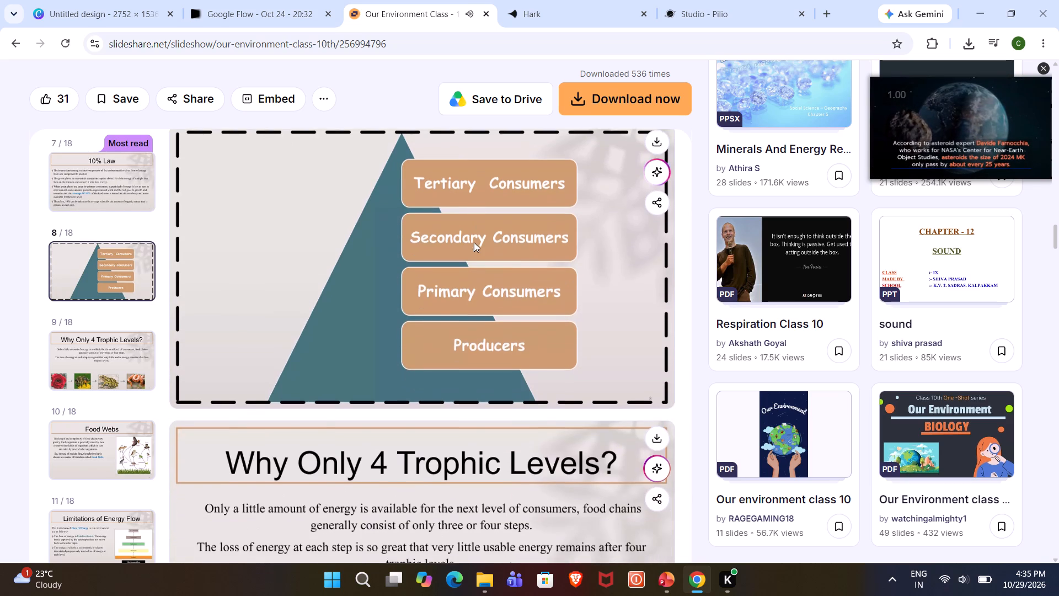
pyautogui.scroll(-4, 473, 243)
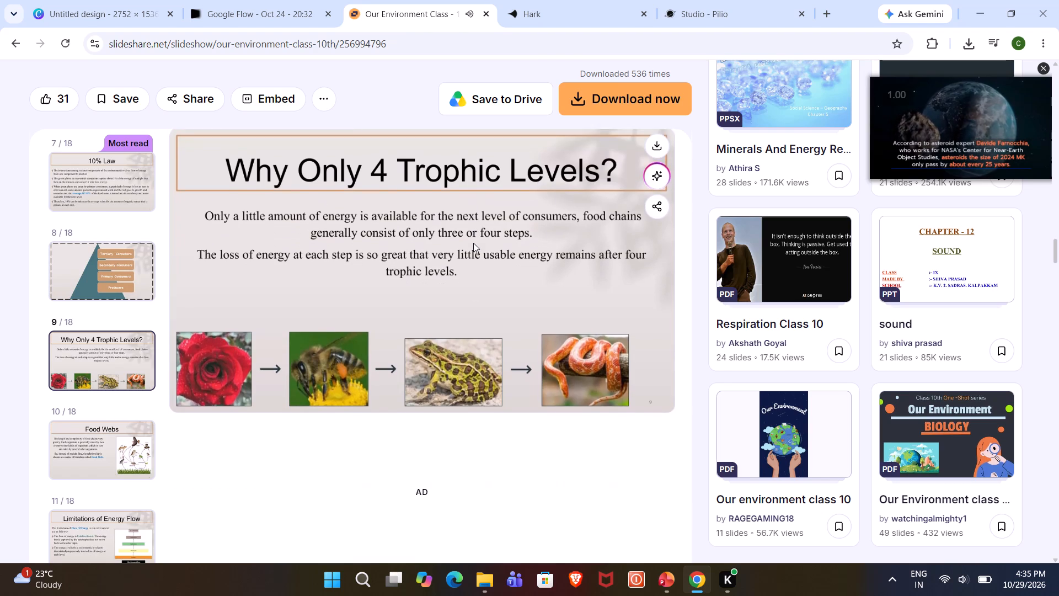
pyautogui.scroll(-1, 473, 243)
pyautogui.scroll(2, 473, 243)
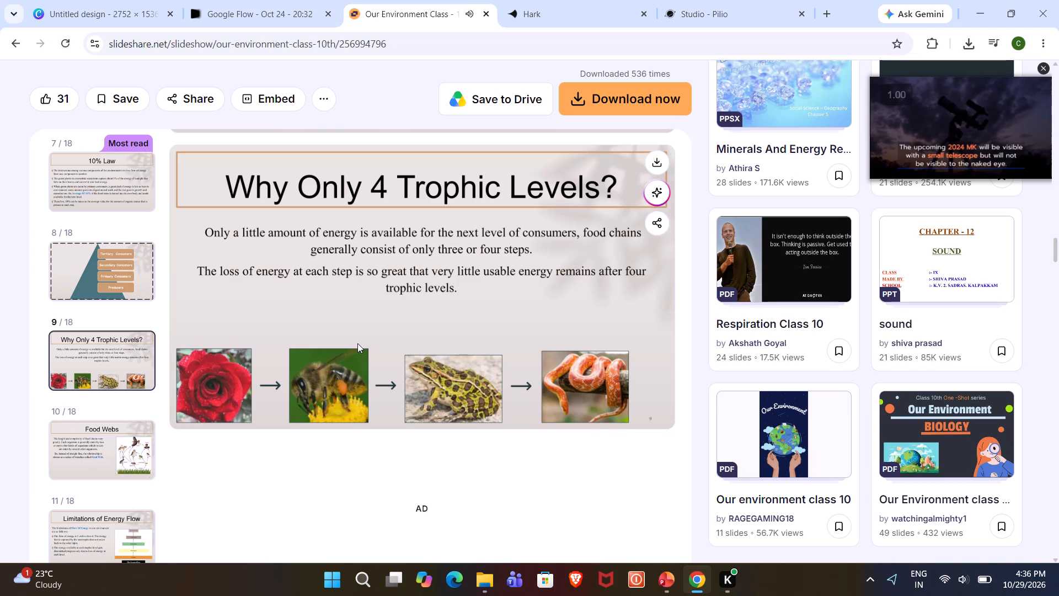
pyautogui.scroll(-7, 365, 329)
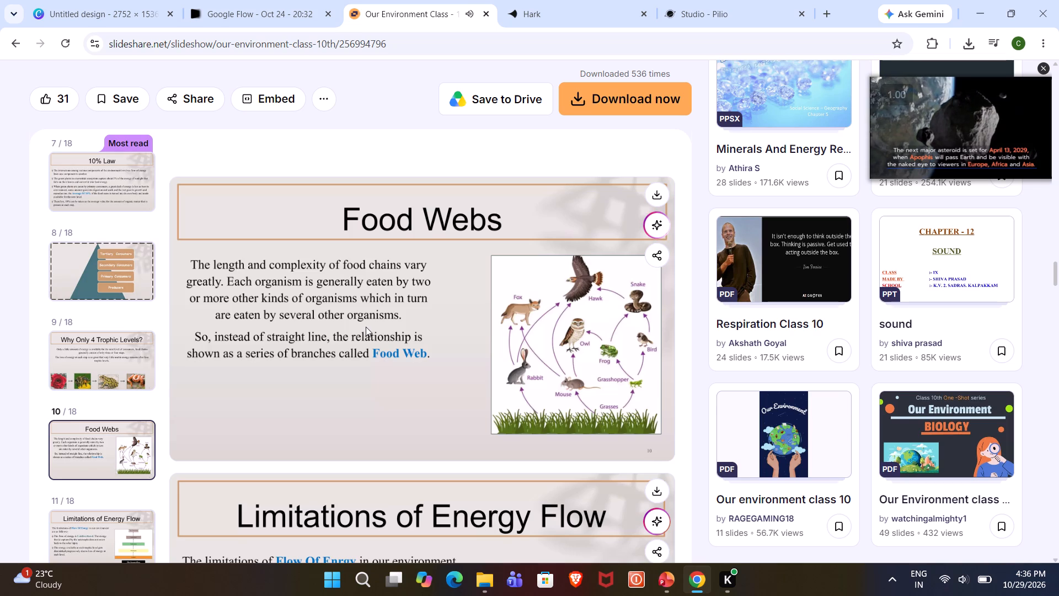
# Leave the Food Webs slide and switch to the Pilio Studio generation page.
pyautogui.scroll(1, 366, 327)
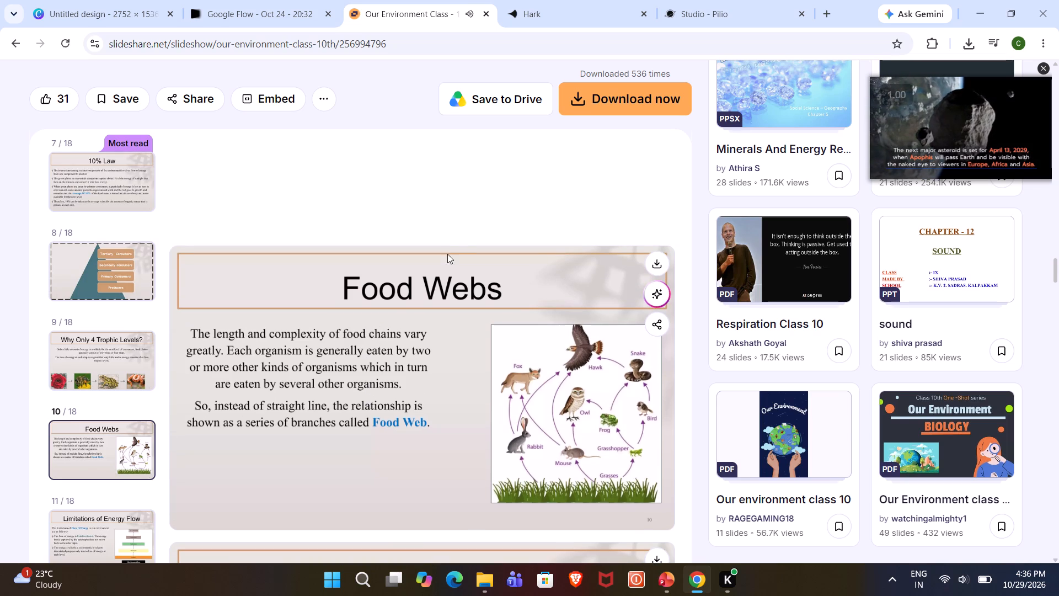
pyautogui.click(608, 0)
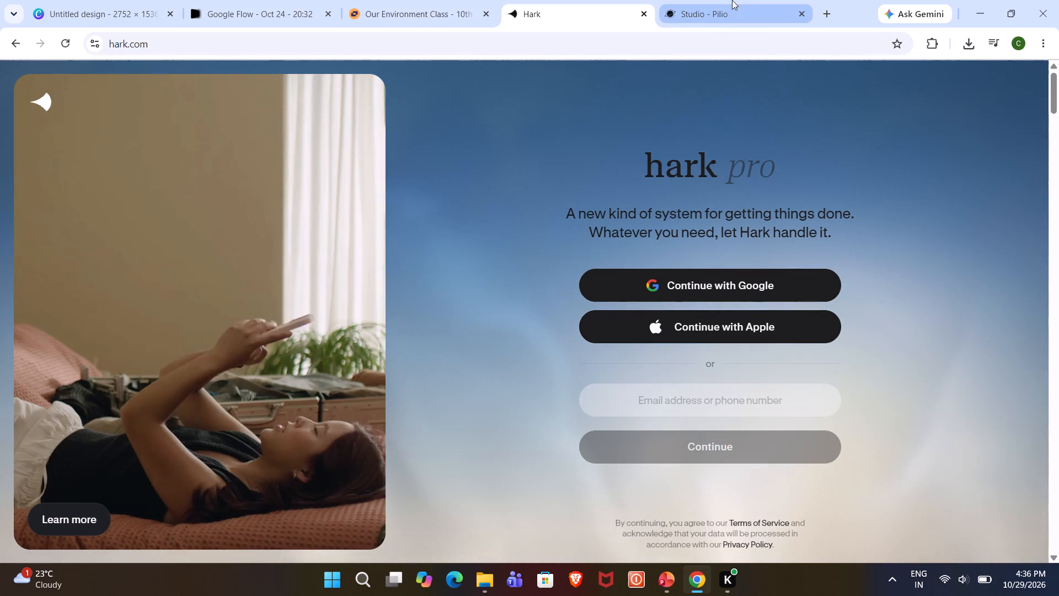
pyautogui.click(729, 2)
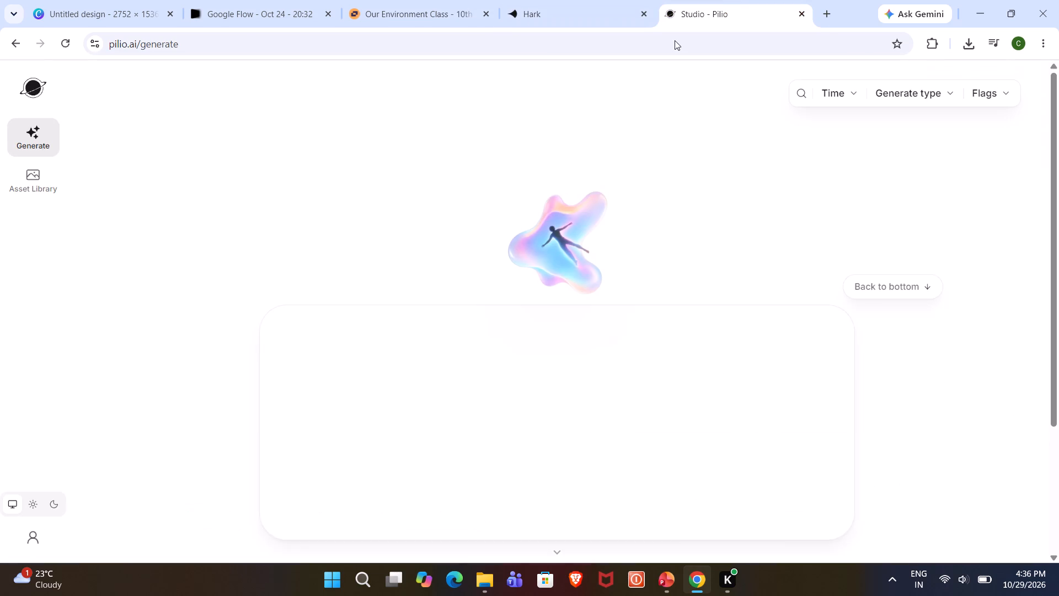
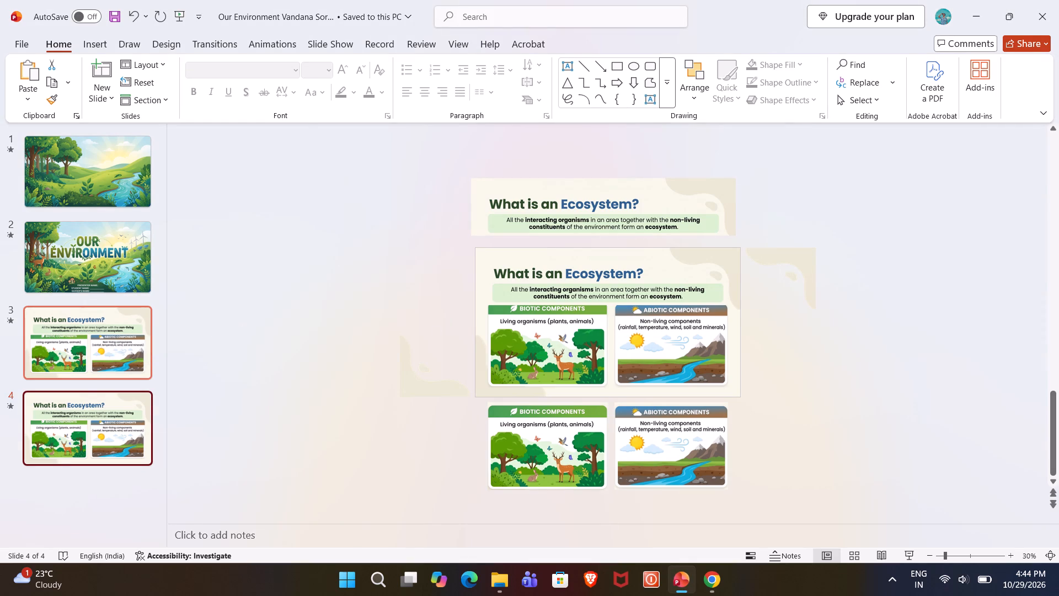
pyautogui.click(131, 344)
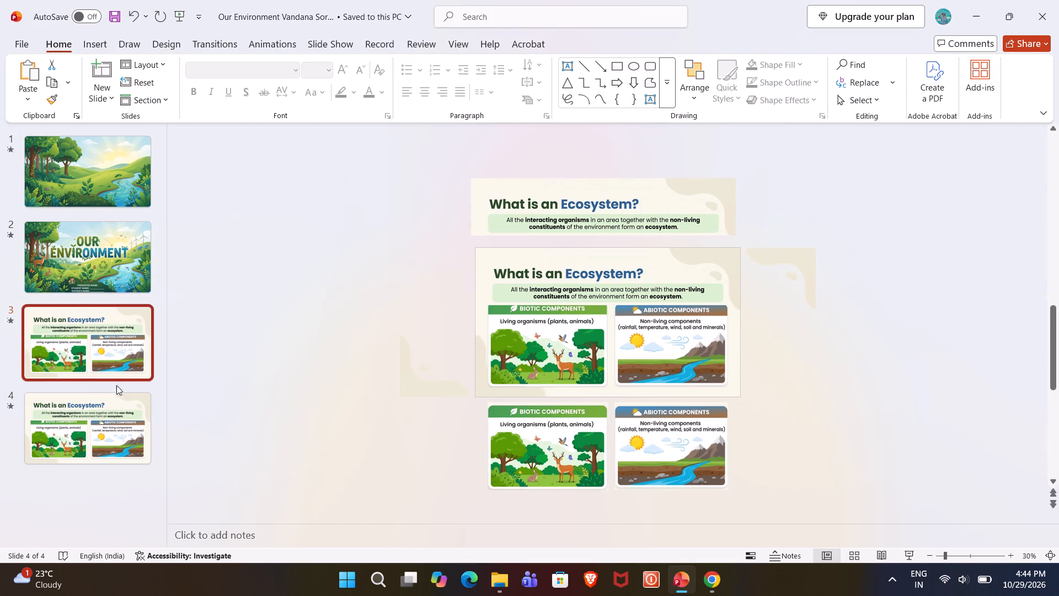
pyautogui.click(115, 396)
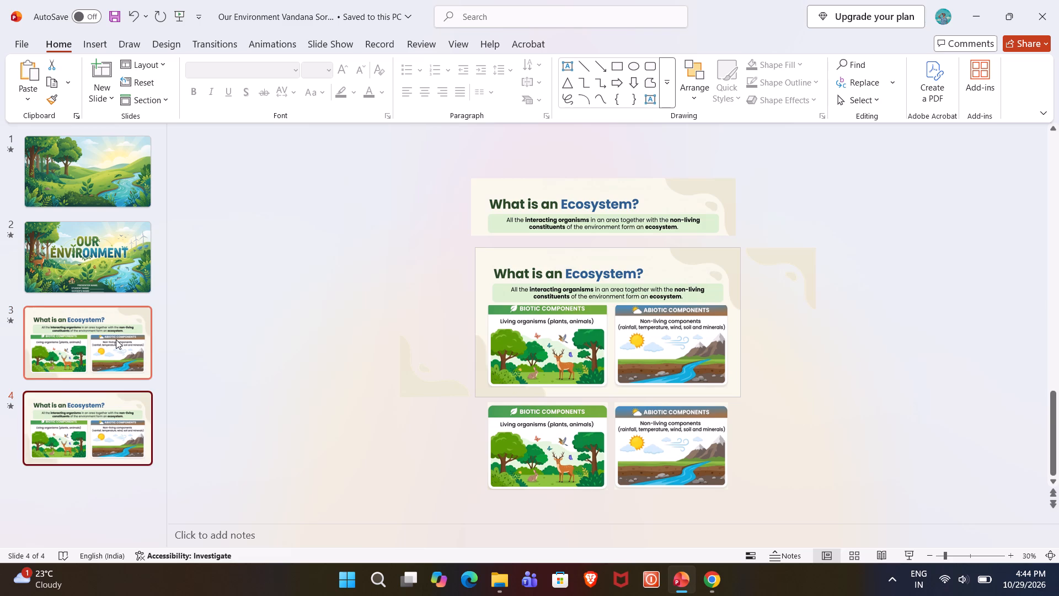
pyautogui.click(116, 339)
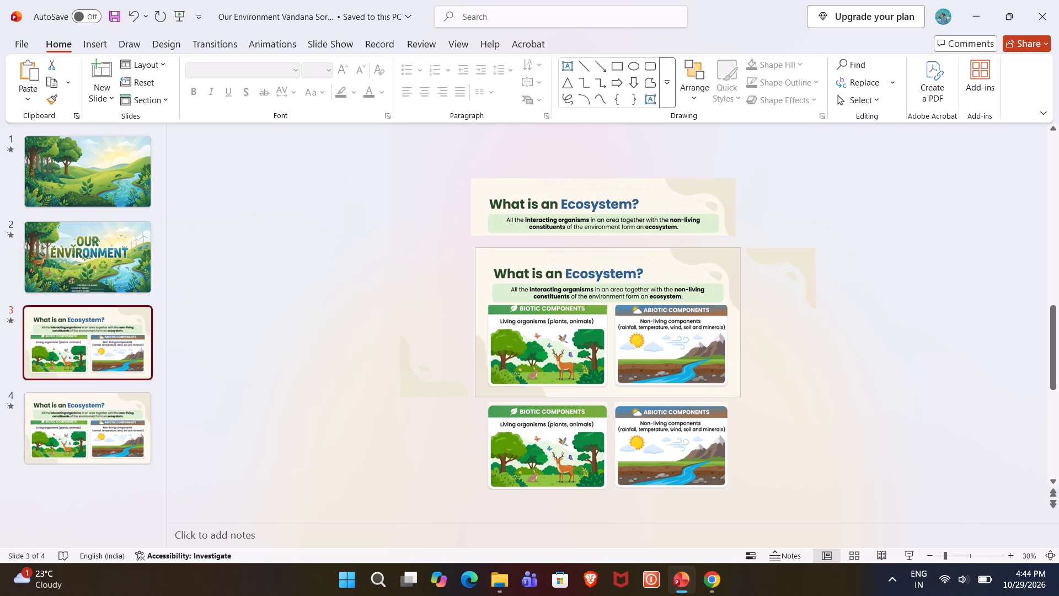
pyautogui.click(100, 326)
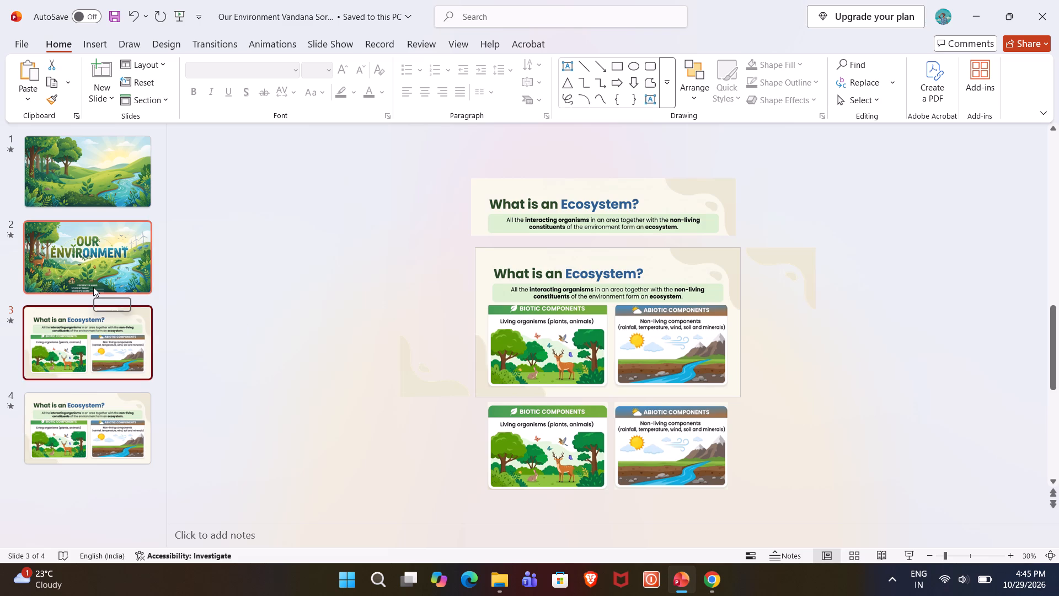
pyautogui.click(93, 287)
pyautogui.click(92, 344)
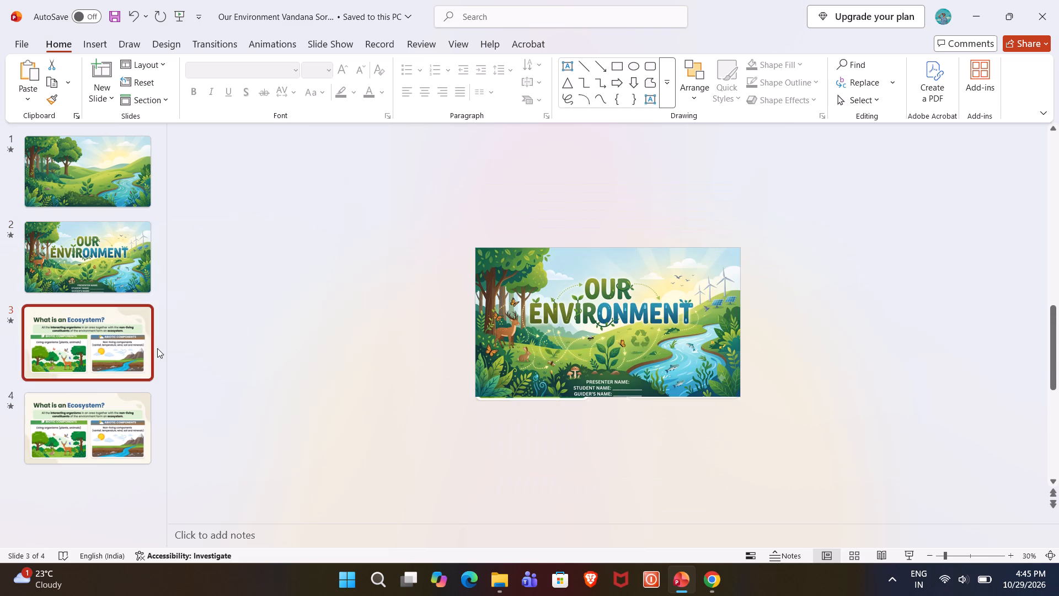
pyautogui.click(686, 216)
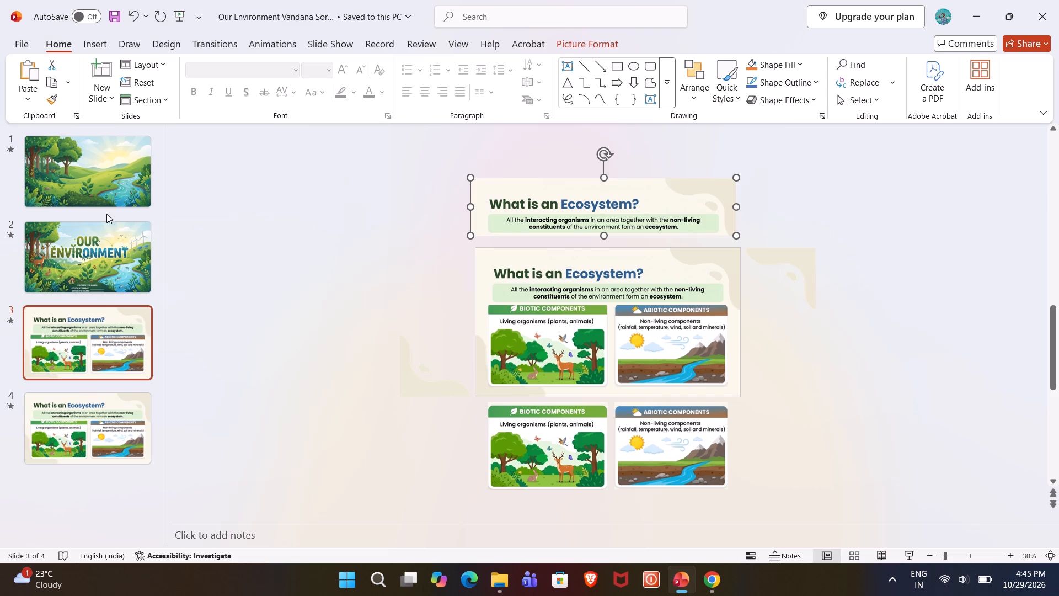
pyautogui.click(94, 252)
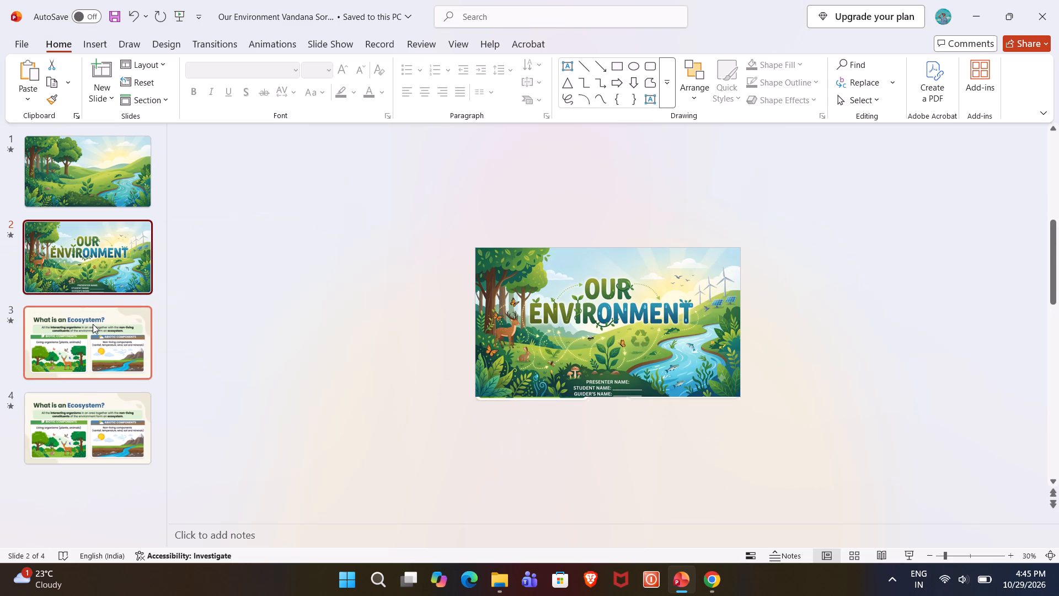
pyautogui.click(92, 324)
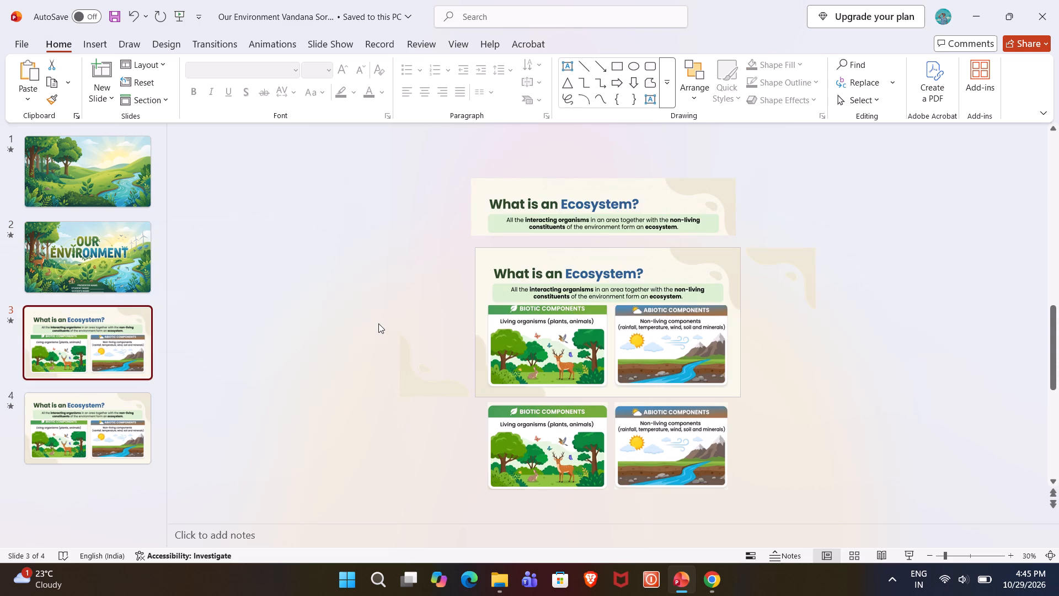
pyautogui.click(115, 270)
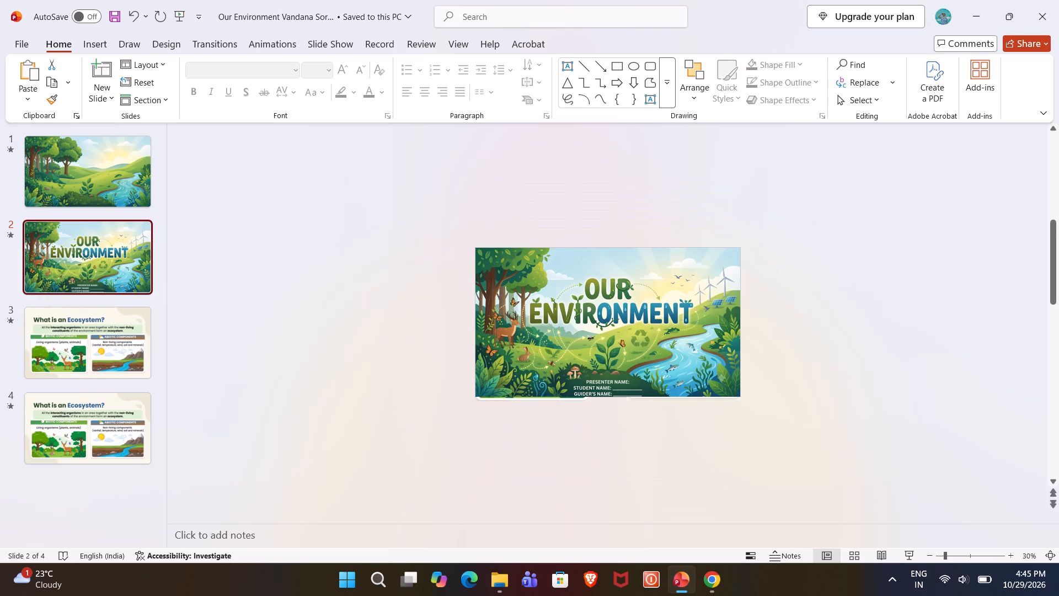
# On slide 2, clear out the title, deer and ecosystem pictures hidden beneath the Our Environment cover picture, keeping the cover over the slide.
pyautogui.click(564, 327)
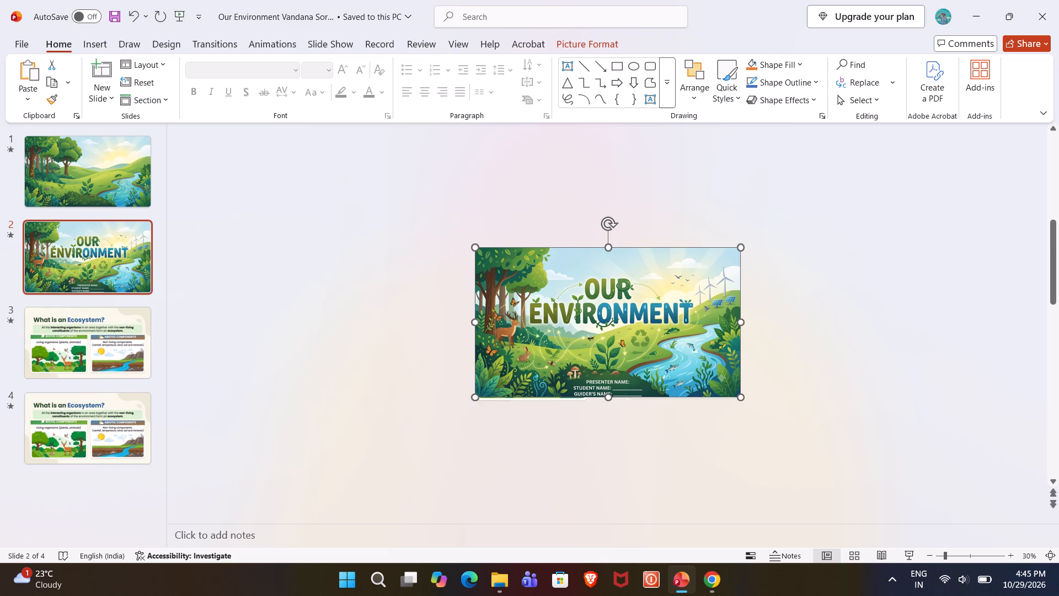
pyautogui.moveTo(563, 327); pyautogui.dragTo(824, 324)
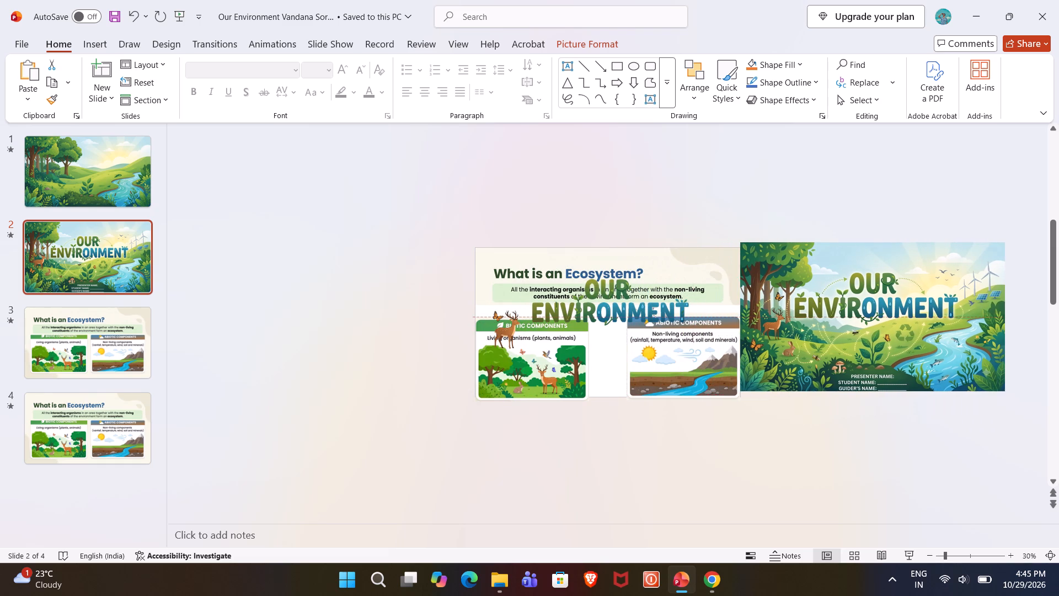
pyautogui.moveTo(824, 324); pyautogui.dragTo(831, 328)
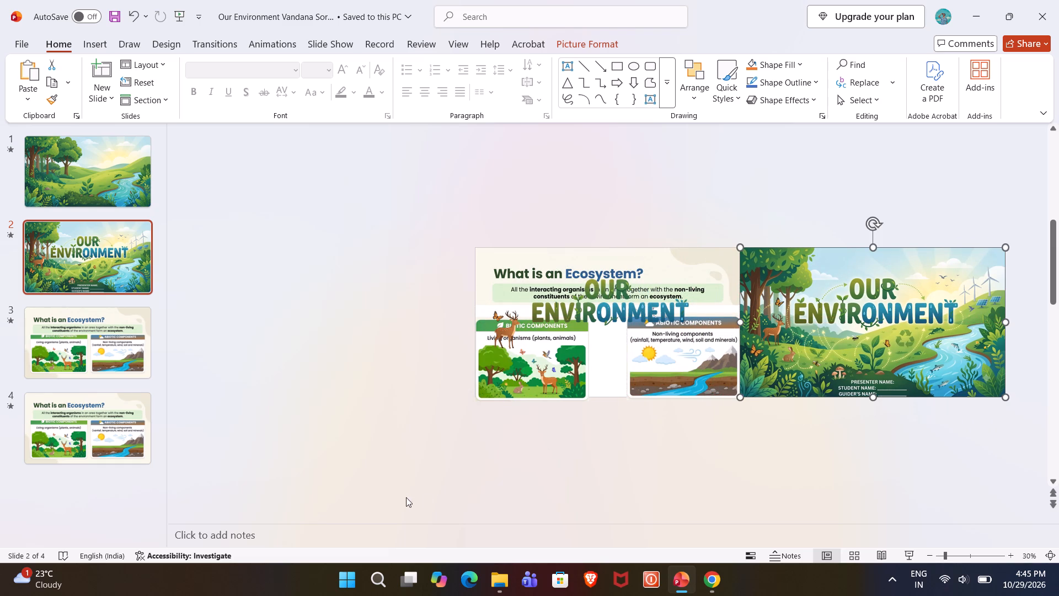
pyautogui.moveTo(407, 485); pyautogui.dragTo(720, 246)
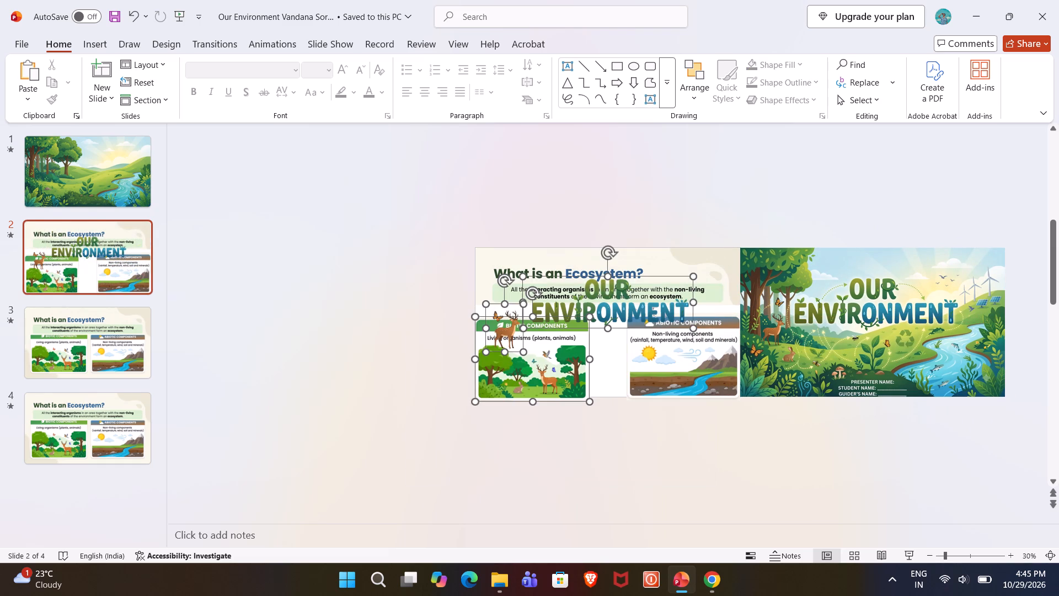
pyautogui.press('Delete')
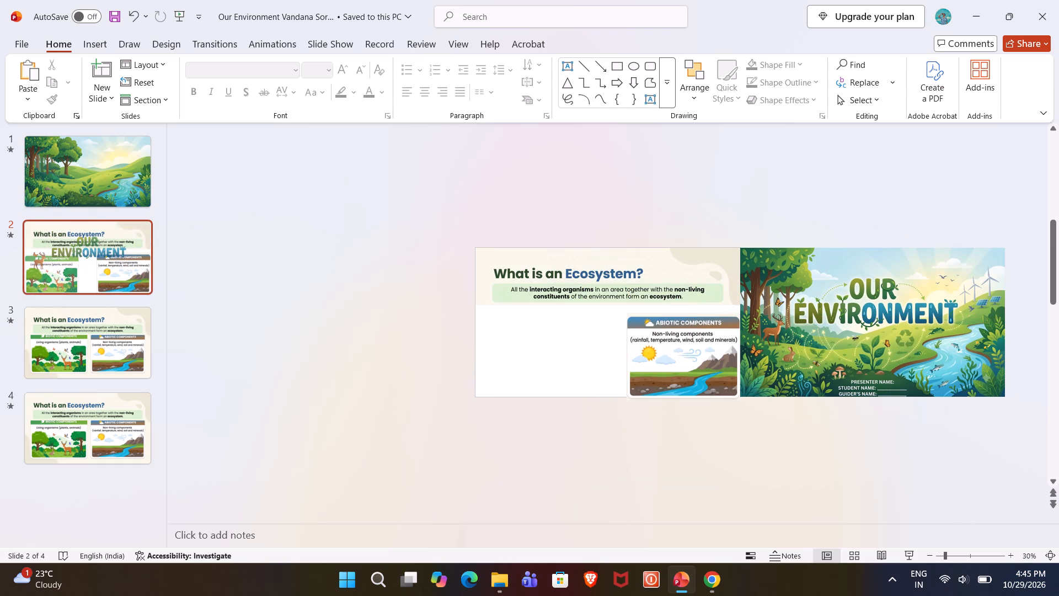
pyautogui.click(662, 358)
pyautogui.press('Delete')
pyautogui.click(638, 300)
pyautogui.press('Delete')
pyautogui.moveTo(867, 323); pyautogui.dragTo(638, 305)
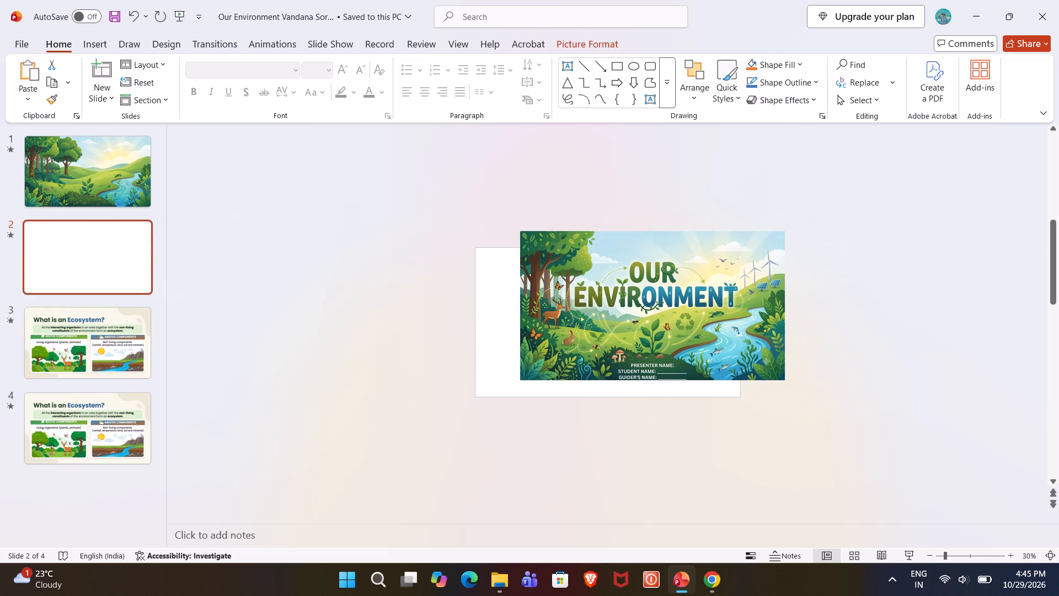
pyautogui.moveTo(638, 305); pyautogui.dragTo(603, 321)
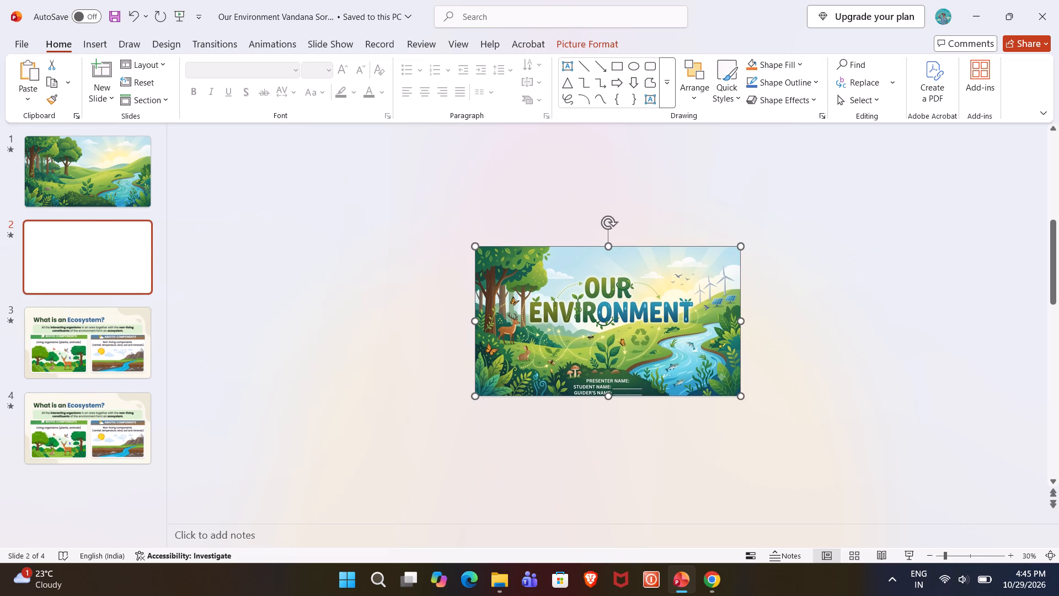
pyautogui.click(338, 483)
# Copy slide 3's five off-slide pictures (heading strip, two corner shapes, biotic and abiotic cards) onto slide 2.
pyautogui.click(114, 340)
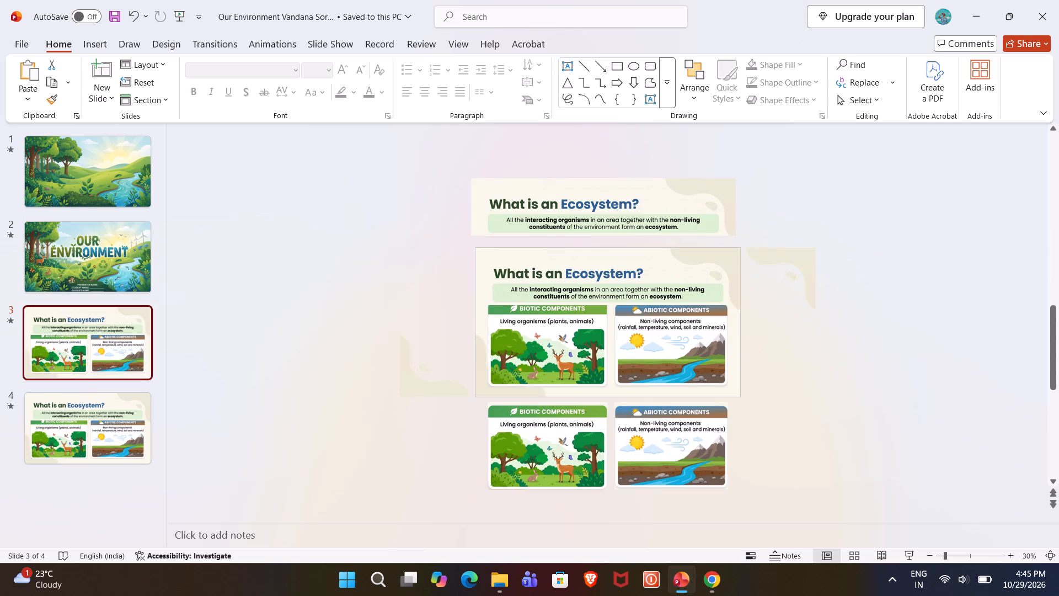
pyautogui.keyDown('ctrl'); pyautogui.click(550, 216); pyautogui.keyUp('ctrl')
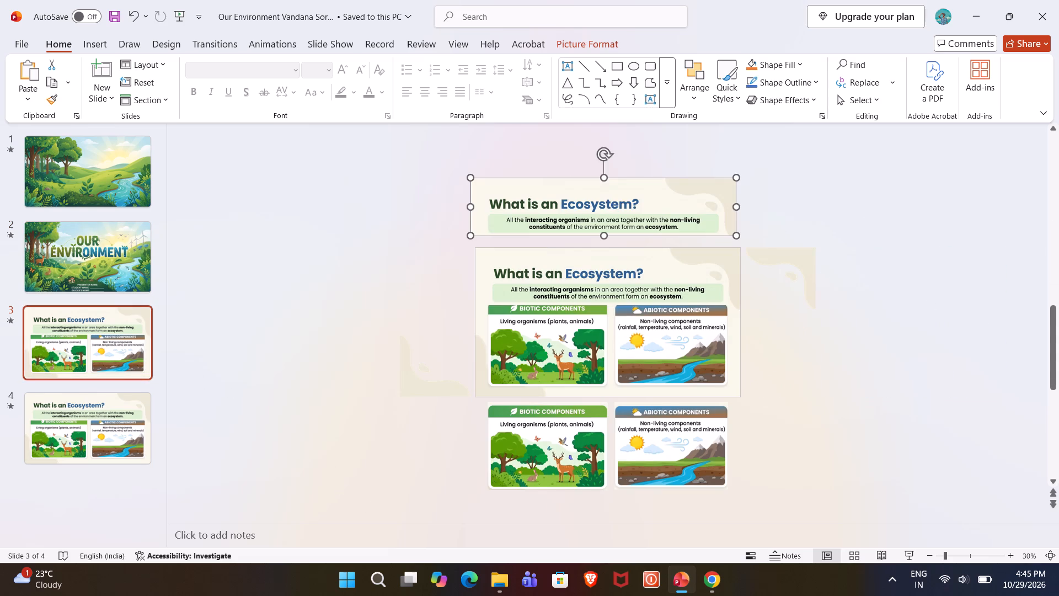
pyautogui.keyDown('ctrl'); pyautogui.click(788, 265); pyautogui.keyUp('ctrl')
pyautogui.keyDown('ctrl'); pyautogui.click(686, 417); pyautogui.keyUp('ctrl')
pyautogui.keyDown('ctrl'); pyautogui.click(553, 441); pyautogui.keyUp('ctrl')
pyautogui.keyDown('ctrl'); pyautogui.click(402, 365); pyautogui.keyUp('ctrl')
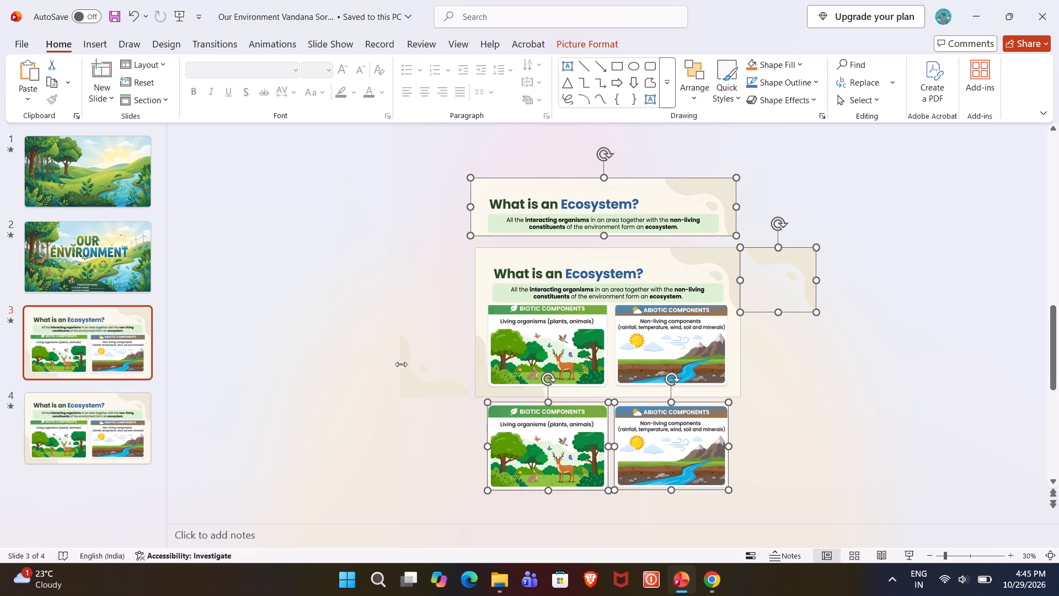
pyautogui.hotkey('ctrl', 'c')
pyautogui.click(106, 261)
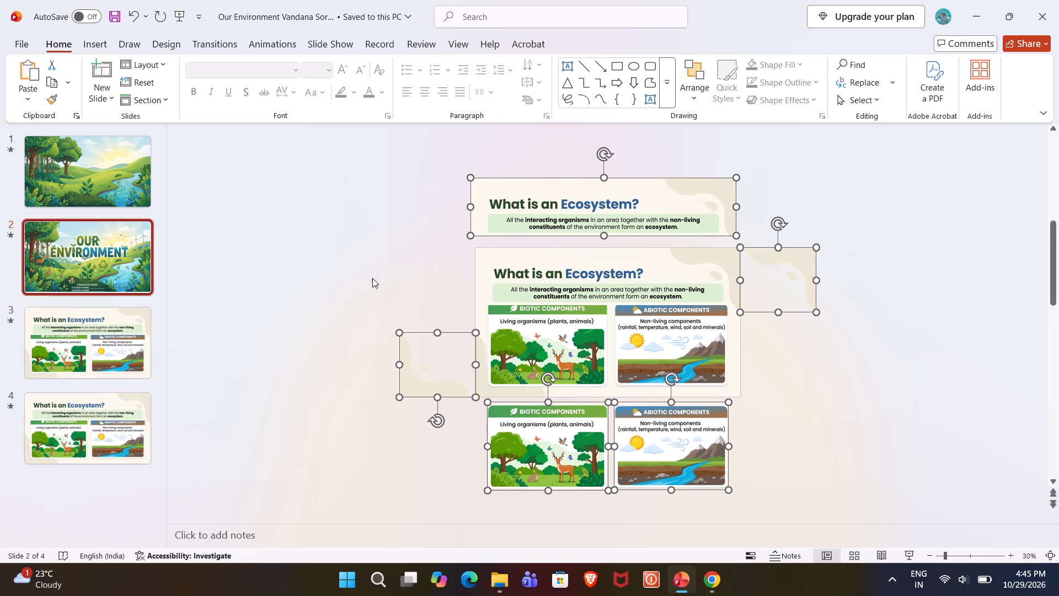
pyautogui.hotkey('ctrl', 'v')
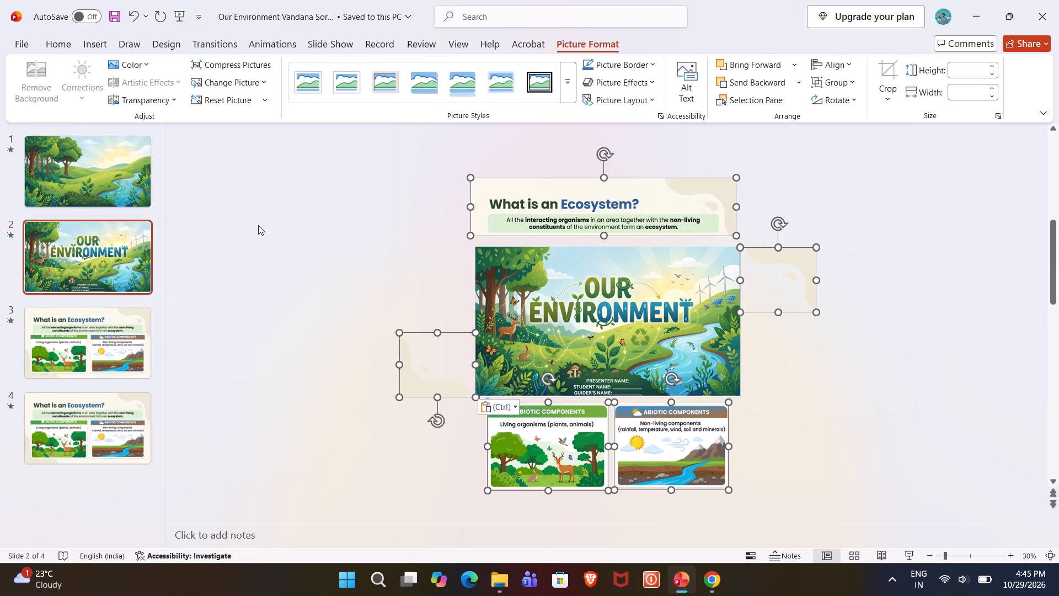
pyautogui.click(257, 222)
# Play the slideshow from slide 1 to the What is an Ecosystem? slide, replaying the transition into the cover, and exit.
pyautogui.click(109, 161)
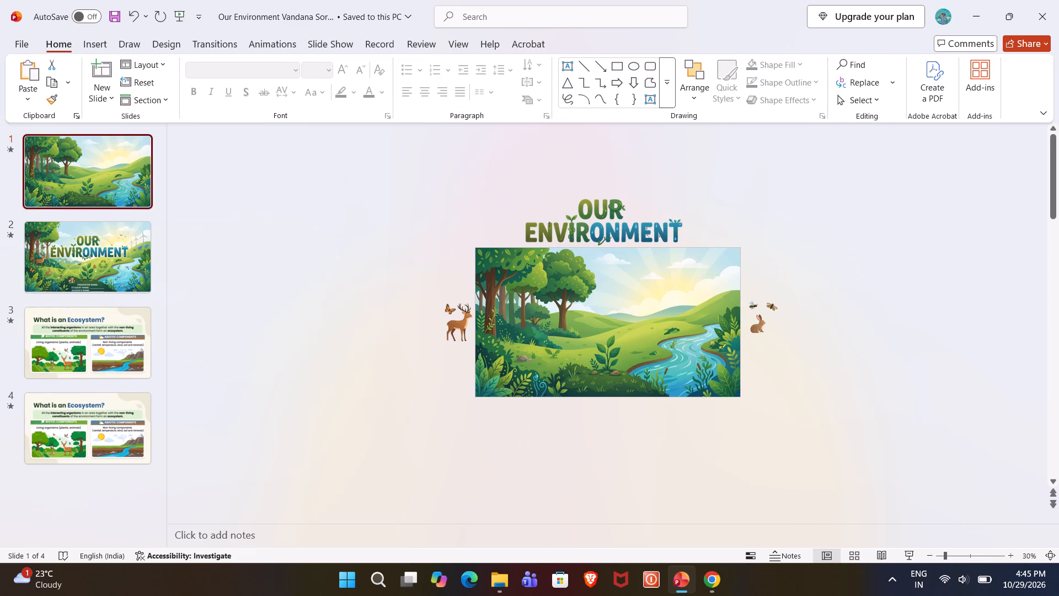
pyautogui.click(915, 550)
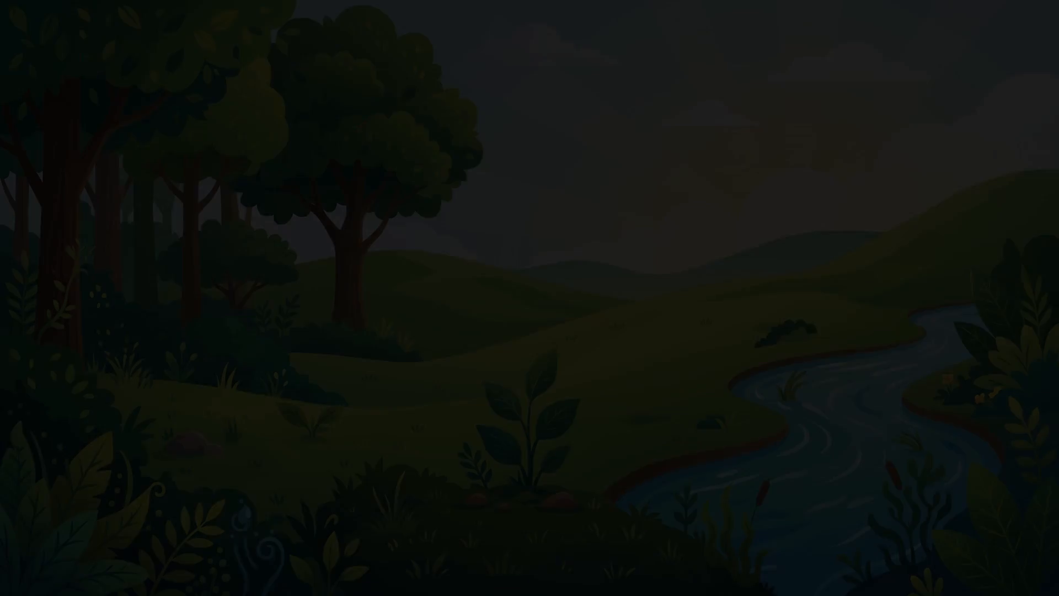
pyautogui.press('Right')
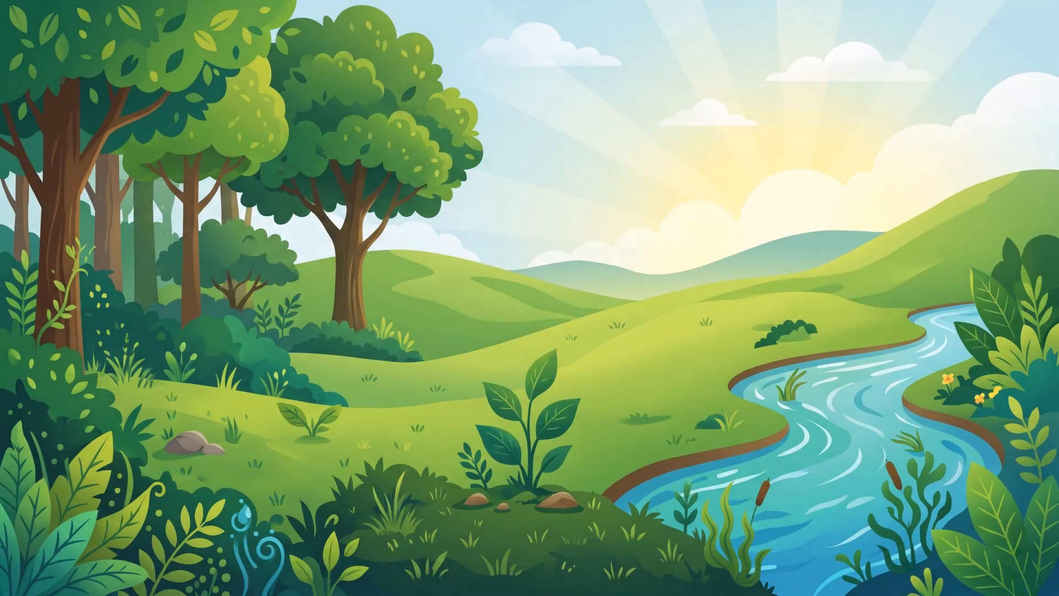
pyautogui.press('Right')
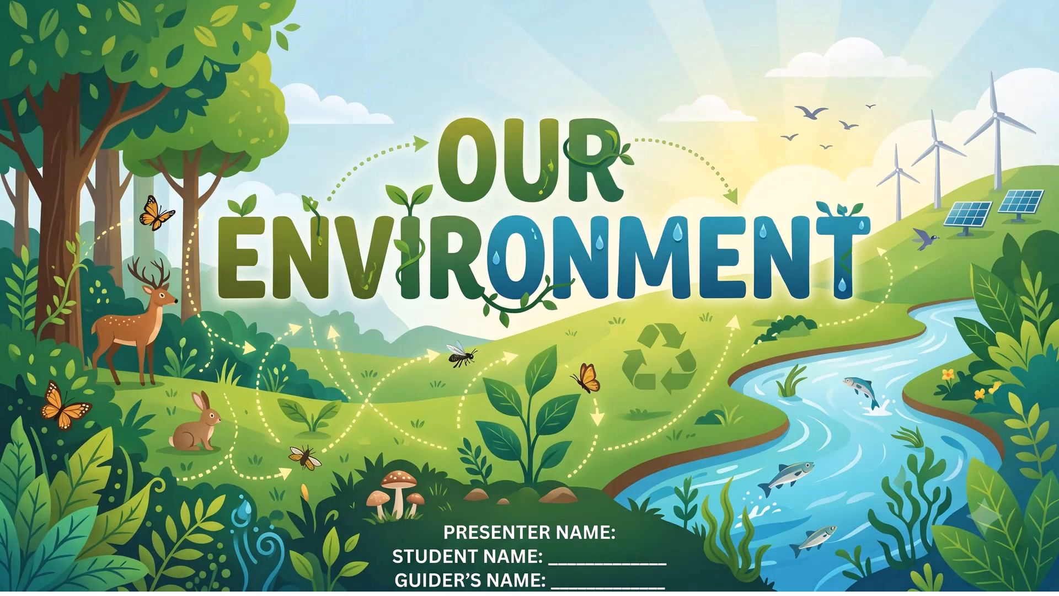
pyautogui.press('Left')
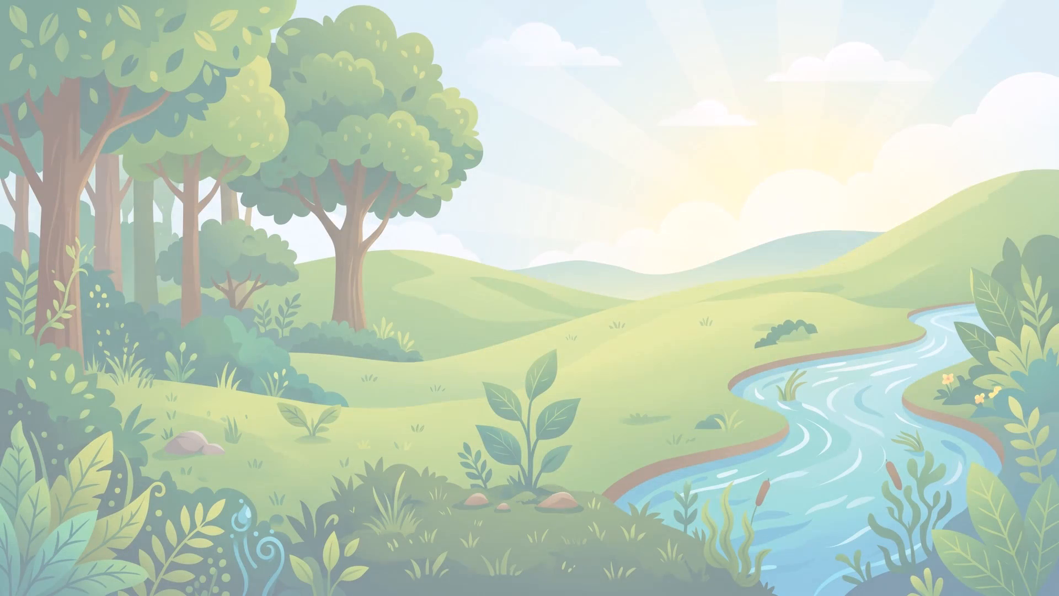
pyautogui.press('Right')
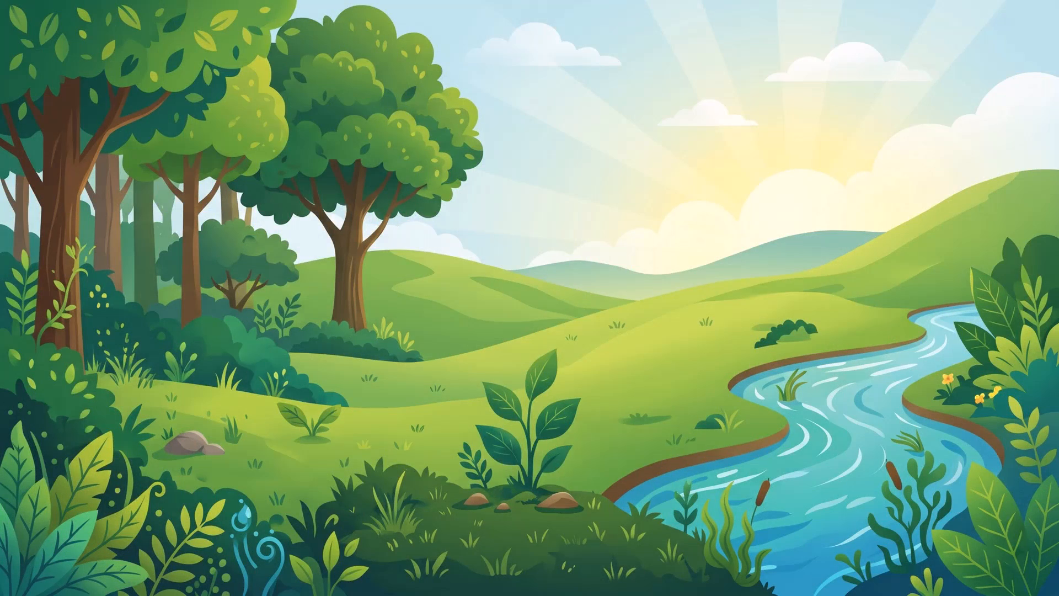
pyautogui.press('Right')
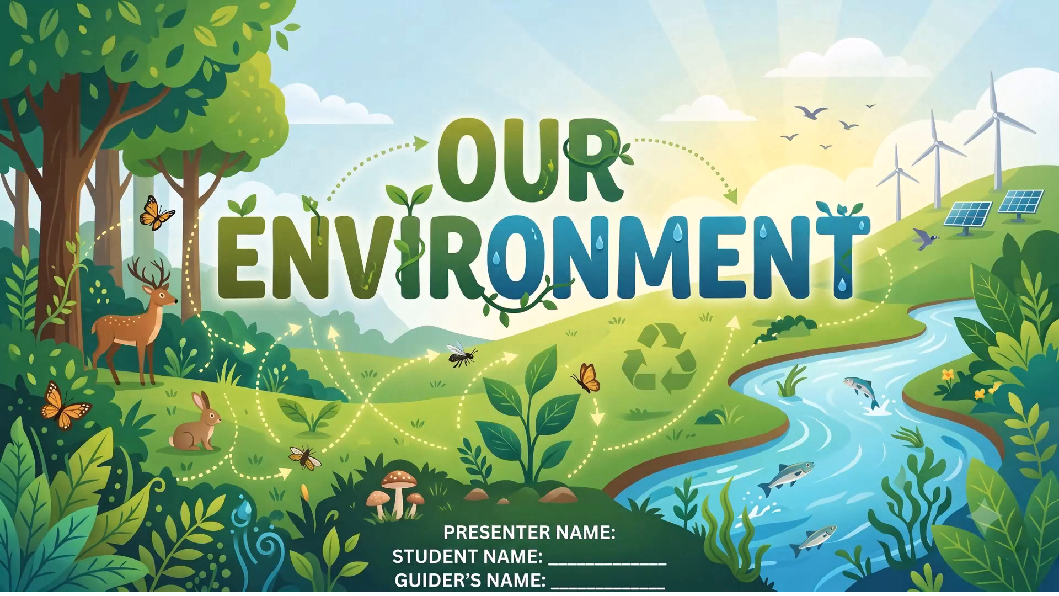
pyautogui.press('Right')
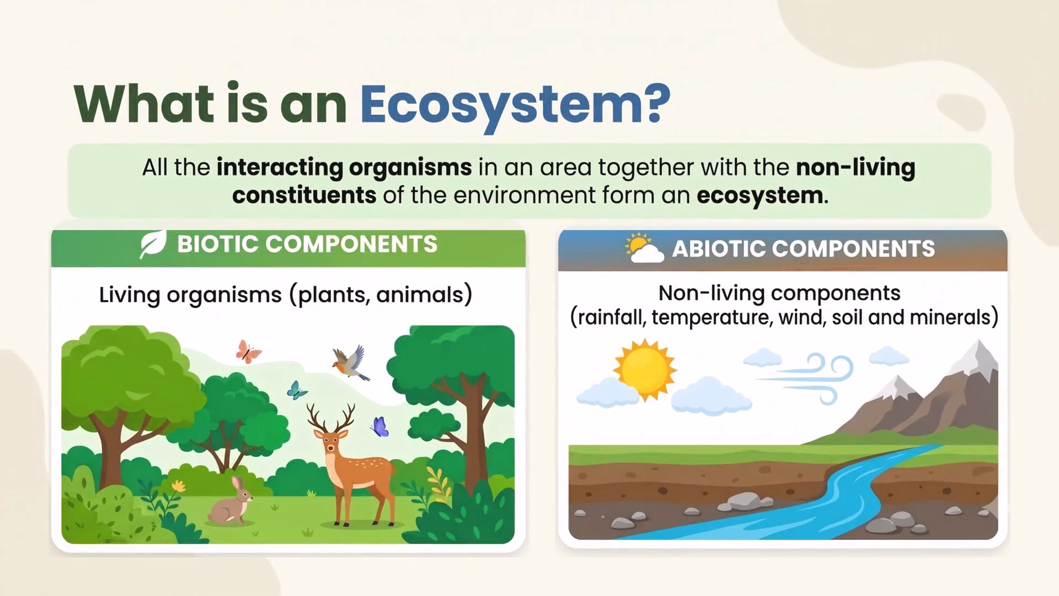
pyautogui.press('Escape')
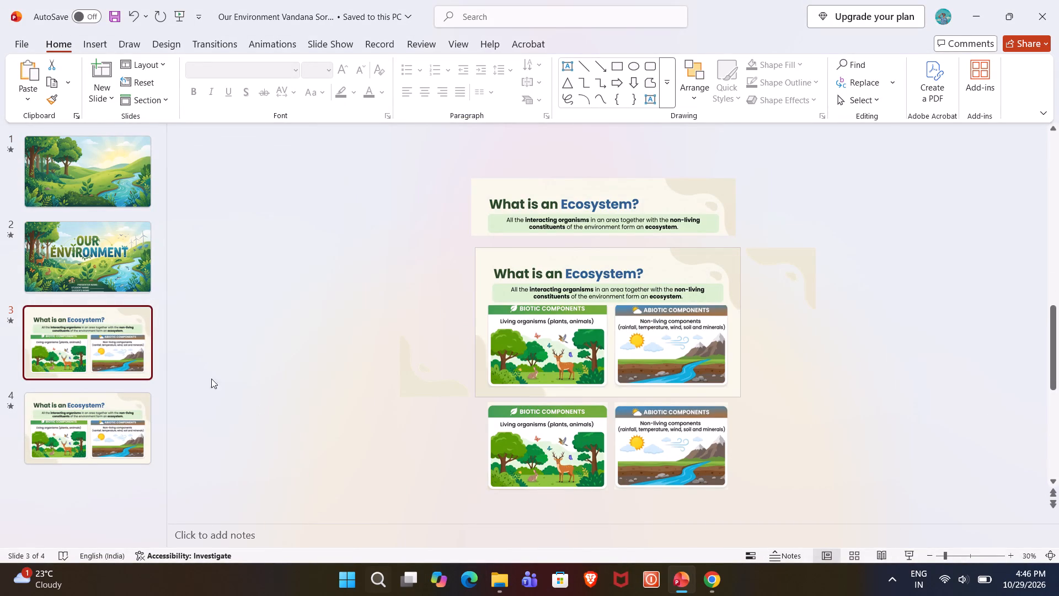
# Compare the picture arrangement of slides 2 and 3 in the editing view, ending on slide 2.
pyautogui.click(95, 246)
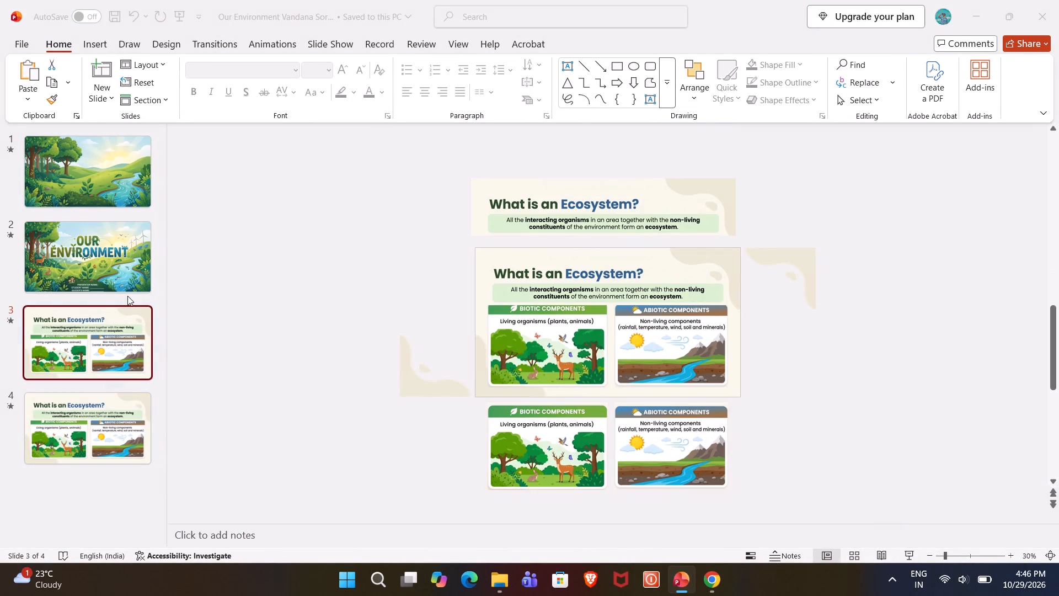
pyautogui.click(99, 276)
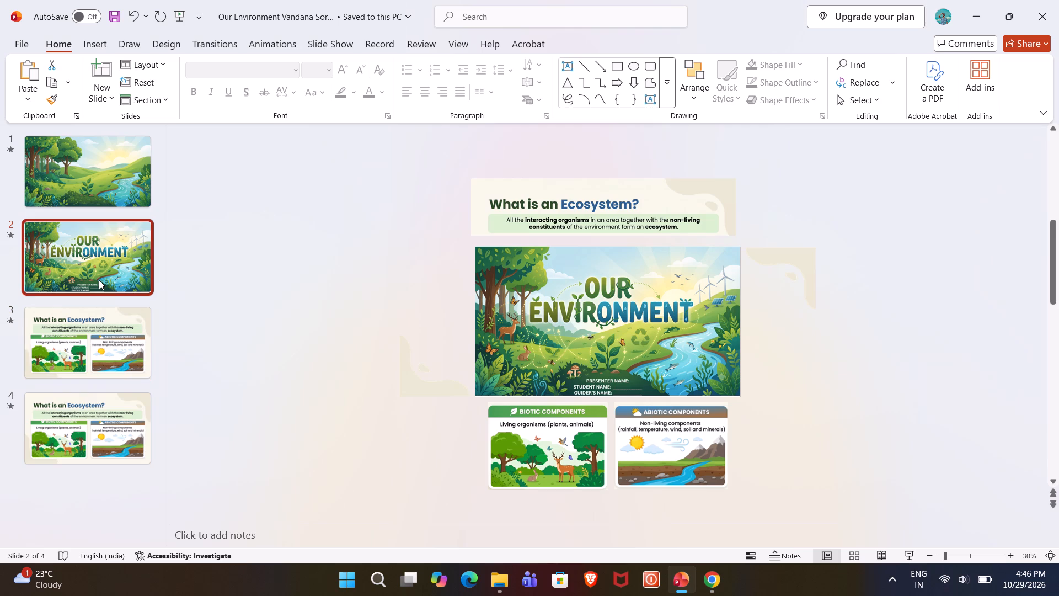
pyautogui.click(93, 333)
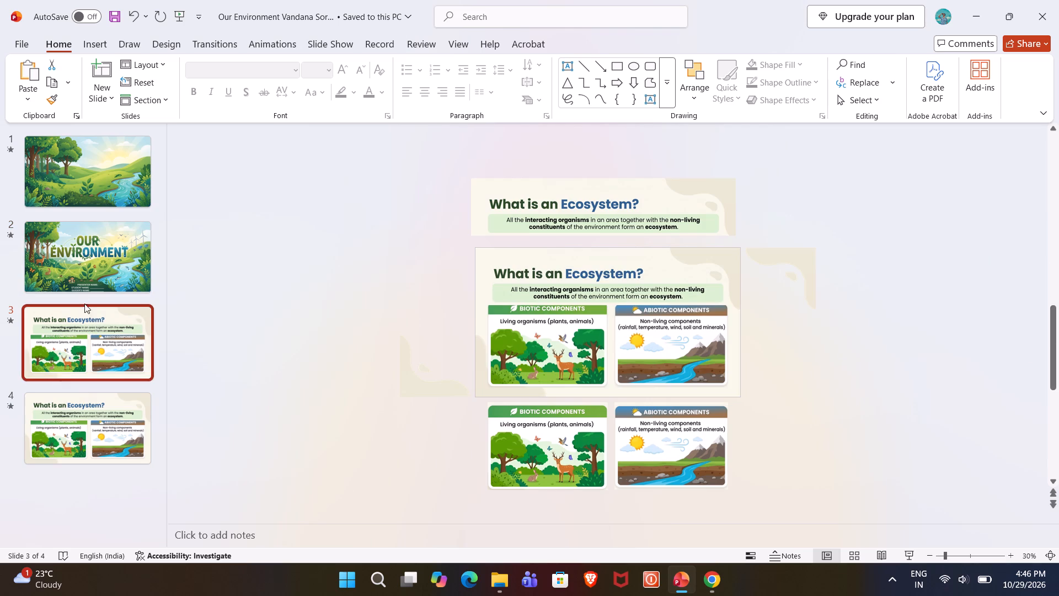
pyautogui.click(76, 267)
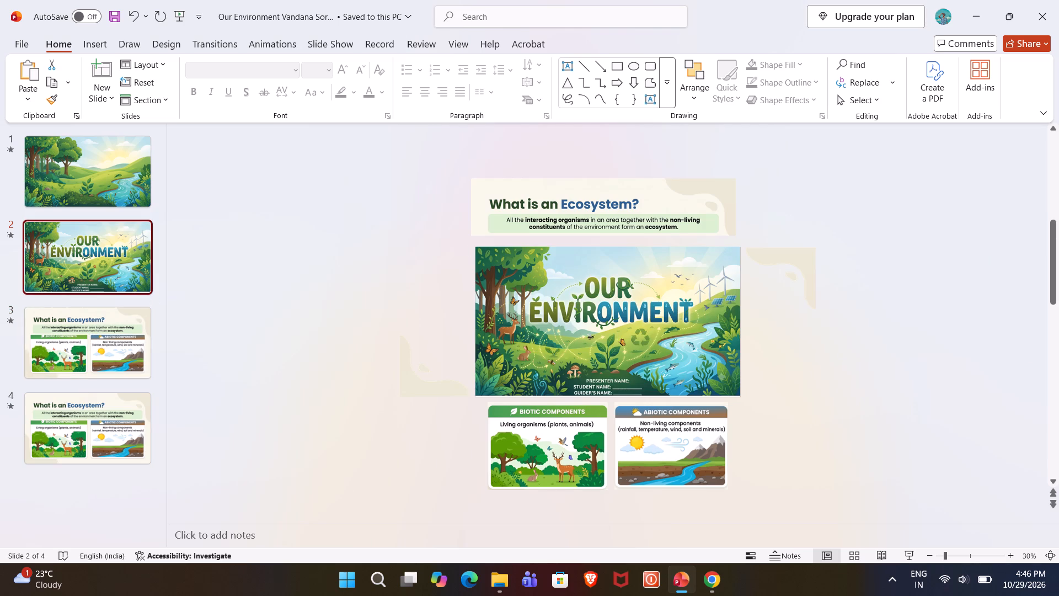
# Delete slide 3's five off-slide pictures: the heading strip, two corner shapes, and biotic and abiotic cards.
pyautogui.click(96, 316)
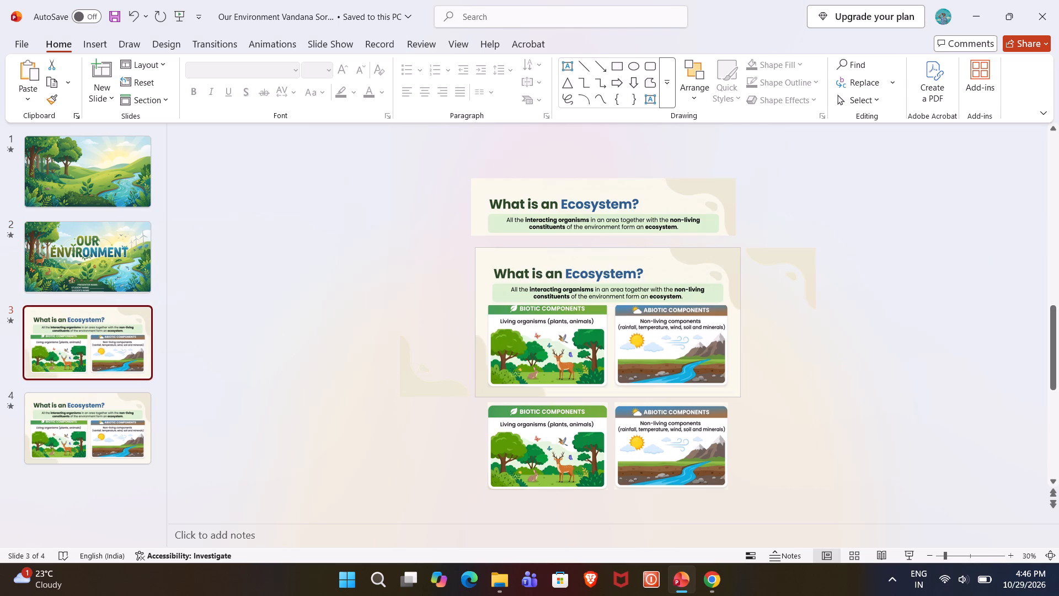
pyautogui.click(651, 223)
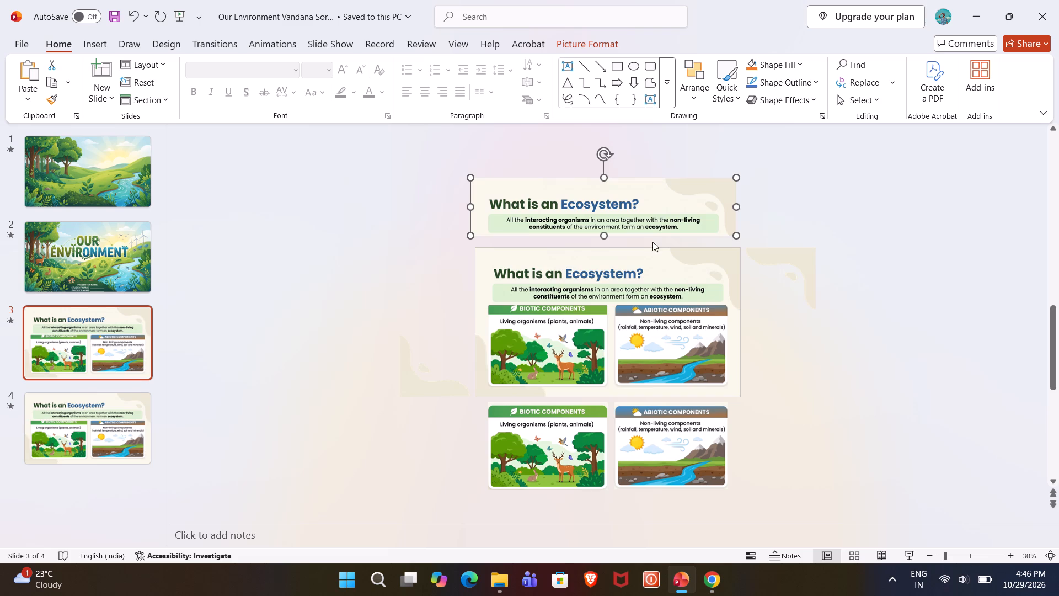
pyautogui.click(819, 283)
pyautogui.click(546, 203)
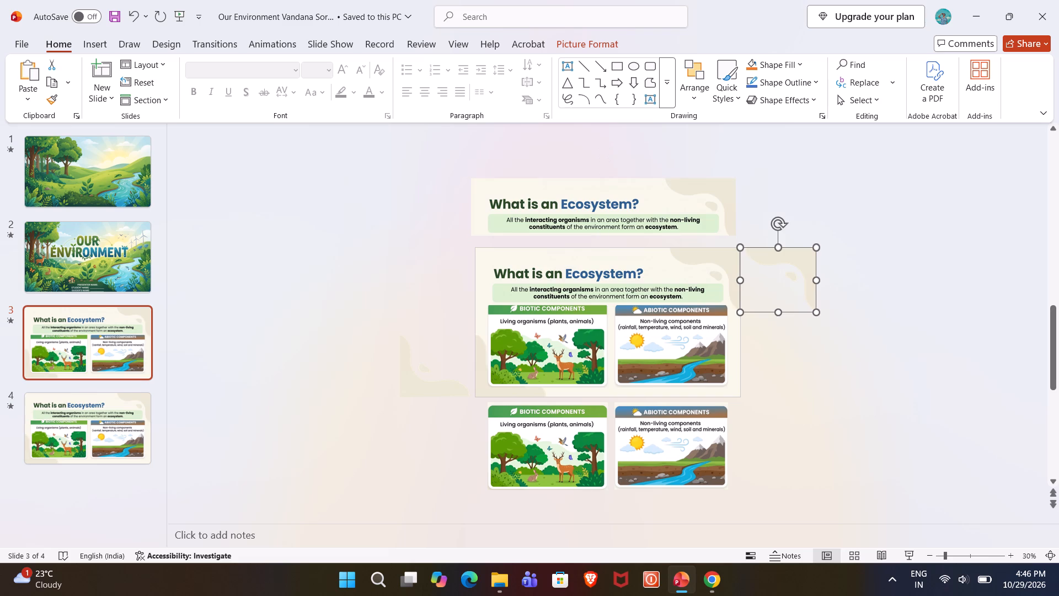
pyautogui.keyDown('ctrl'); pyautogui.click(416, 366); pyautogui.keyUp('ctrl')
pyautogui.keyDown('ctrl'); pyautogui.click(786, 255); pyautogui.keyUp('ctrl')
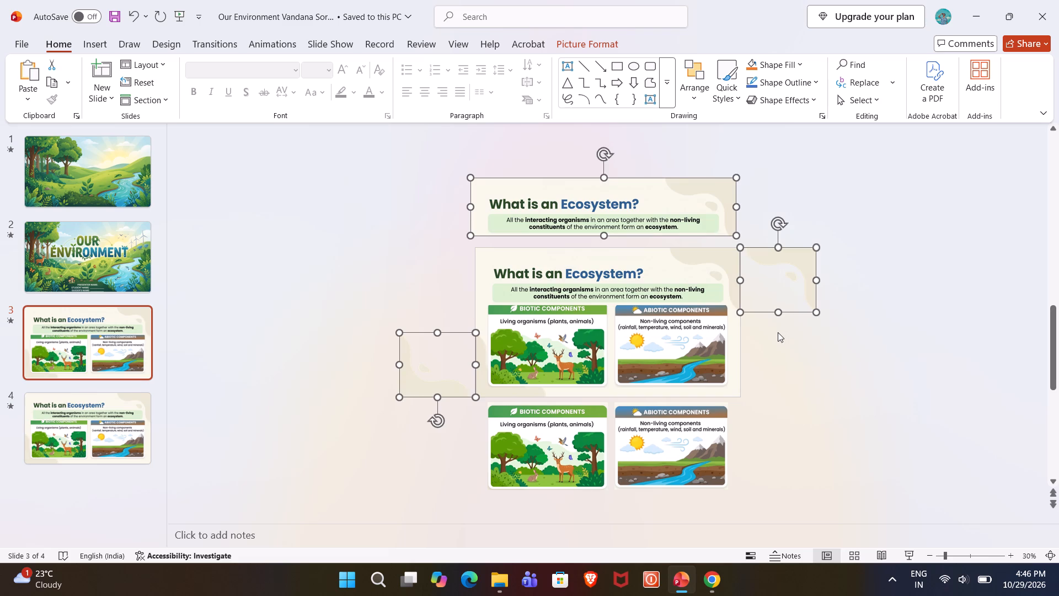
pyautogui.press('Delete')
pyautogui.click(652, 465)
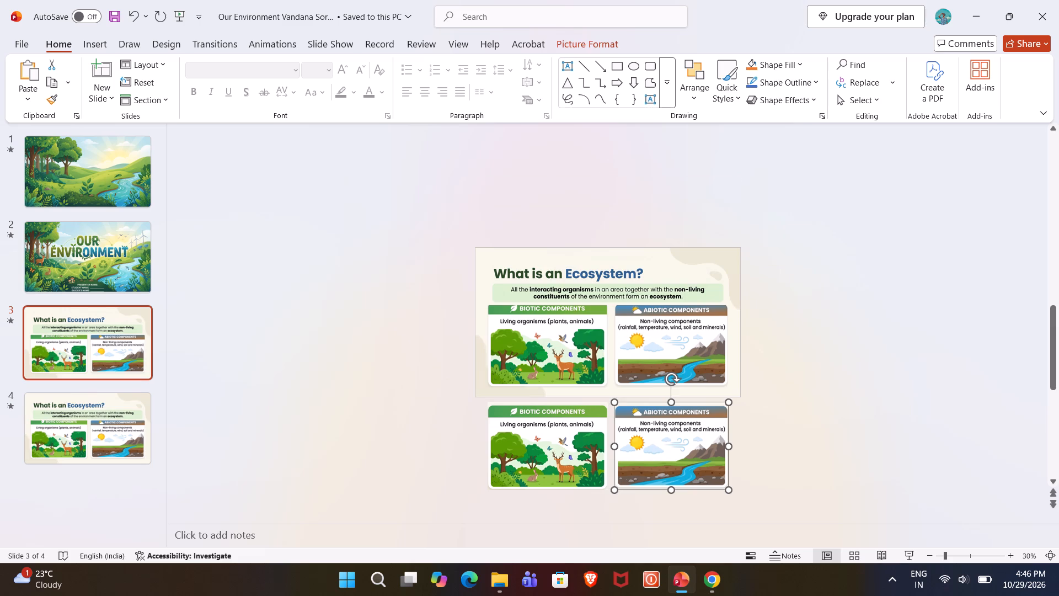
pyautogui.keyDown('ctrl'); pyautogui.click(521, 451); pyautogui.keyUp('ctrl')
pyautogui.press('Delete')
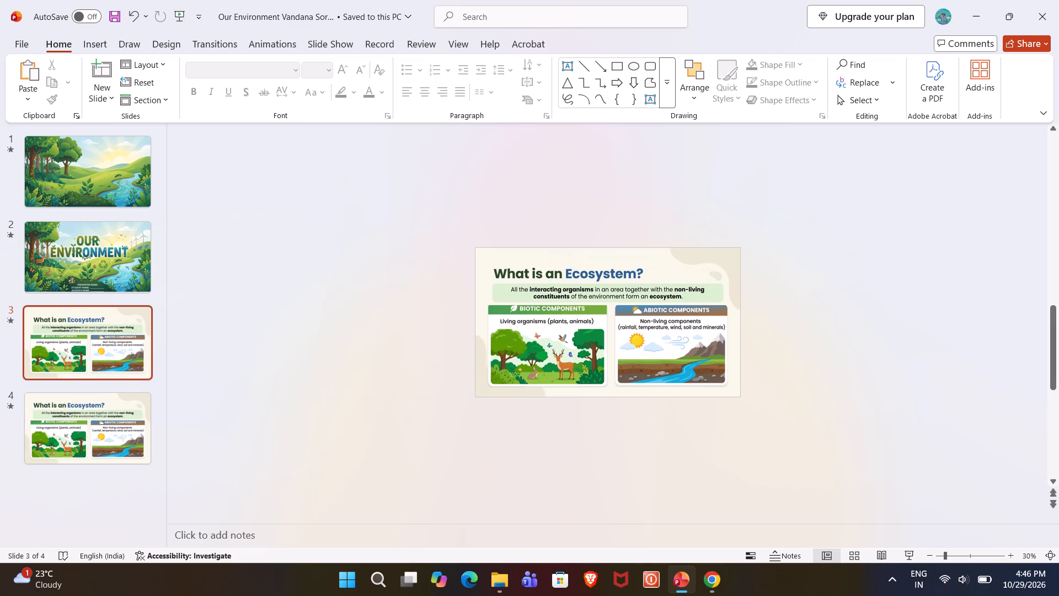
# Play the slideshow from slide 2 to the What is an Ecosystem? slide, replay the transition from the cover, and exit.
pyautogui.click(57, 263)
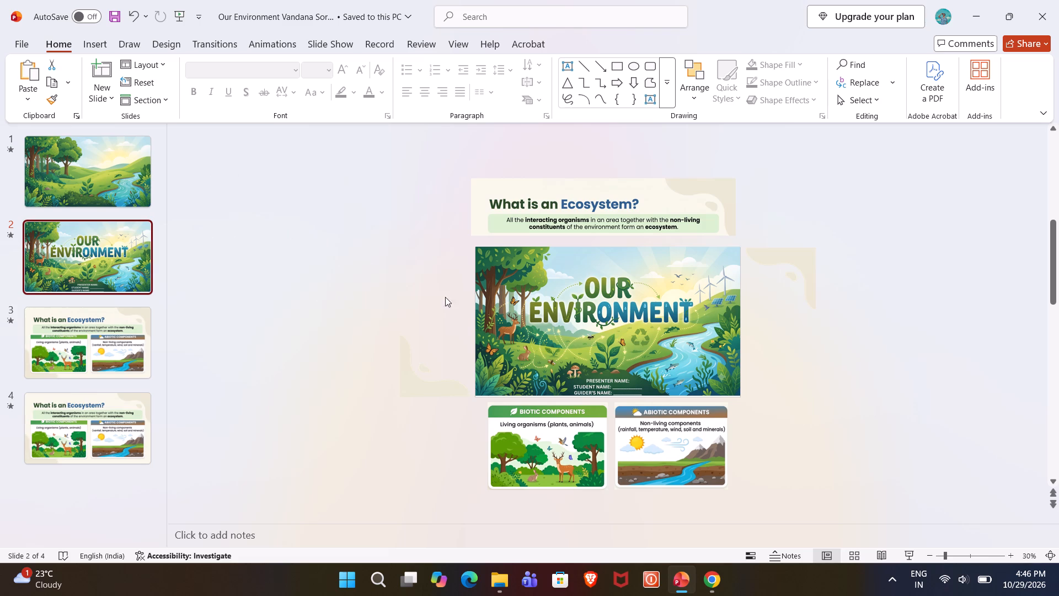
pyautogui.click(905, 558)
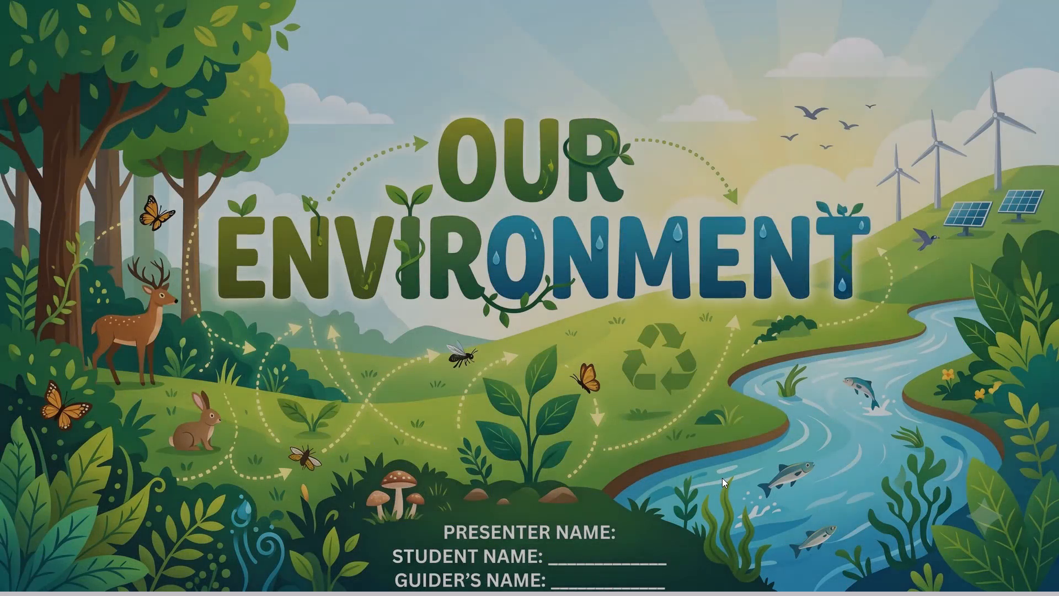
pyautogui.press('Right')
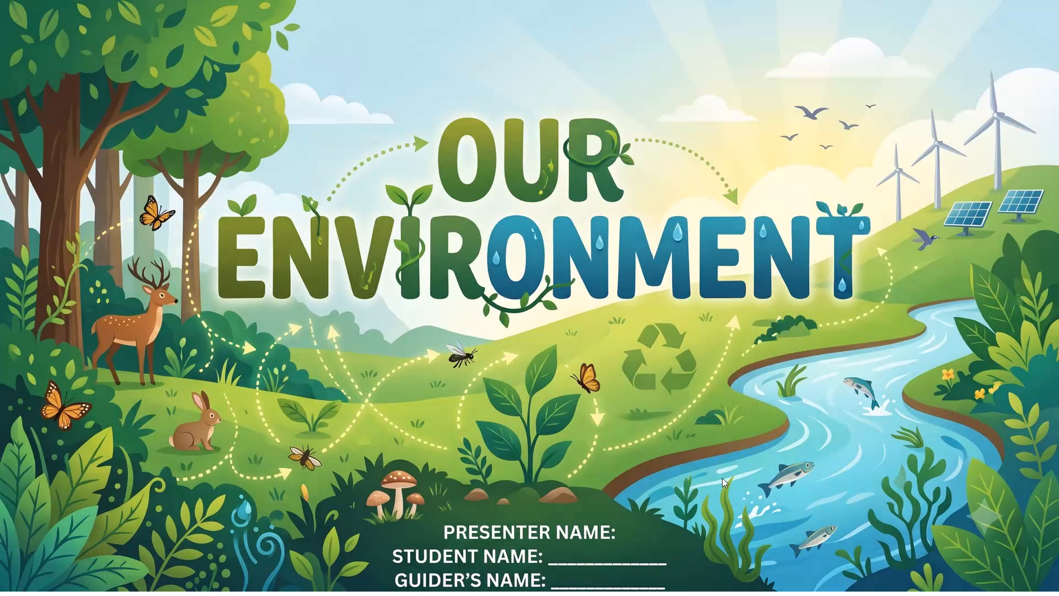
pyautogui.press('Right')
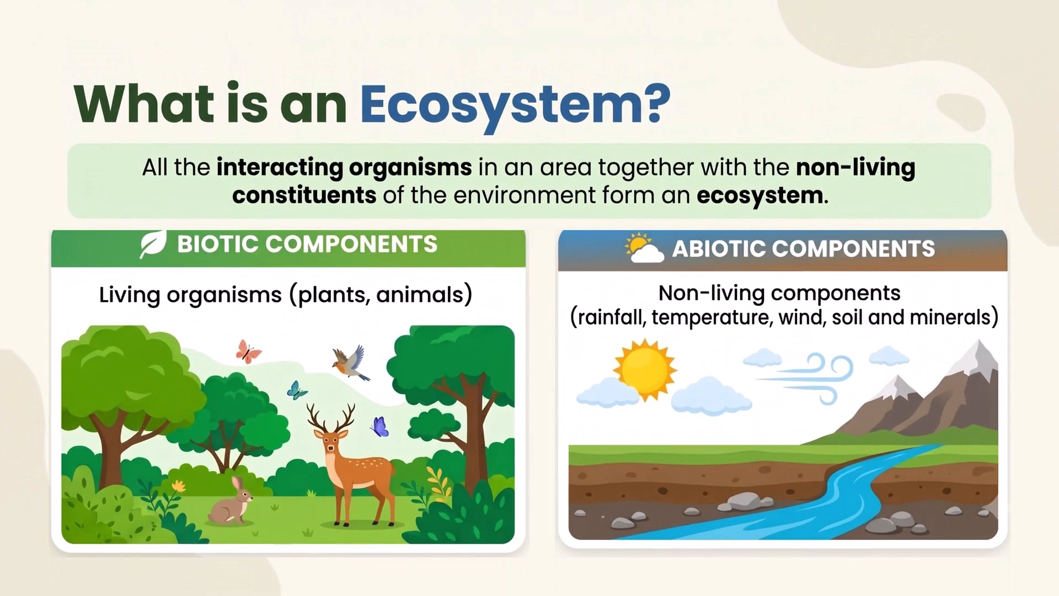
pyautogui.press('Left')
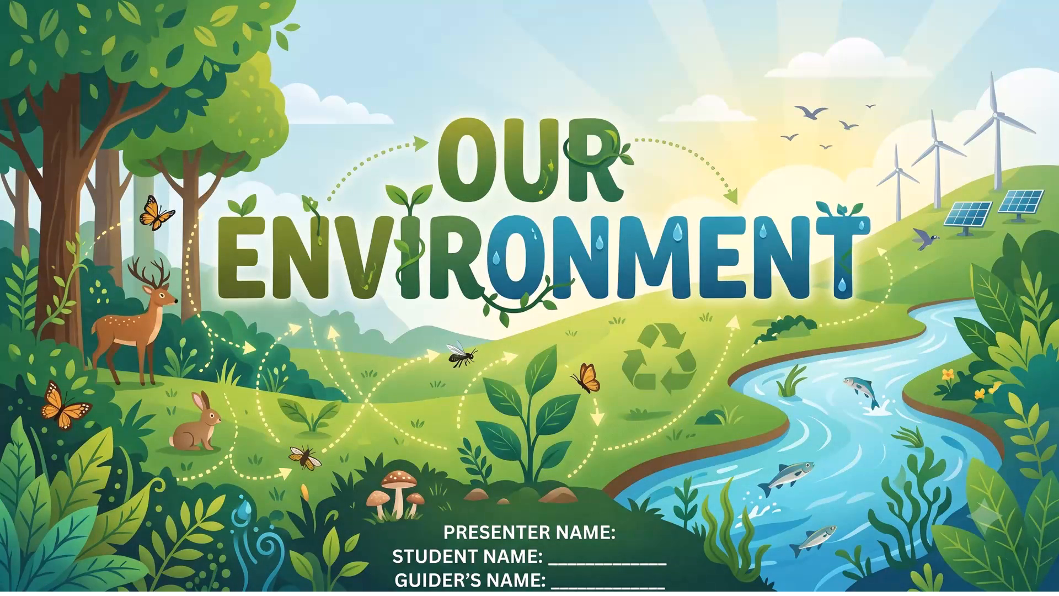
pyautogui.press('Right')
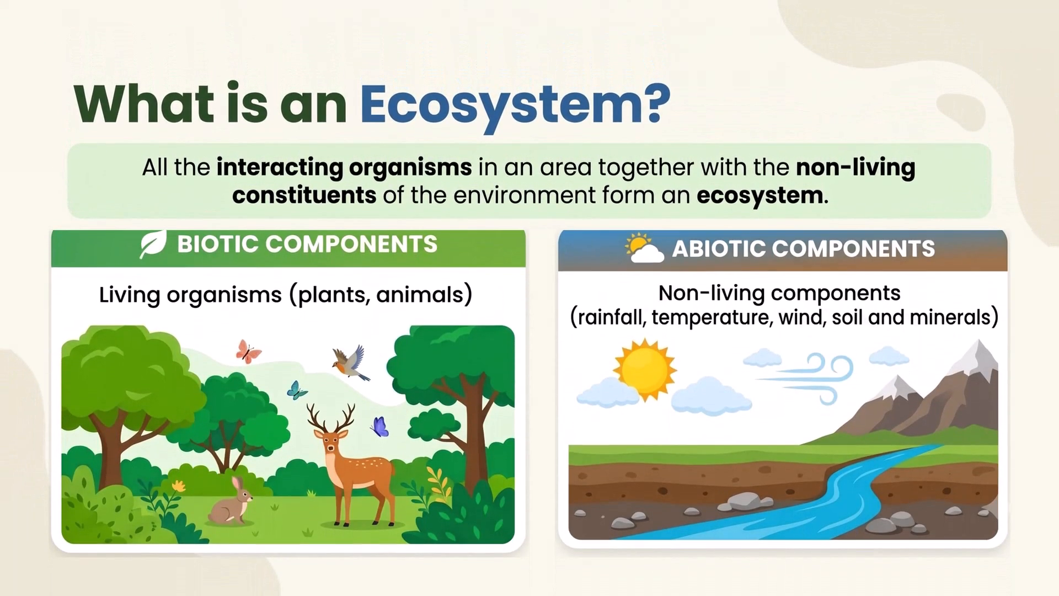
pyautogui.press('Escape')
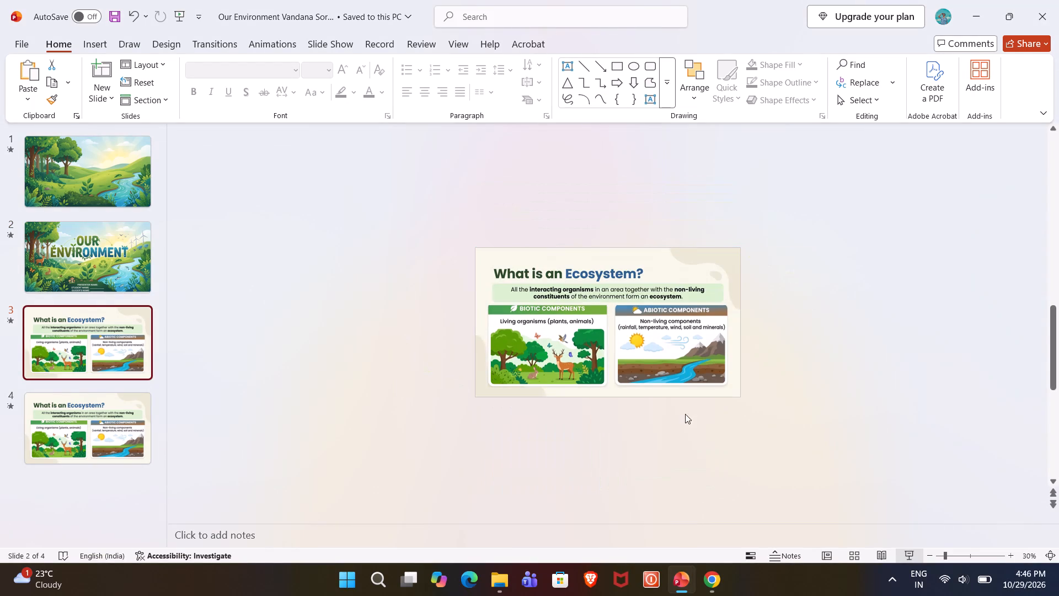
# Delete the heading strip and the biotic and abiotic cards inside slide 4, keeping its corner shapes and off-slide copies.
pyautogui.click(105, 416)
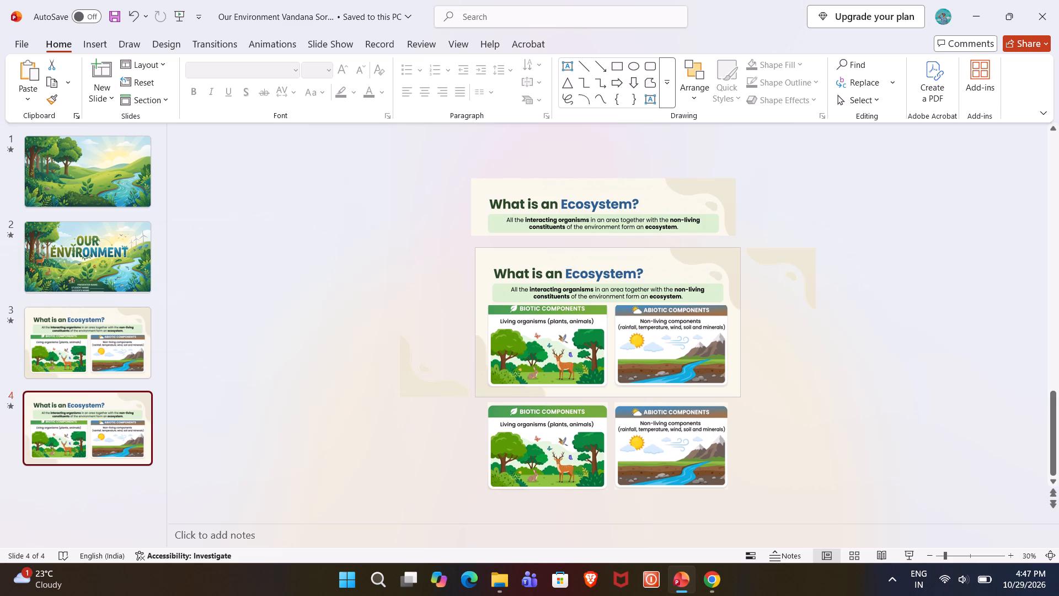
pyautogui.click(543, 371)
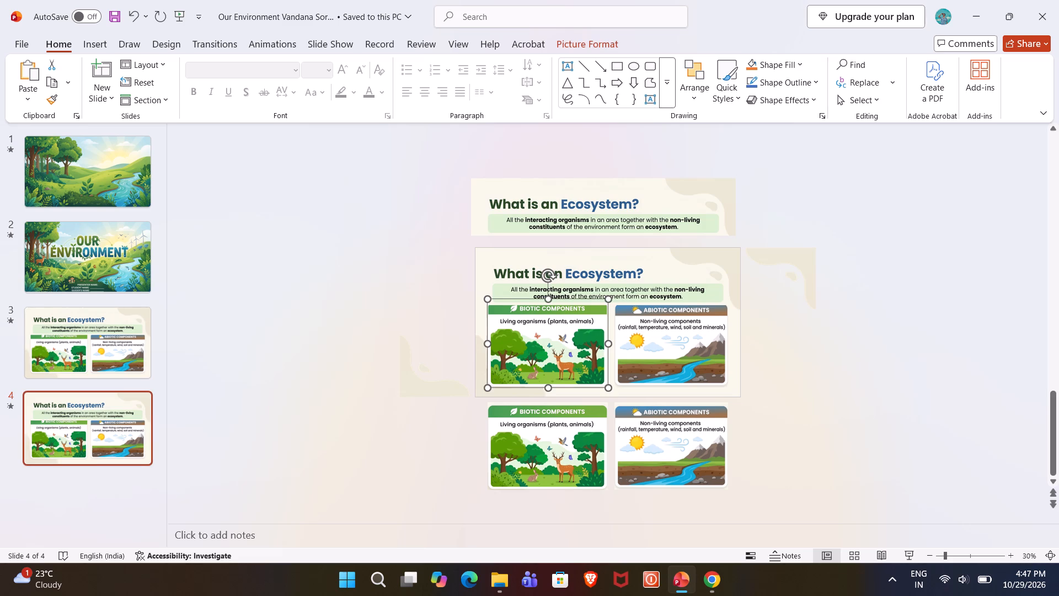
pyautogui.click(881, 297)
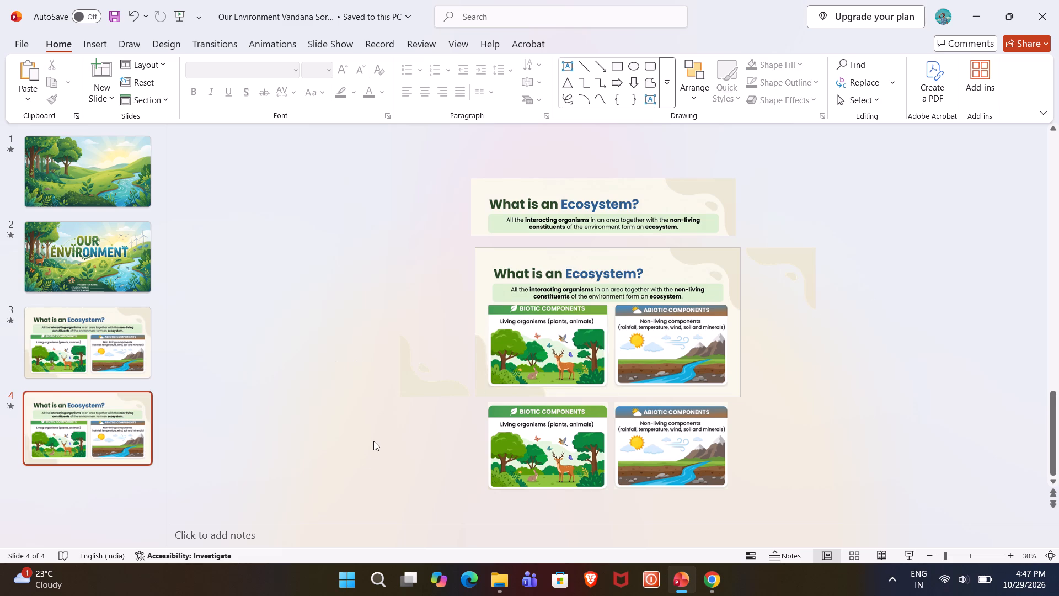
pyautogui.click(615, 347)
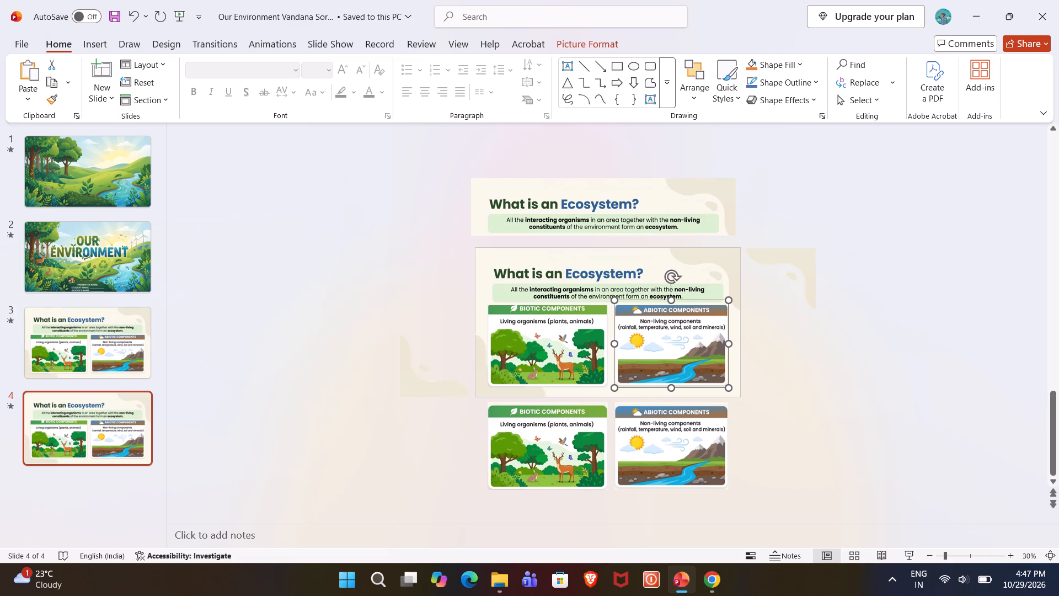
pyautogui.click(545, 340)
pyautogui.click(420, 289)
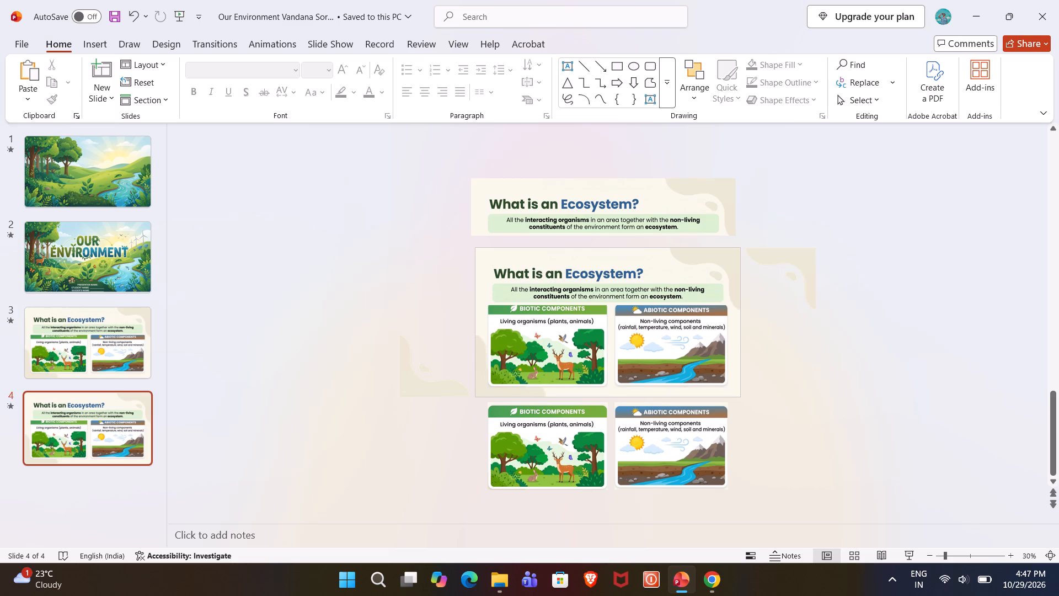
pyautogui.click(529, 260)
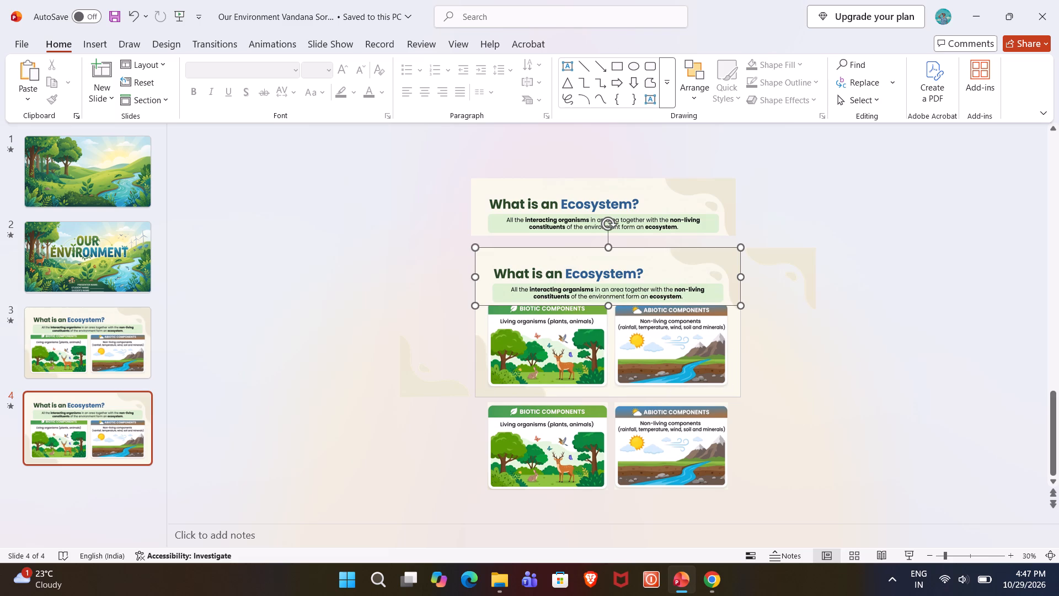
pyautogui.keyDown('ctrl'); pyautogui.click(544, 353); pyautogui.keyUp('ctrl')
pyautogui.keyDown('ctrl'); pyautogui.click(671, 357); pyautogui.keyUp('ctrl')
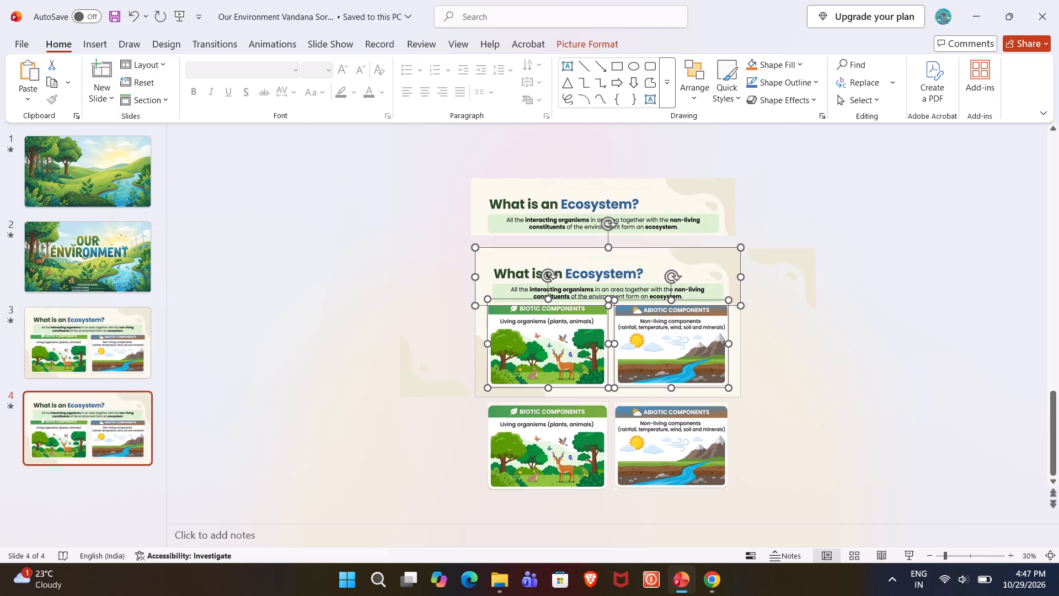
pyautogui.press('Delete')
pyautogui.click(504, 376)
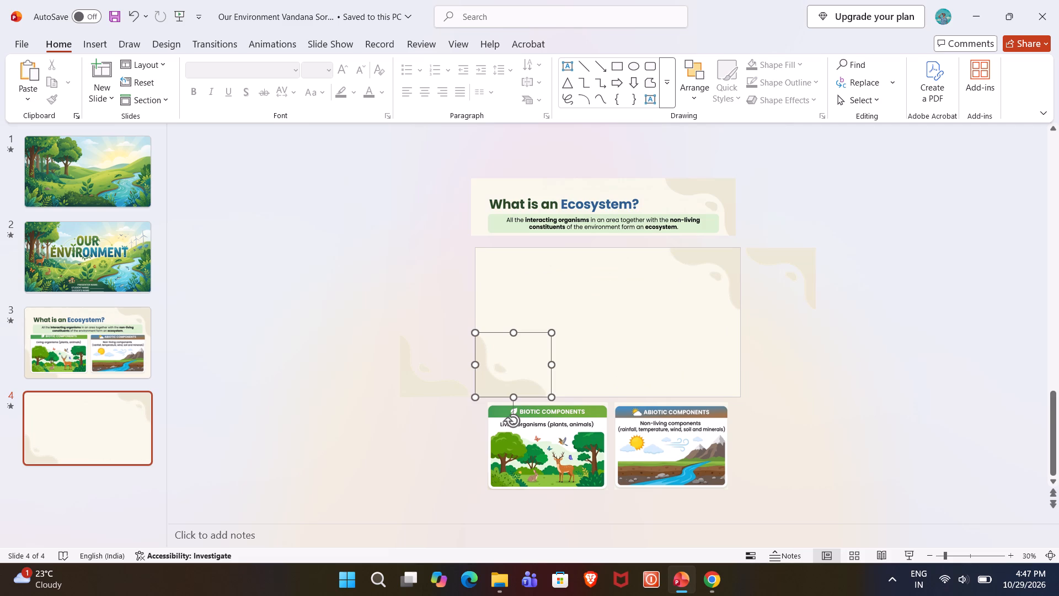
pyautogui.click(334, 336)
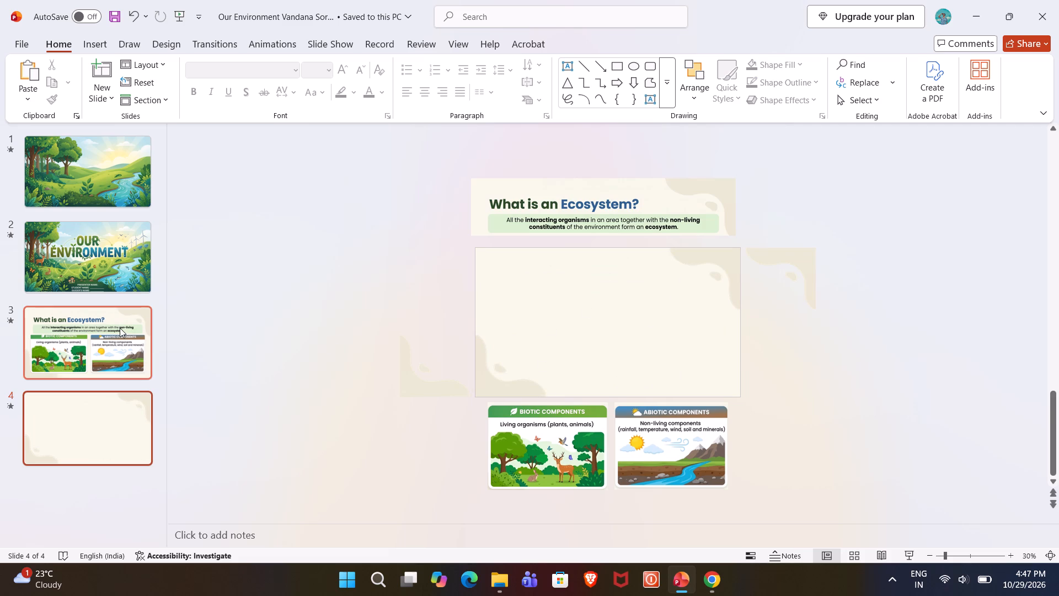
# Play the slideshow from slide 3 through the transition to slide 4, and exit.
pyautogui.click(119, 328)
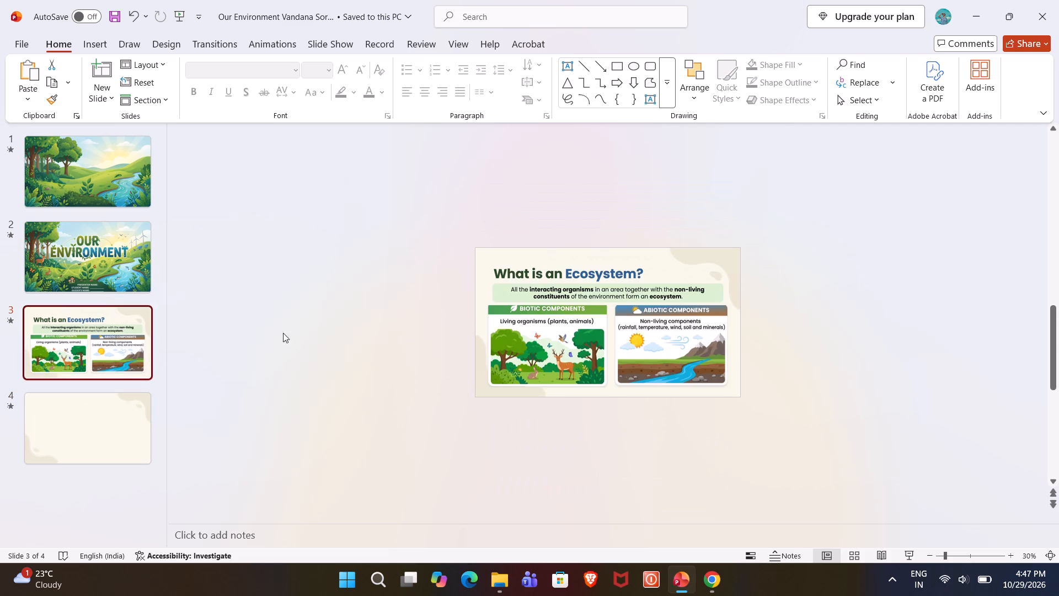
pyautogui.click(912, 552)
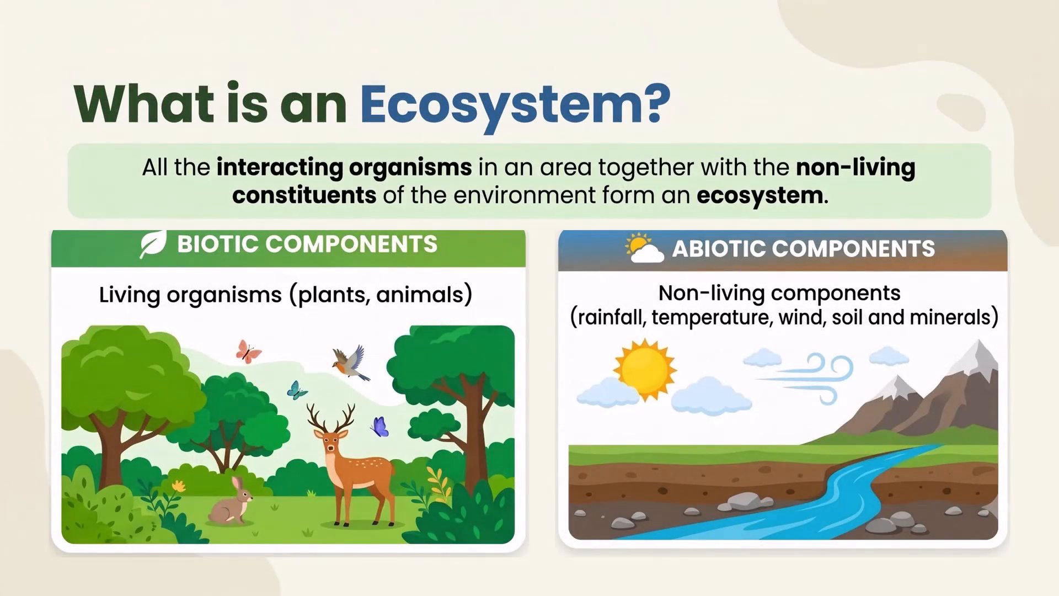
pyautogui.press('Right')
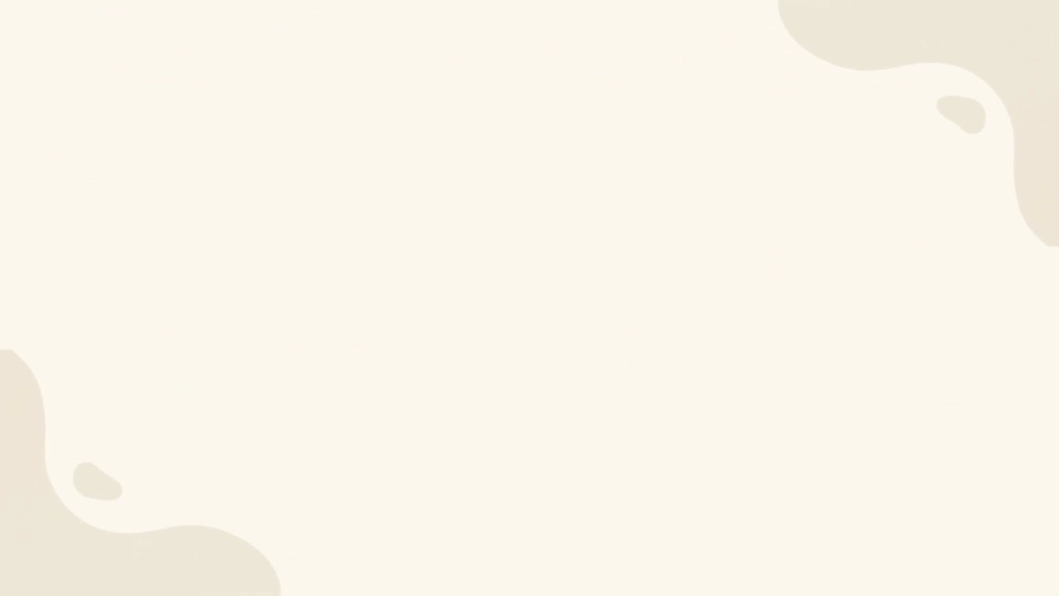
pyautogui.press('Escape')
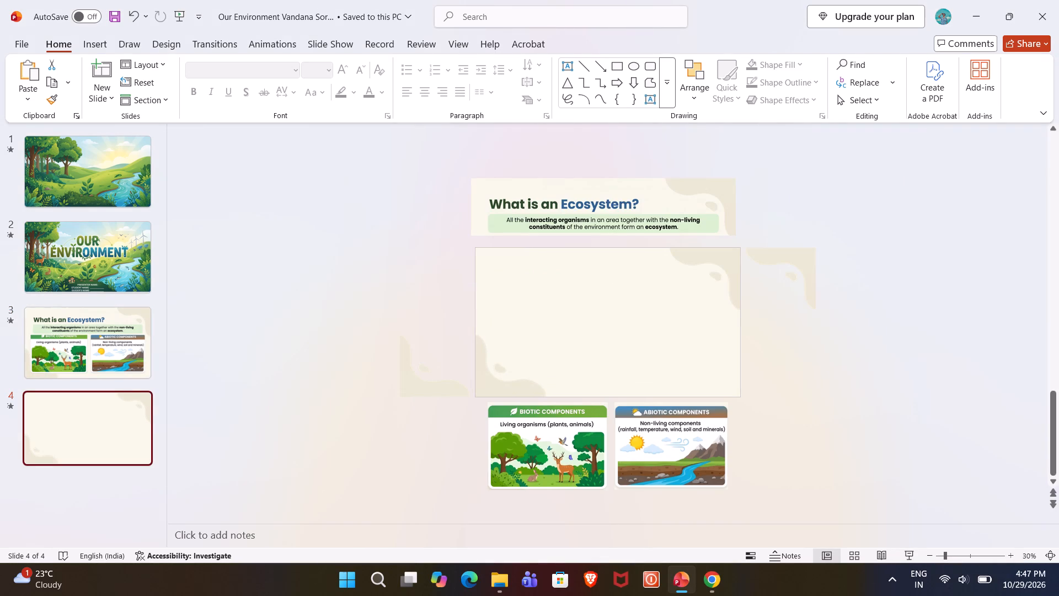
# Check the Types of Ecosystem design in Chrome, and add a text box reading "Types of Ecosystem :" near the top of slide 4.
pyautogui.click(1014, 555)
pyautogui.click(1013, 555)
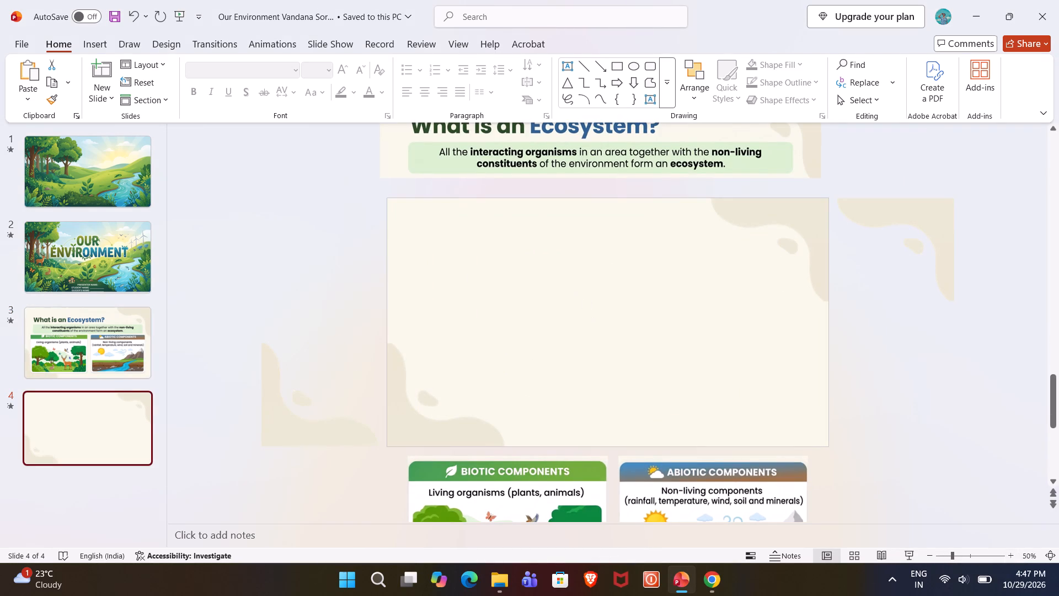
pyautogui.hotkey('alt', 'Tab')
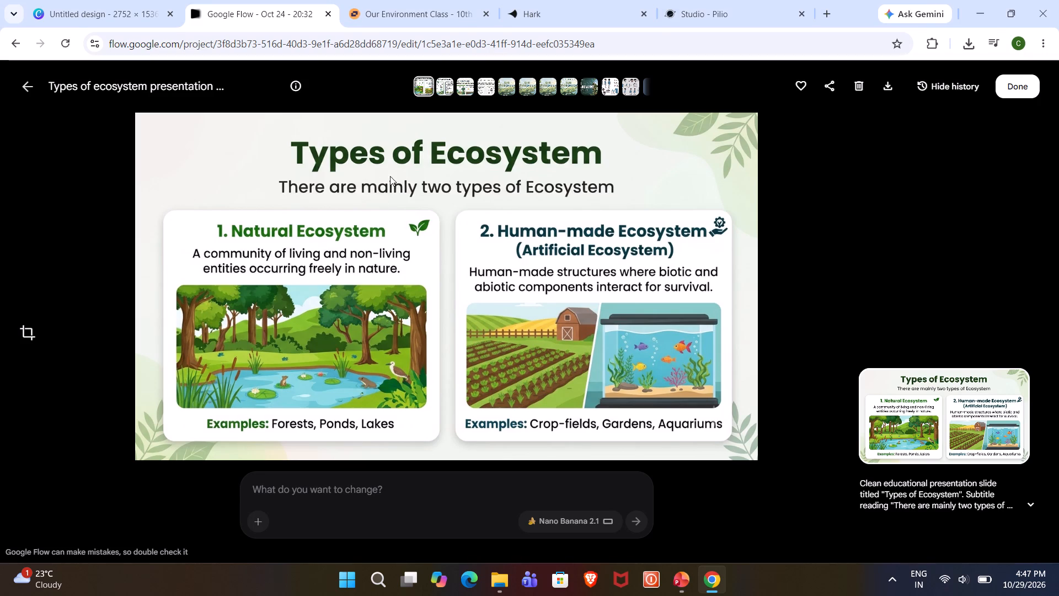
pyautogui.hotkey('alt', 'Tab')
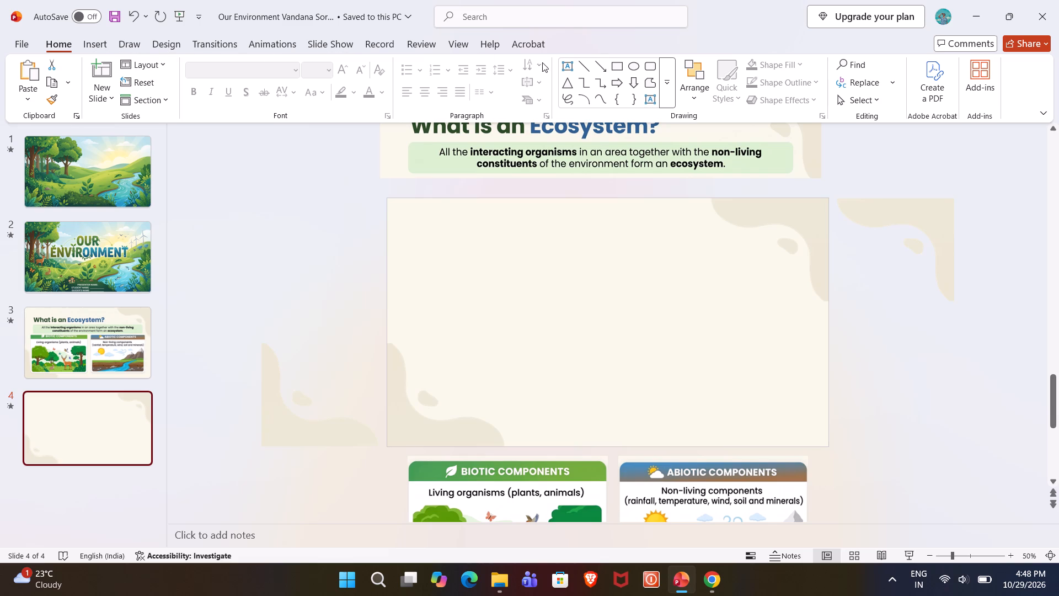
pyautogui.click(567, 70)
pyautogui.moveTo(431, 216); pyautogui.dragTo(622, 230)
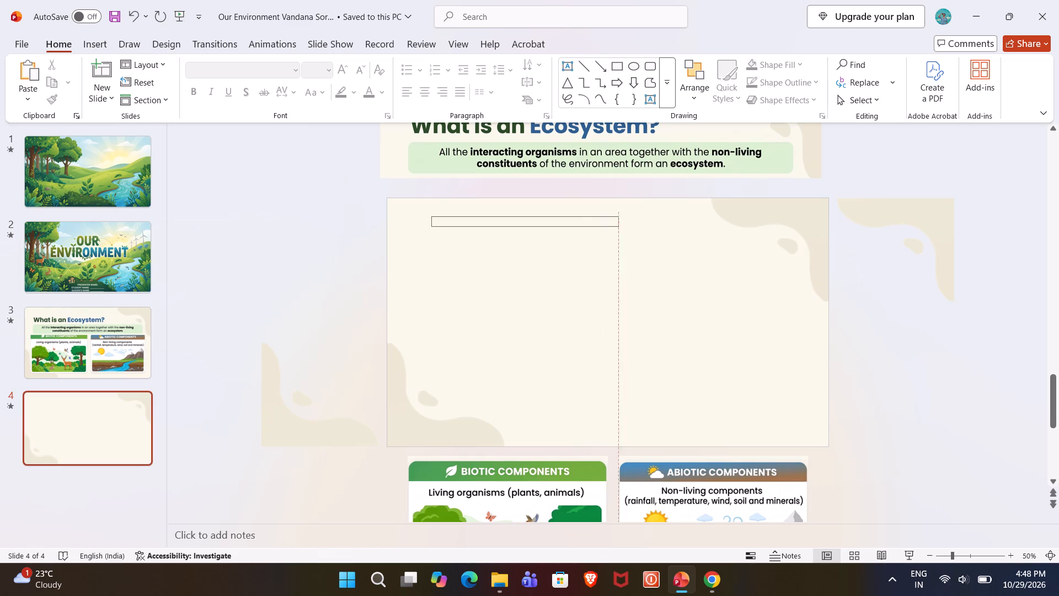
pyautogui.moveTo(622, 230); pyautogui.dragTo(696, 257)
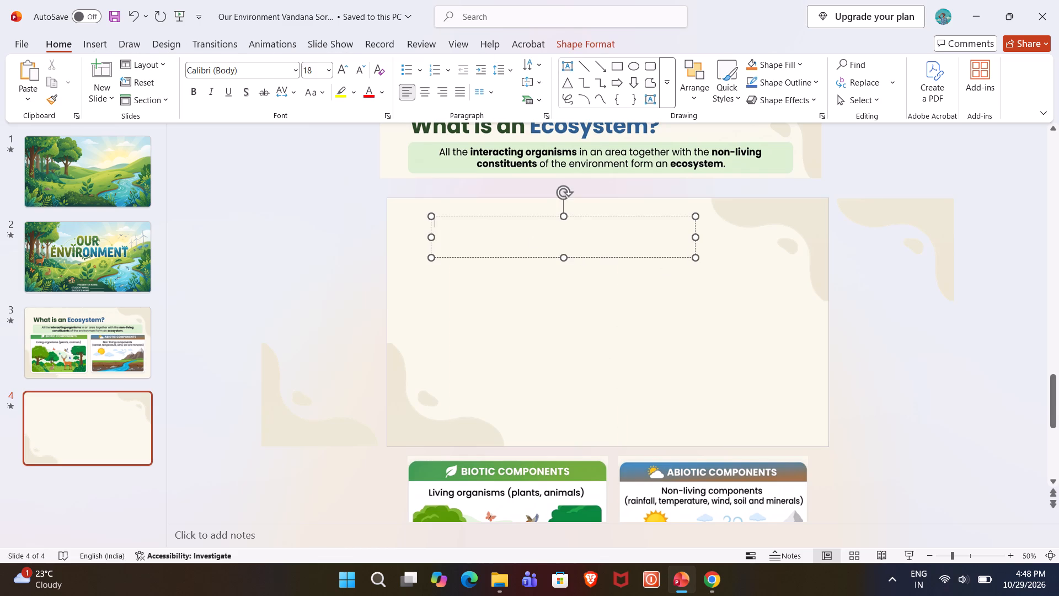
pyautogui.write('Ty')
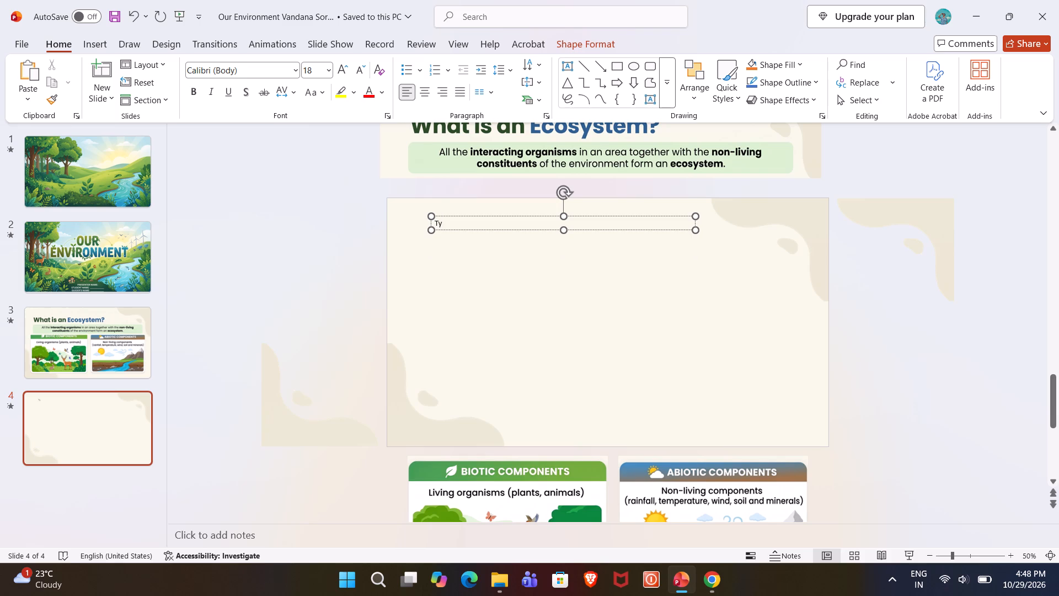
pyautogui.write('jp')
pyautogui.press('BackSpace')
pyautogui.press('BackSpace')
pyautogui.write('pes of Ecosu')
pyautogui.press('BackSpace')
pyautogui.write('ystem')
pyautogui.press('space')
pyautogui.write(':')
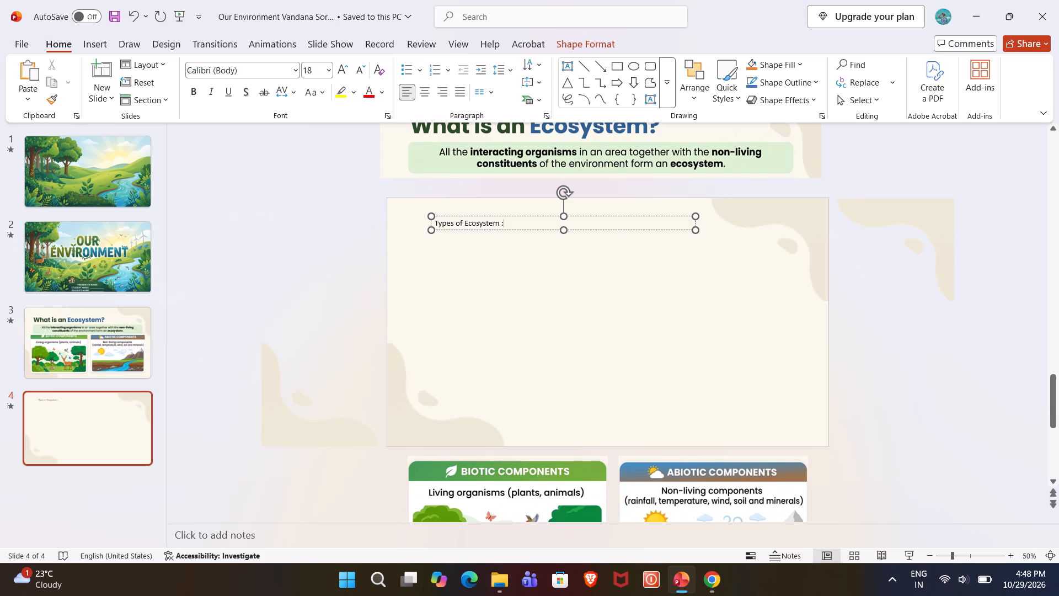
# Set the font size of the "Types of Ecosystem :" text box on slide 4 to 48.
pyautogui.click(521, 216)
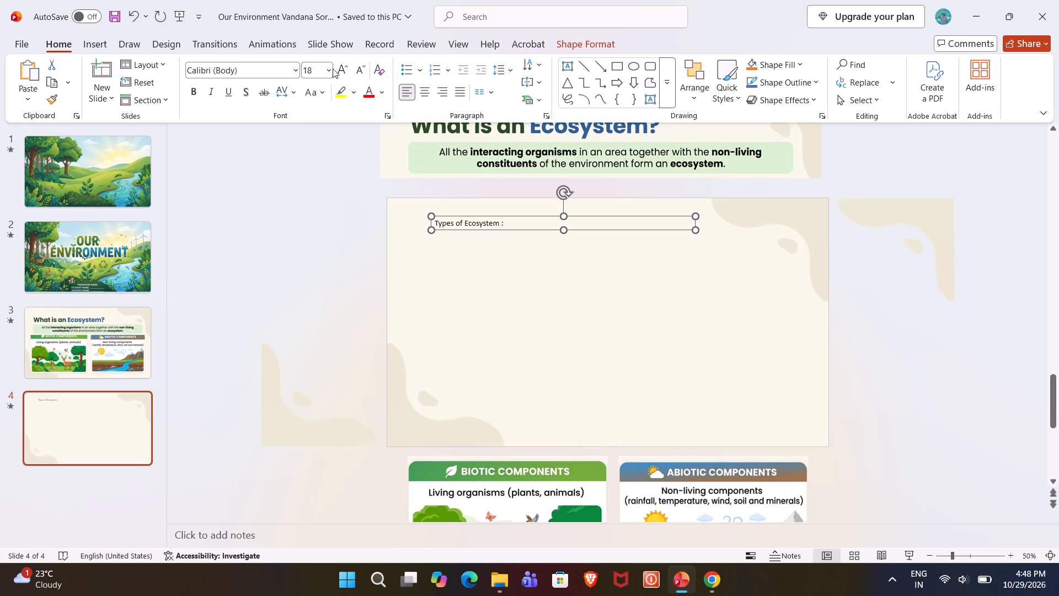
pyautogui.tripleClick(343, 72)
pyautogui.tripleClick(343, 72)
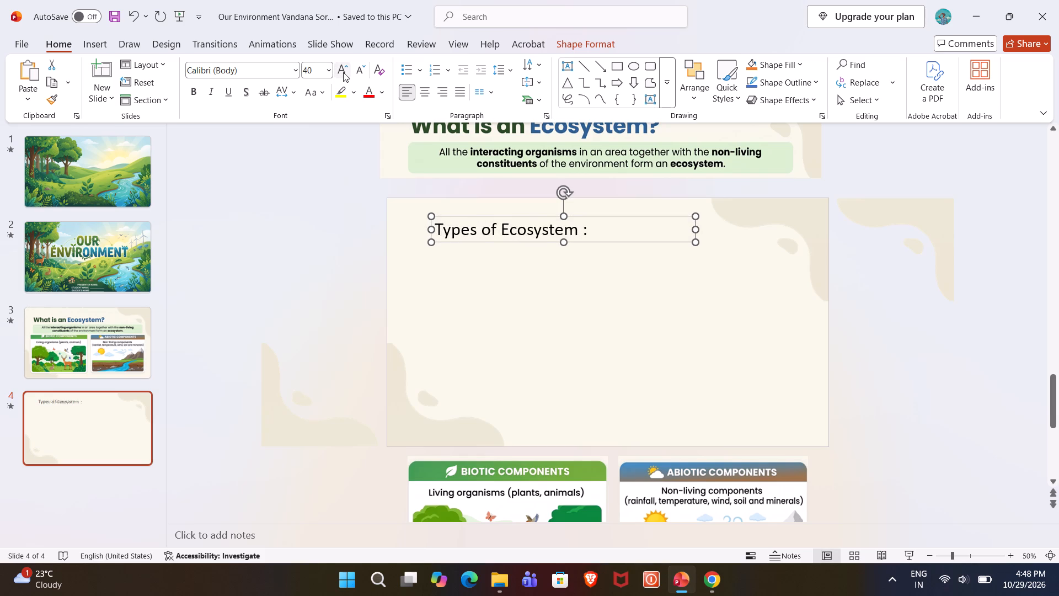
pyautogui.click(343, 72)
pyautogui.click(343, 72)
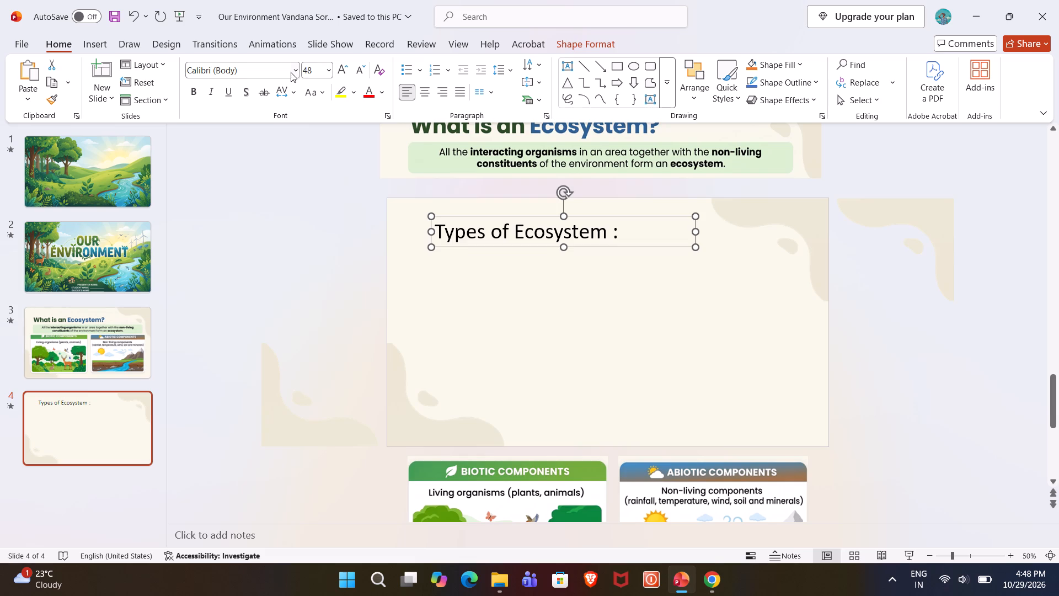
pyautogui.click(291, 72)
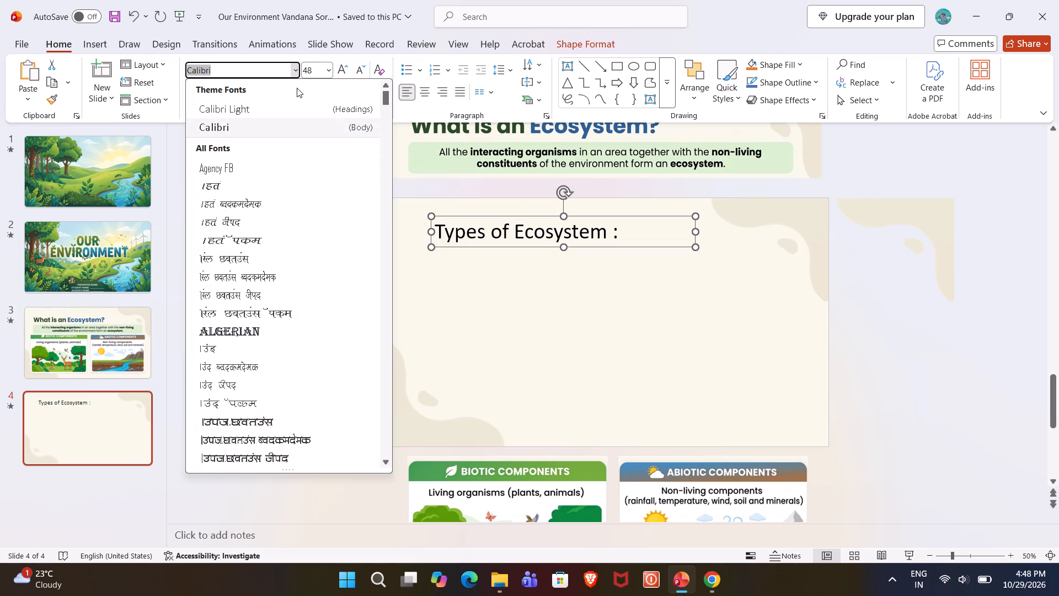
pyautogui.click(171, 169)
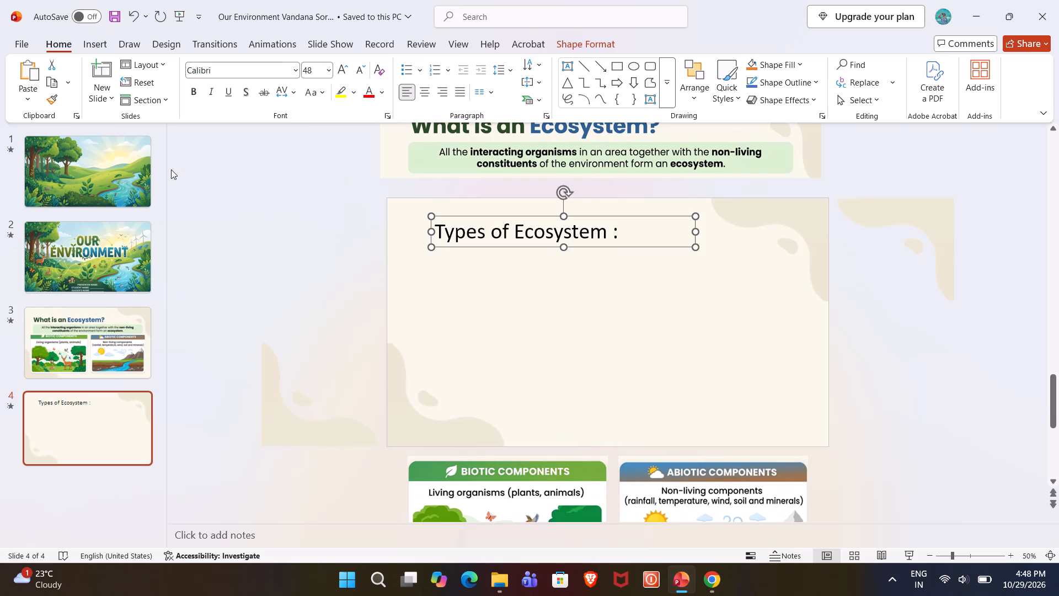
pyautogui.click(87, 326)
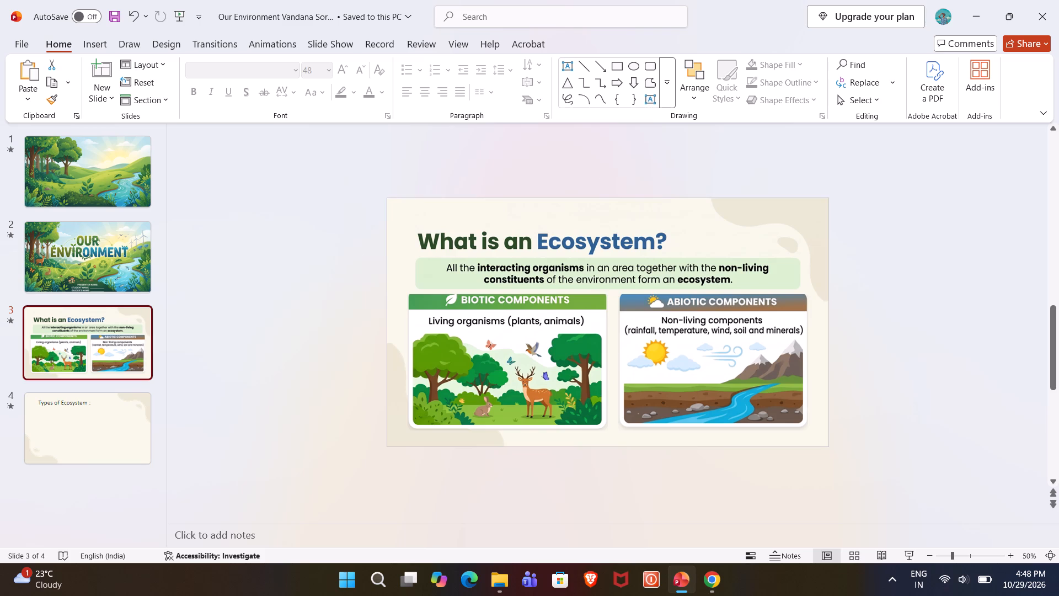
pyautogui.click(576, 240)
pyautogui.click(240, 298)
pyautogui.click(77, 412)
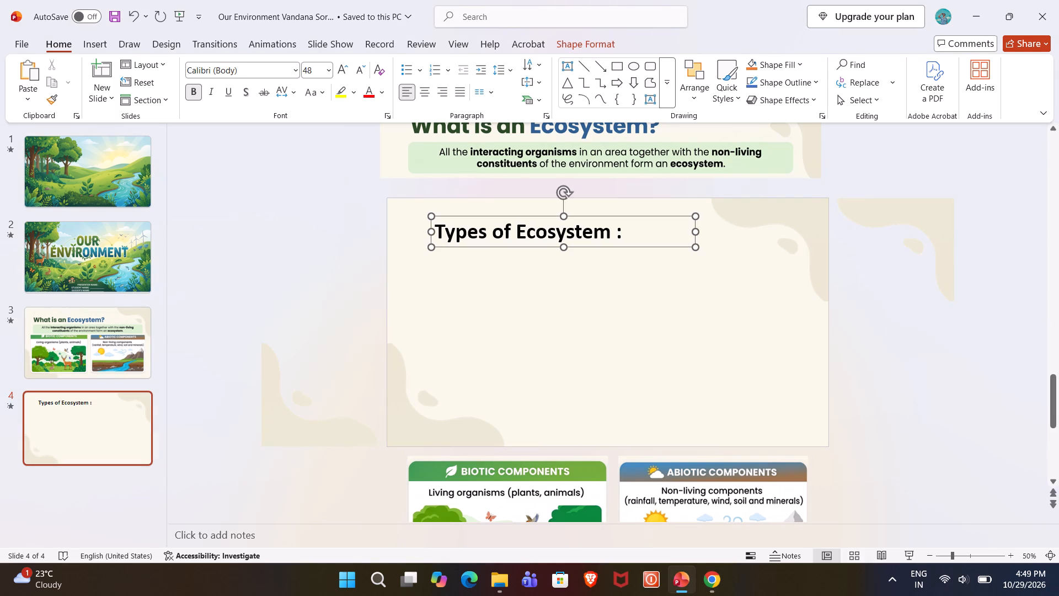
pyautogui.moveTo(548, 216); pyautogui.dragTo(563, 215)
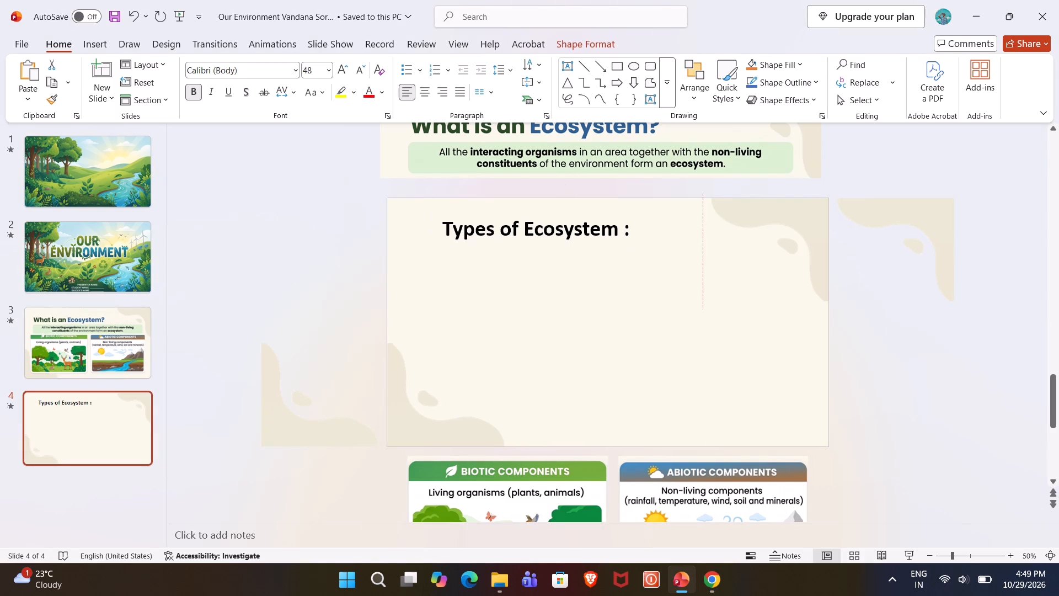
pyautogui.moveTo(563, 215); pyautogui.dragTo(632, 210)
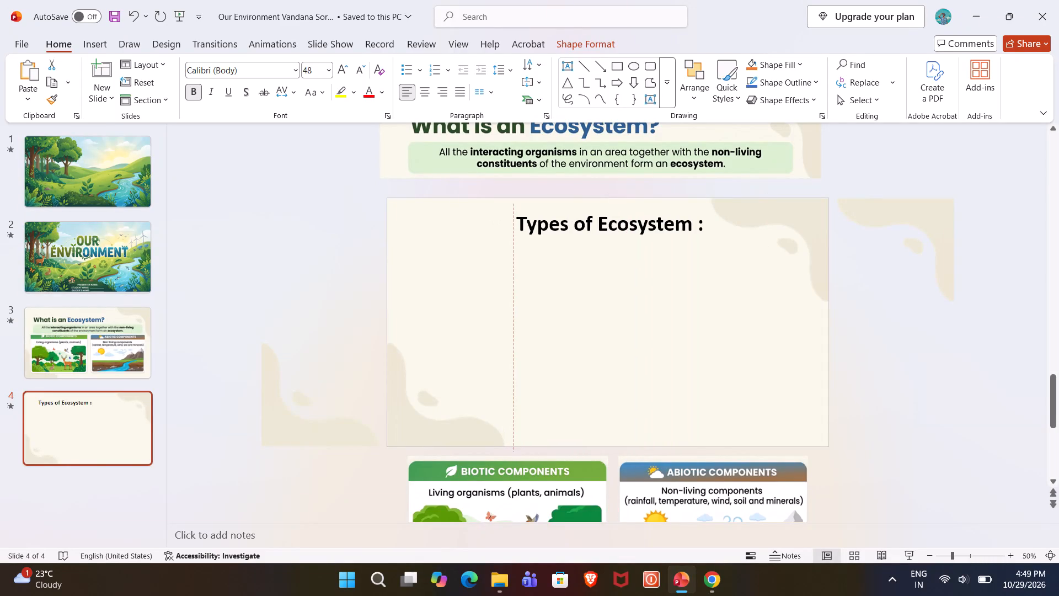
pyautogui.moveTo(632, 210); pyautogui.dragTo(631, 210)
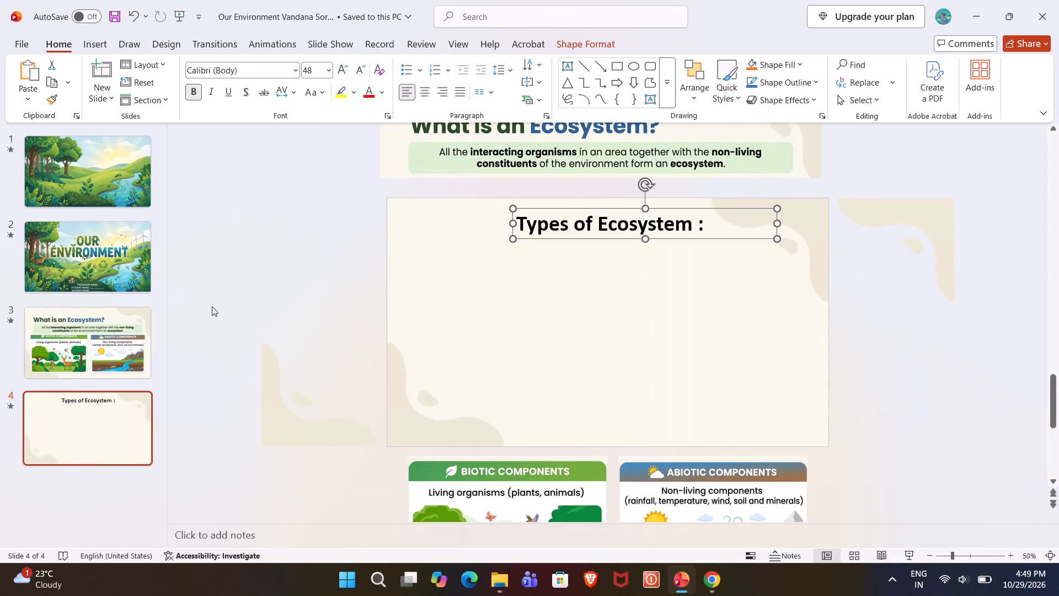
# Copy the "What is an Ecosystem?" heading picture from slide 3 onto slide 4 and place it below the "Types of Ecosystem :" heading.
pyautogui.click(81, 323)
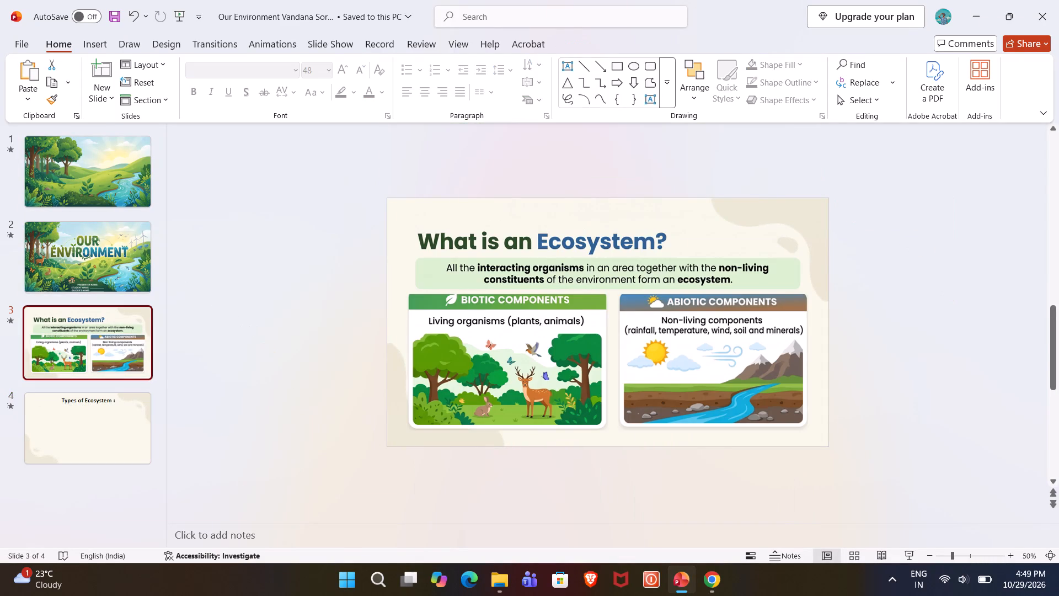
pyautogui.click(578, 241)
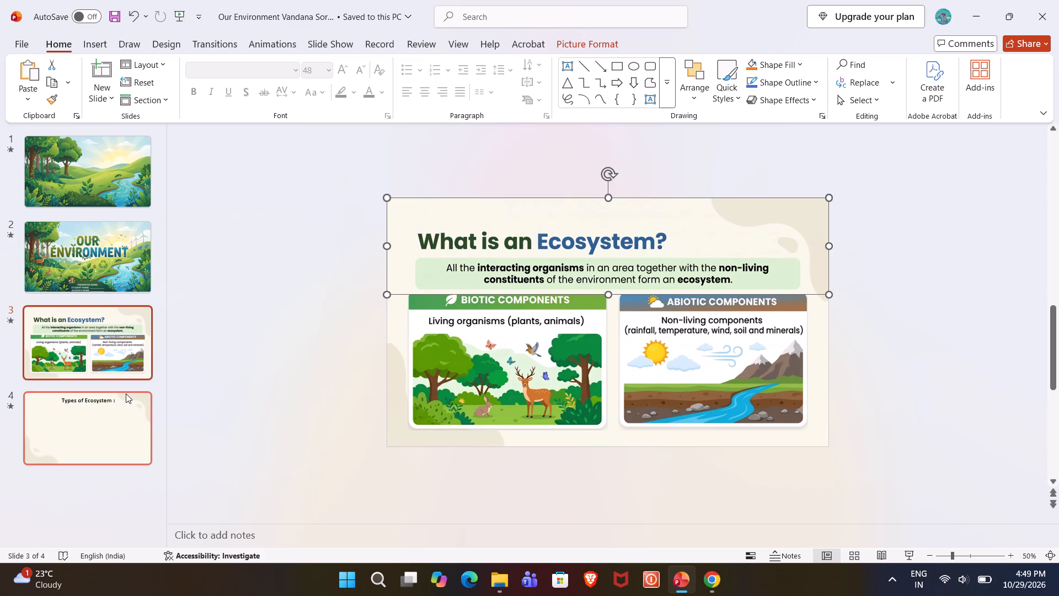
pyautogui.hotkey('ctrl', 'c')
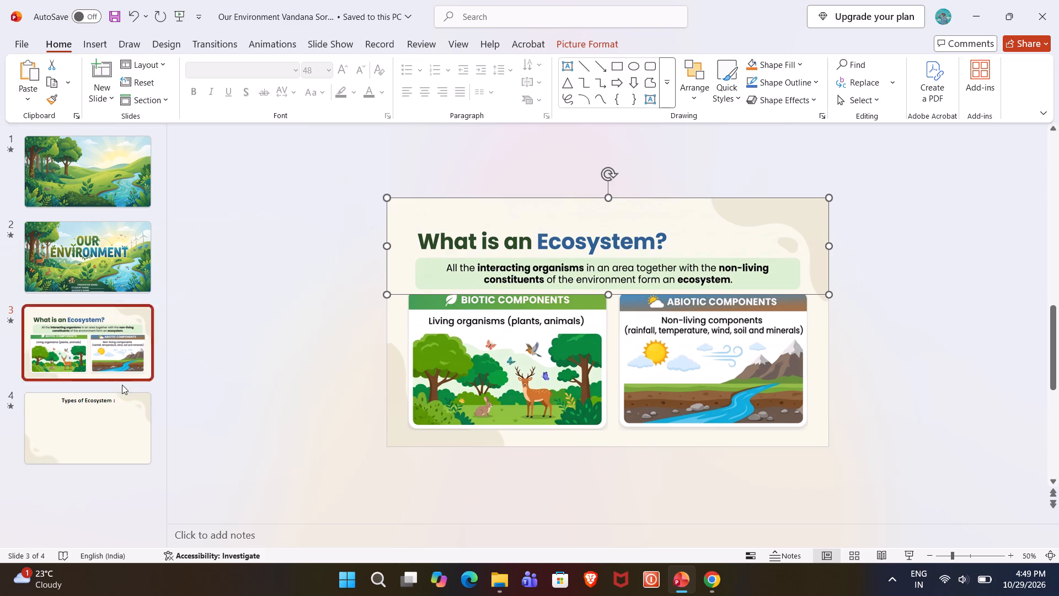
pyautogui.click(117, 415)
pyautogui.hotkey('ctrl', 'v')
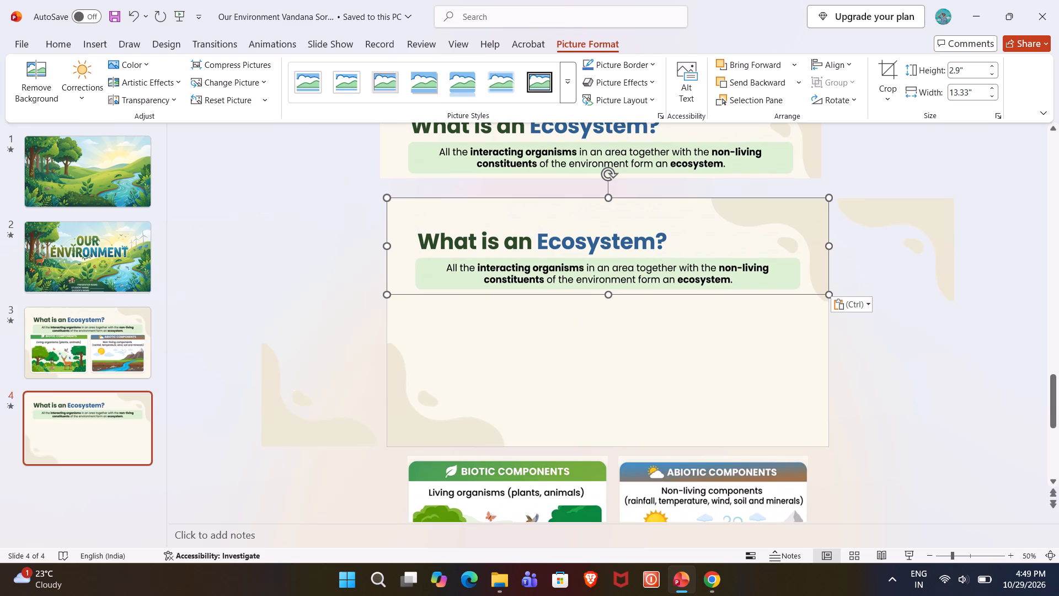
pyautogui.moveTo(548, 241); pyautogui.dragTo(563, 304)
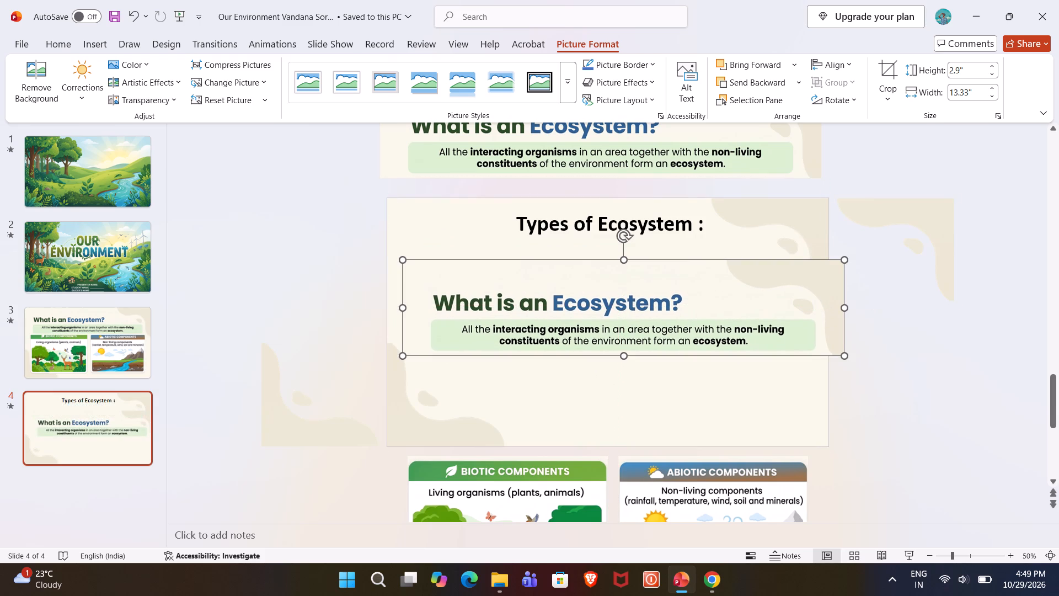
# Crop the pasted heading picture on slide 4 to only the word "Ecosystem?", about 1.1" high and 4.3" wide.
pyautogui.click(889, 74)
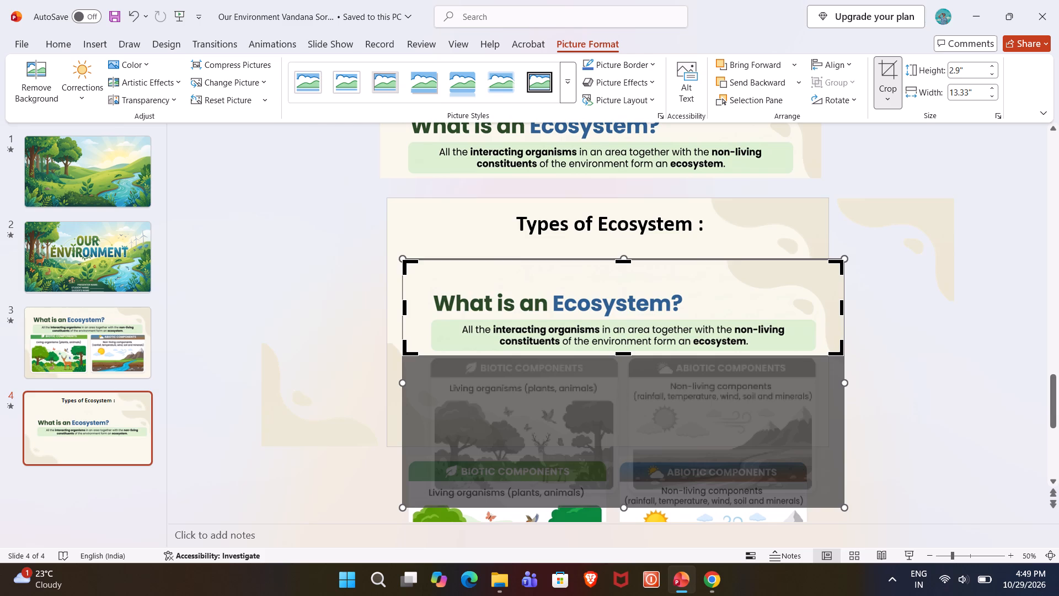
pyautogui.moveTo(625, 354); pyautogui.dragTo(617, 324)
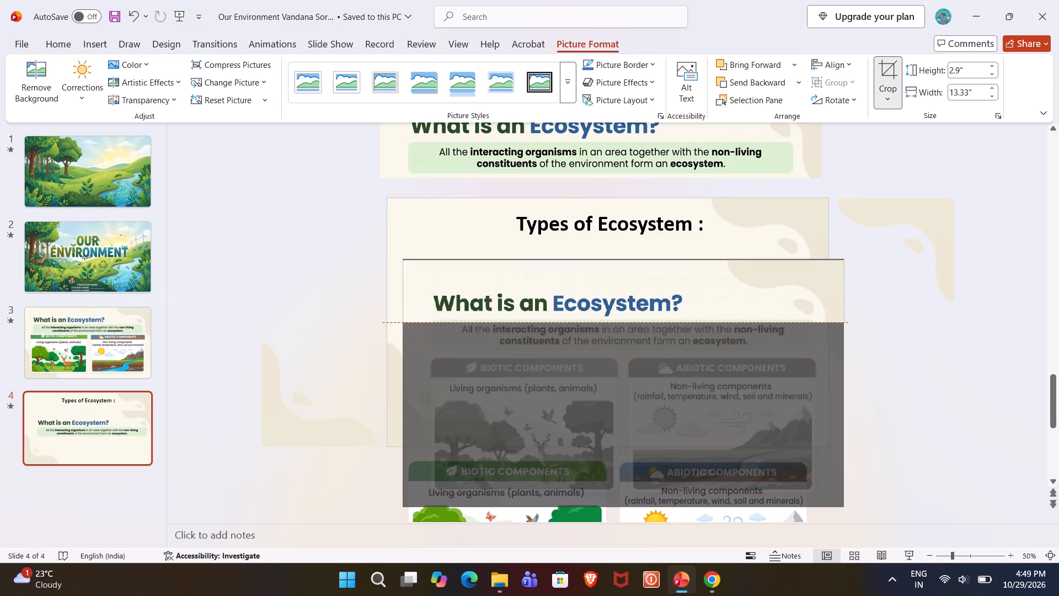
pyautogui.moveTo(617, 324); pyautogui.dragTo(616, 321)
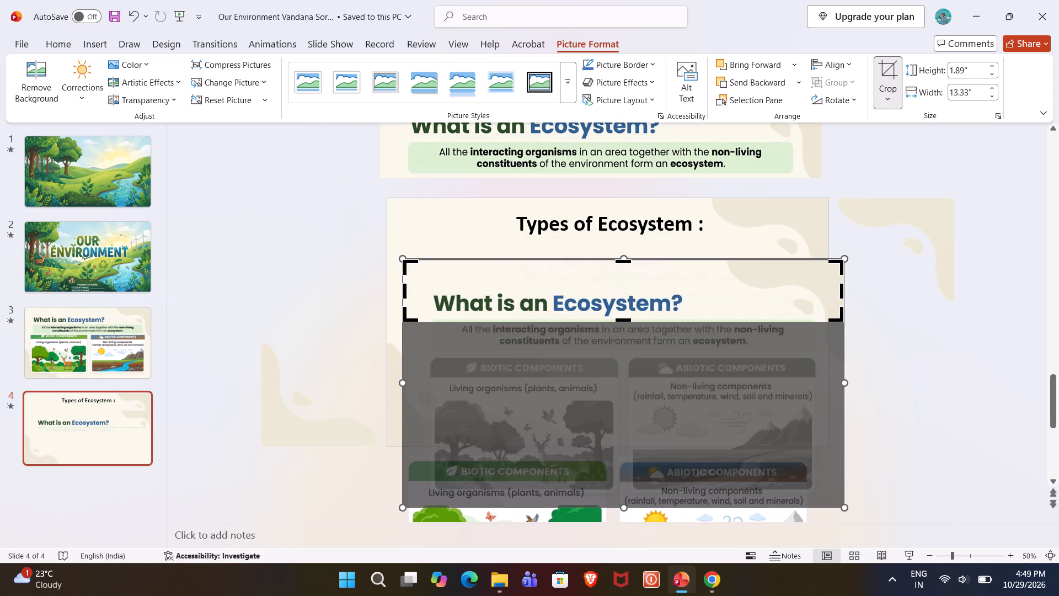
pyautogui.moveTo(403, 288); pyautogui.dragTo(547, 292)
pyautogui.moveTo(688, 259); pyautogui.dragTo(685, 269)
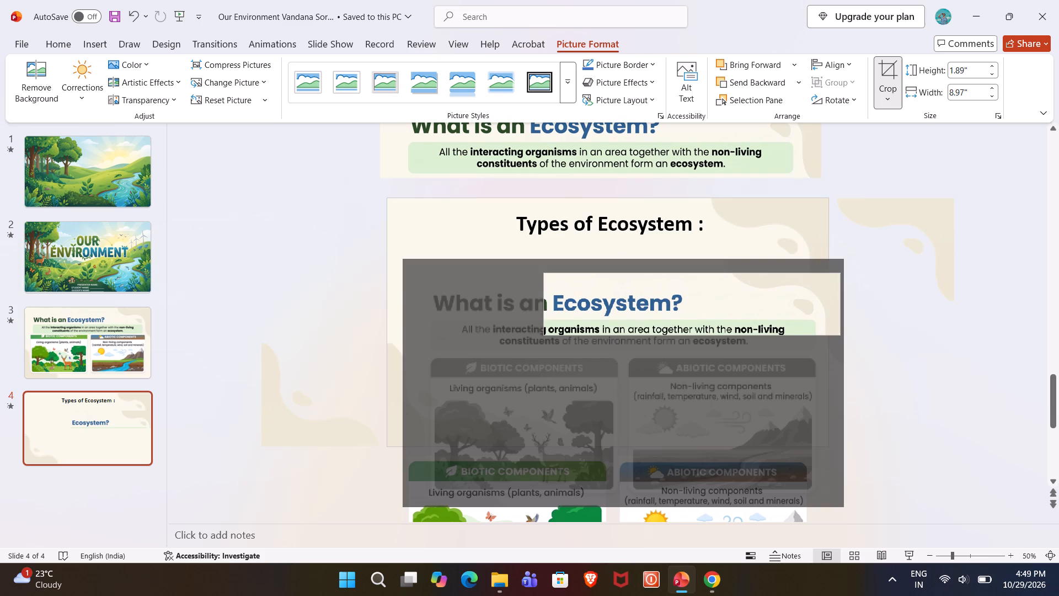
pyautogui.moveTo(685, 269); pyautogui.dragTo(690, 268)
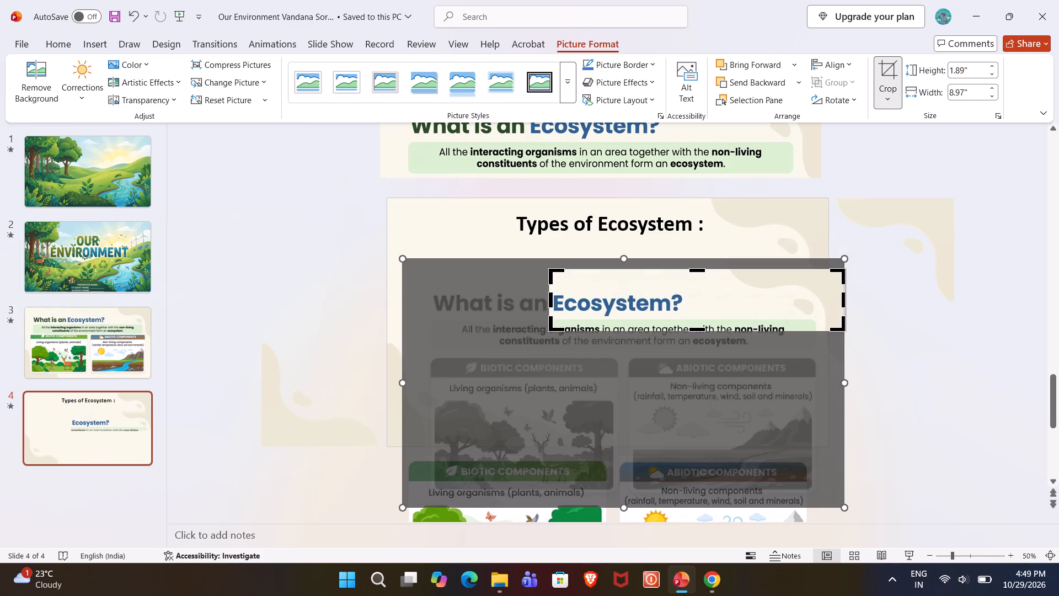
pyautogui.moveTo(697, 329); pyautogui.dragTo(694, 318)
pyautogui.moveTo(844, 288); pyautogui.dragTo(769, 305)
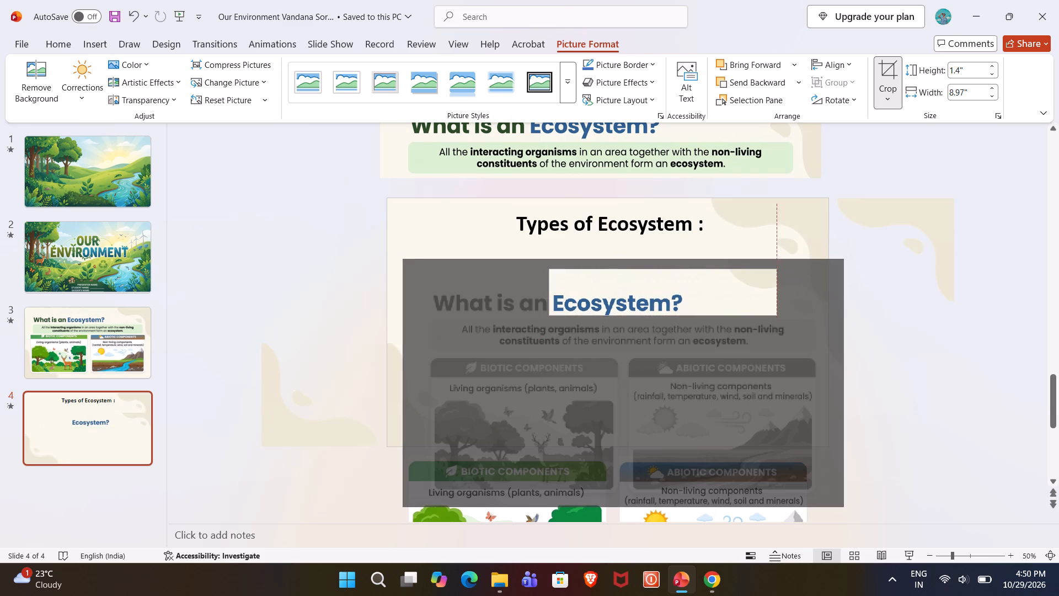
pyautogui.moveTo(769, 305); pyautogui.dragTo(691, 312)
pyautogui.moveTo(622, 269); pyautogui.dragTo(623, 279)
pyautogui.press('Return')
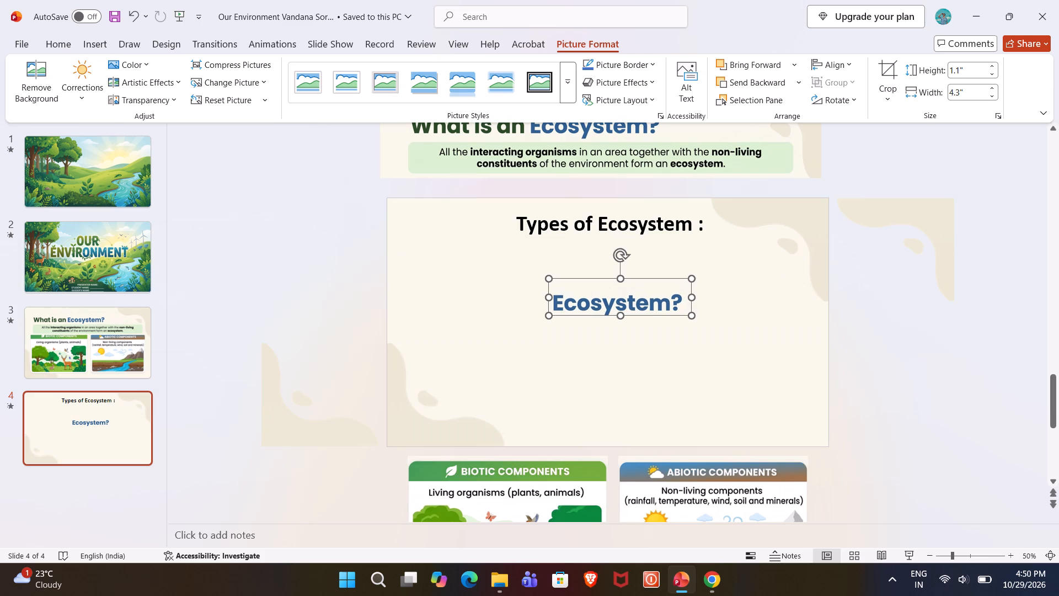
# Move the "Ecosystem?" picture clear of the "Types of Ecosystem :" heading on slide 4, and shift the heading slightly to the left.
pyautogui.moveTo(586, 303); pyautogui.dragTo(632, 235)
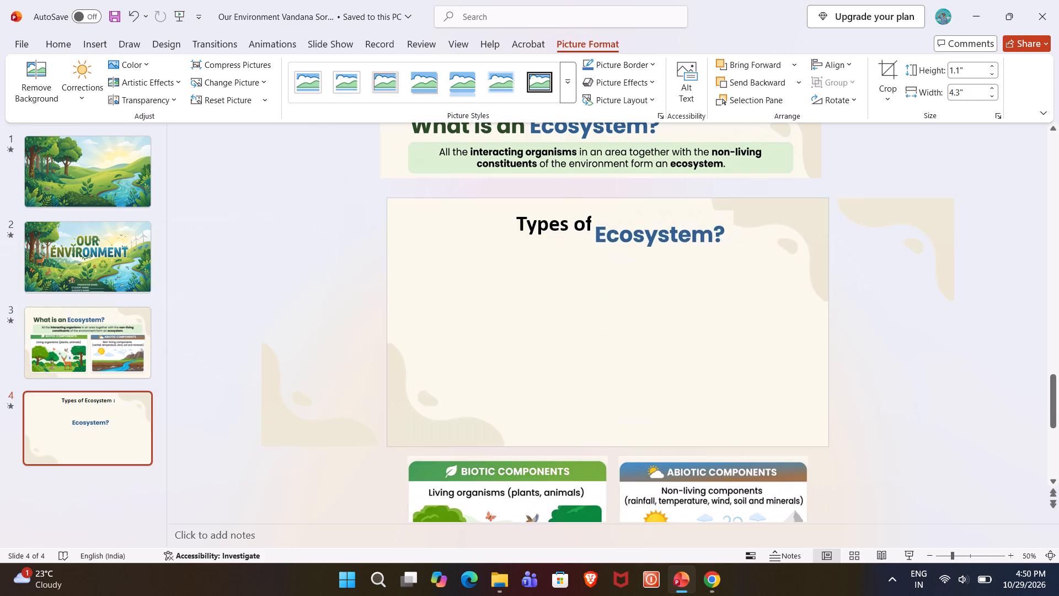
pyautogui.moveTo(632, 235); pyautogui.dragTo(652, 296)
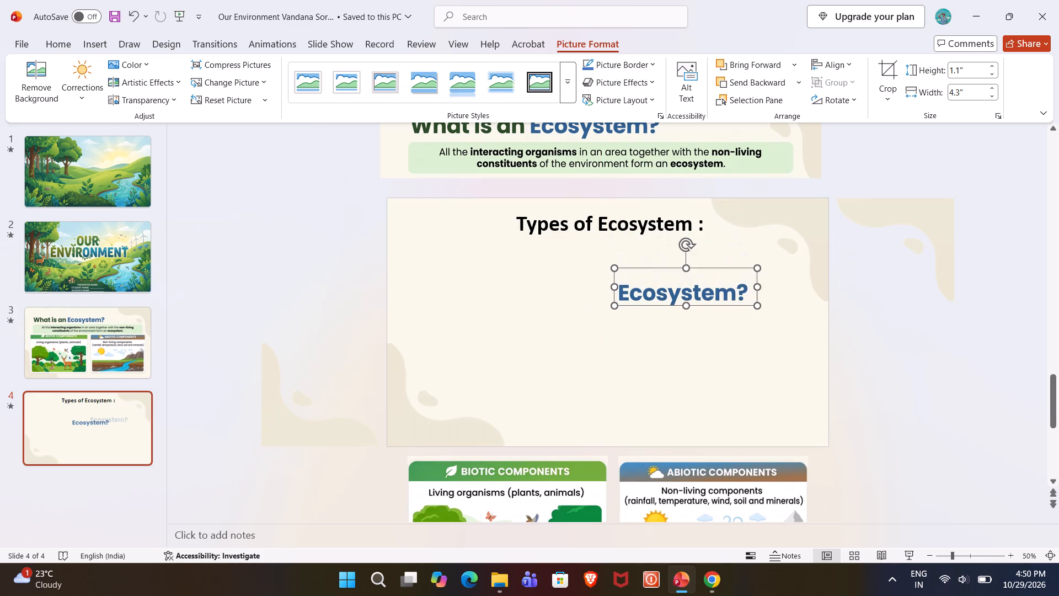
pyautogui.click(582, 227)
pyautogui.click(616, 211)
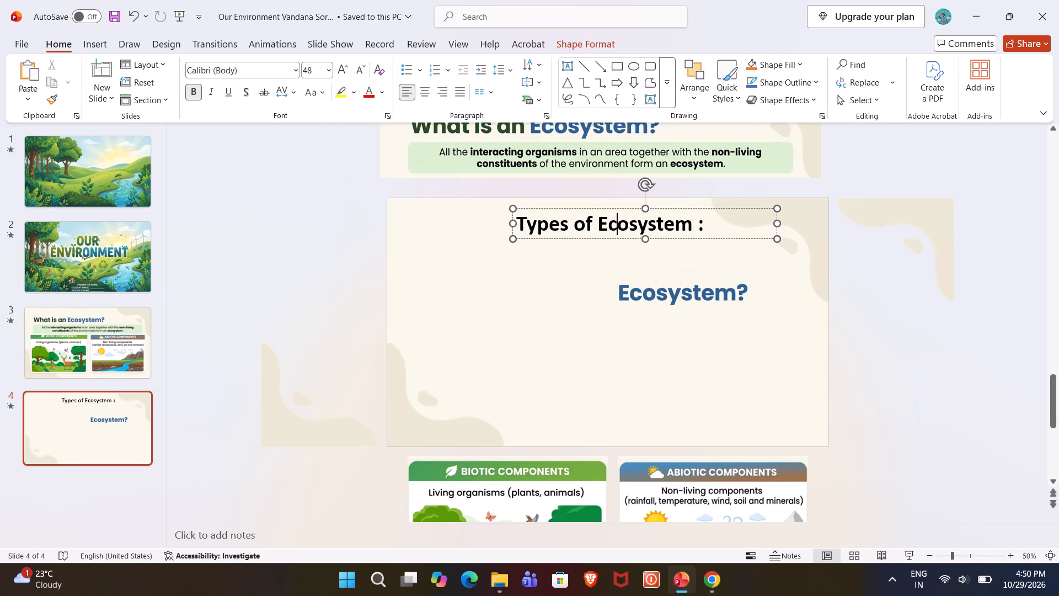
pyautogui.click(614, 205)
pyautogui.moveTo(622, 208); pyautogui.dragTo(586, 205)
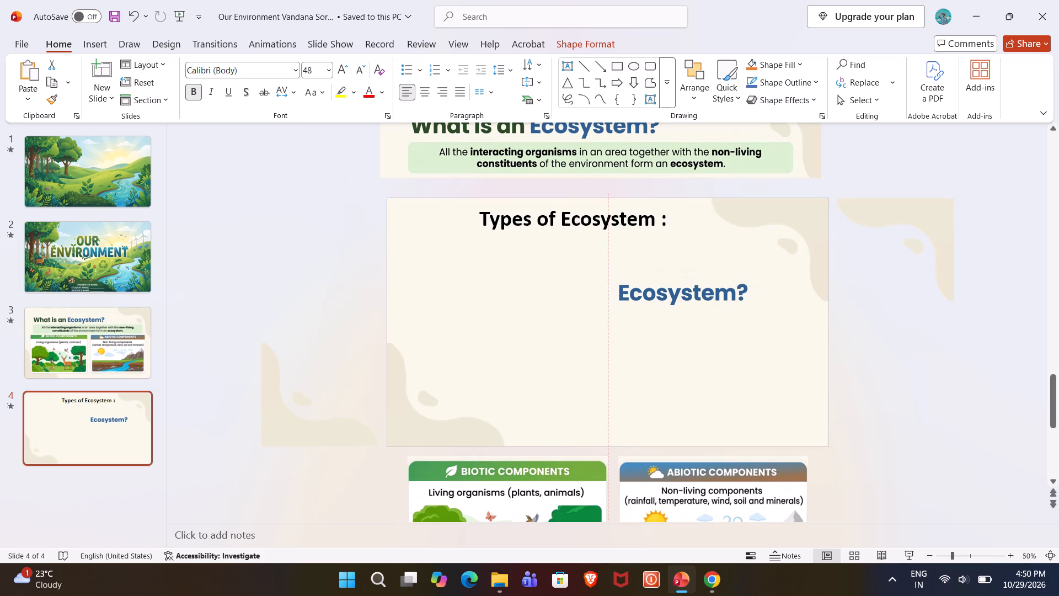
pyautogui.moveTo(586, 205); pyautogui.dragTo(591, 213)
# Place the "Ecosystem?" picture over the word "Ecosystem :" in slide 4's heading, aligned in one line with "Types of".
pyautogui.click(683, 281)
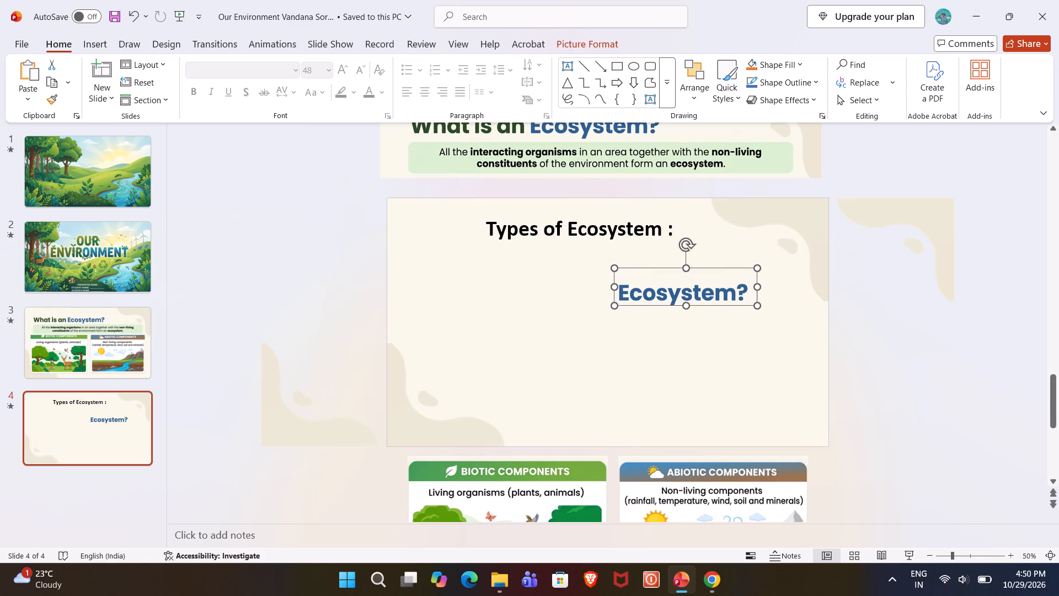
pyautogui.moveTo(669, 269); pyautogui.dragTo(632, 216)
pyautogui.moveTo(632, 217); pyautogui.dragTo(625, 214)
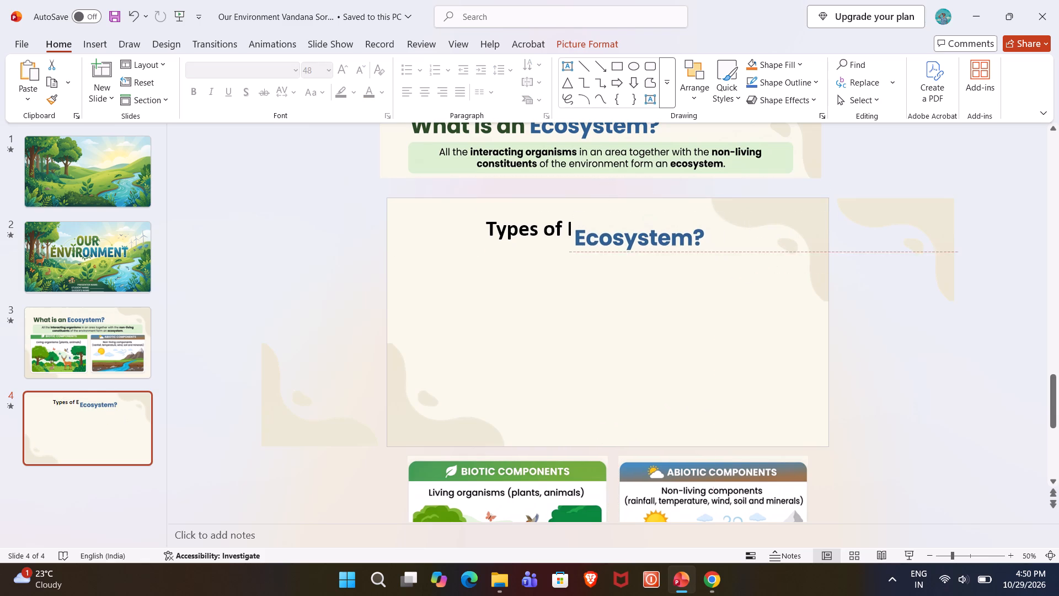
pyautogui.moveTo(625, 214); pyautogui.dragTo(622, 210)
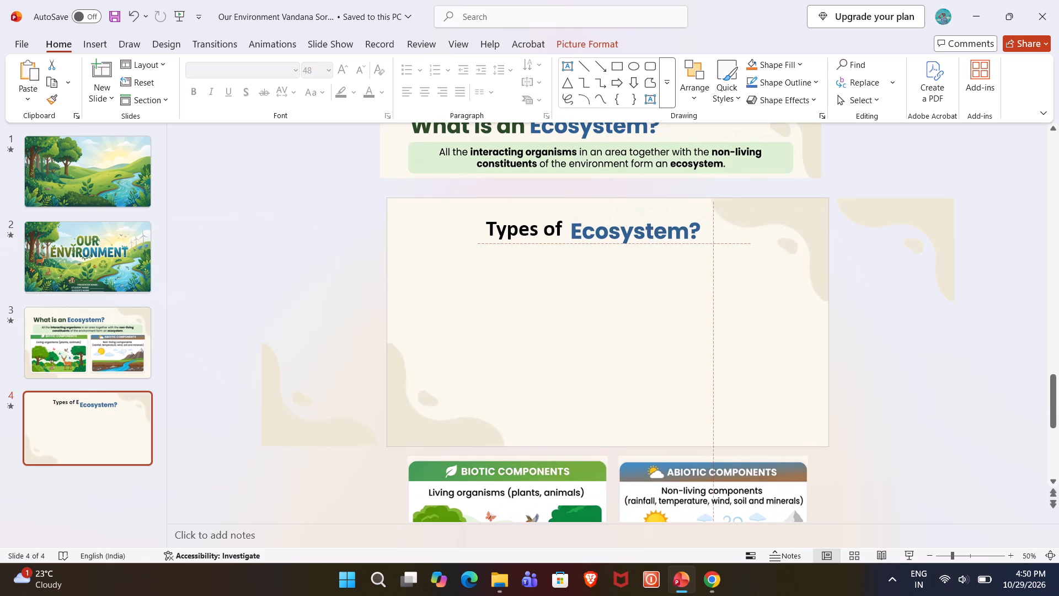
pyautogui.moveTo(622, 210); pyautogui.dragTo(621, 205)
pyautogui.click(942, 257)
pyautogui.click(940, 401)
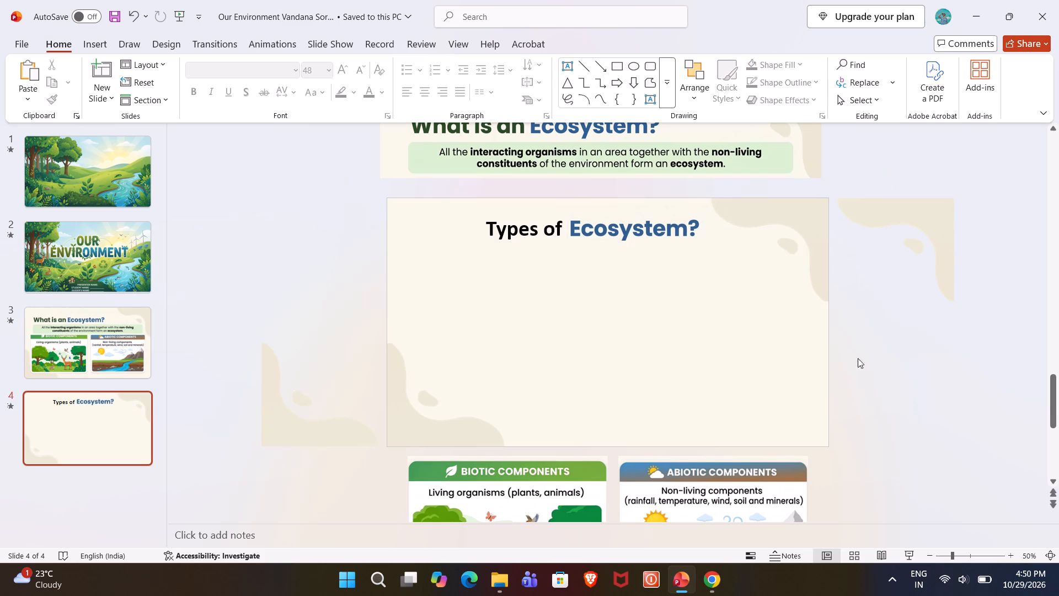
# Change the font colour of "Types of" in slide 4's heading to the dark green theme colour.
pyautogui.click(524, 223)
pyautogui.click(556, 225)
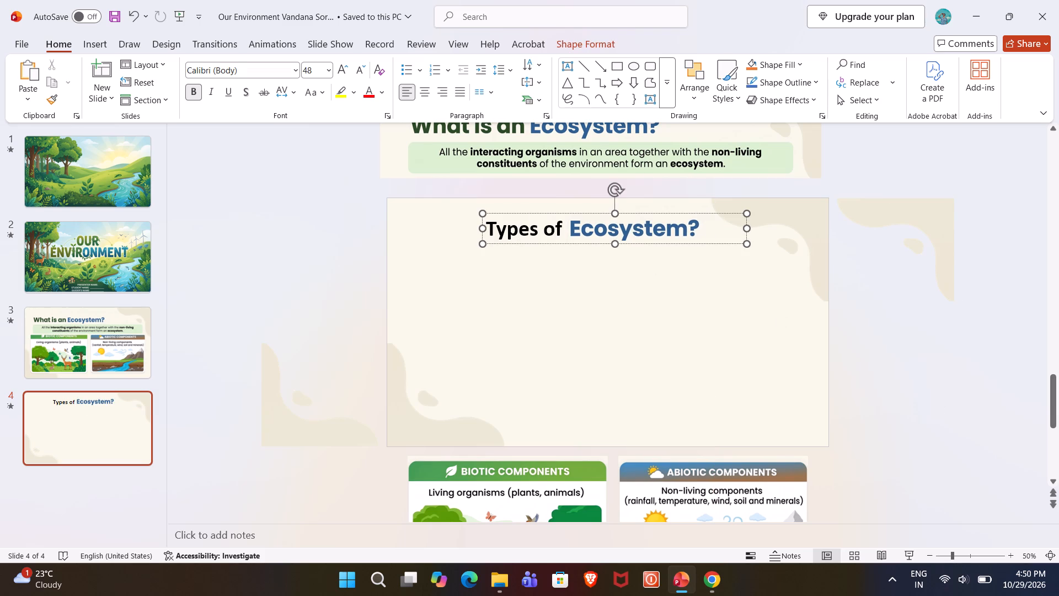
pyautogui.click(559, 229)
pyautogui.moveTo(563, 226); pyautogui.dragTo(499, 228)
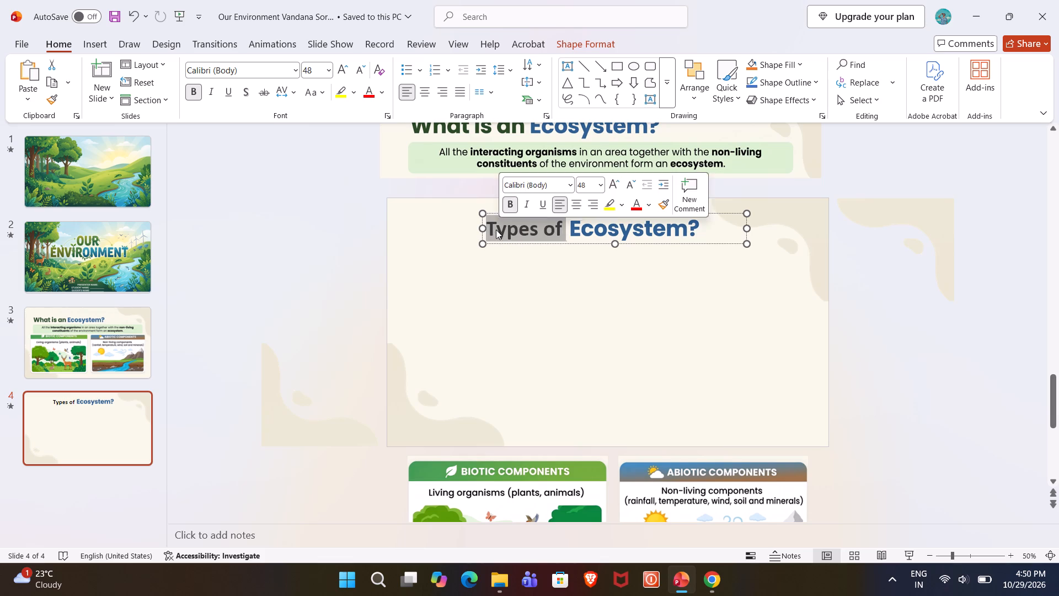
pyautogui.click(379, 94)
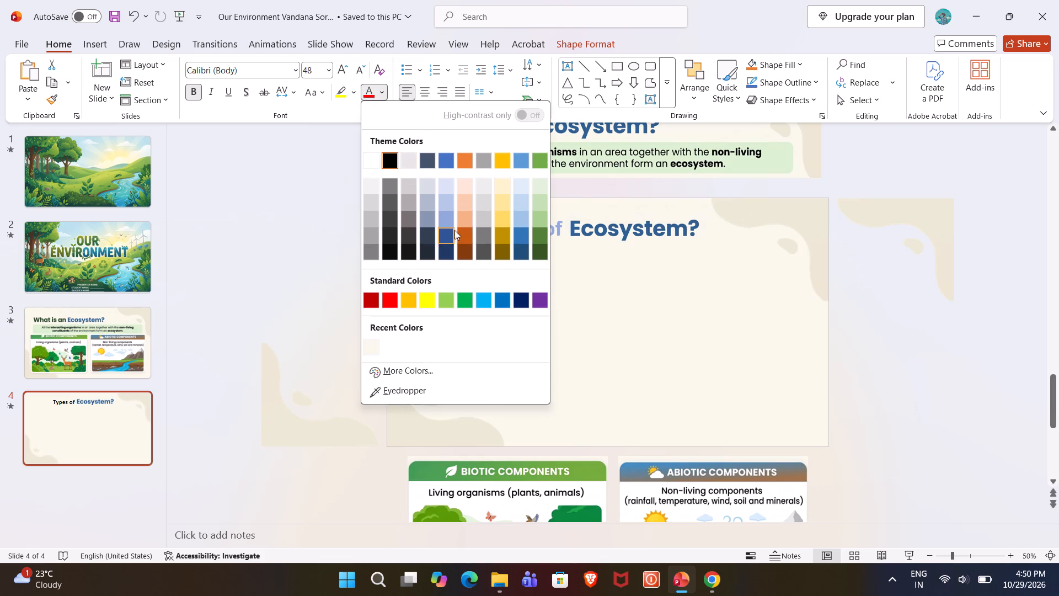
pyautogui.click(536, 233)
pyautogui.click(293, 271)
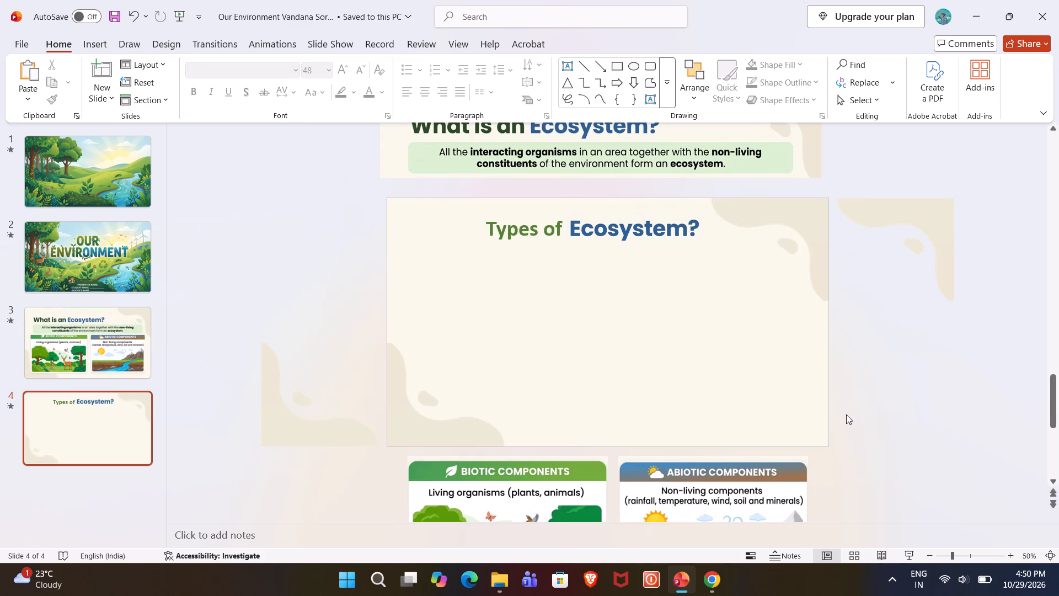
pyautogui.click(803, 248)
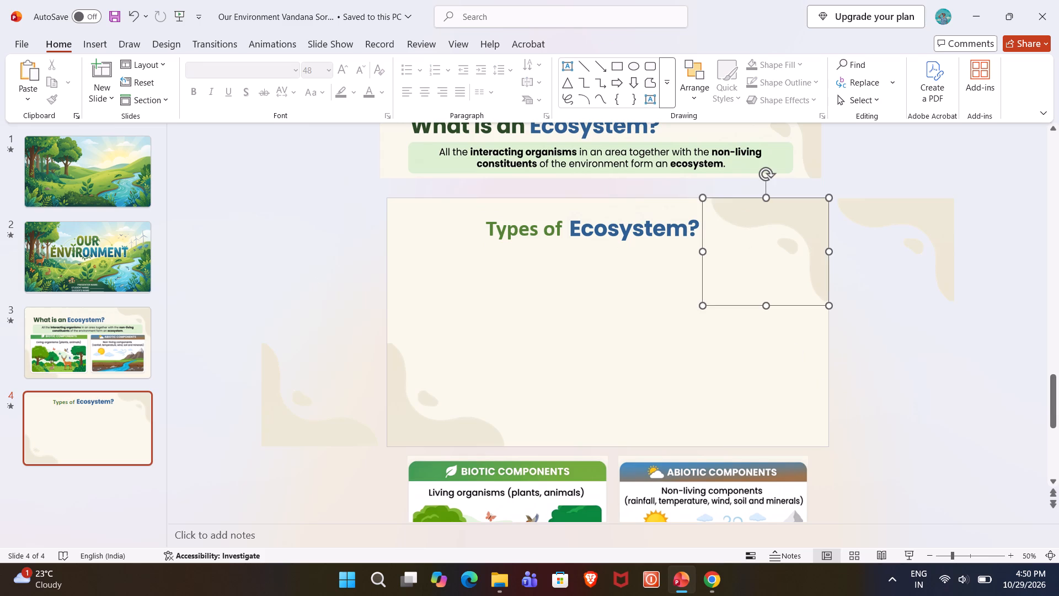
pyautogui.click(943, 336)
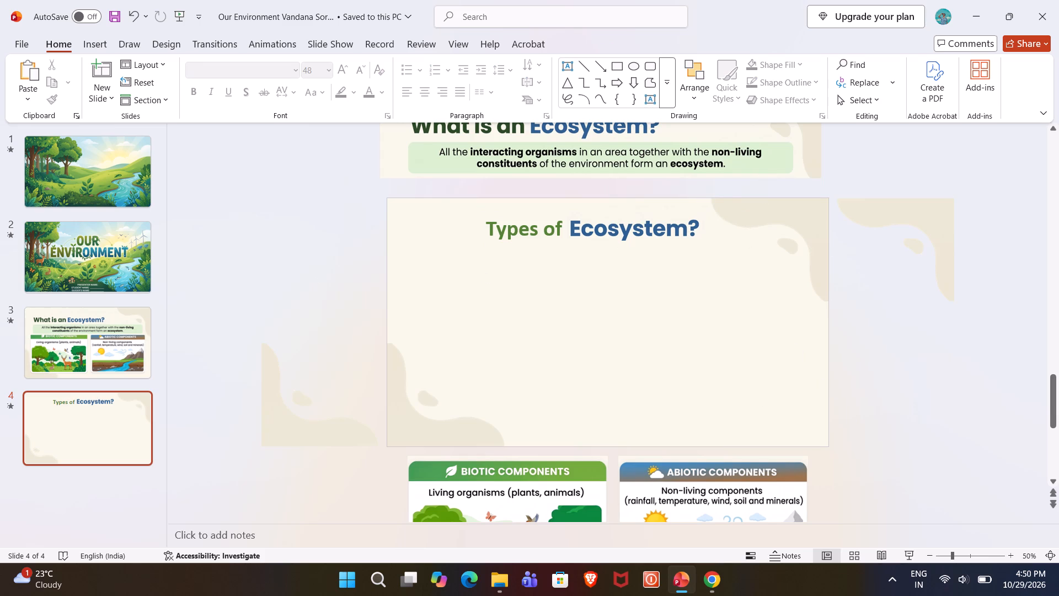
# Delete the off-slide "What is an Ecosystem?" banner picture above slide 4.
pyautogui.scroll(2, 336, 275)
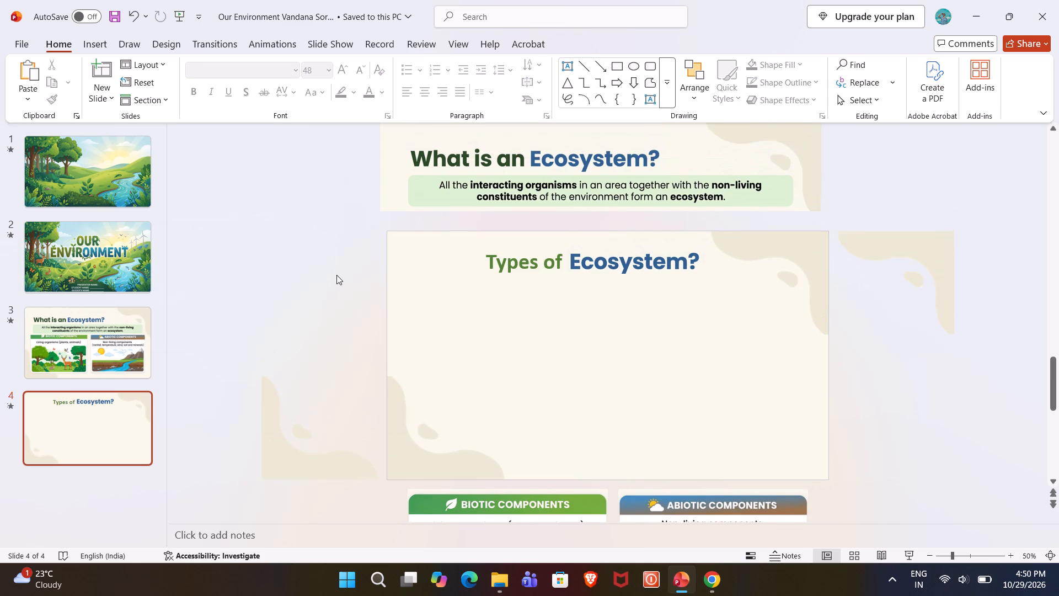
pyautogui.scroll(1, 336, 275)
pyautogui.scroll(-2, 335, 275)
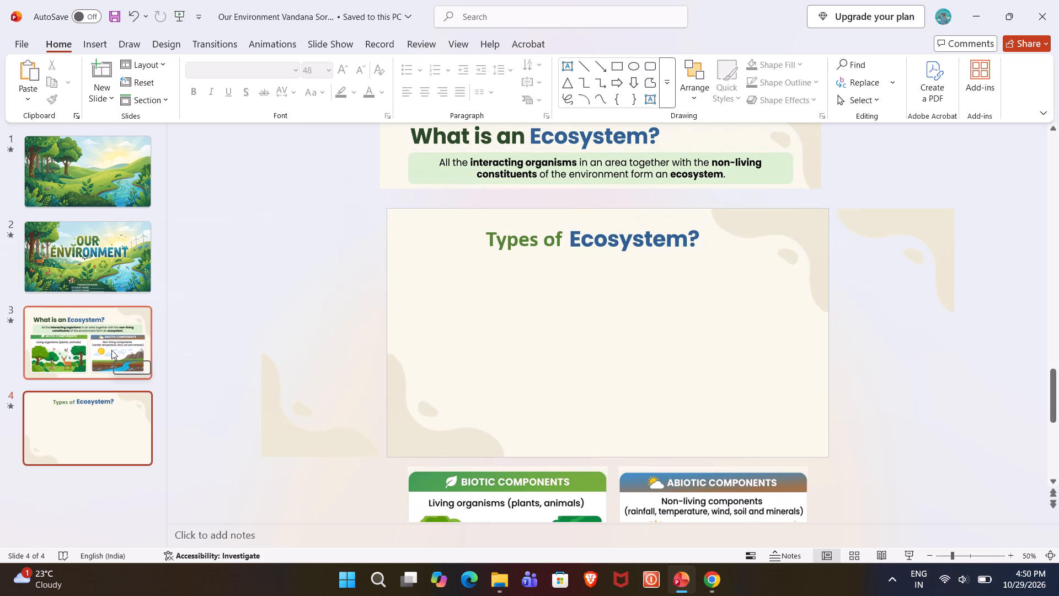
pyautogui.click(930, 557)
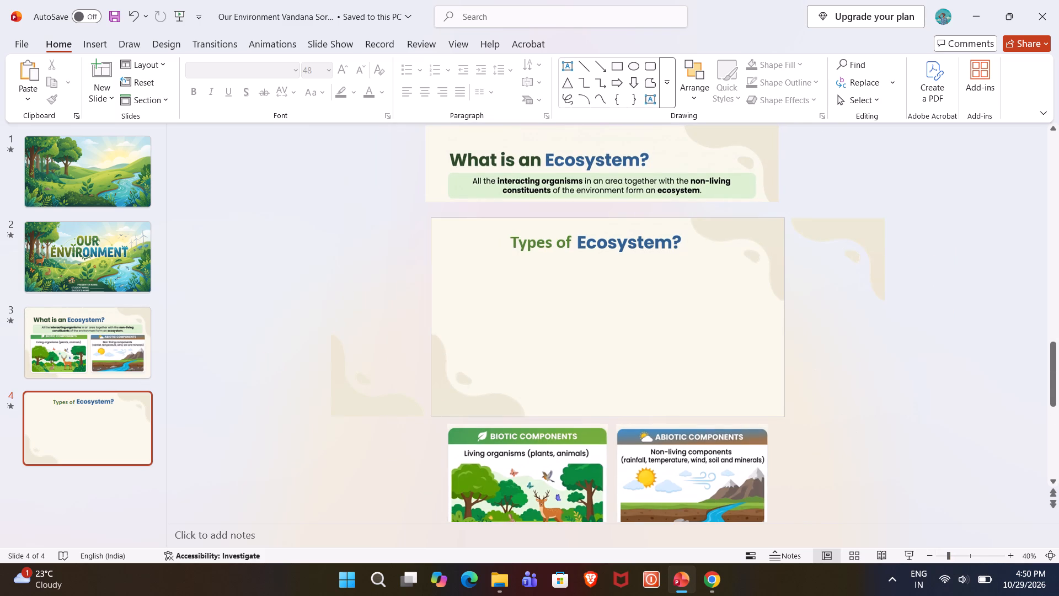
pyautogui.click(637, 171)
pyautogui.moveTo(646, 166); pyautogui.dragTo(764, 177)
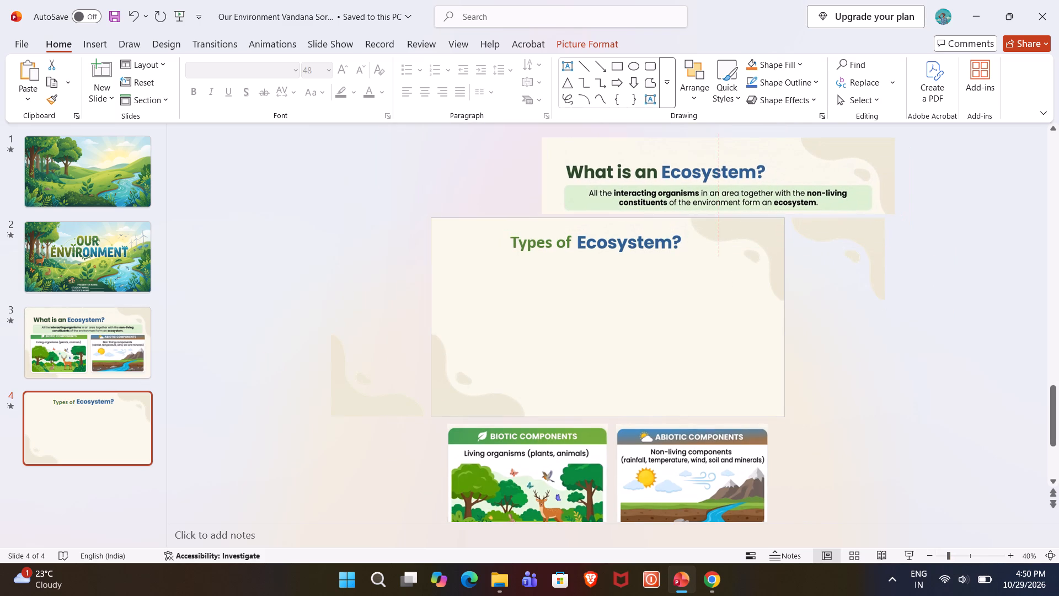
pyautogui.moveTo(764, 177); pyautogui.dragTo(763, 177)
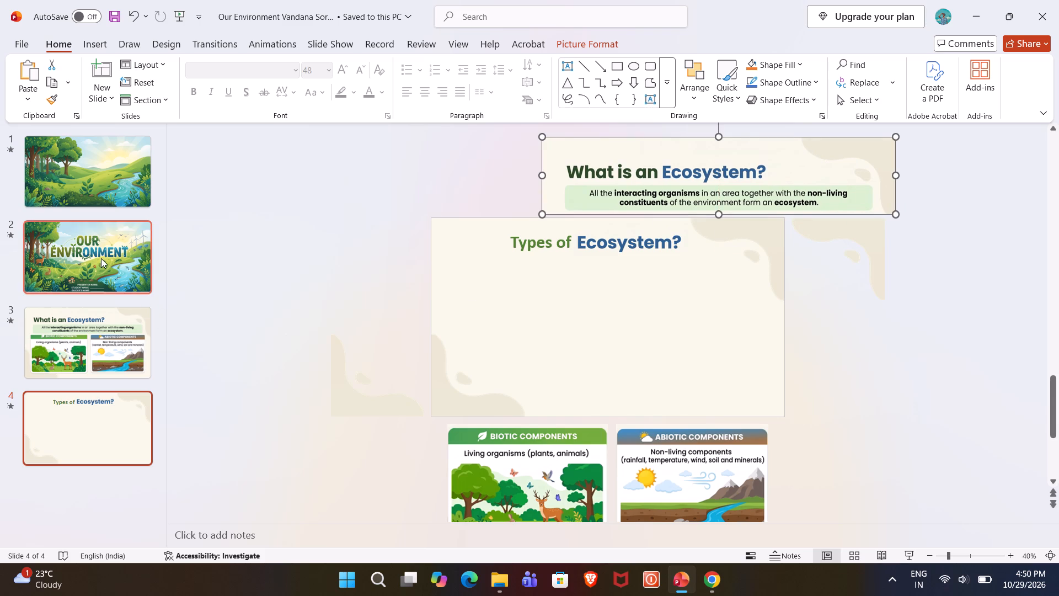
pyautogui.click(101, 258)
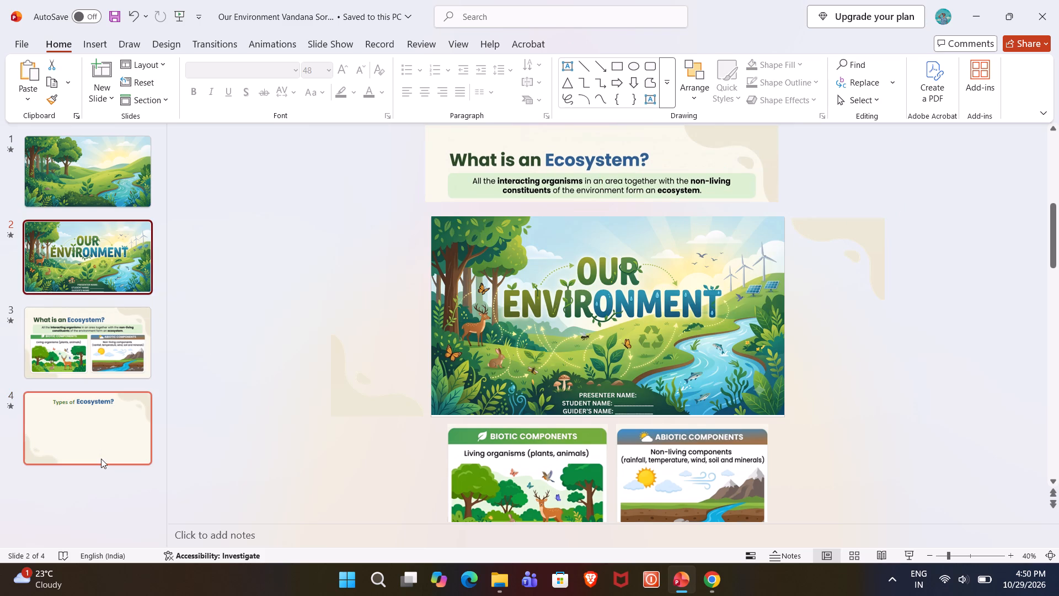
pyautogui.click(101, 459)
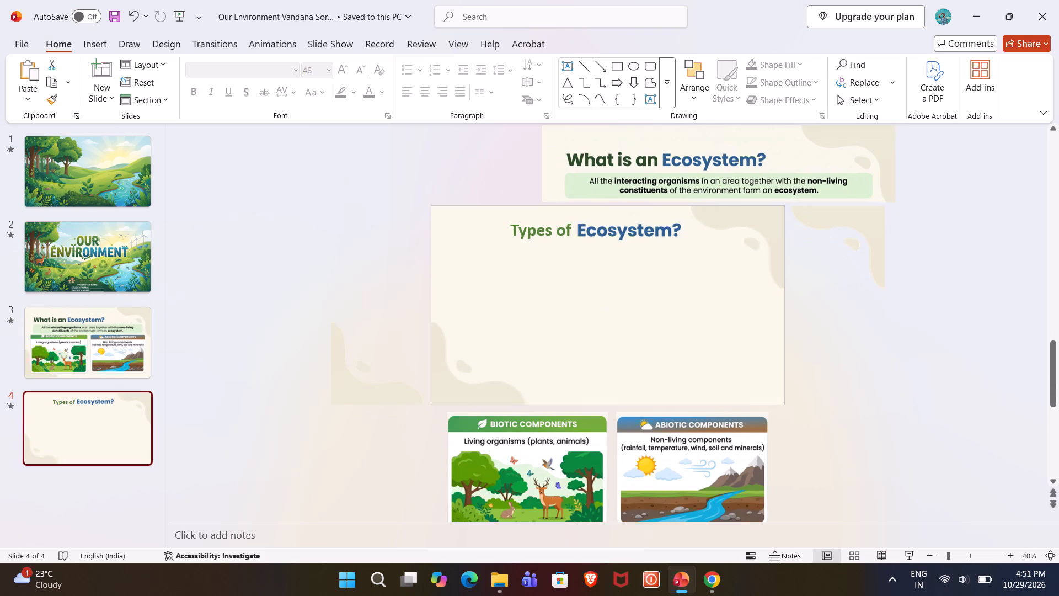
pyautogui.click(794, 171)
pyautogui.press('Delete')
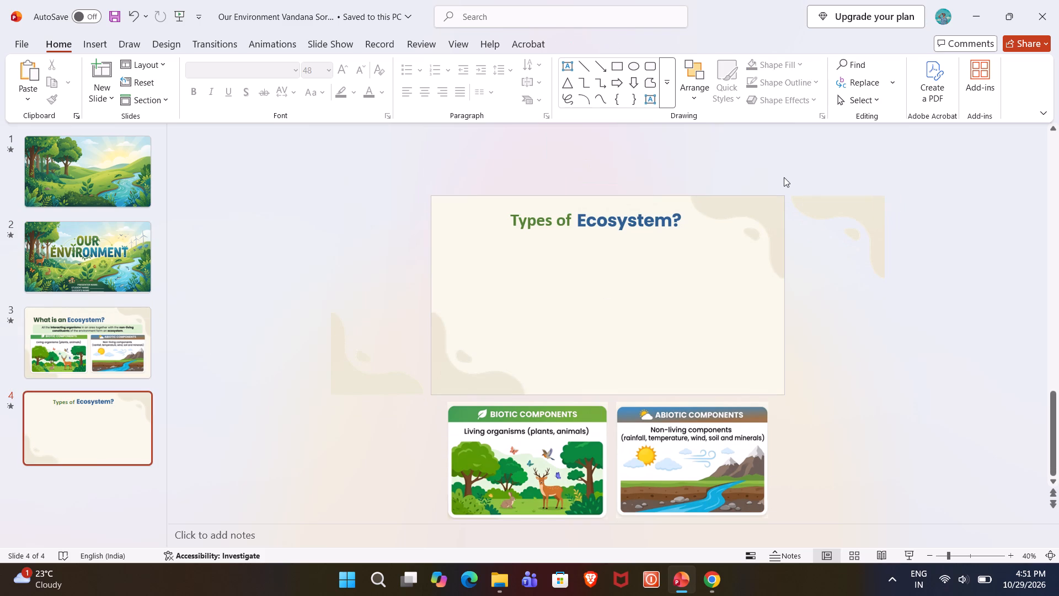
# Preview slide 2 as a slide show, and stretch its Our Environment picture down to the slide's bottom edge.
pyautogui.click(90, 324)
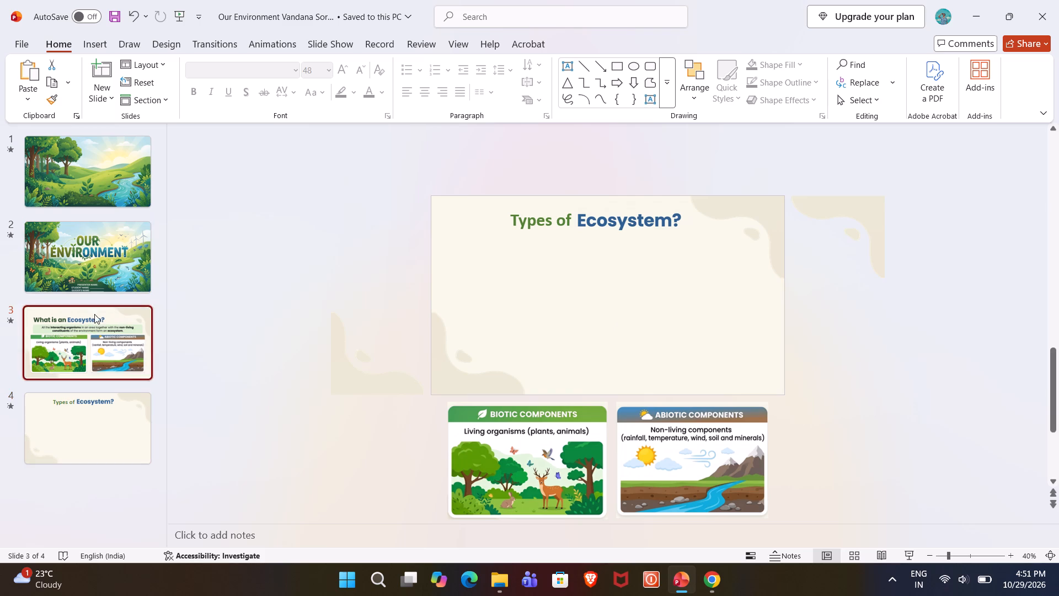
pyautogui.click(103, 261)
pyautogui.click(911, 553)
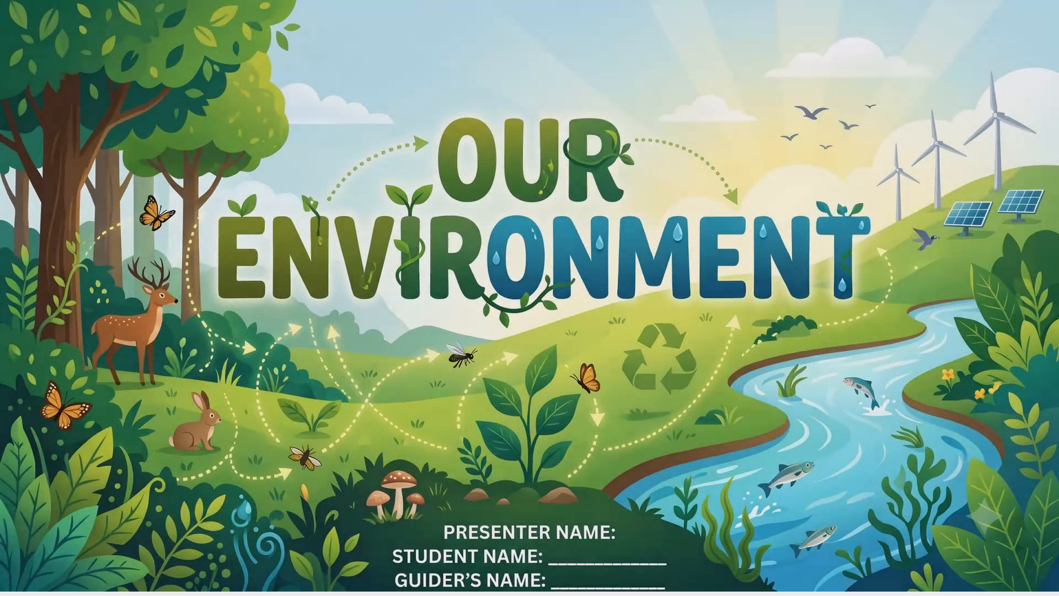
pyautogui.press('Escape')
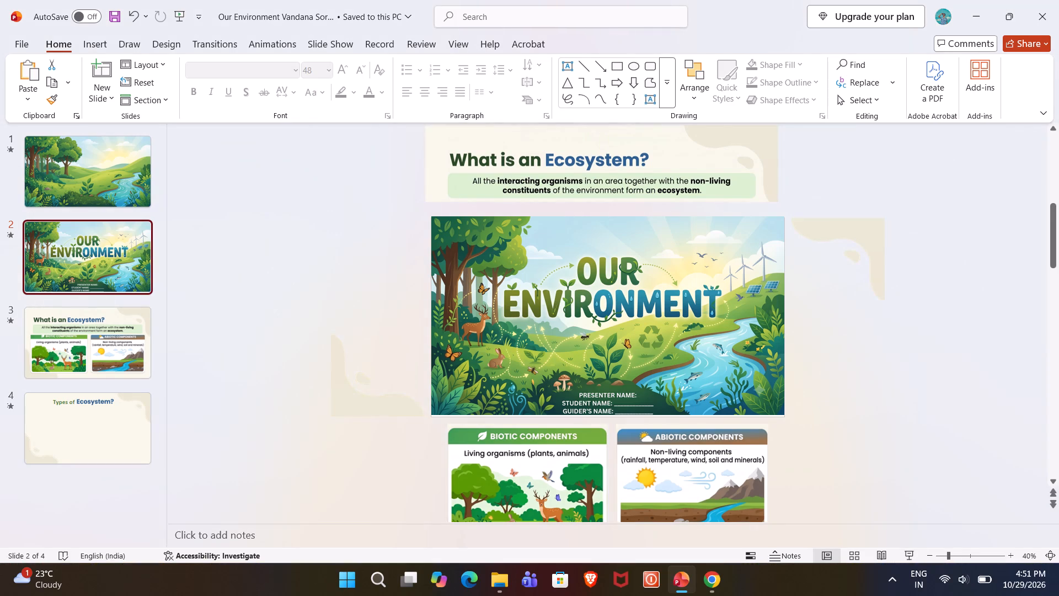
pyautogui.click(580, 347)
pyautogui.click(609, 415)
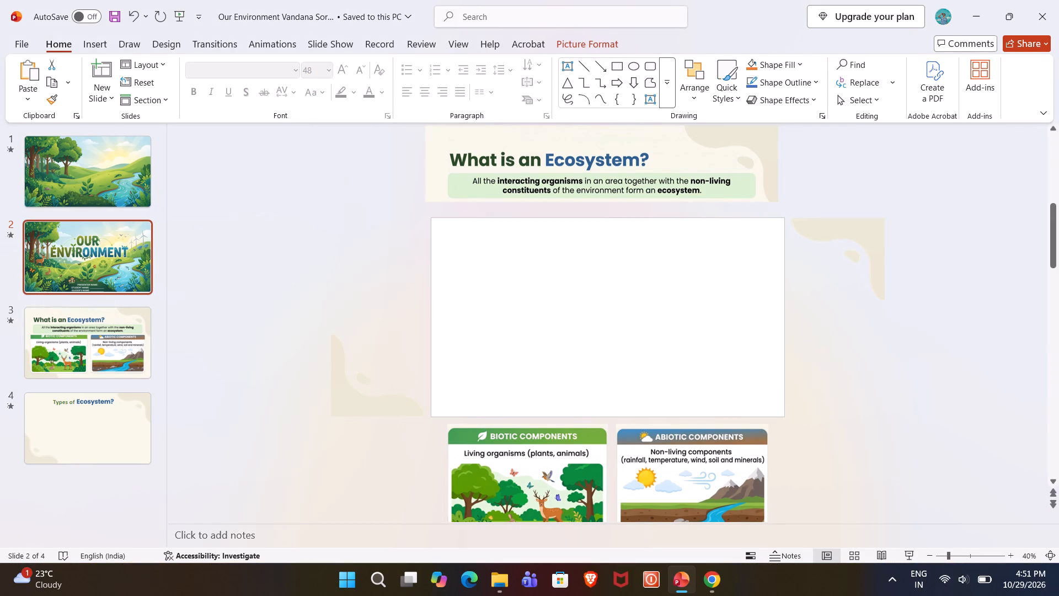
pyautogui.click(898, 471)
pyautogui.click(706, 355)
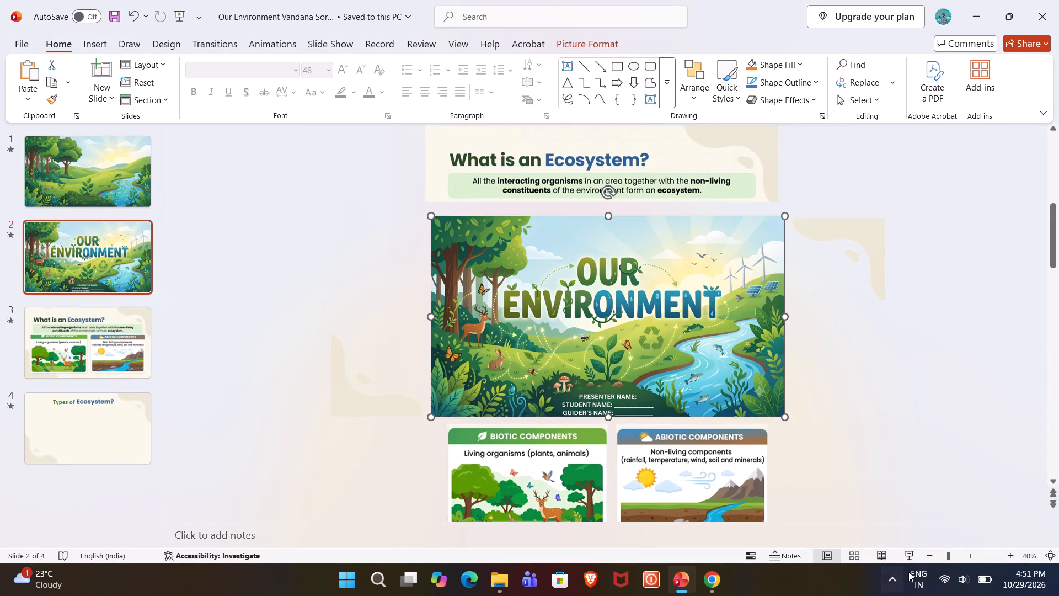
# Play the slide show from slide 2 through slide 4 to check the transitions, and compare slides 3 and 4.
pyautogui.click(906, 558)
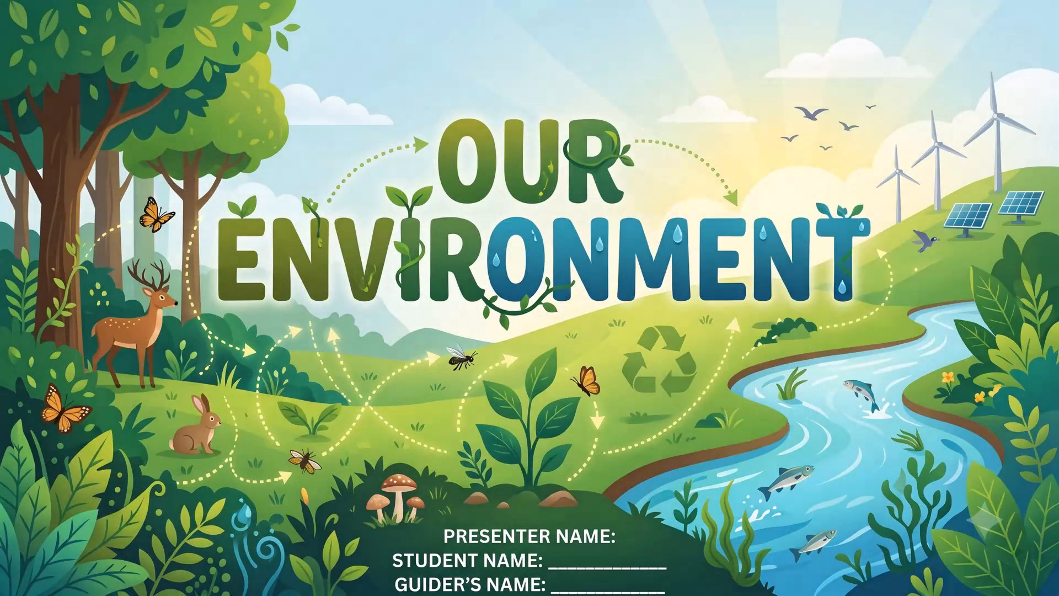
pyautogui.press('Right')
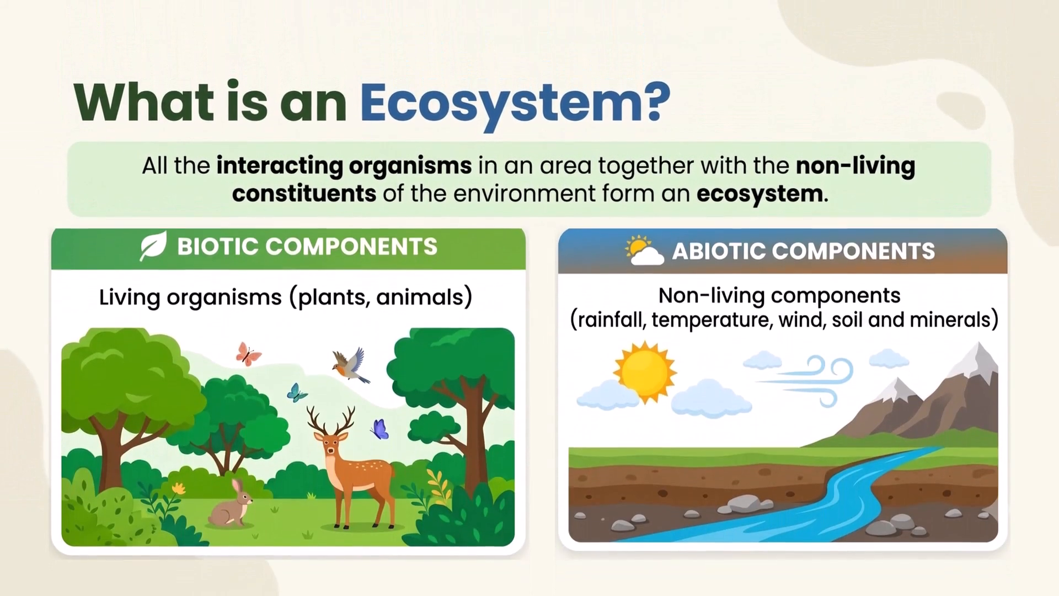
pyautogui.press('Right')
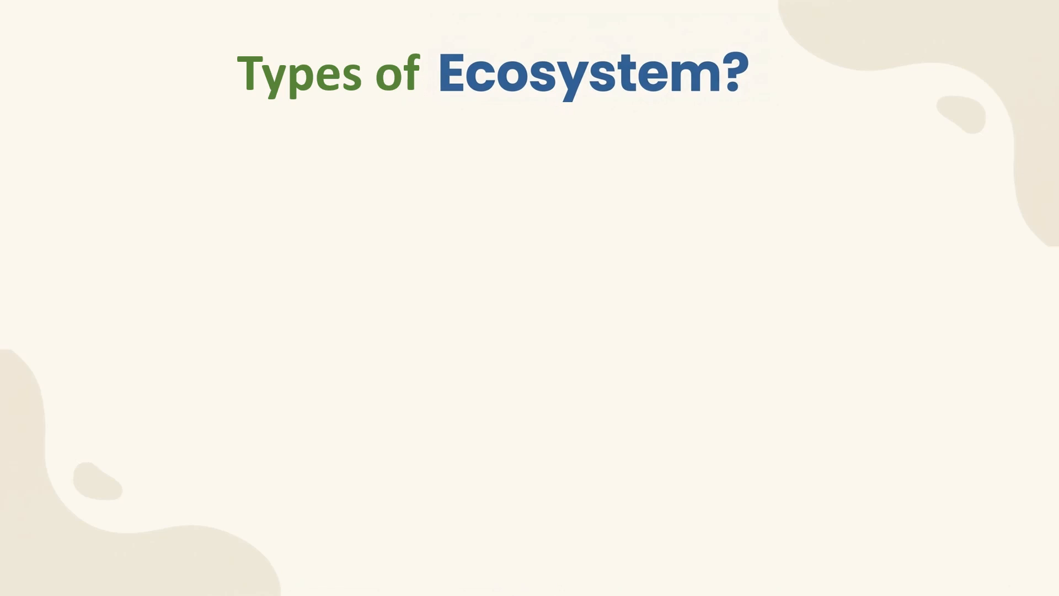
pyautogui.press('Escape')
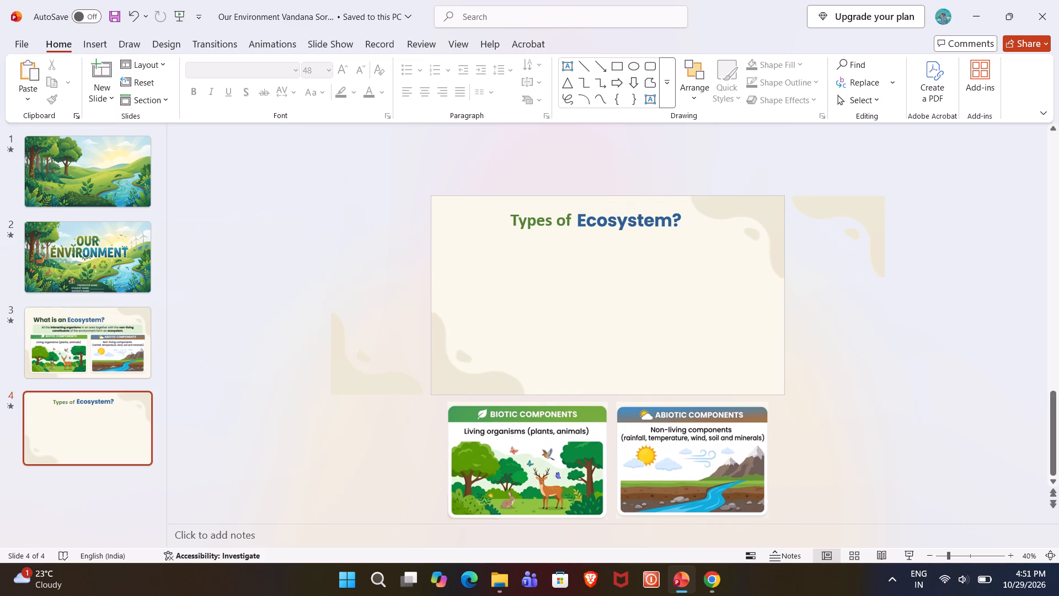
pyautogui.click(104, 346)
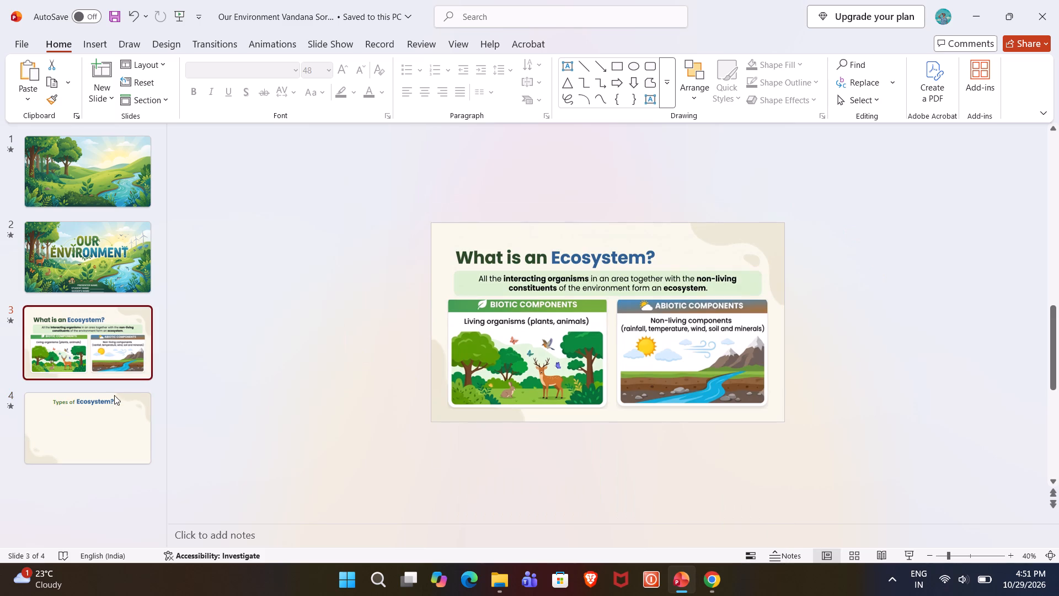
pyautogui.click(106, 429)
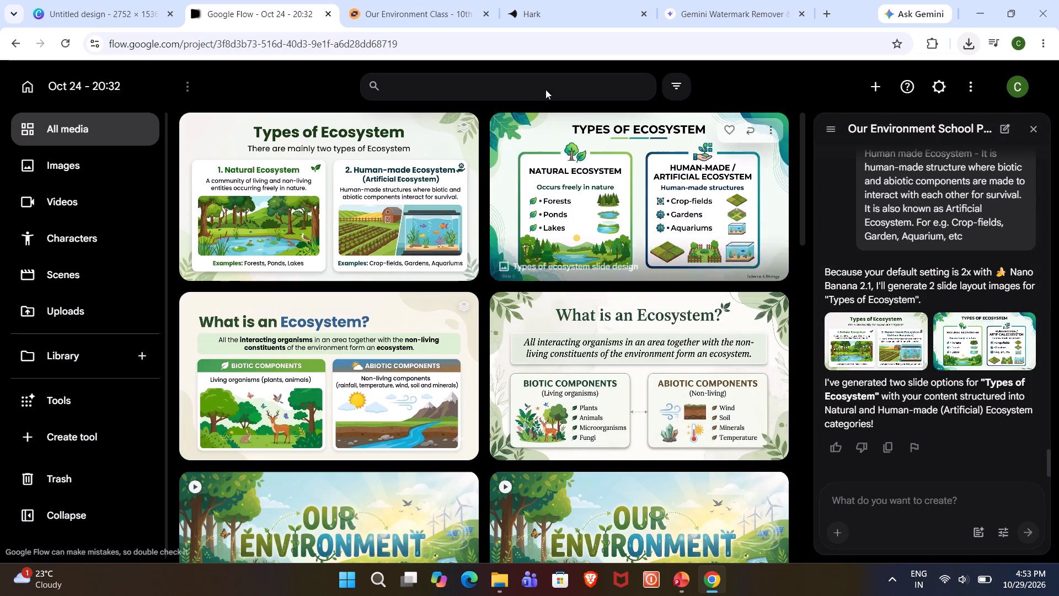
# Look through the SlideShare Our Environment deck for the topic after Types of Ecosystems, and read the Types of Organisms slide.
pyautogui.click(438, 8)
pyautogui.scroll(2, 486, 215)
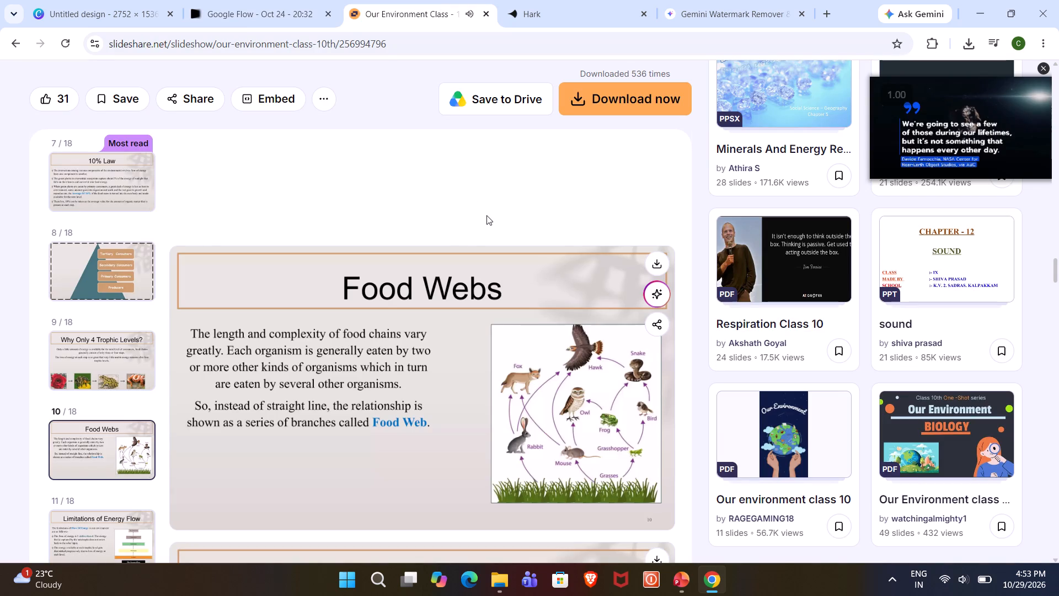
pyautogui.scroll(14, 486, 215)
pyautogui.scroll(7, 486, 215)
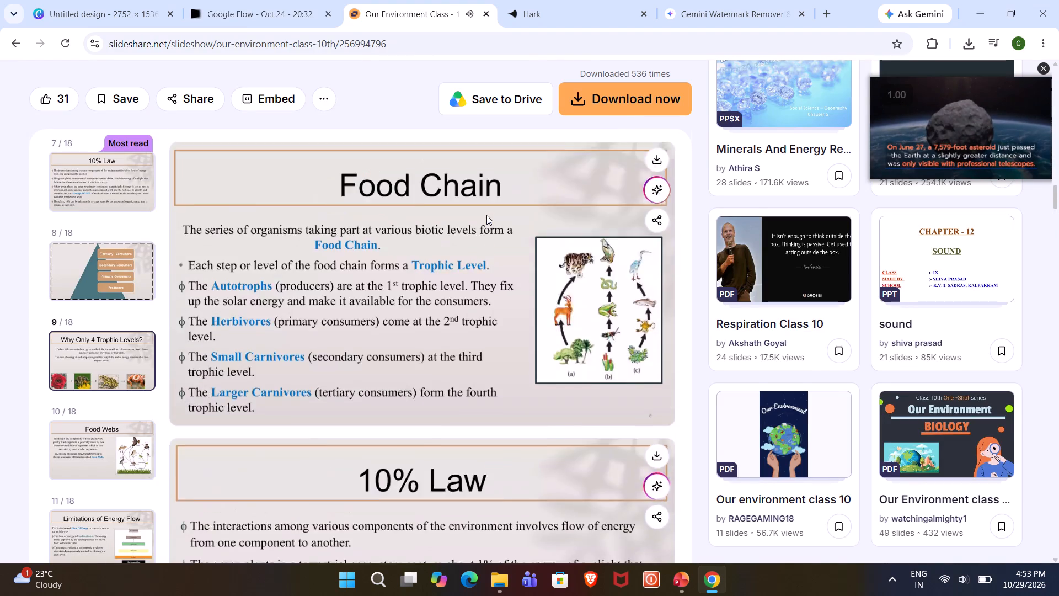
pyautogui.scroll(16, 486, 215)
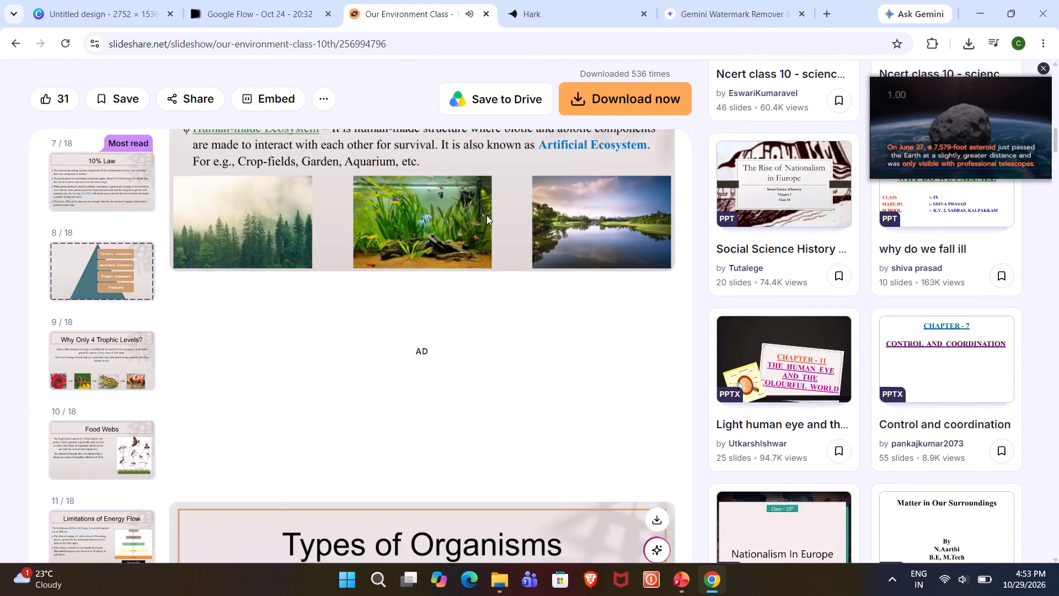
pyautogui.scroll(-1, 486, 215)
pyautogui.scroll(4, 486, 215)
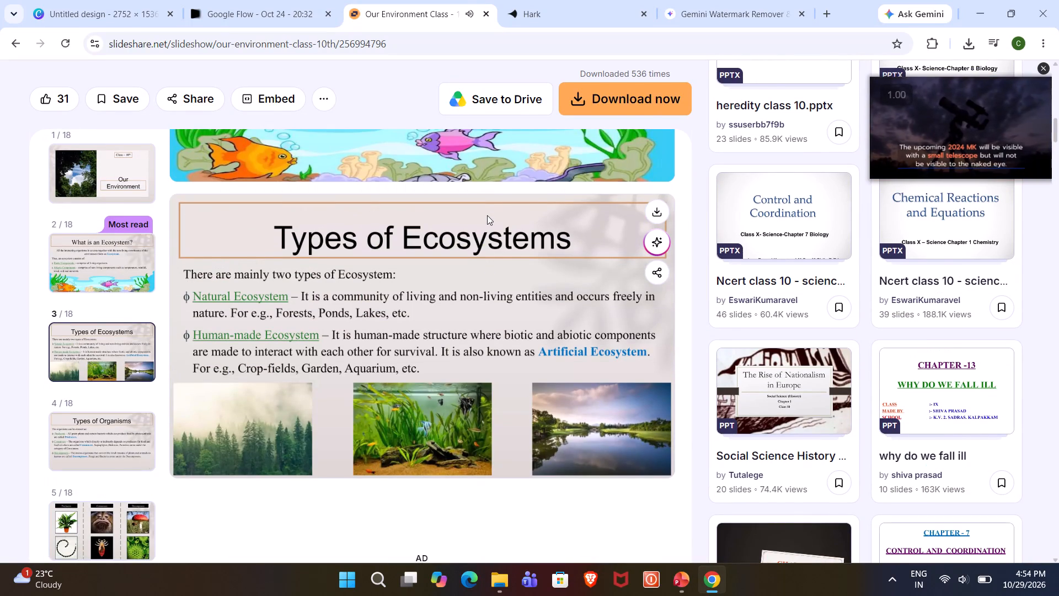
pyautogui.scroll(-5, 487, 215)
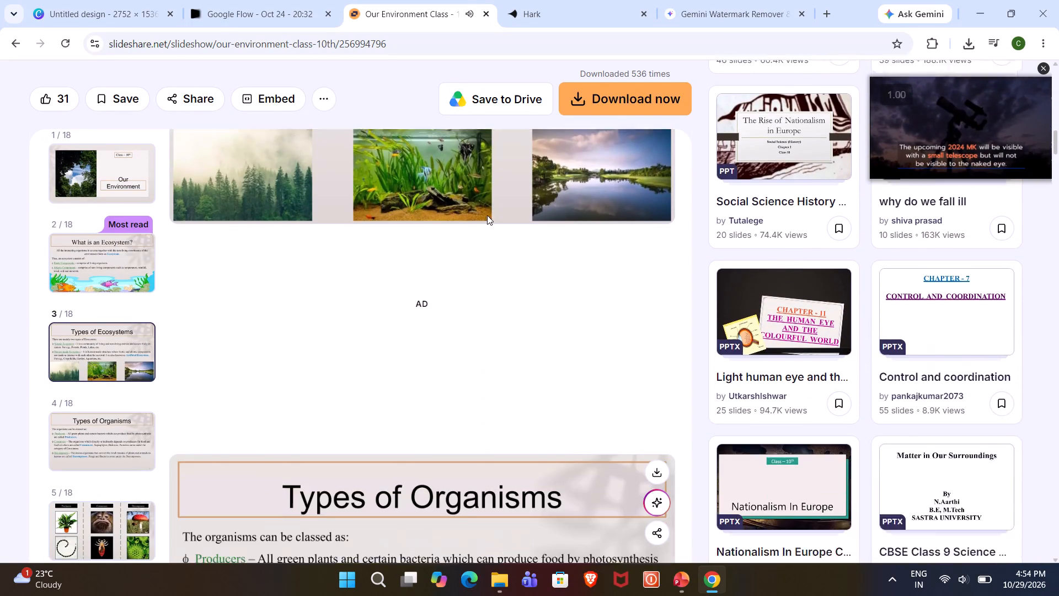
pyautogui.scroll(-3, 487, 215)
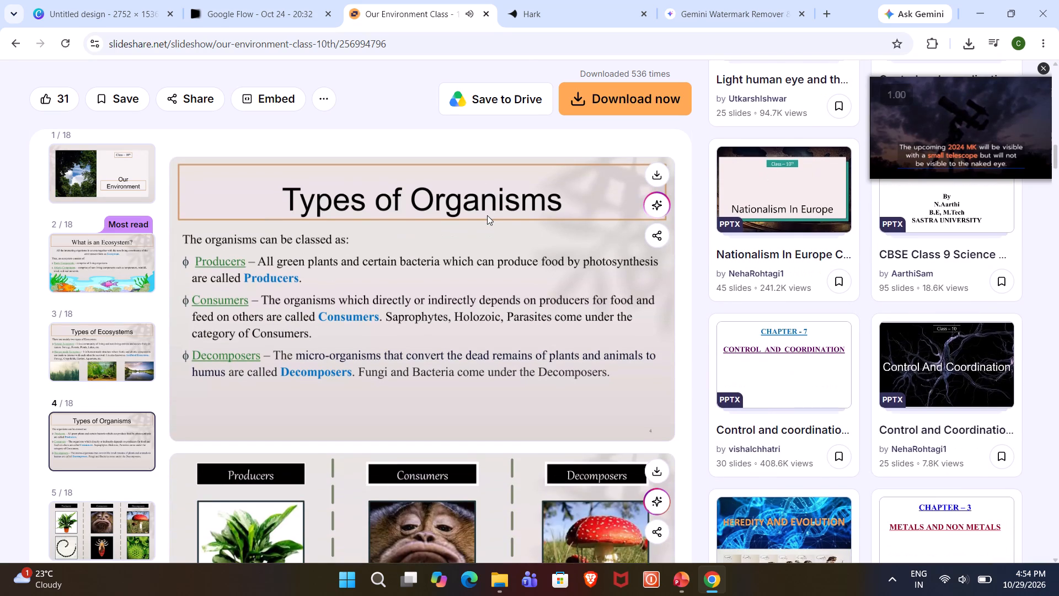
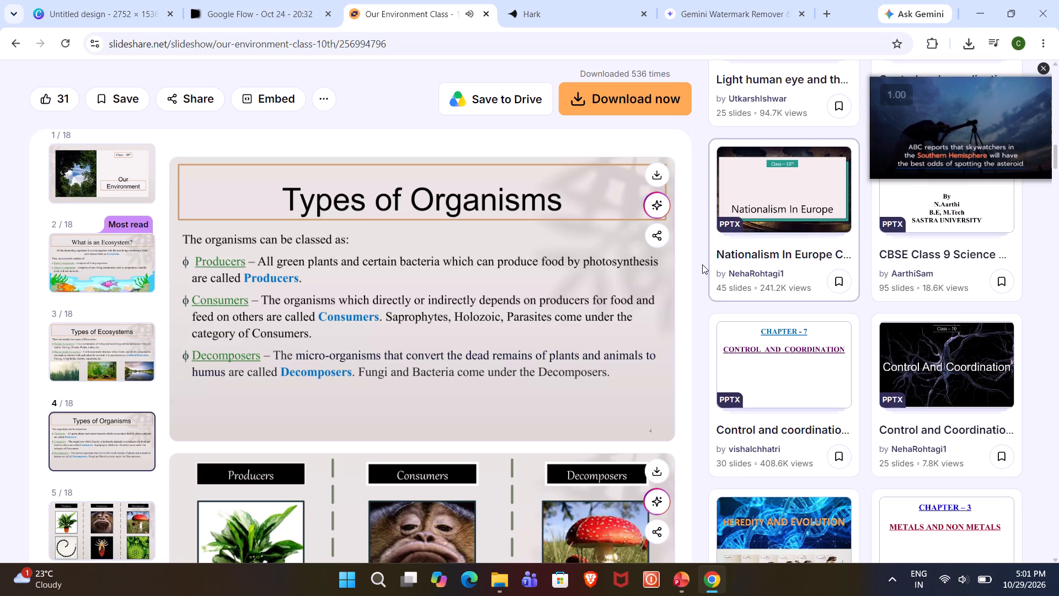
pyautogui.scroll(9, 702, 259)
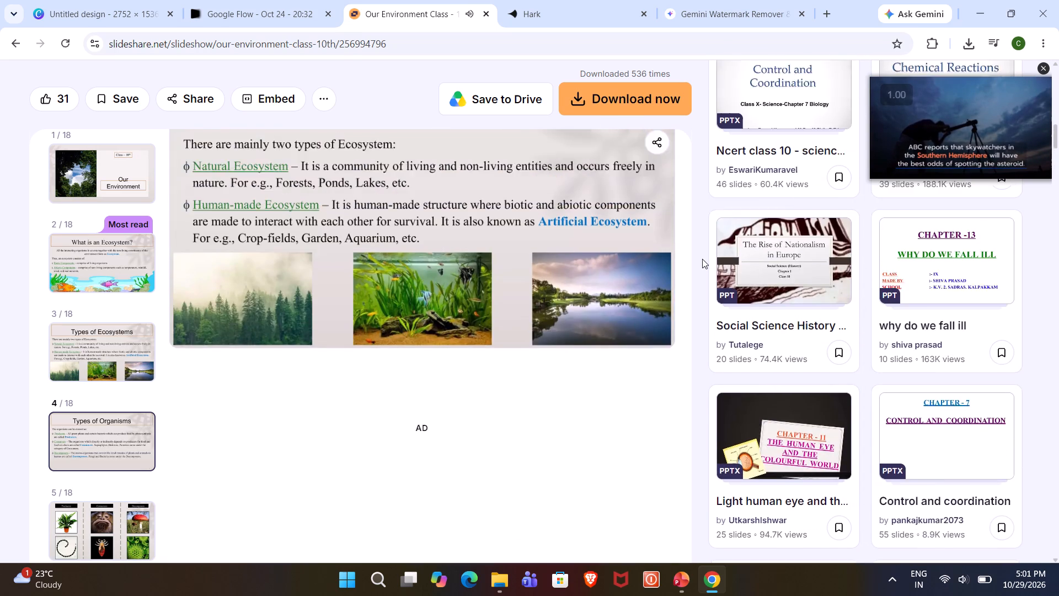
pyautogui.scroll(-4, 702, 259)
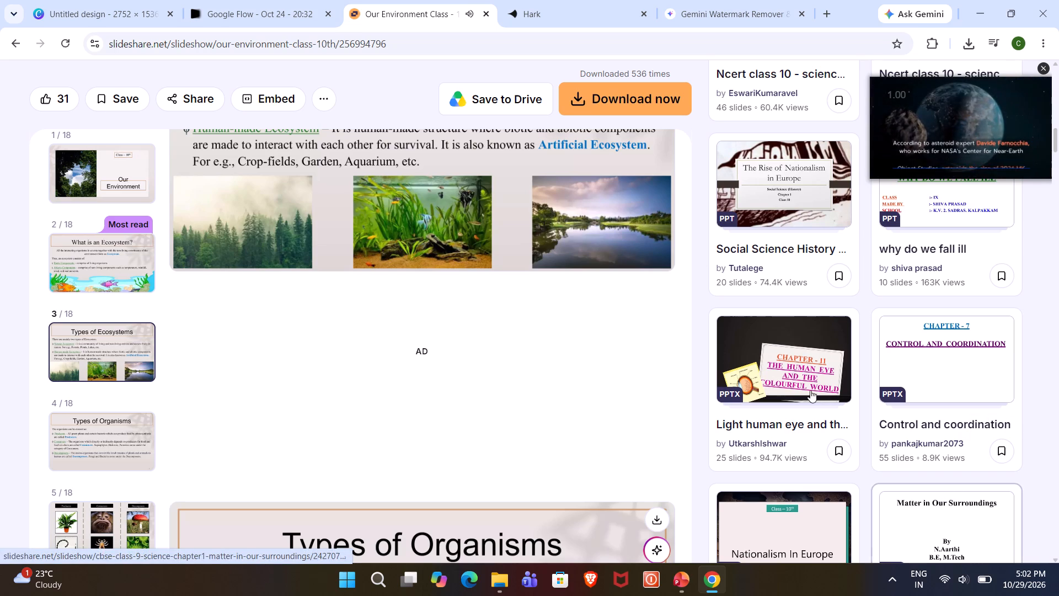
# Show the hidden background app icons in the Windows system tray.
pyautogui.click(898, 588)
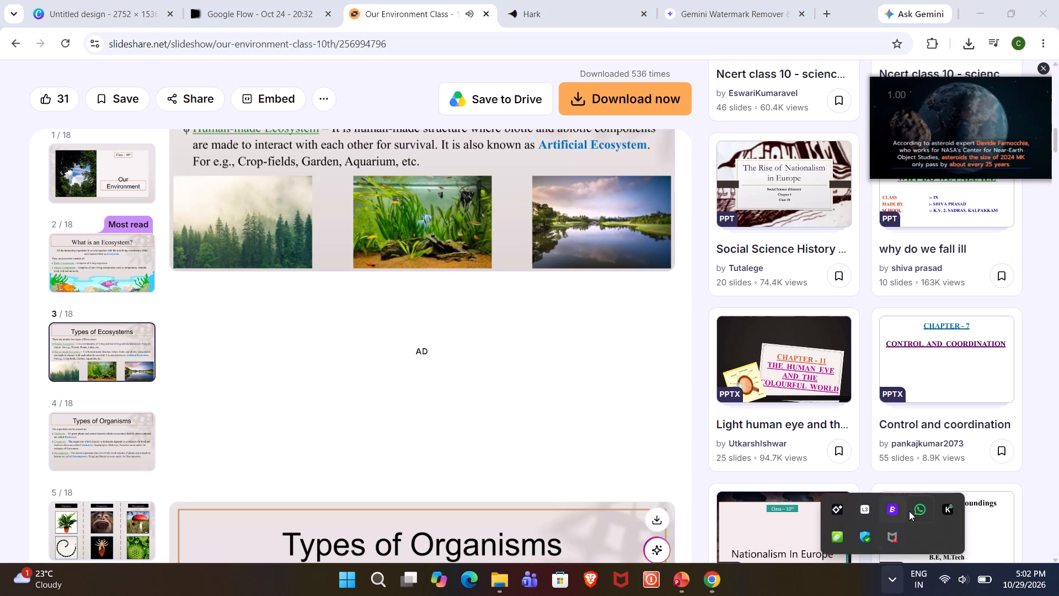
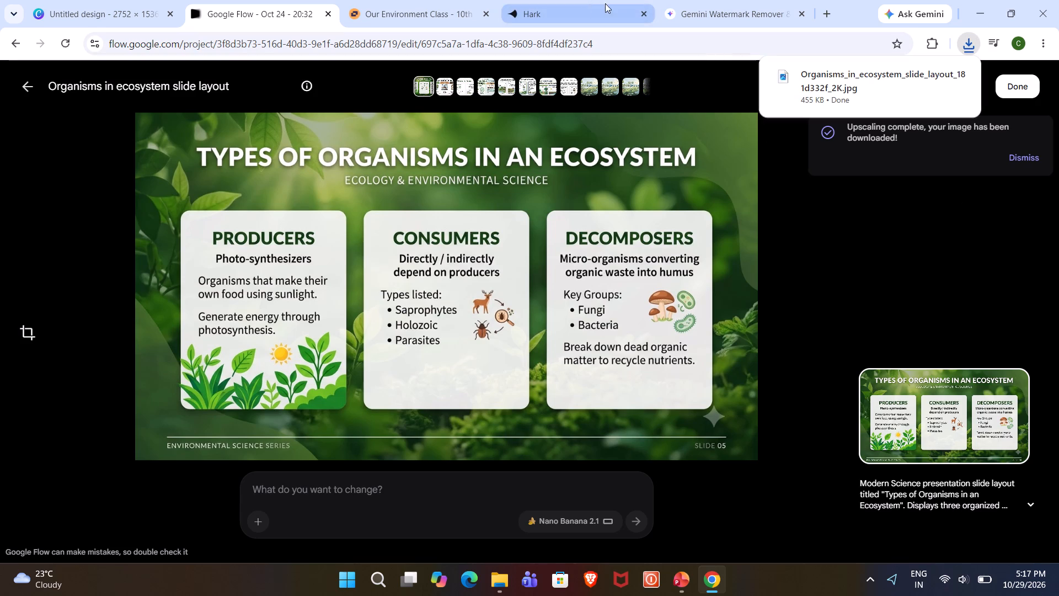
# Search Google in a new browser tab for "remove all elements of photo" and glance over the results.
pyautogui.click(835, 11)
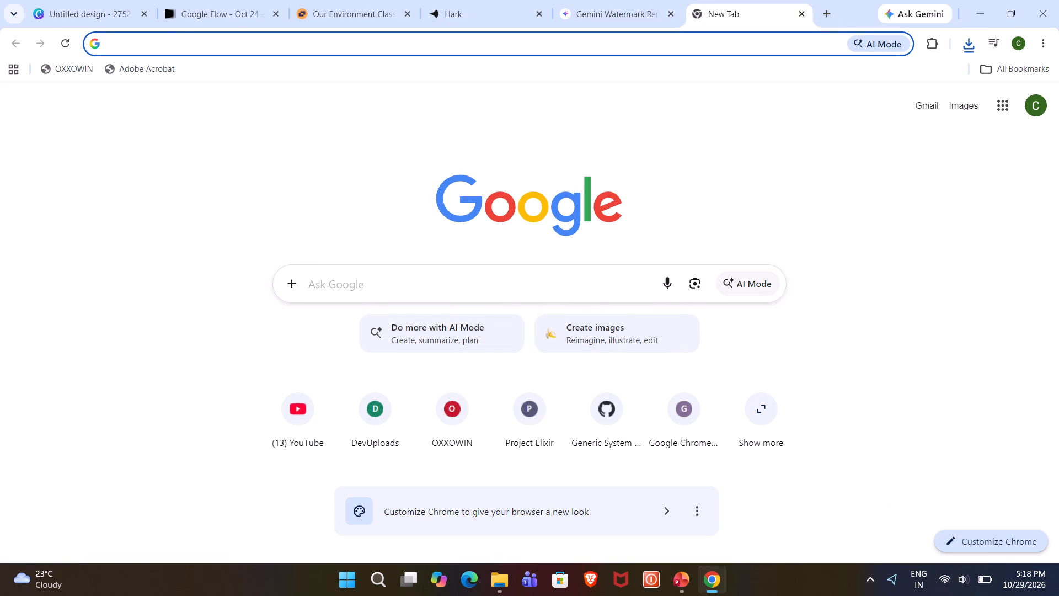
pyautogui.write('remove all elements')
pyautogui.press('space')
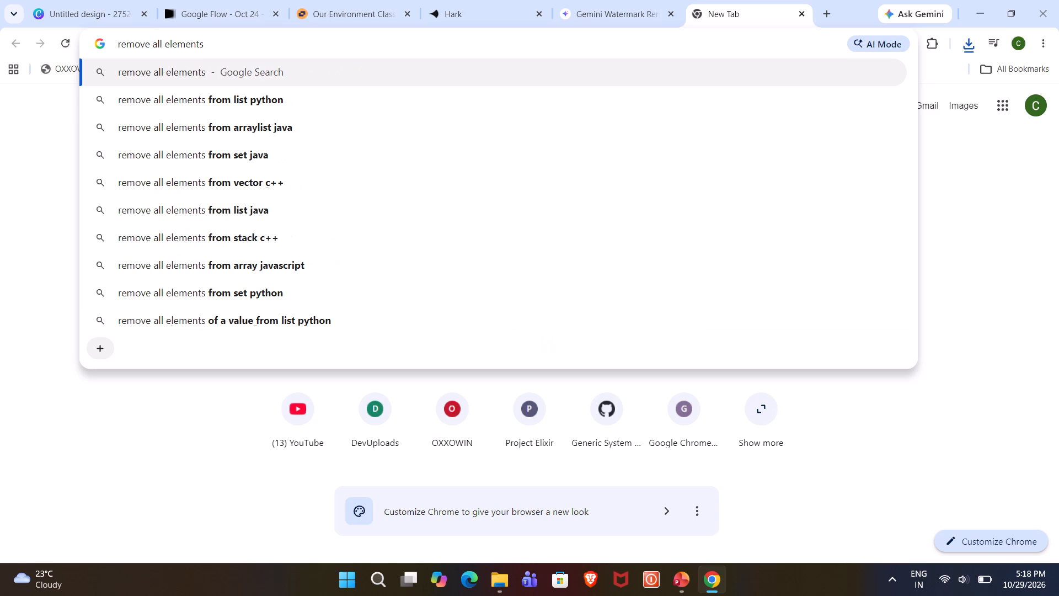
pyautogui.write('of')
pyautogui.press('space')
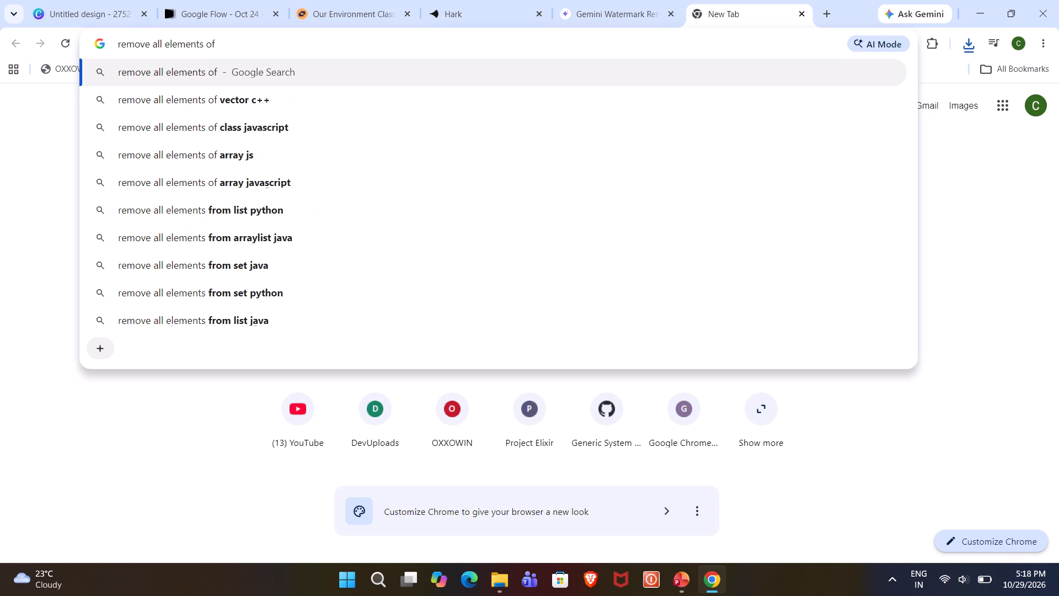
pyautogui.write('photo')
pyautogui.press('space')
pyautogui.press('Return')
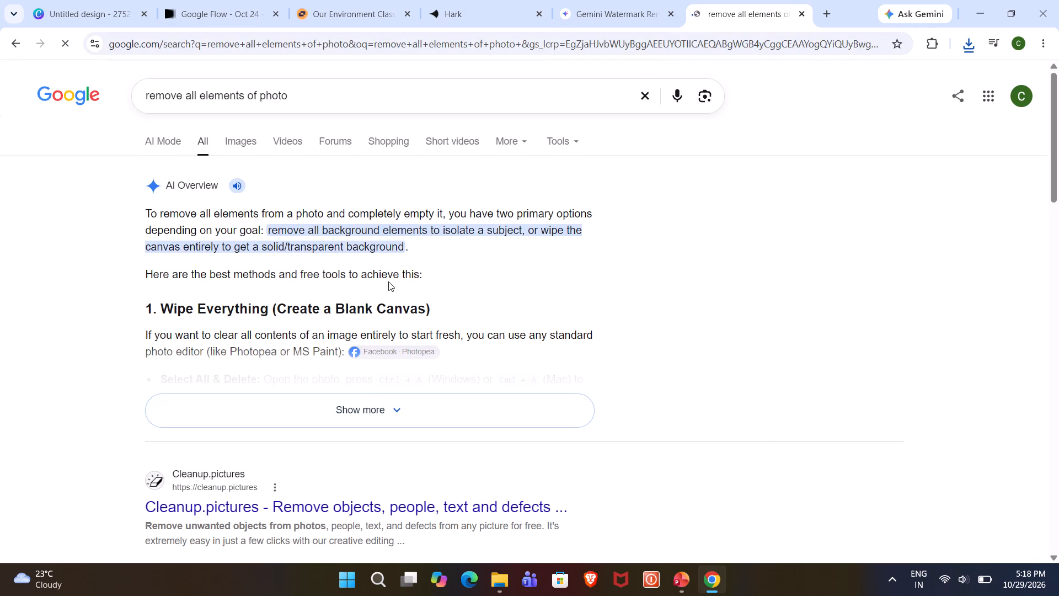
pyautogui.scroll(-2, 388, 281)
pyautogui.scroll(3, 388, 281)
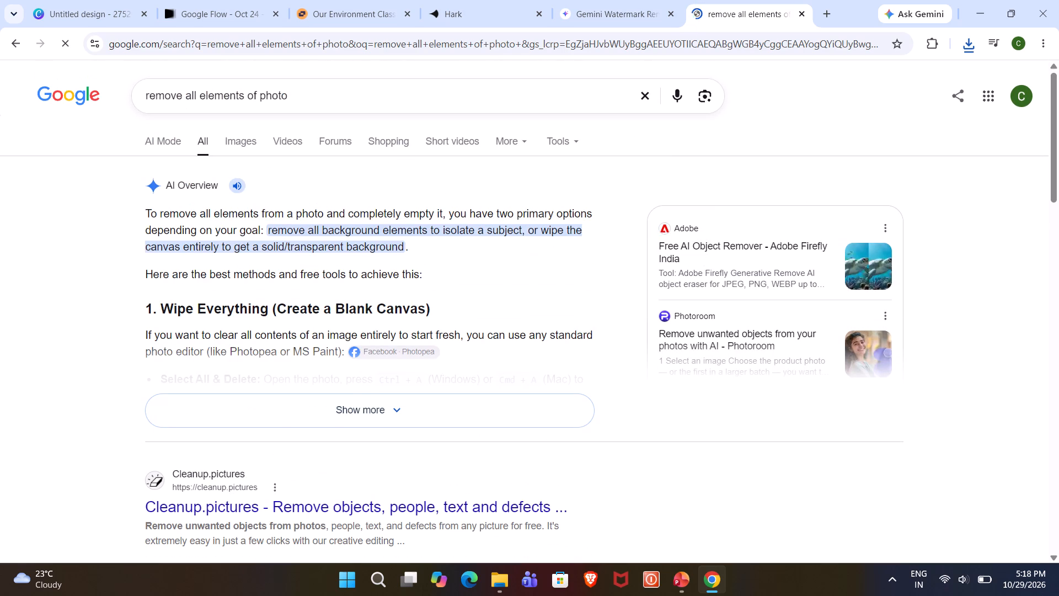
# Change the Google search to "give all elements of photo".
pyautogui.moveTo(183, 93); pyautogui.dragTo(115, 94)
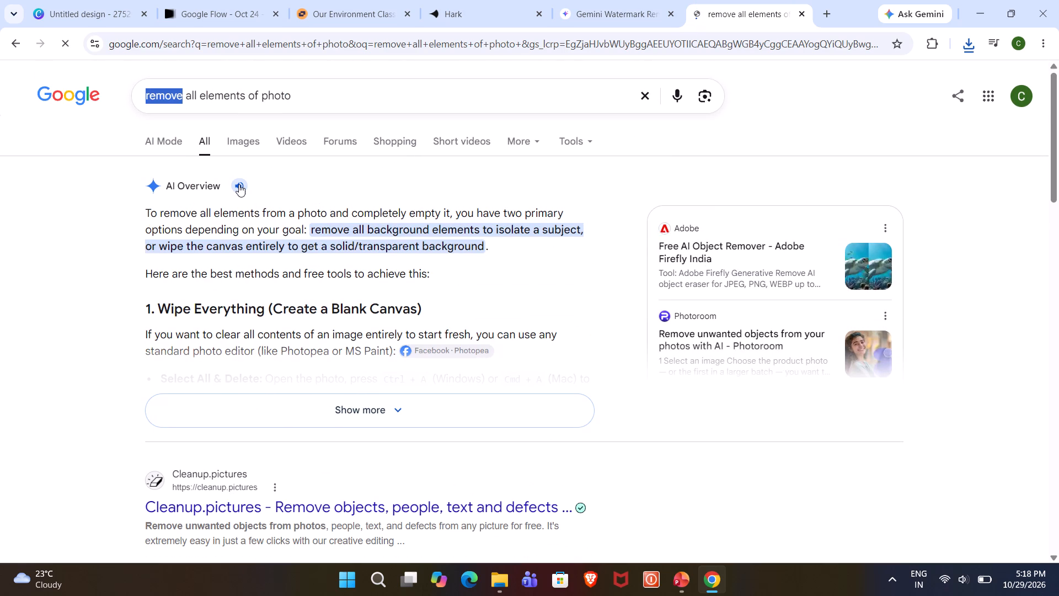
pyautogui.write('give')
pyautogui.press('space')
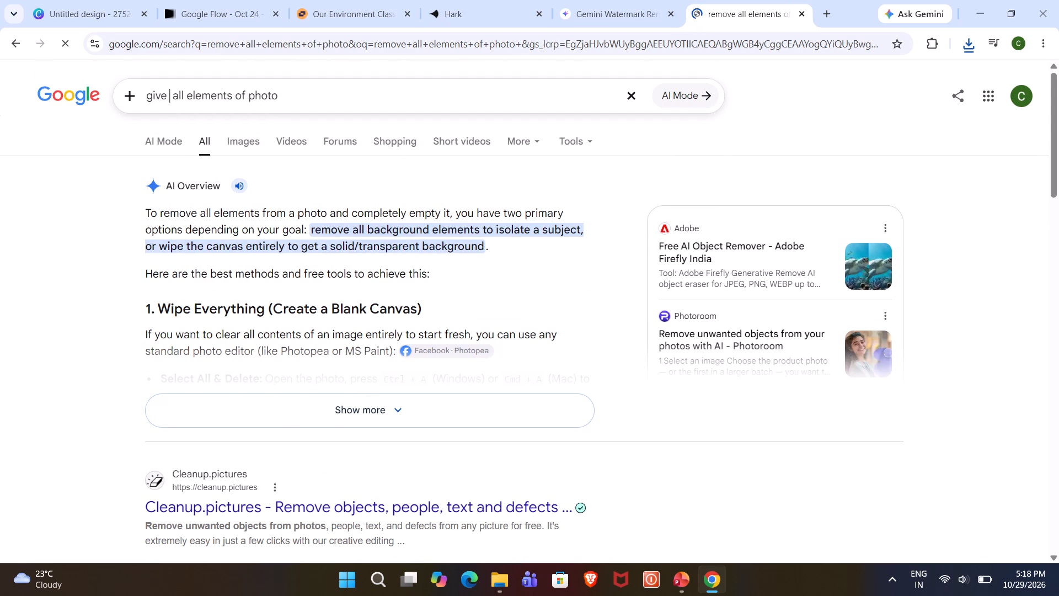
pyautogui.press('BackSpace')
pyautogui.press('Return')
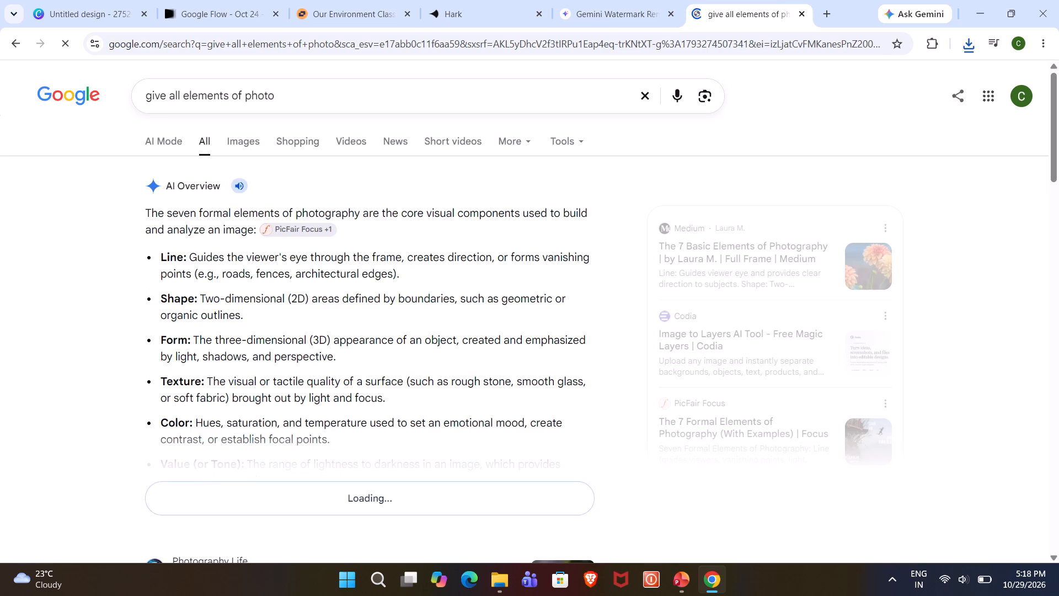
# Look through the search results for a tool that extracts or separates the elements of an image.
pyautogui.scroll(-5, 237, 269)
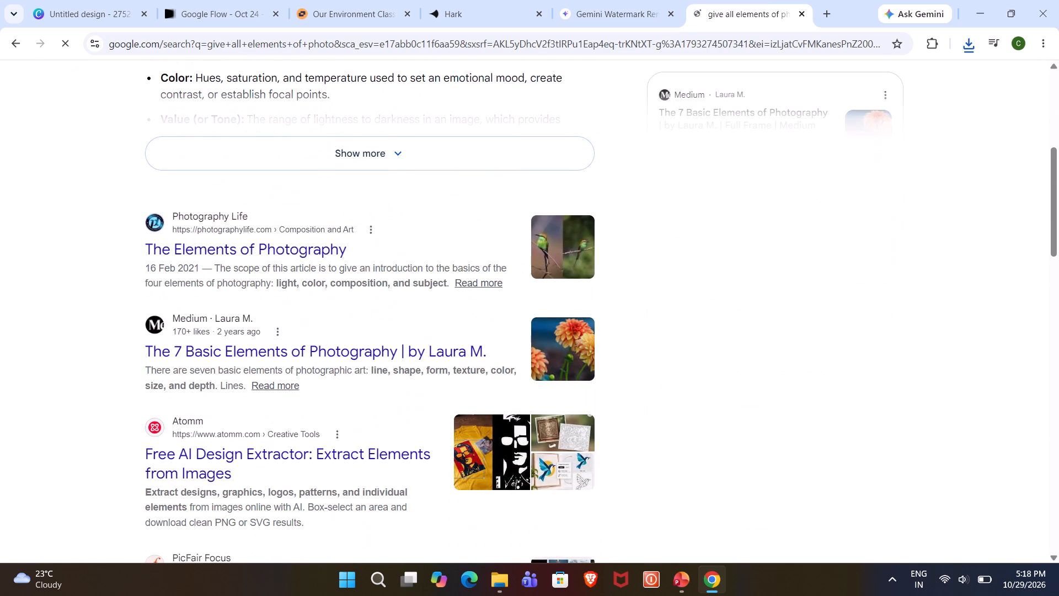
pyautogui.scroll(3, 324, 228)
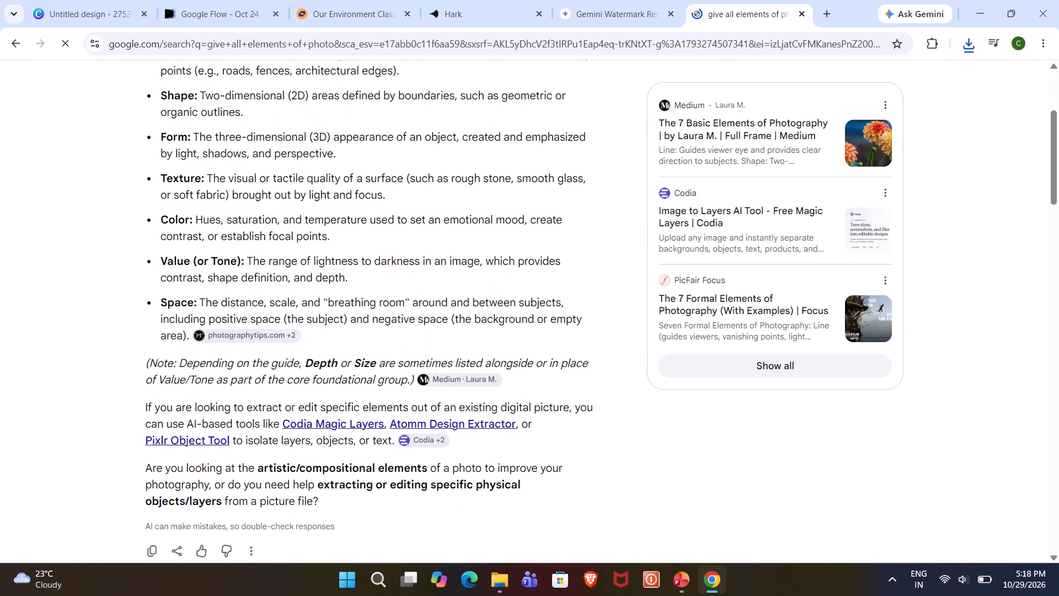
pyautogui.scroll(3, 324, 228)
pyautogui.scroll(-12, 324, 228)
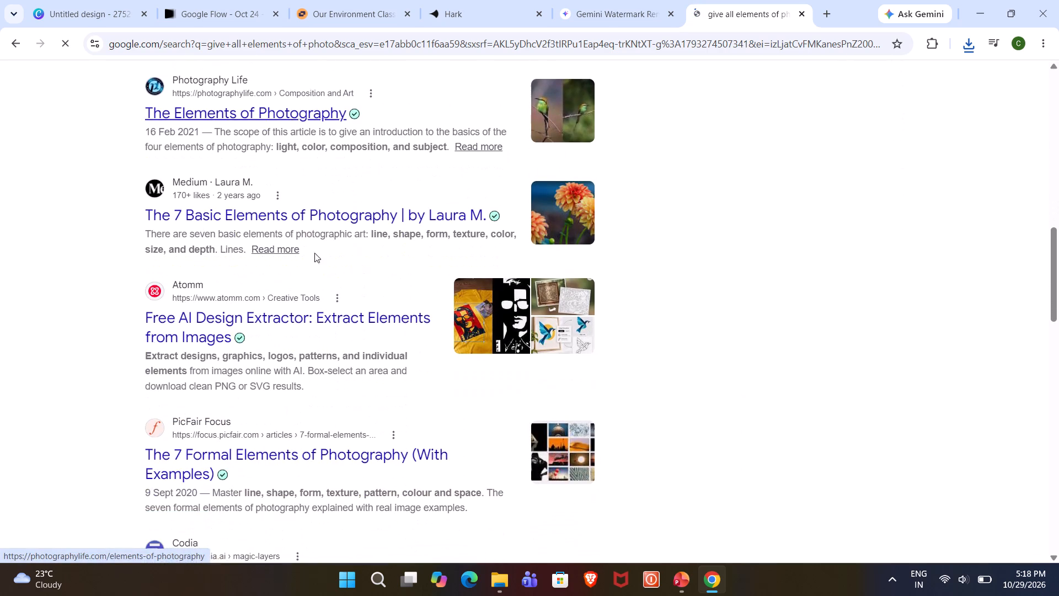
pyautogui.scroll(-3, 237, 345)
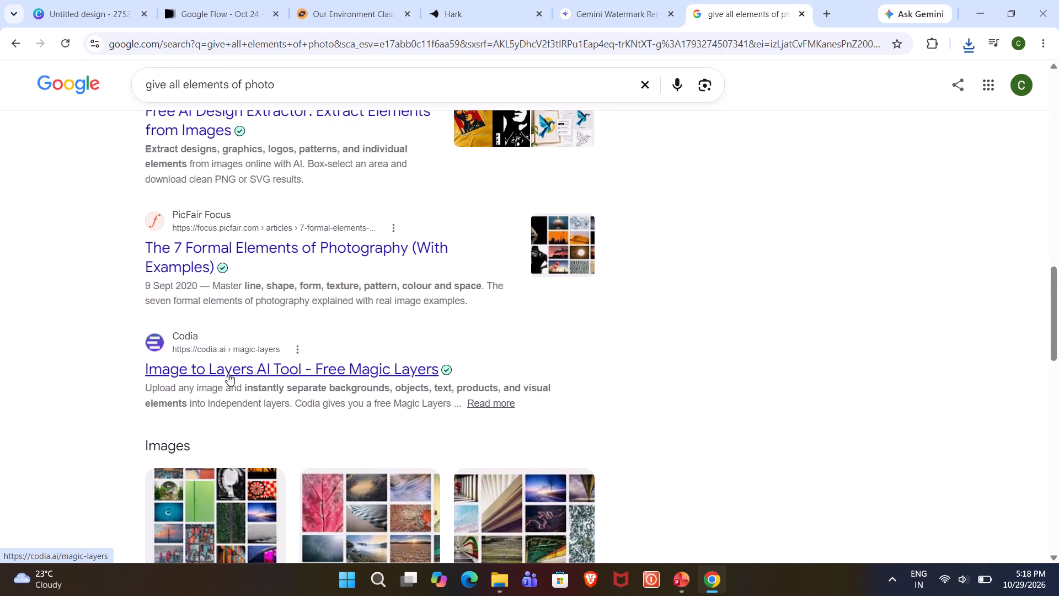
pyautogui.scroll(-9, 233, 359)
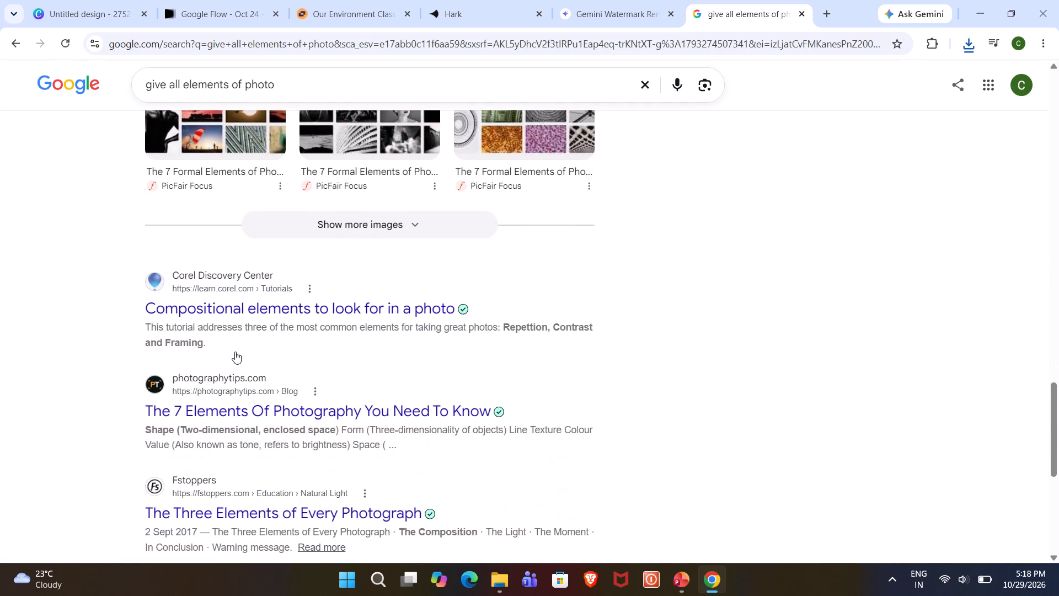
pyautogui.scroll(-2, 240, 307)
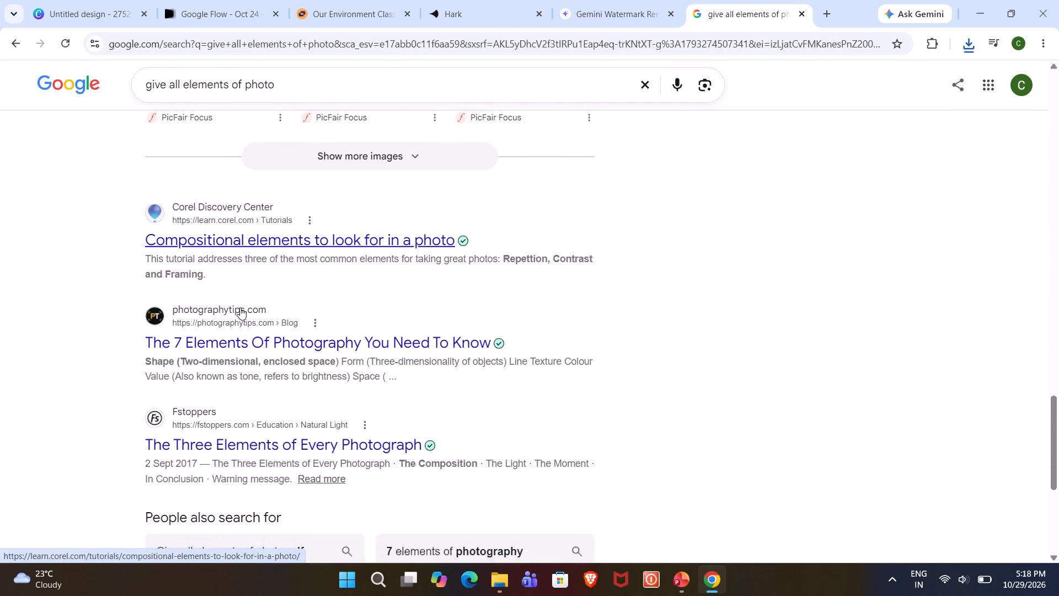
pyautogui.scroll(-1, 291, 304)
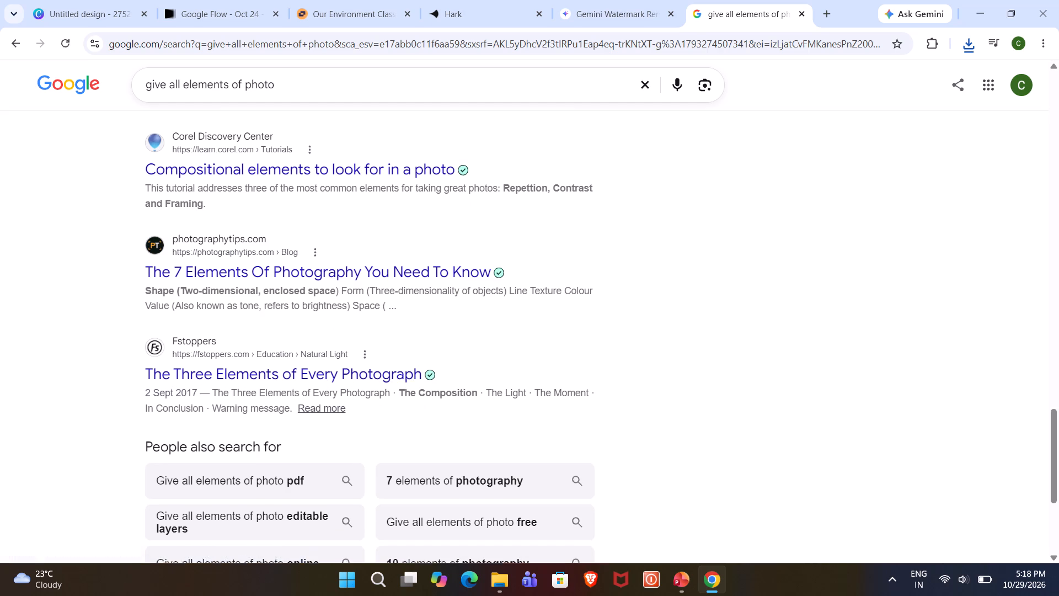
pyautogui.scroll(-5, 291, 303)
pyautogui.scroll(19, 291, 301)
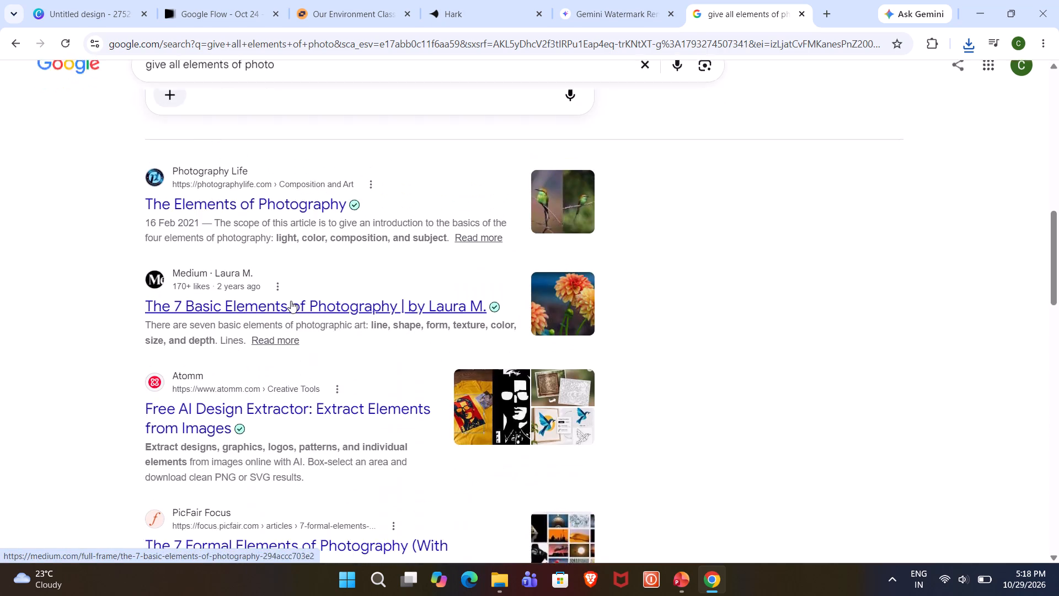
pyautogui.scroll(19, 291, 301)
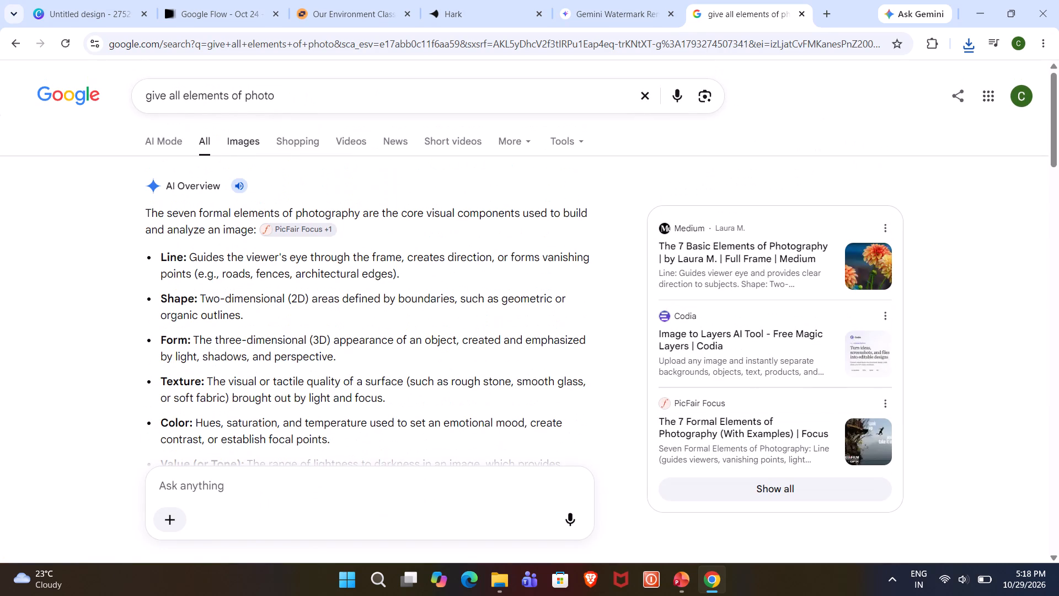
pyautogui.click(297, 97)
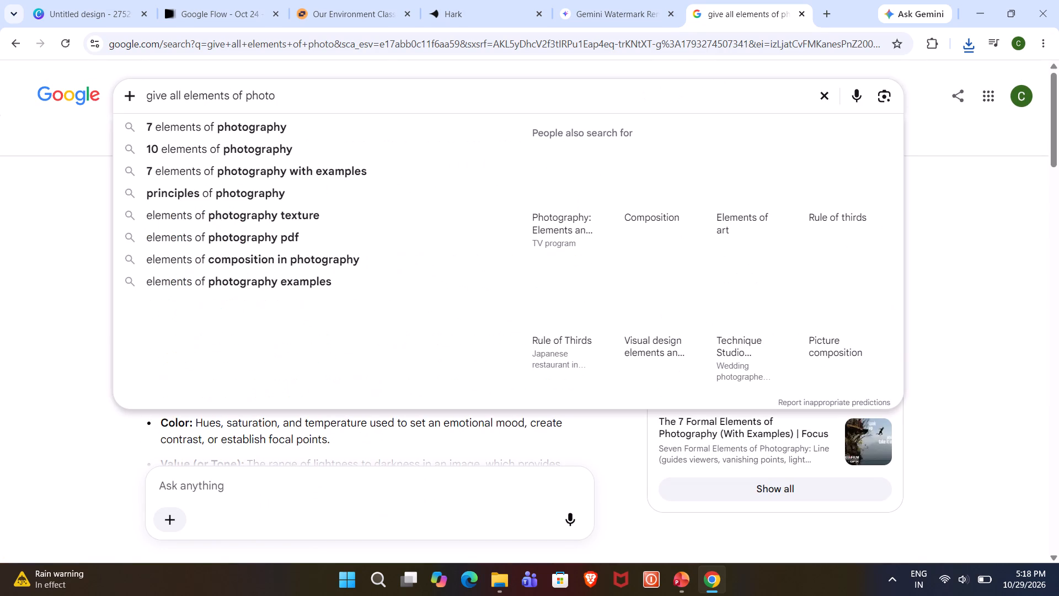
pyautogui.click(229, 95)
pyautogui.press('space')
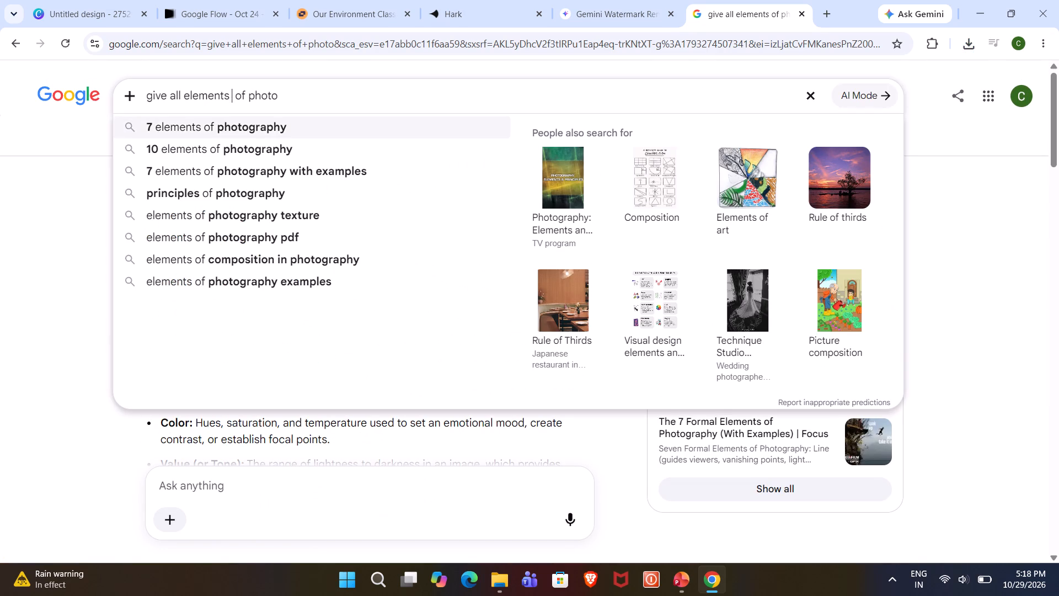
pyautogui.write('out')
pyautogui.press('space')
pyautogui.press('BackSpace')
pyautogui.press('Return')
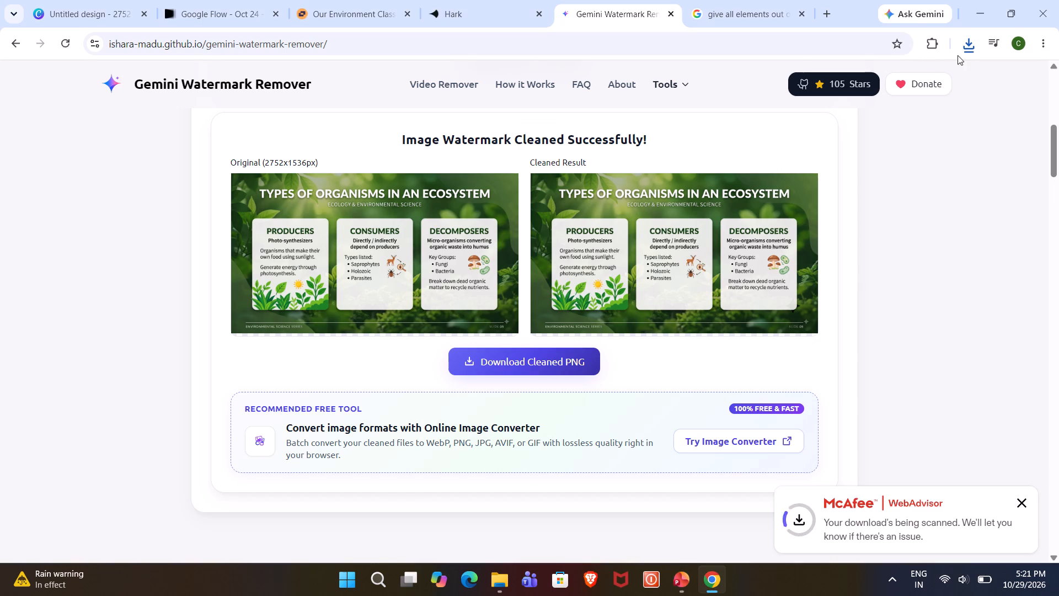
pyautogui.click(962, 51)
pyautogui.moveTo(858, 104); pyautogui.dragTo(689, 214)
pyautogui.hotkey('alt', 'Tab')
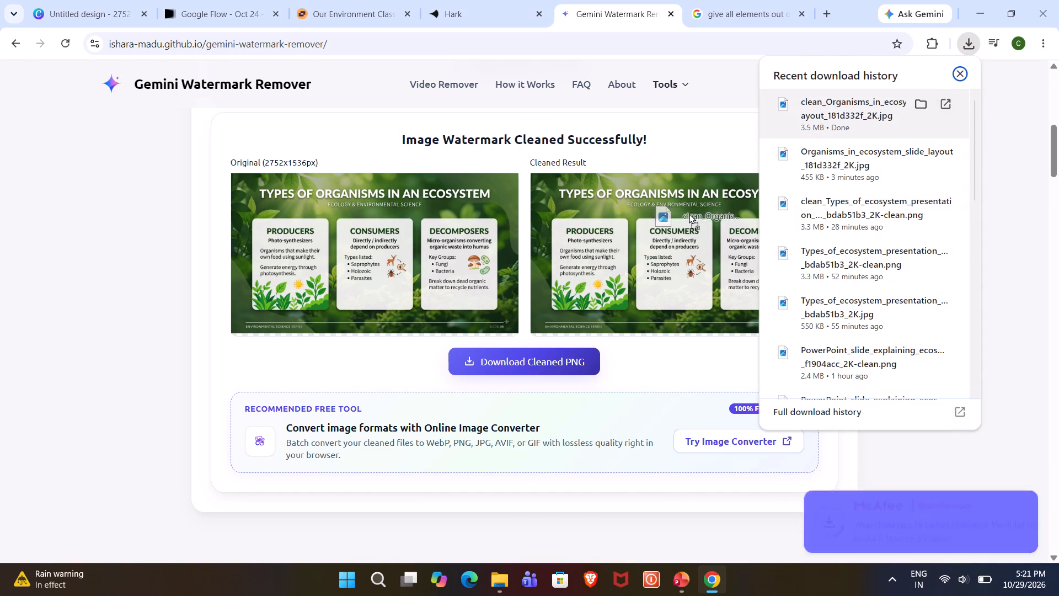
pyautogui.moveTo(689, 214); pyautogui.dragTo(596, 270)
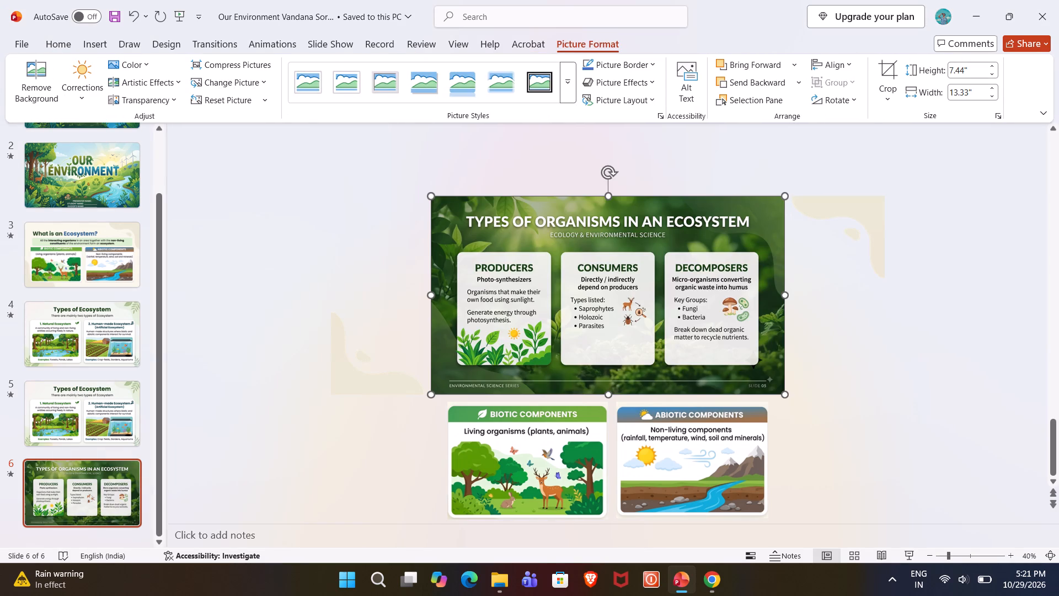
pyautogui.click(865, 356)
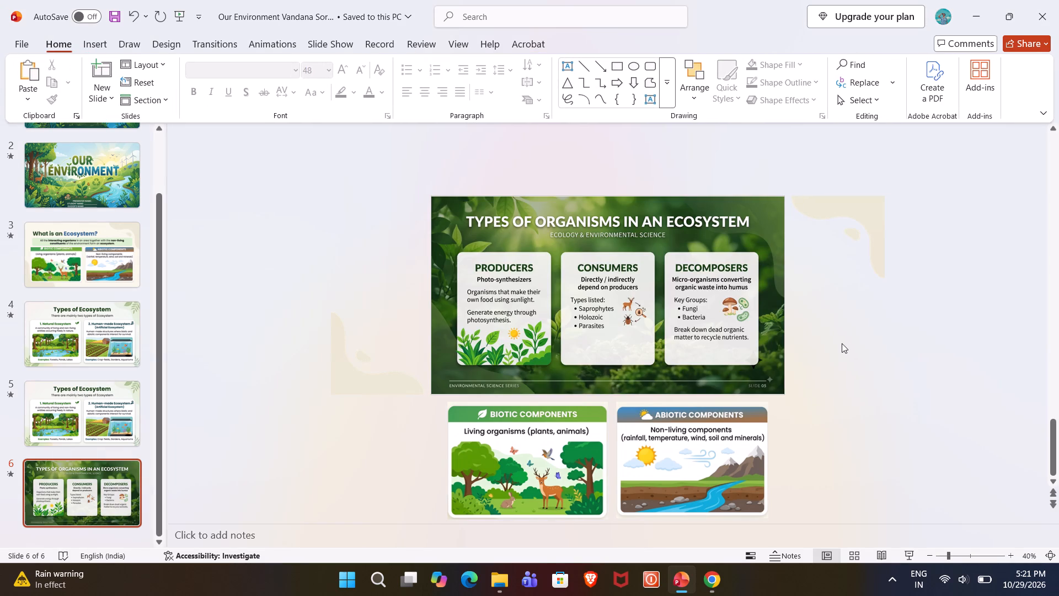
# Crop the organisms picture on slide 6 from its bottom edge to just the title banner, about 1.76" high.
pyautogui.click(596, 243)
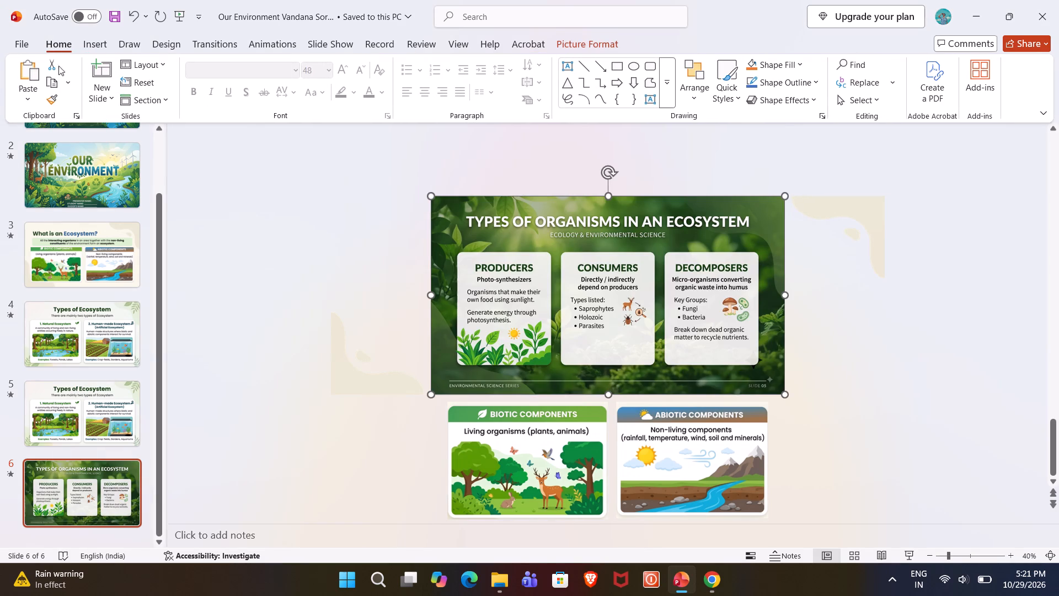
pyautogui.click(593, 44)
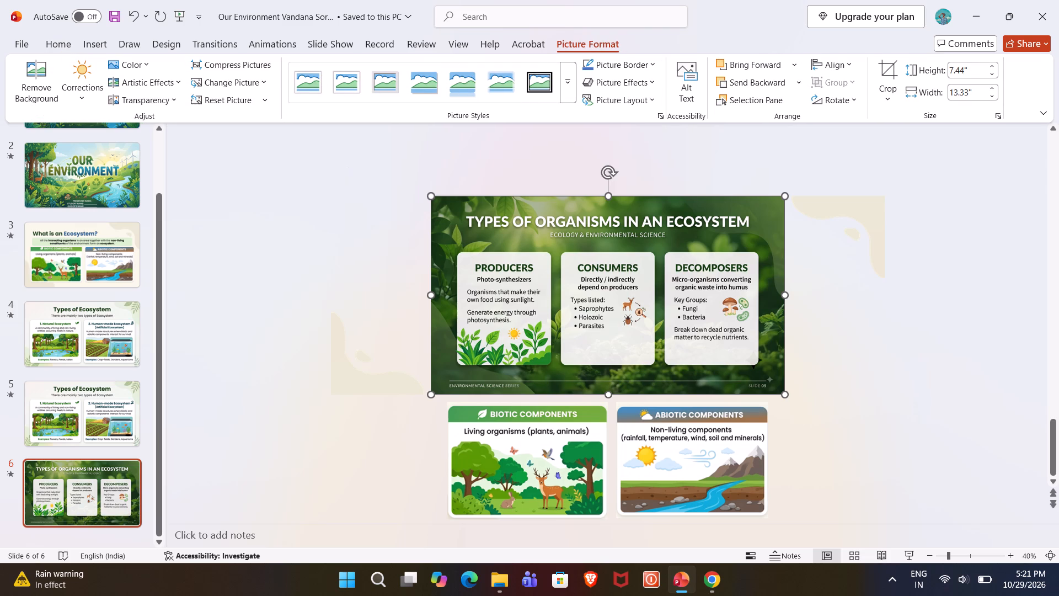
pyautogui.click(890, 100)
pyautogui.click(898, 124)
pyautogui.moveTo(609, 391); pyautogui.dragTo(609, 243)
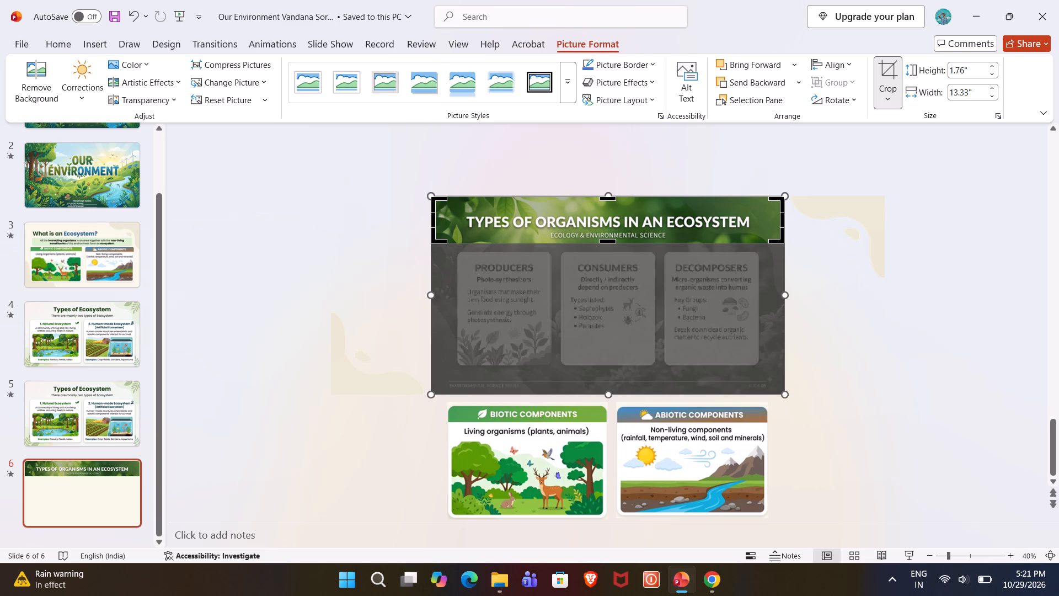
pyautogui.press('Return')
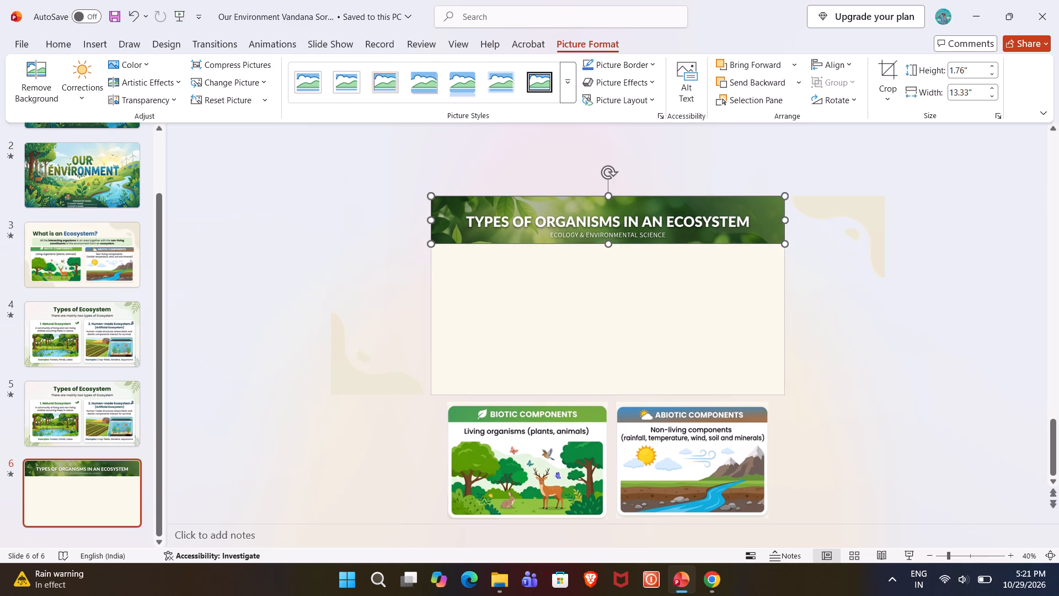
# Duplicate the title banner on slide 6 and place the copy directly below it, near the slide's lower edge.
pyautogui.hotkey('ctrl', 'd')
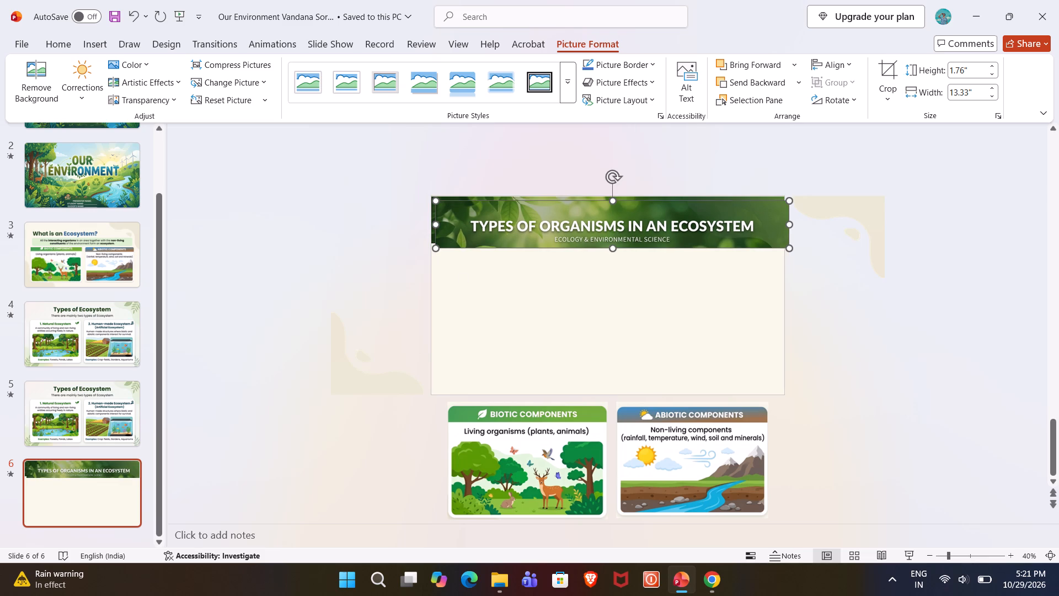
pyautogui.moveTo(565, 231); pyautogui.dragTo(560, 362)
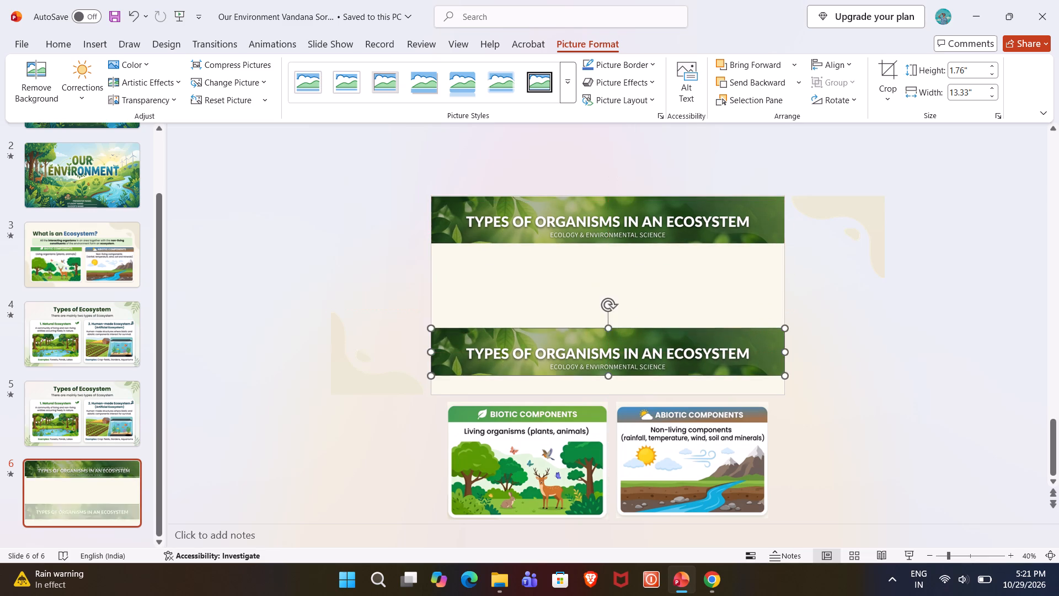
pyautogui.click(625, 219)
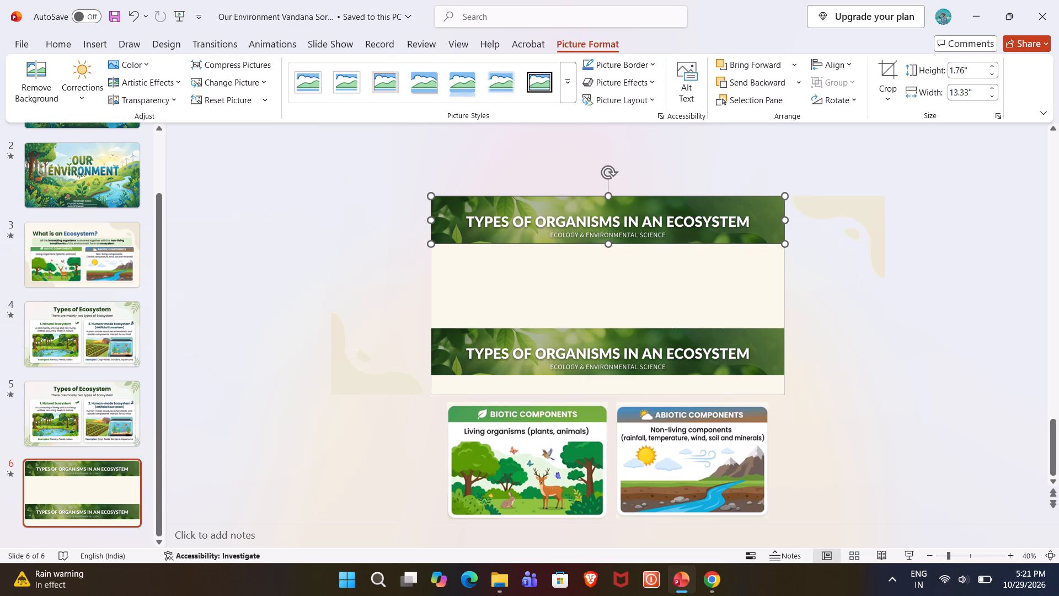
pyautogui.click(577, 361)
pyautogui.hotkey('ctrl', 'c')
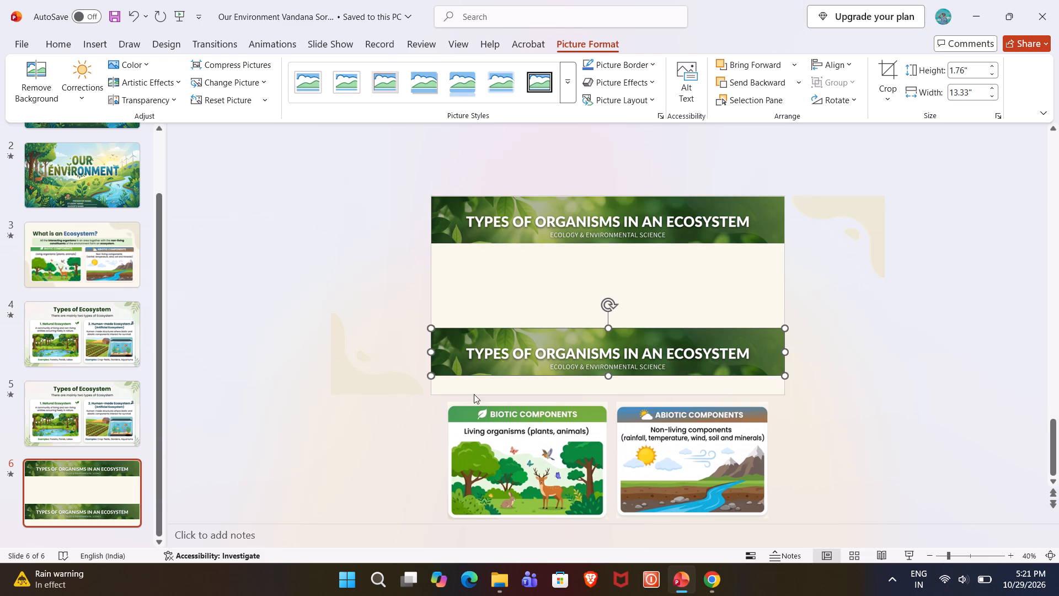
# Duplicate slide 6 with its two title banners and return to the original slide.
pyautogui.scroll(-2, 121, 424)
pyautogui.click(99, 483)
pyautogui.hotkey('ctrl', 'd')
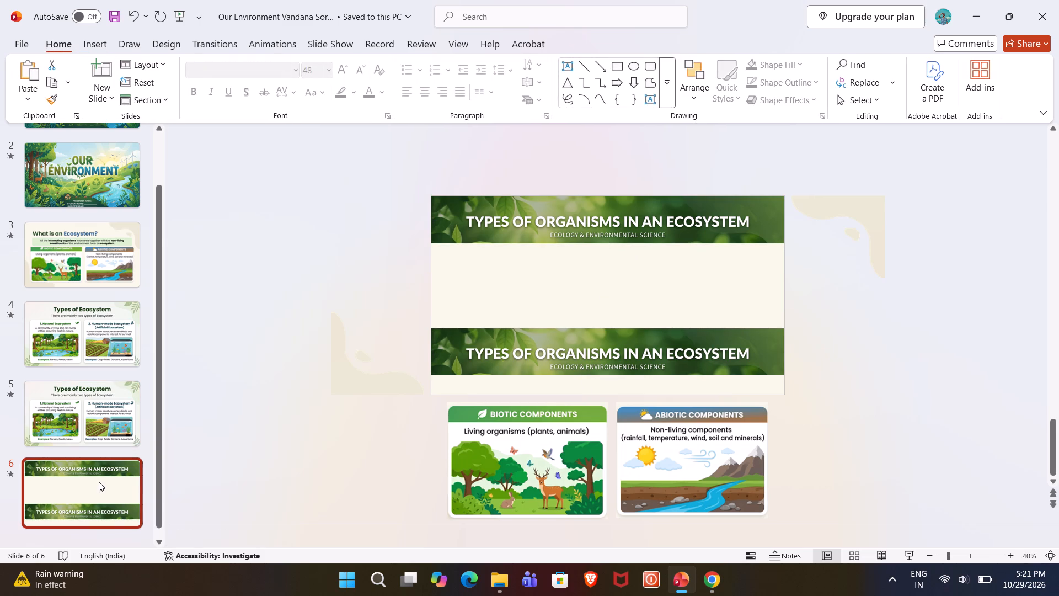
pyautogui.click(100, 478)
pyautogui.click(88, 419)
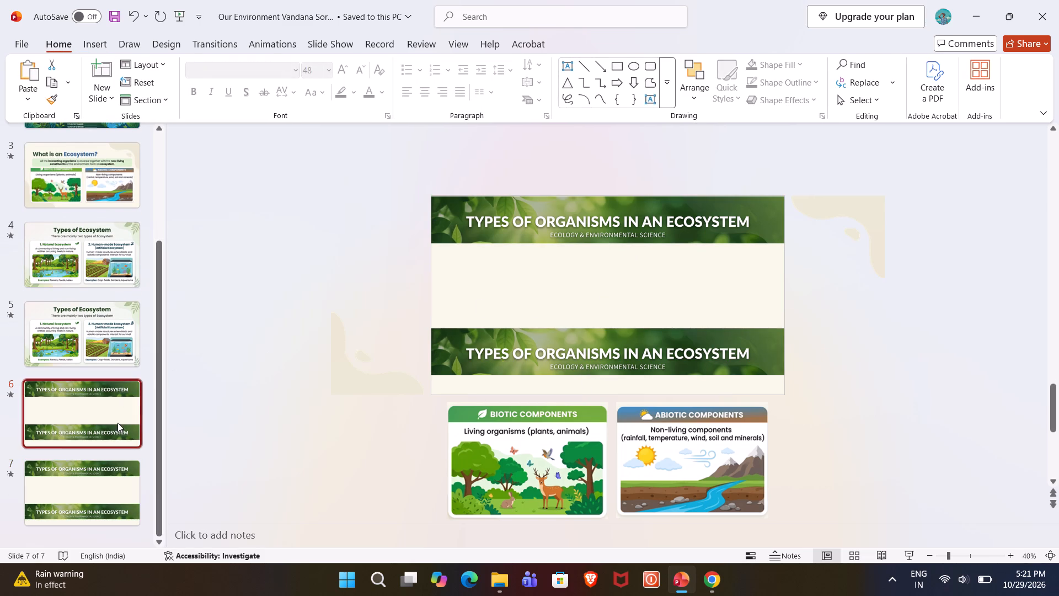
# Delete the lower copy of the title banner from slide 6.
pyautogui.click(581, 352)
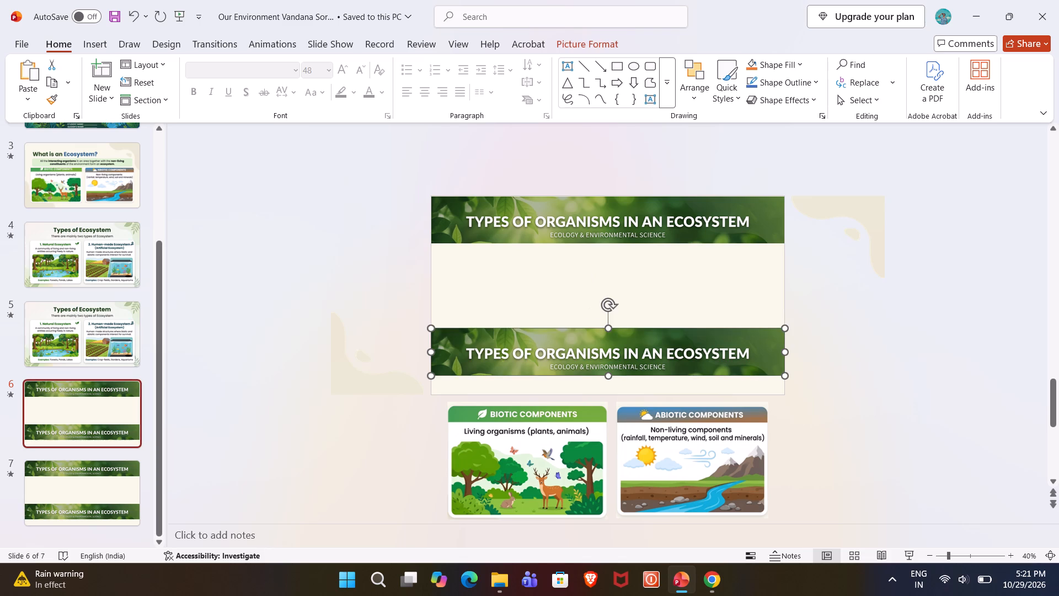
pyautogui.press('Delete')
# Recrop the organisms picture on slide 6 to show only the Producers card, about 4.42" high and 3.58" wide.
pyautogui.click(613, 232)
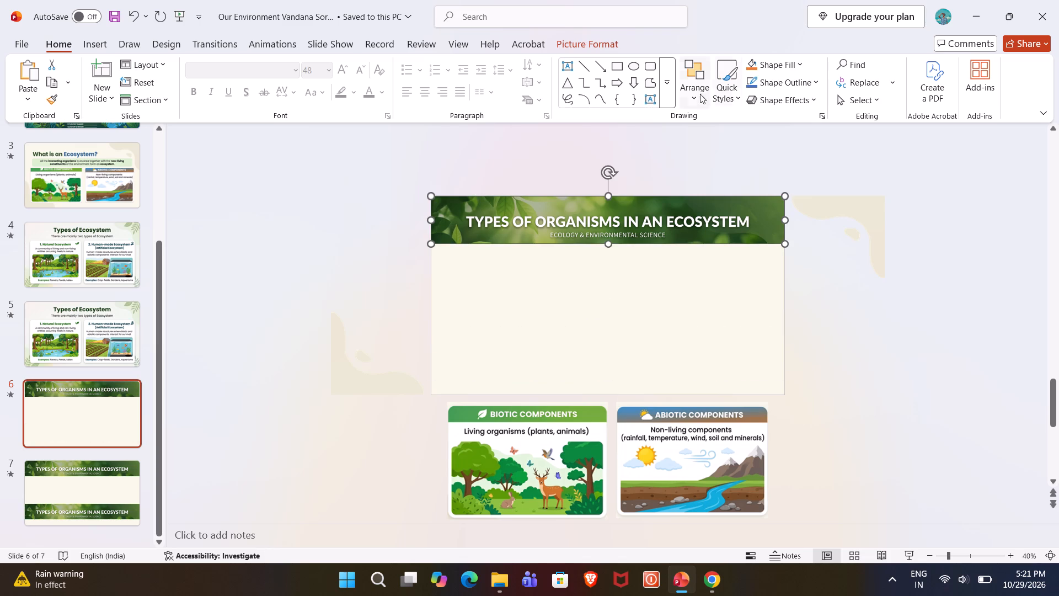
pyautogui.click(578, 38)
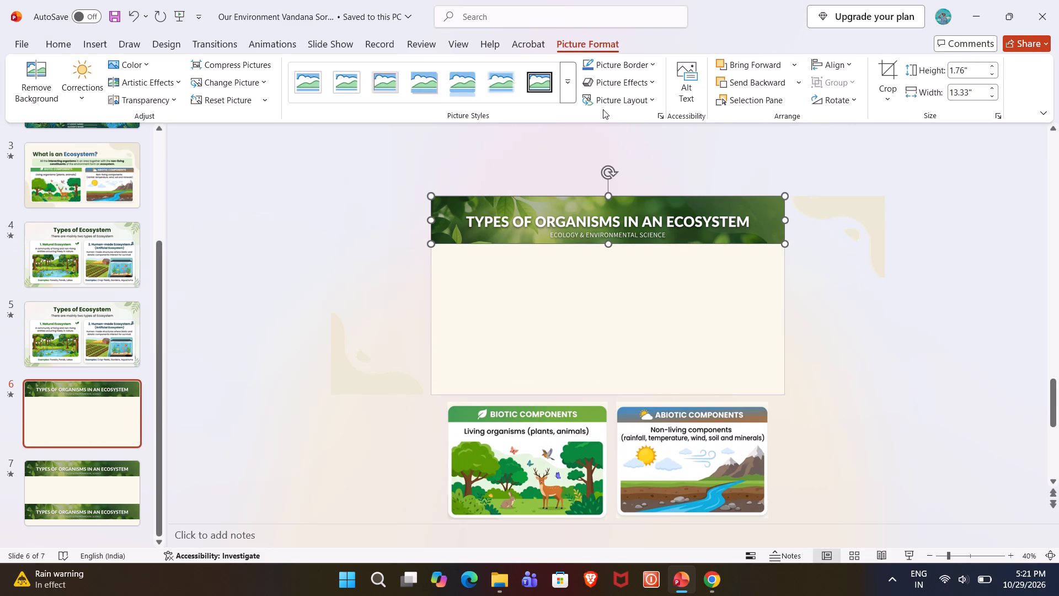
pyautogui.click(580, 39)
pyautogui.click(894, 71)
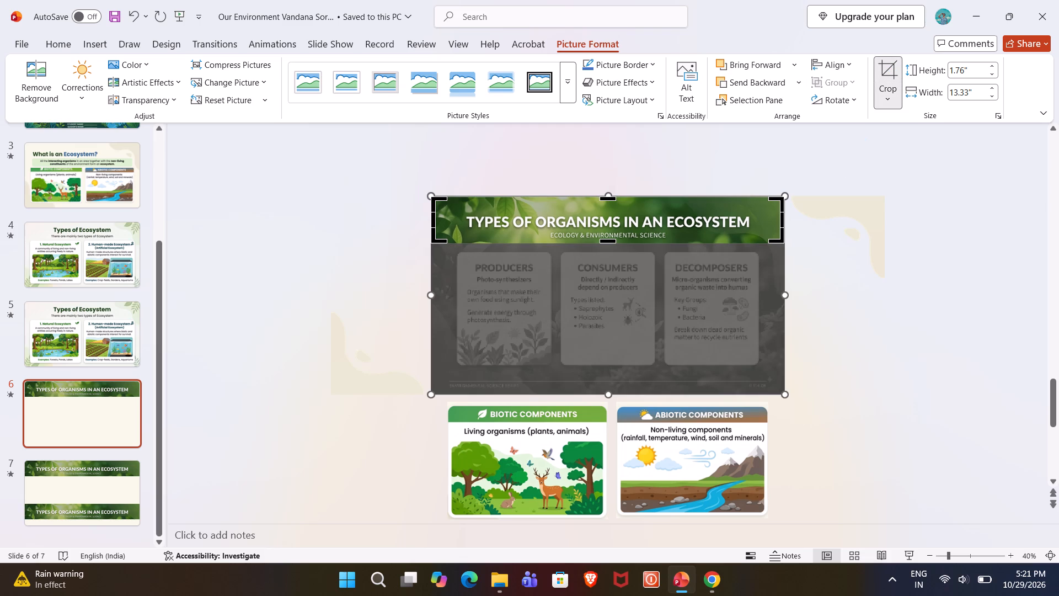
pyautogui.click(629, 228)
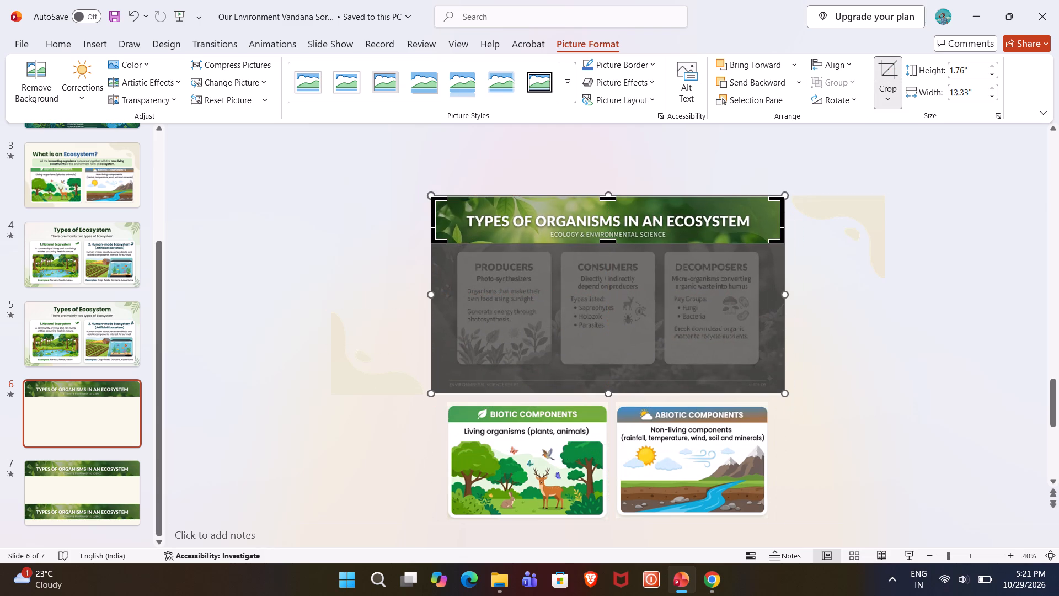
pyautogui.click(608, 244)
pyautogui.moveTo(608, 239); pyautogui.dragTo(607, 402)
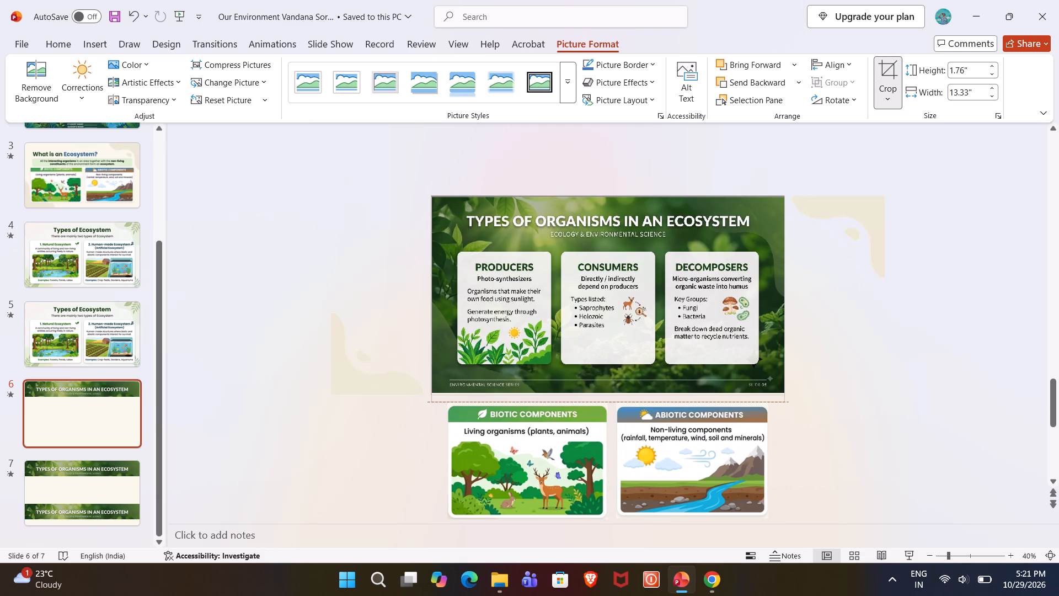
pyautogui.moveTo(607, 402); pyautogui.dragTo(592, 365)
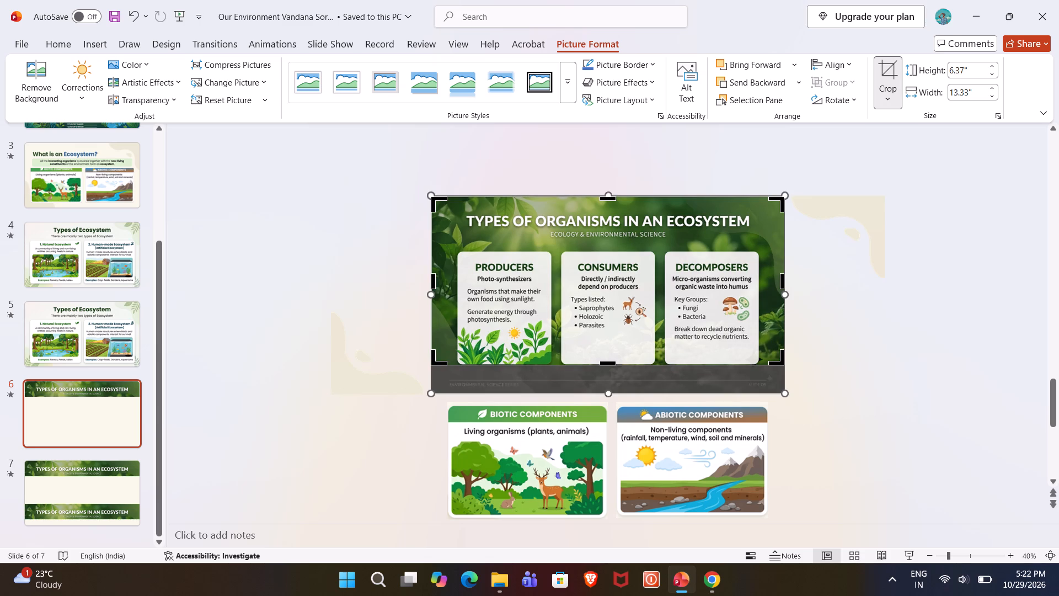
pyautogui.moveTo(783, 277); pyautogui.dragTo(570, 320)
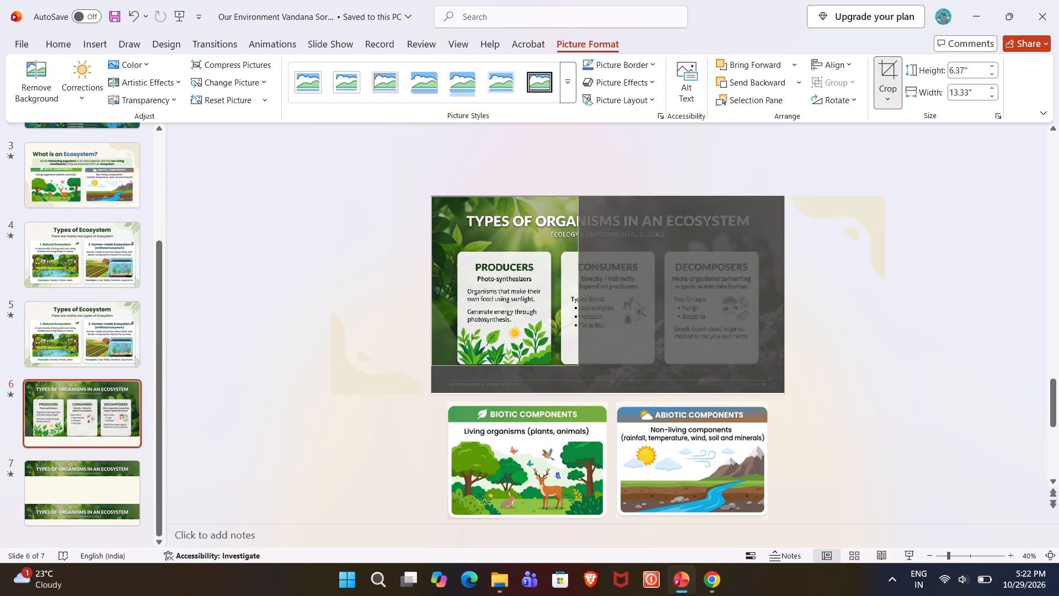
pyautogui.moveTo(570, 320); pyautogui.dragTo(548, 330)
pyautogui.moveTo(489, 199); pyautogui.dragTo(494, 251)
pyautogui.moveTo(433, 300); pyautogui.dragTo(448, 300)
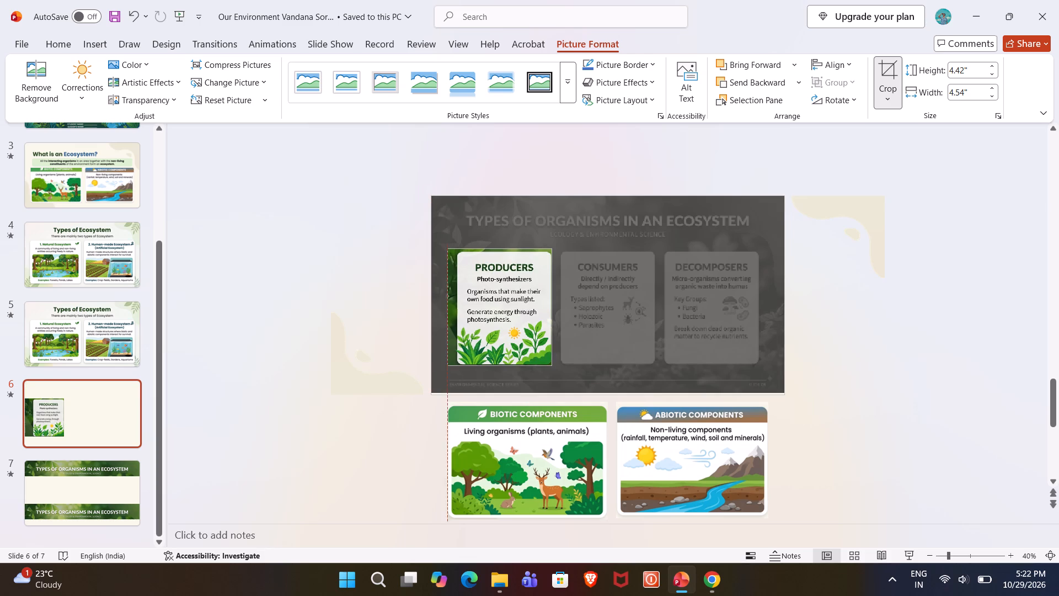
pyautogui.moveTo(448, 300); pyautogui.dragTo(457, 302)
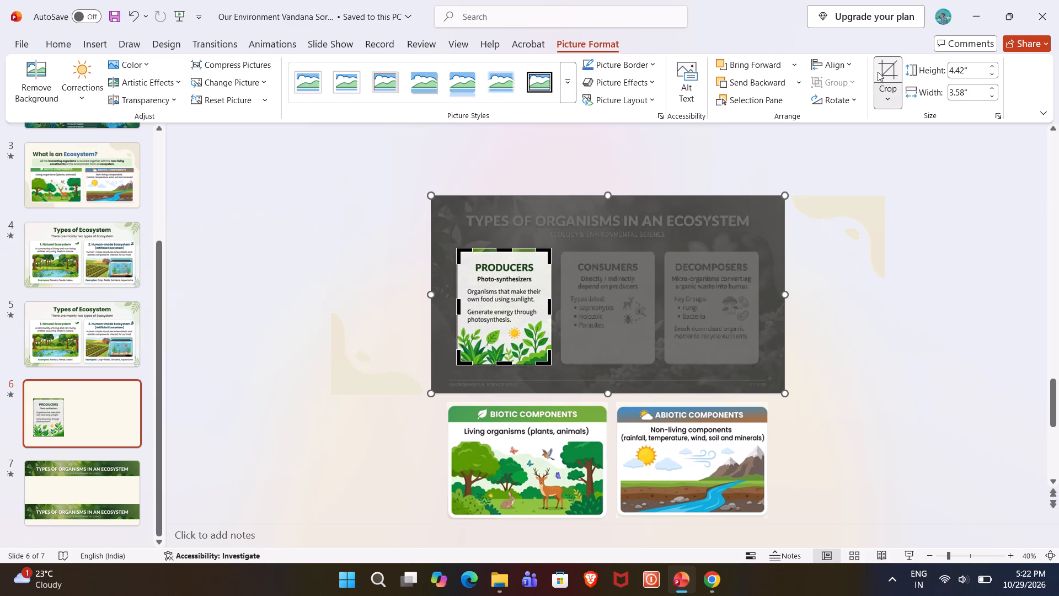
pyautogui.press('Return')
pyautogui.click(665, 331)
# Copy the cropped Producers card from slide 6 onto slide 7.
pyautogui.click(488, 296)
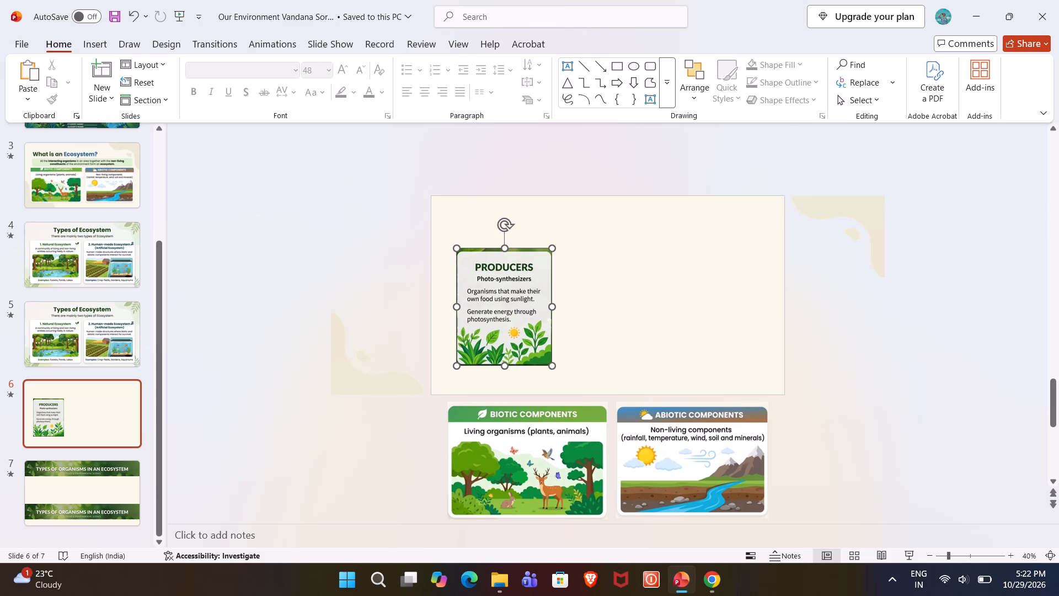
pyautogui.hotkey('ctrl', 'c')
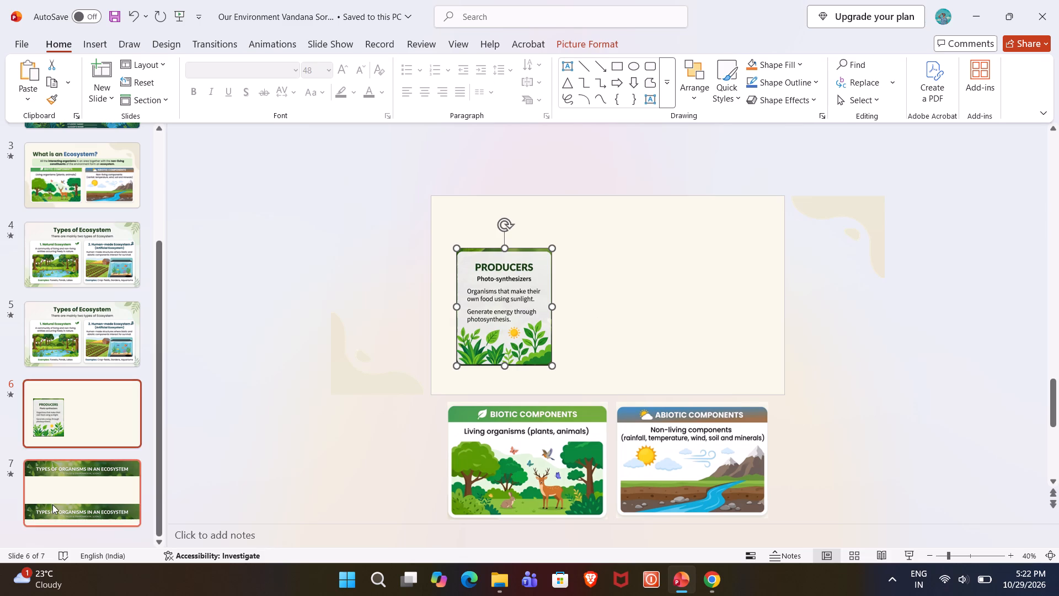
pyautogui.click(52, 504)
pyautogui.click(558, 303)
pyautogui.hotkey('ctrl', 'd')
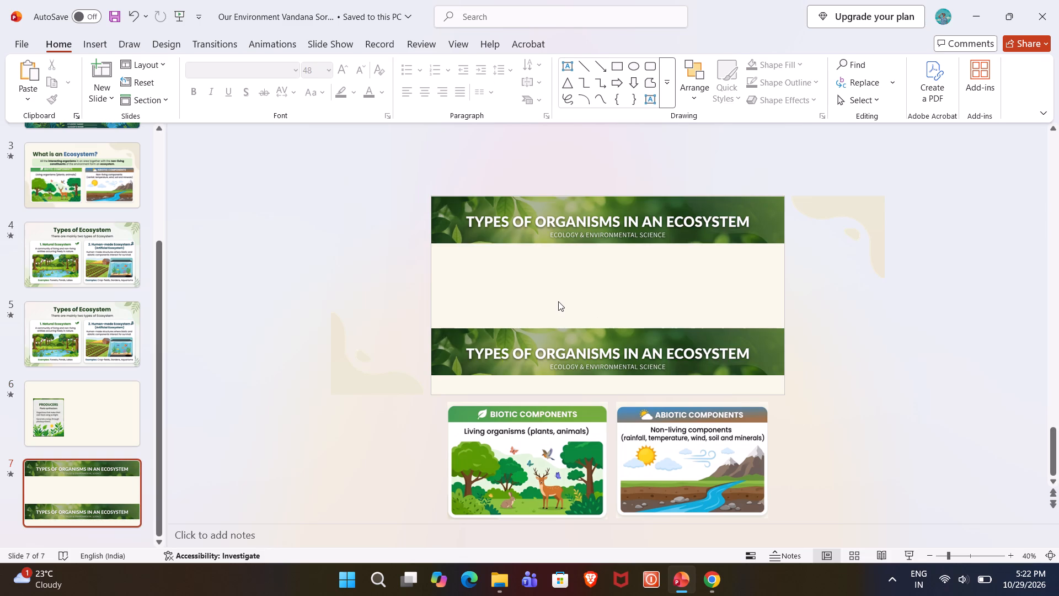
pyautogui.hotkey('ctrl', 'v')
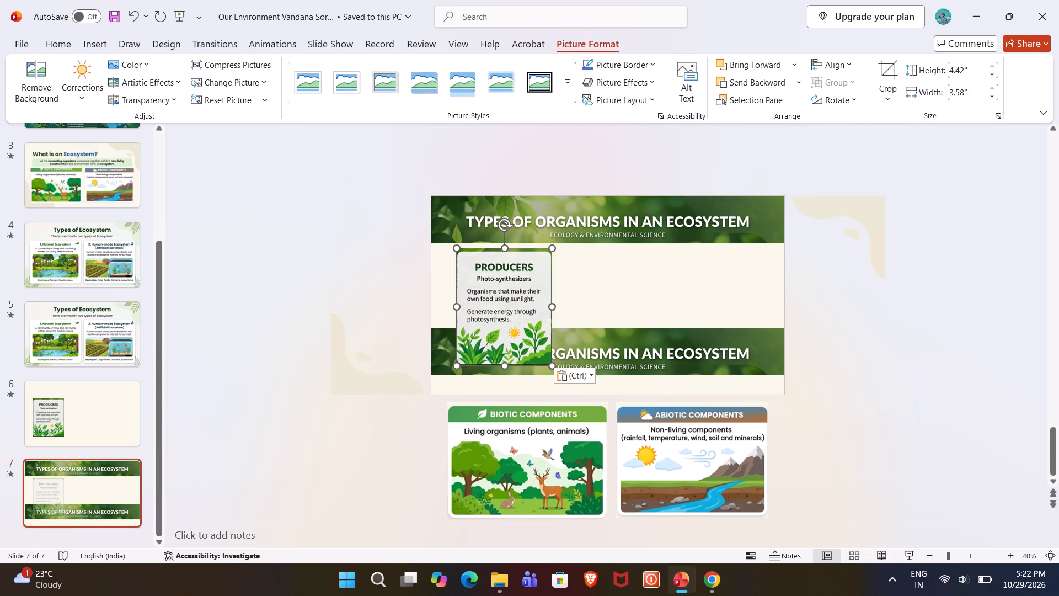
# Shift the slide 6 picture within its crop frame to show the Consumers card and widen the crop to about 3.8".
pyautogui.click(49, 414)
pyautogui.click(505, 289)
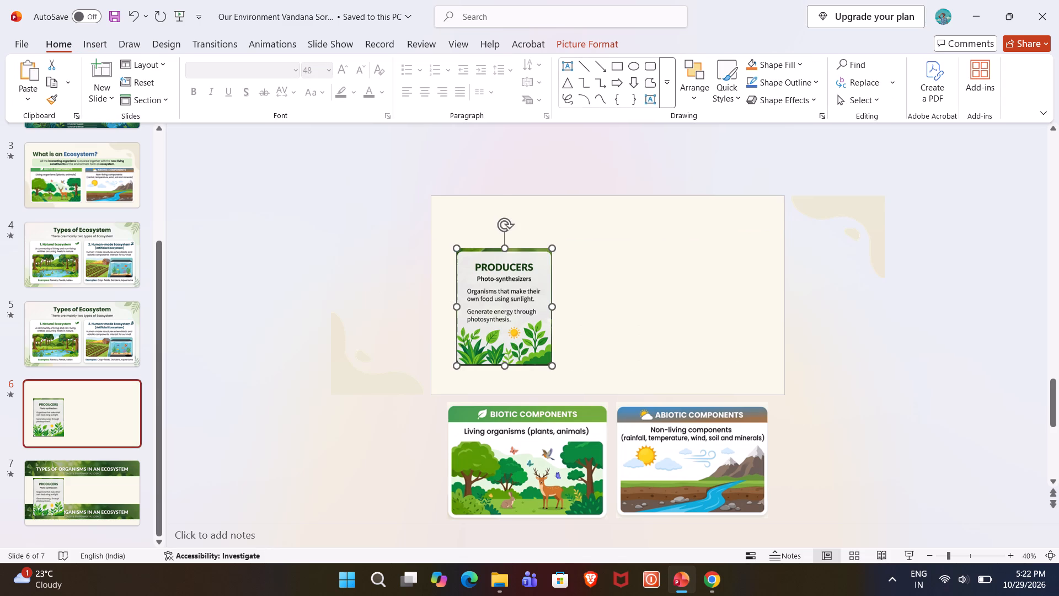
pyautogui.click(571, 50)
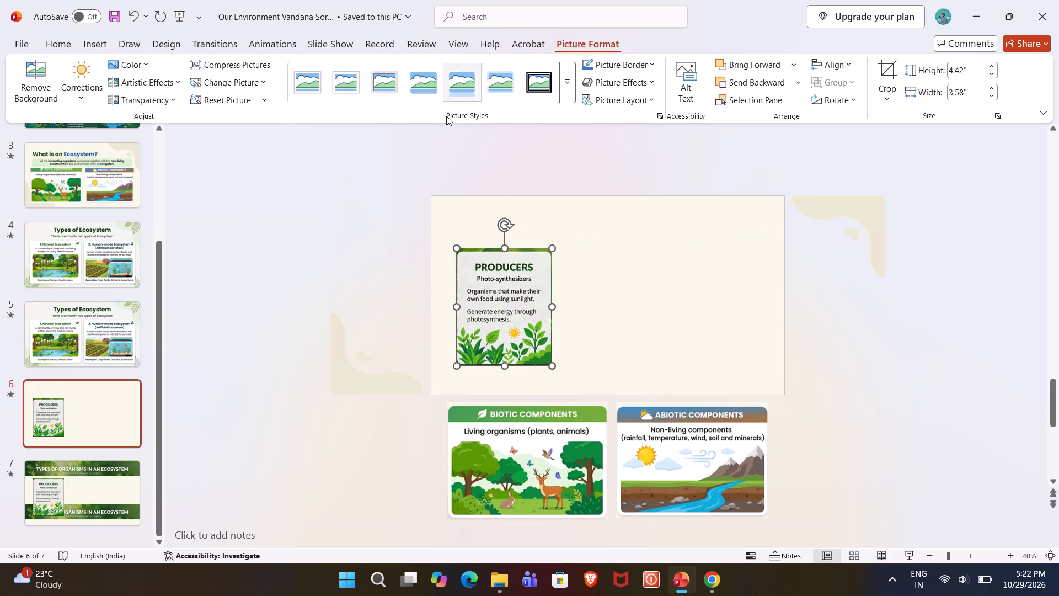
pyautogui.click(891, 72)
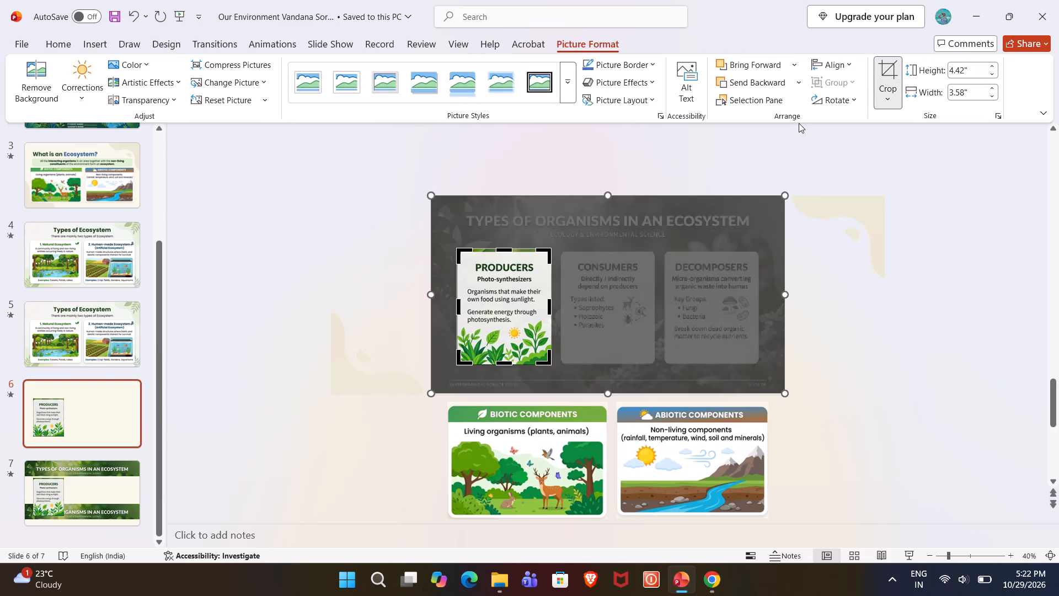
pyautogui.moveTo(504, 299); pyautogui.dragTo(506, 284)
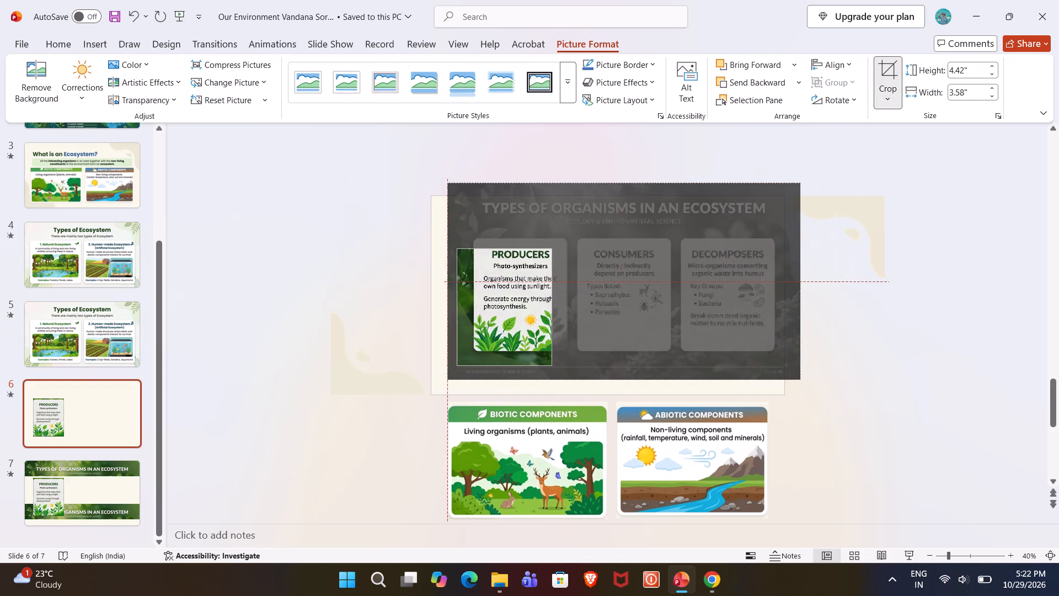
pyautogui.moveTo(506, 284); pyautogui.dragTo(402, 291)
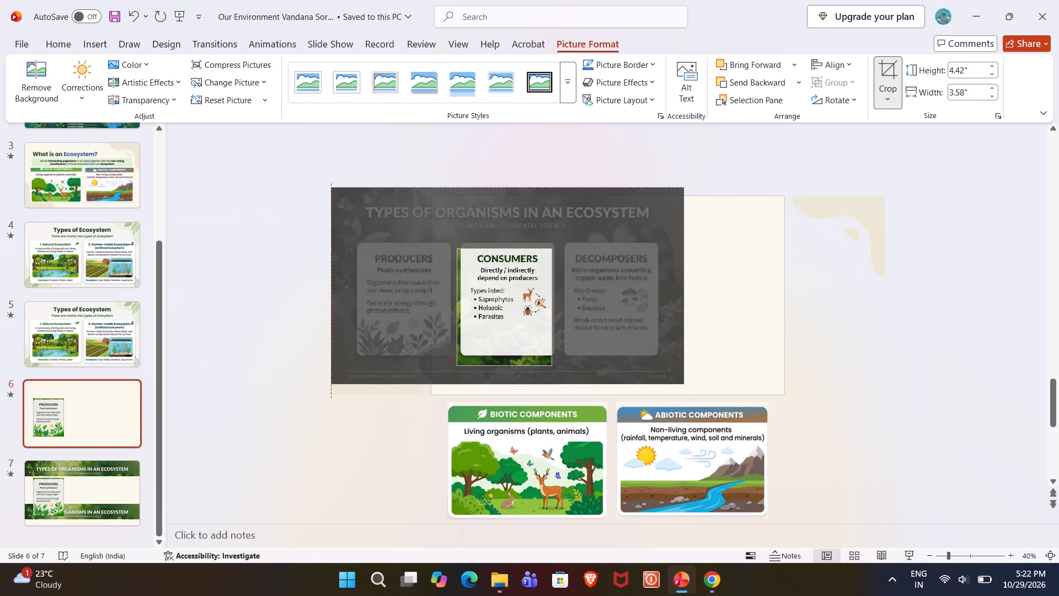
pyautogui.moveTo(402, 291); pyautogui.dragTo(400, 295)
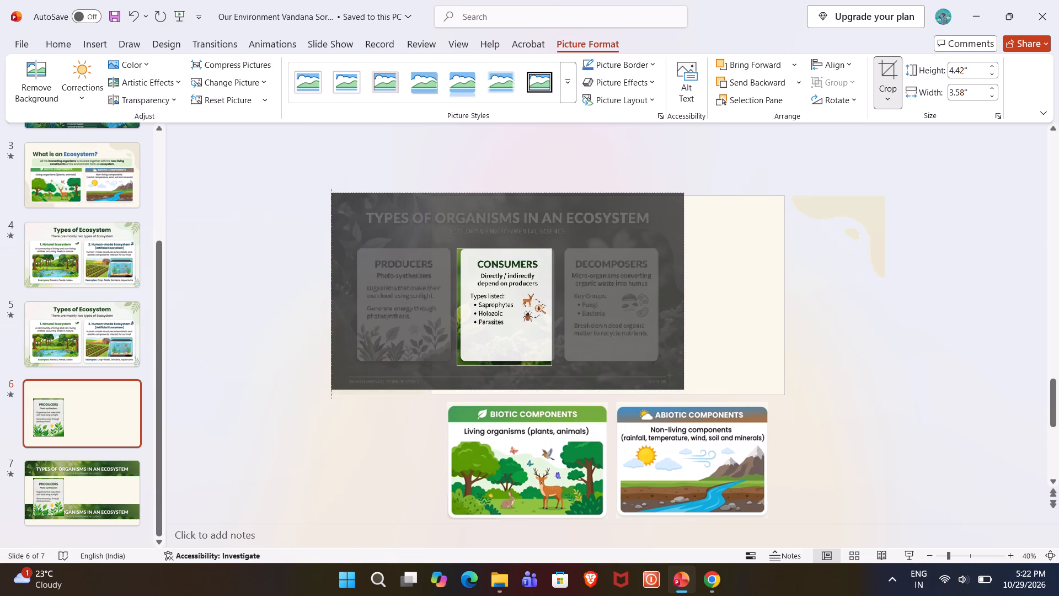
pyautogui.moveTo(400, 295); pyautogui.dragTo(399, 295)
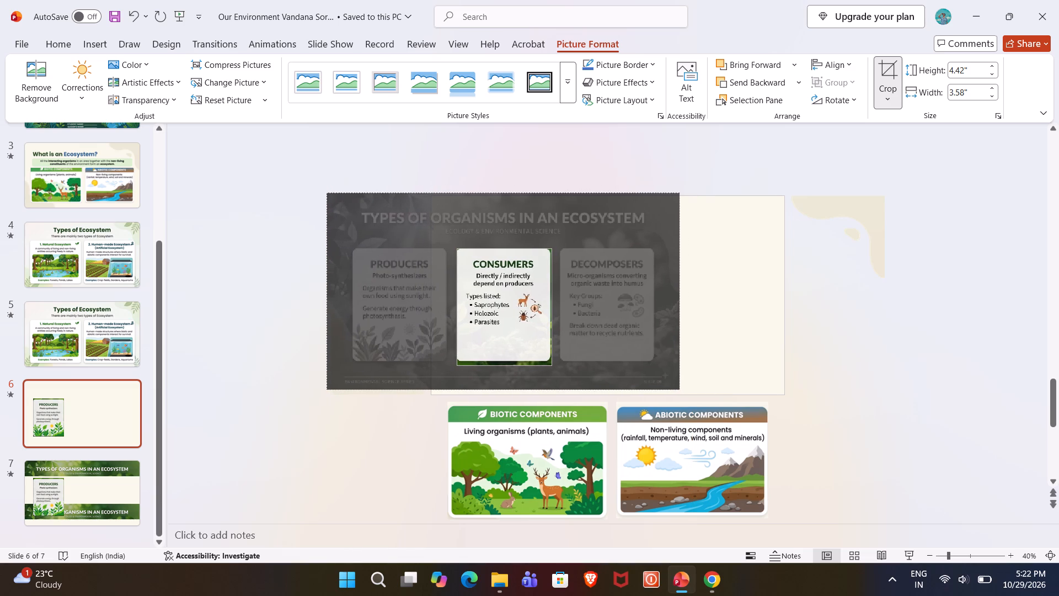
pyautogui.moveTo(399, 295); pyautogui.dragTo(399, 295)
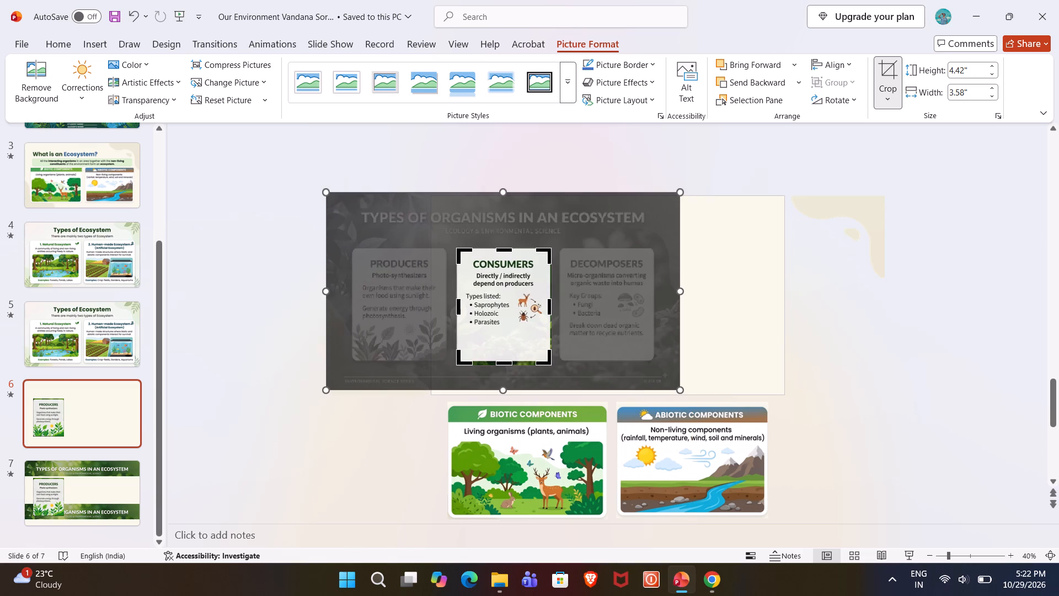
pyautogui.click(478, 286)
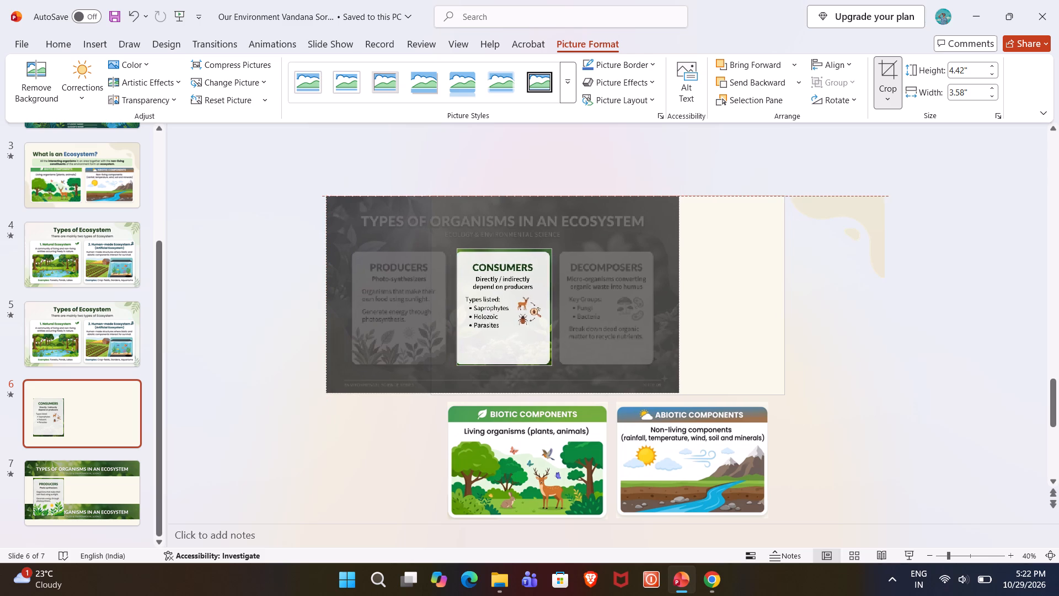
pyautogui.moveTo(548, 300); pyautogui.dragTo(549, 300)
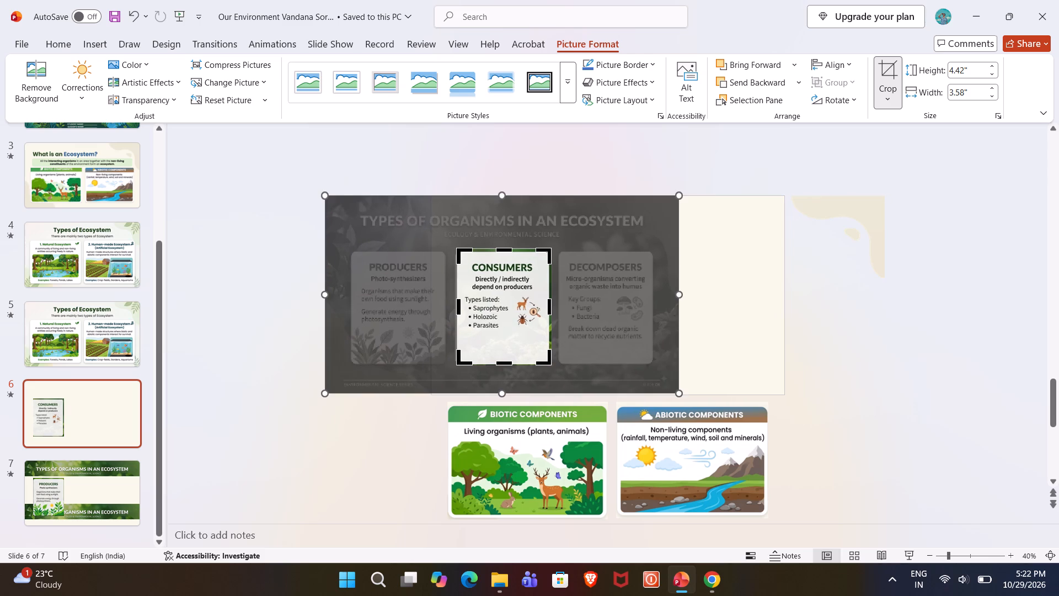
pyautogui.moveTo(549, 300); pyautogui.dragTo(553, 301)
pyautogui.click(513, 308)
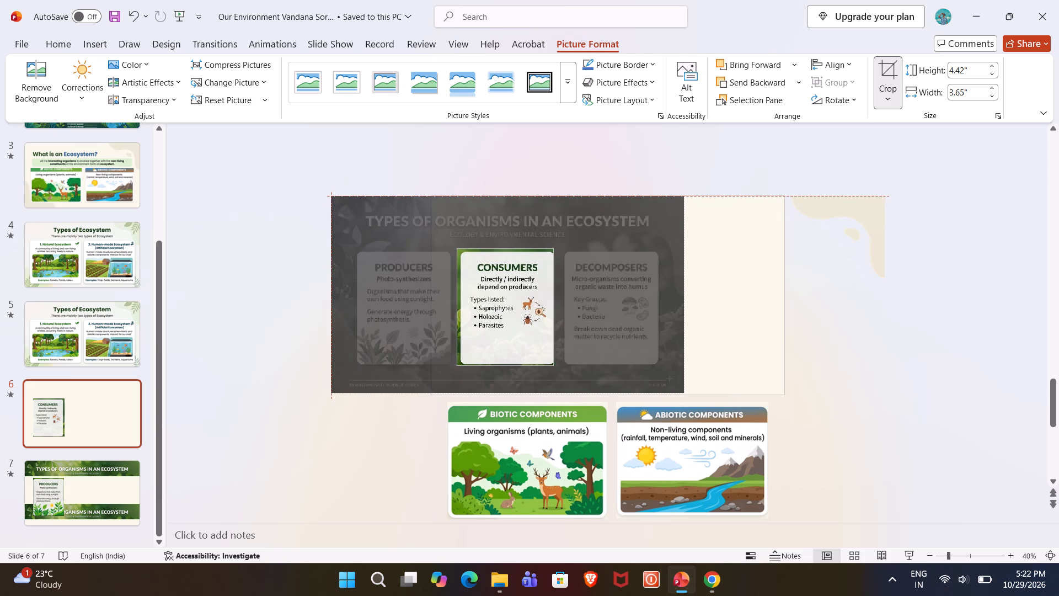
pyautogui.moveTo(550, 303); pyautogui.dragTo(557, 305)
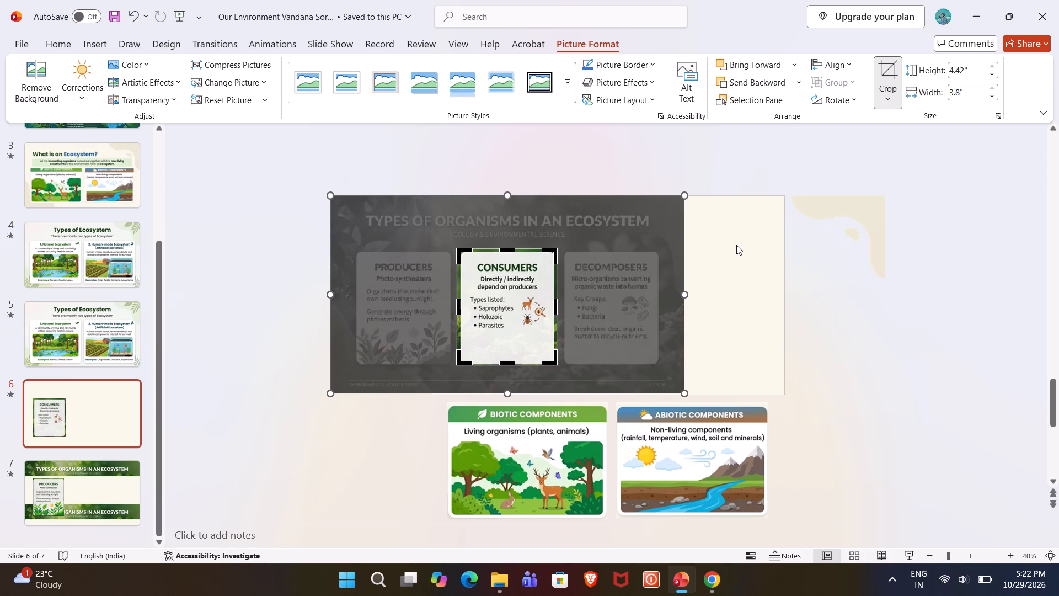
pyautogui.press('Return')
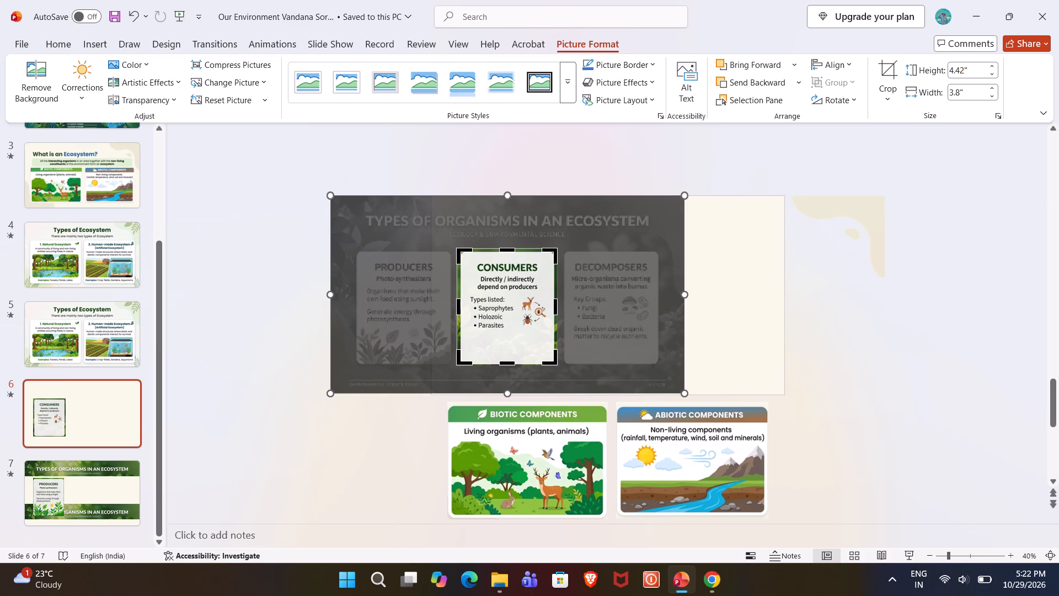
# Copy the cropped Consumers card from slide 6 onto slide 7 and place it beside the Producers card.
pyautogui.click(494, 306)
pyautogui.hotkey('ctrl', 'c')
pyautogui.click(83, 486)
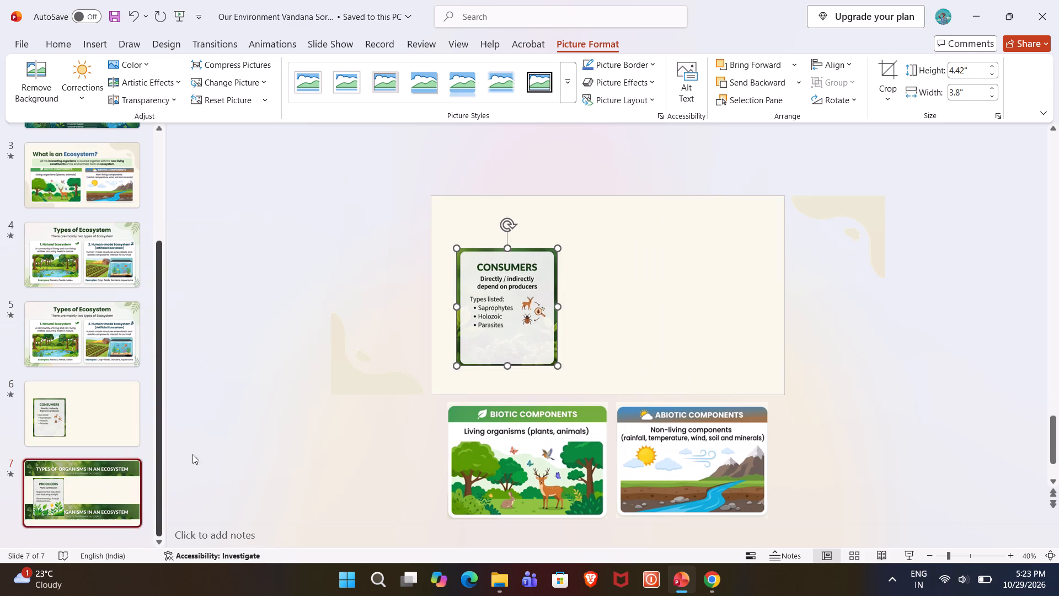
pyautogui.click(604, 302)
pyautogui.hotkey('ctrl', 'v')
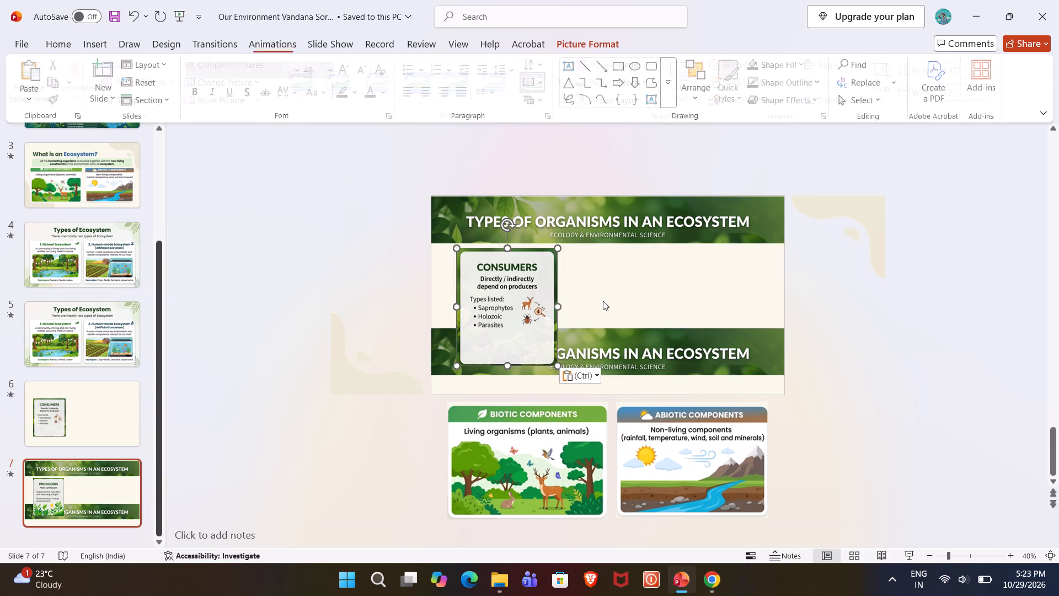
pyautogui.moveTo(516, 313); pyautogui.dragTo(614, 310)
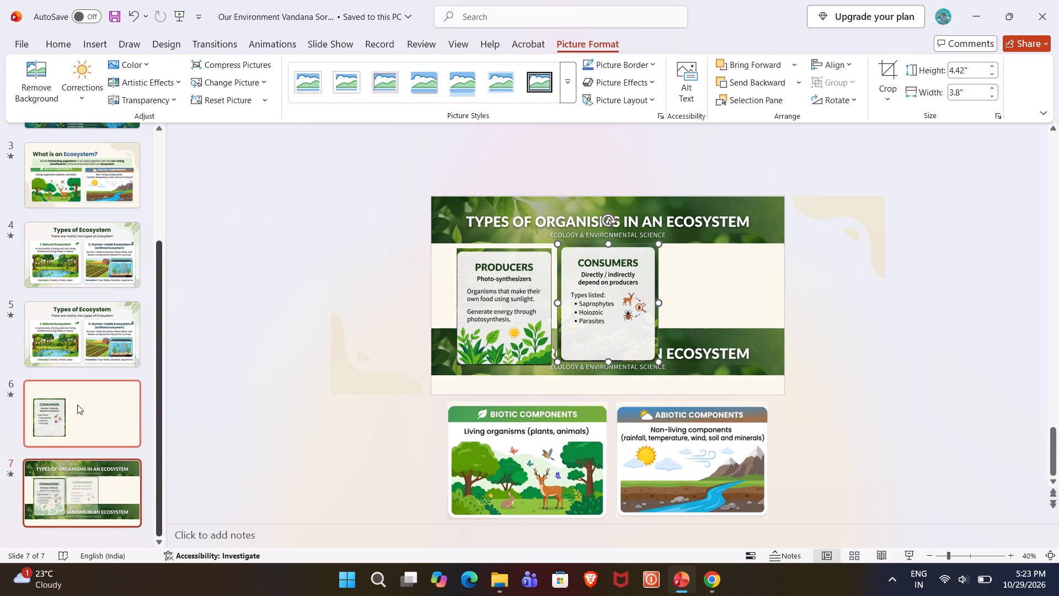
# Shift the slide 6 picture within its crop frame to show only the Decomposers card.
pyautogui.click(82, 396)
pyautogui.click(502, 311)
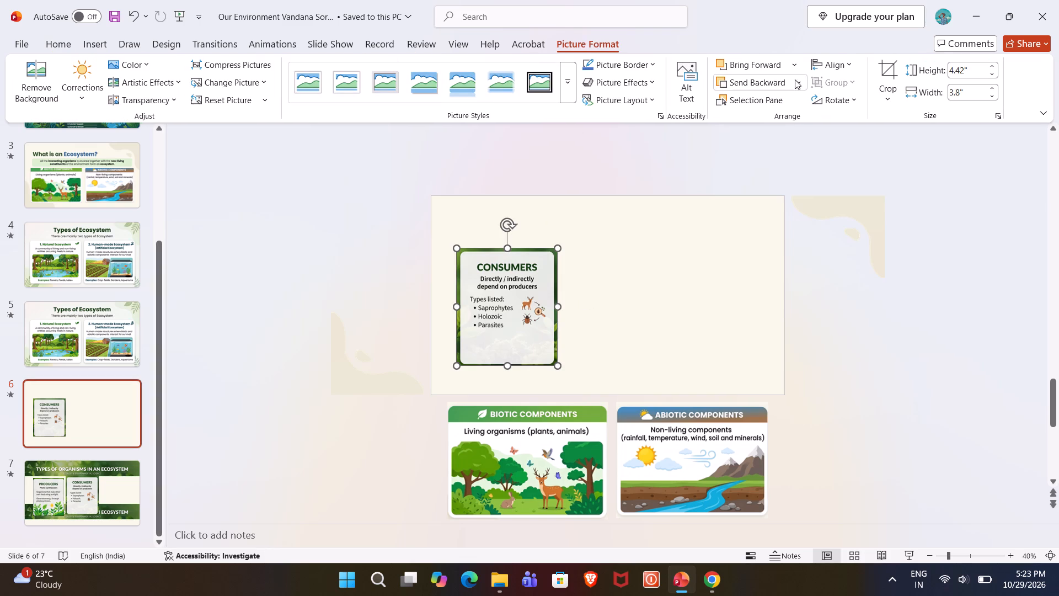
pyautogui.click(888, 73)
pyautogui.moveTo(521, 302); pyautogui.dragTo(440, 300)
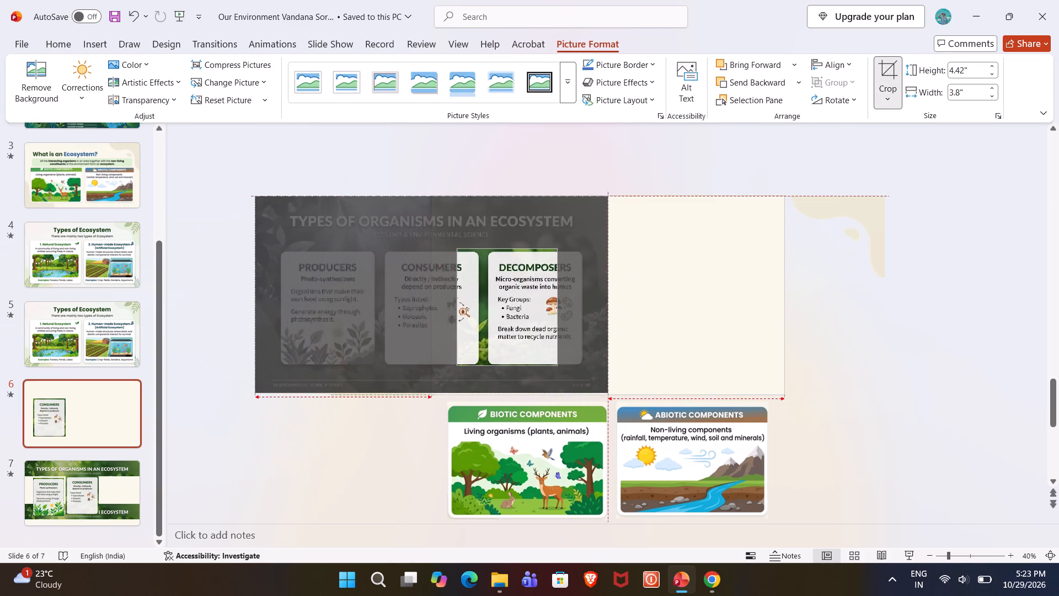
pyautogui.moveTo(440, 300); pyautogui.dragTo(416, 296)
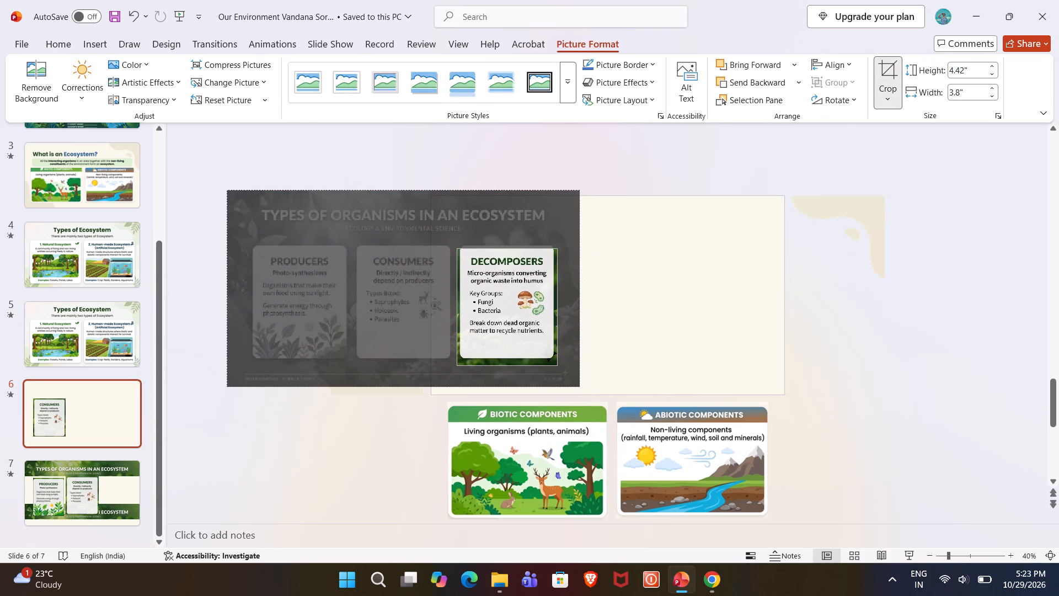
pyautogui.moveTo(416, 296); pyautogui.dragTo(418, 298)
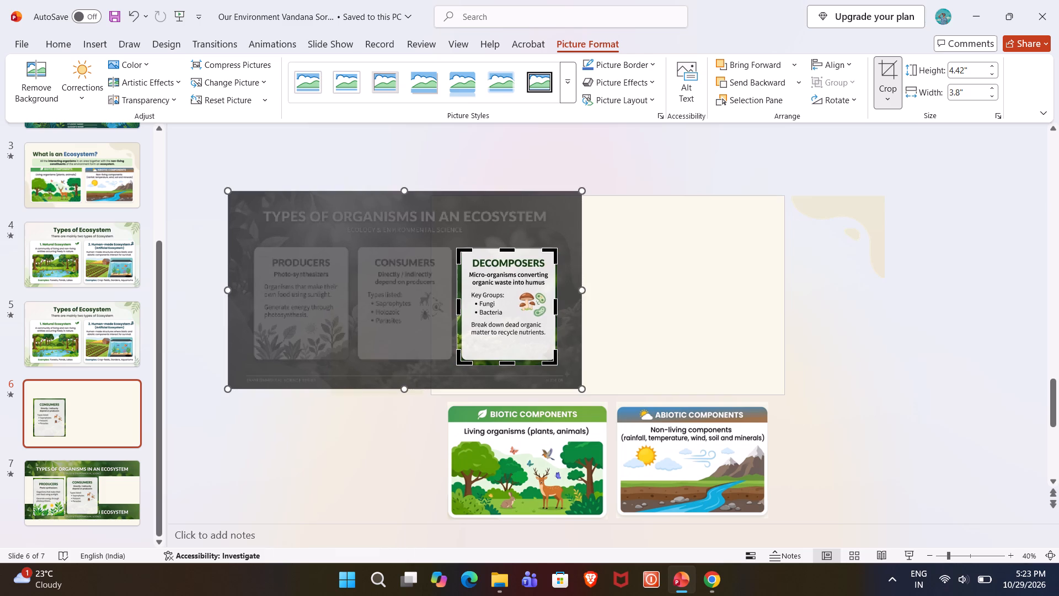
pyautogui.click(507, 302)
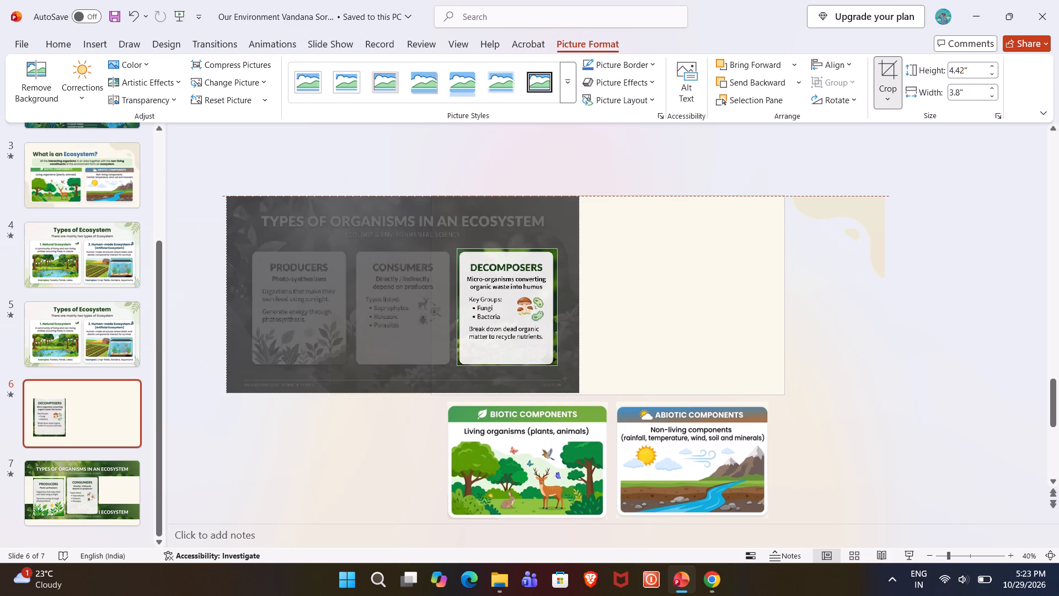
pyautogui.press('Return')
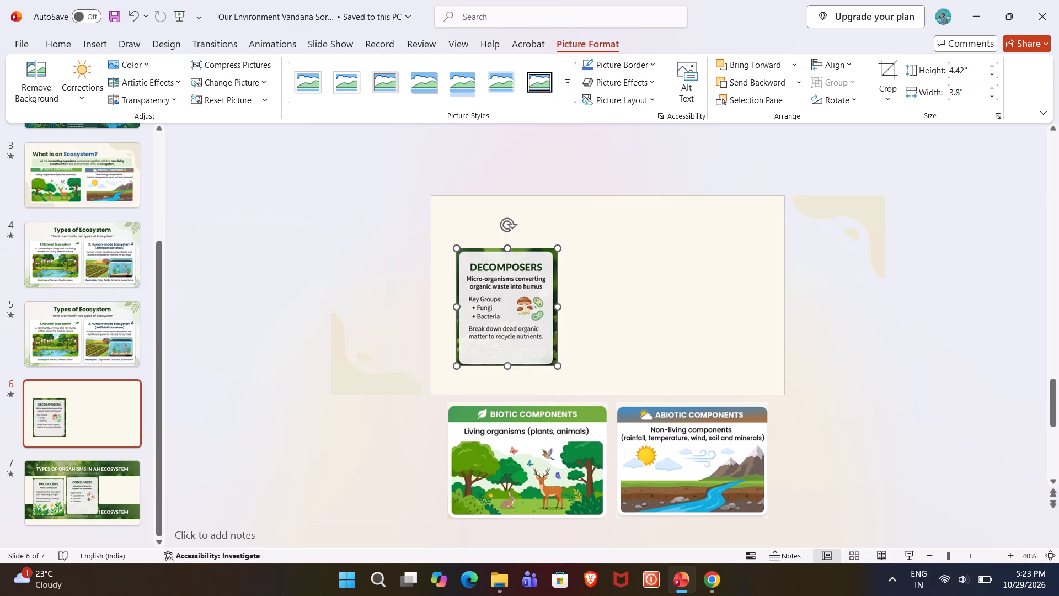
# Copy the cropped Decomposers card from slide 6 onto slide 7 and place it to the right of the Consumers card.
pyautogui.click(508, 294)
pyautogui.hotkey('ctrl', 'c')
pyautogui.click(97, 482)
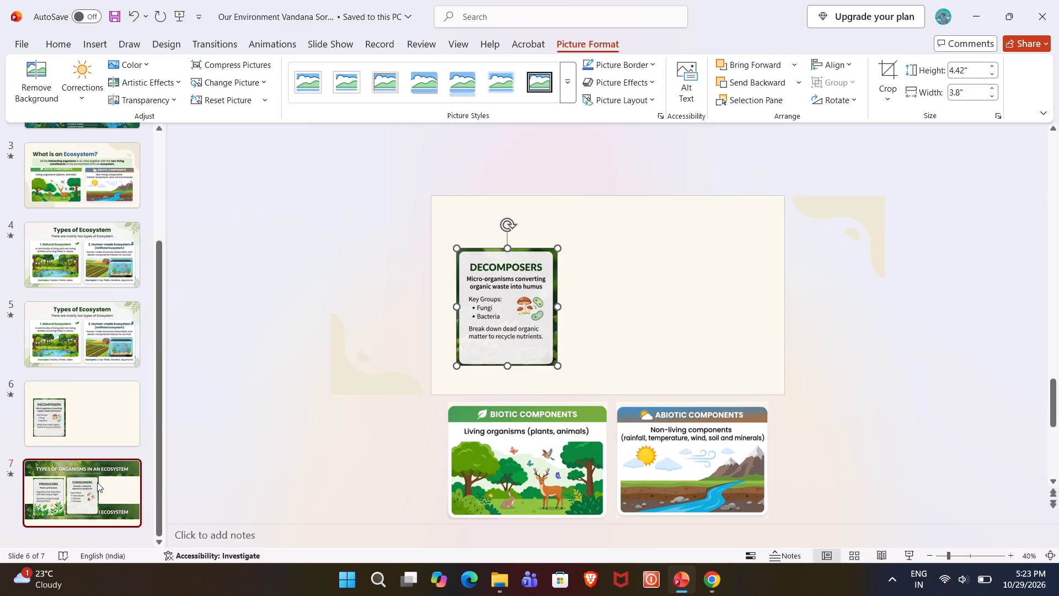
pyautogui.click(725, 321)
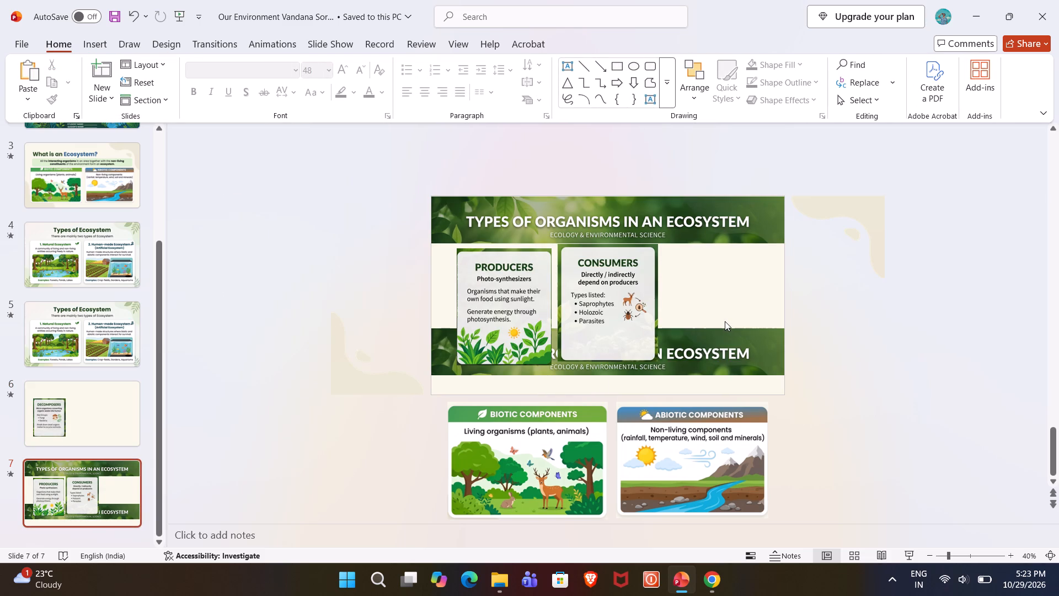
pyautogui.hotkey('ctrl', 'v')
pyautogui.moveTo(504, 302); pyautogui.dragTo(719, 294)
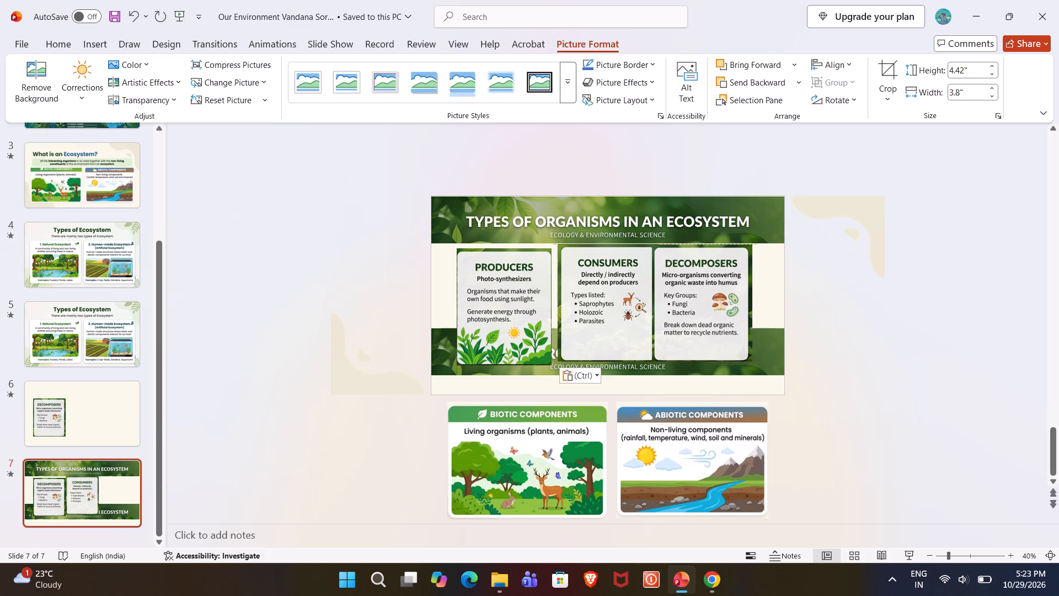
pyautogui.moveTo(719, 294); pyautogui.dragTo(731, 292)
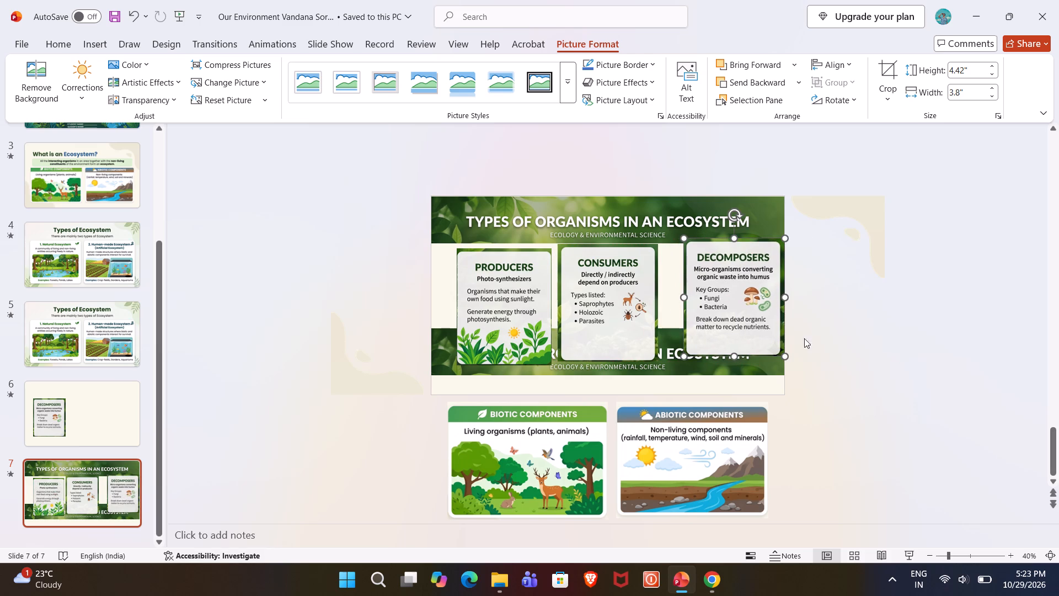
# Expand the slide 6 picture's crop to about 6.63" high and 15.09" wide, revealing all three cards, and reposition the picture within it.
pyautogui.click(109, 411)
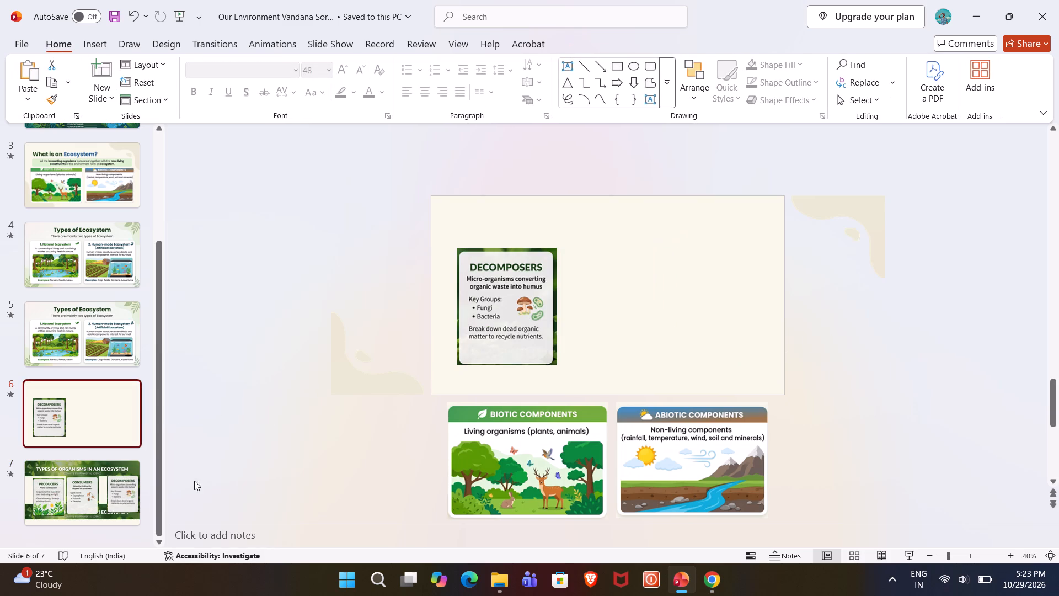
pyautogui.click(499, 314)
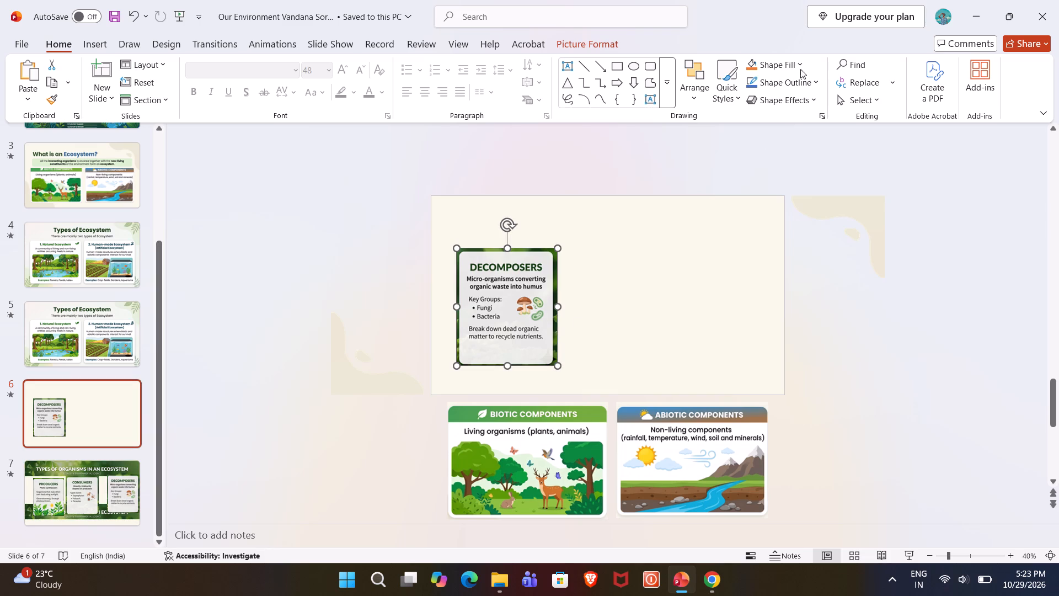
pyautogui.click(604, 45)
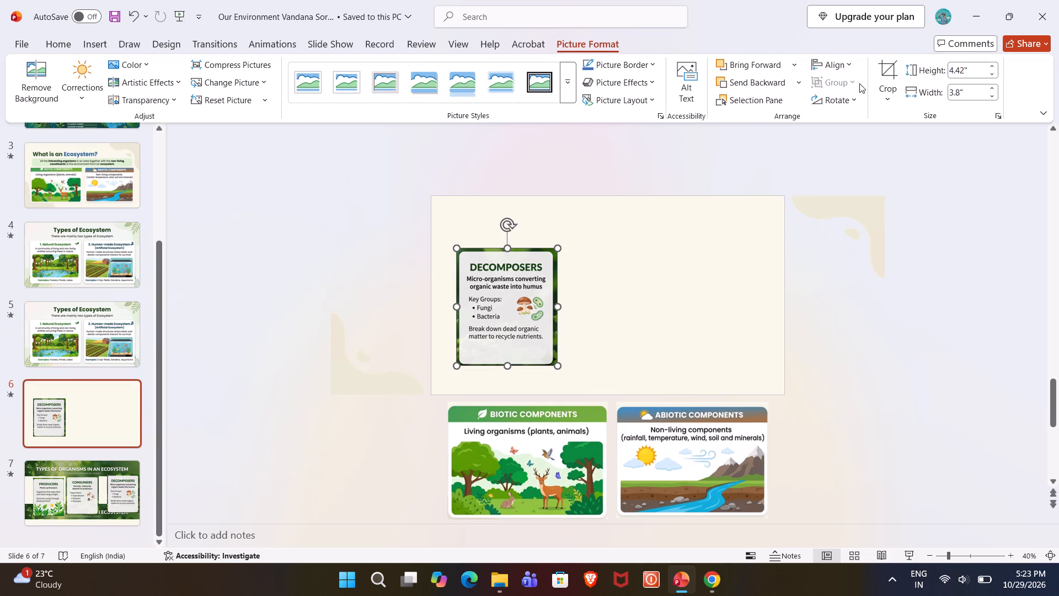
pyautogui.click(886, 71)
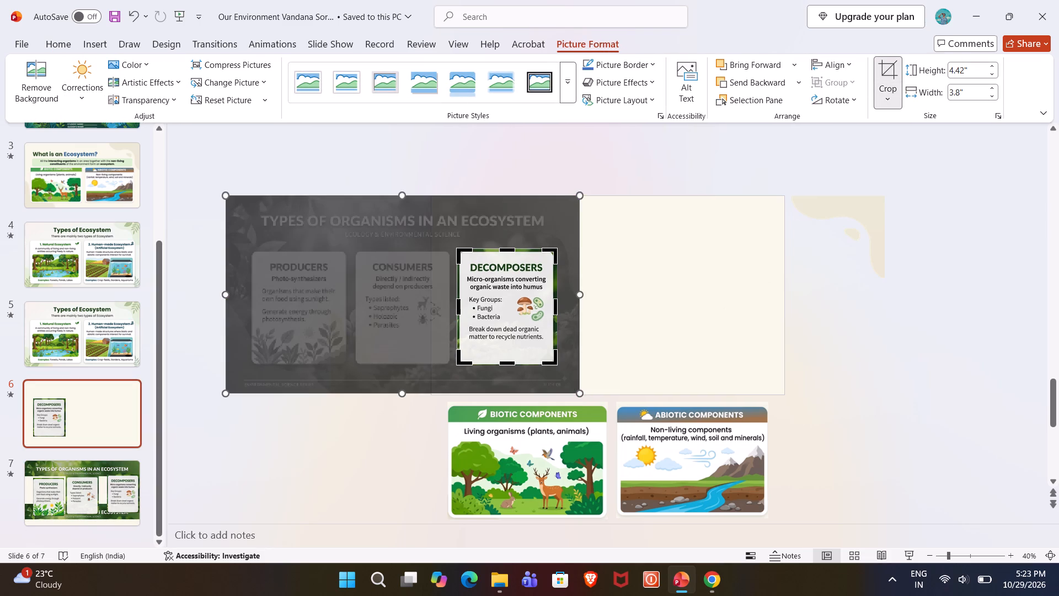
pyautogui.moveTo(504, 363); pyautogui.dragTo(467, 424)
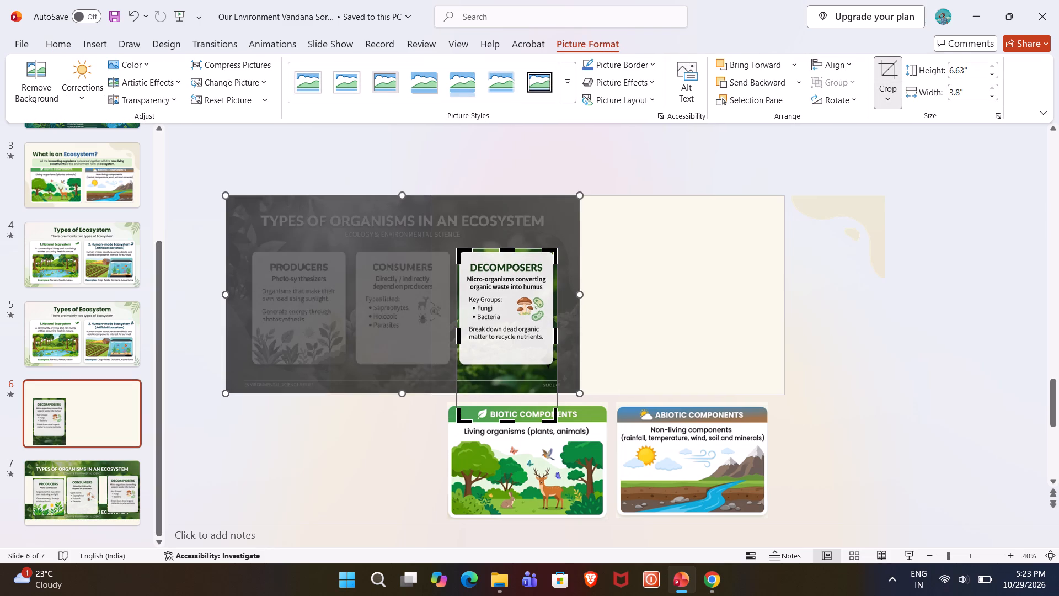
pyautogui.moveTo(460, 337); pyautogui.dragTo(165, 354)
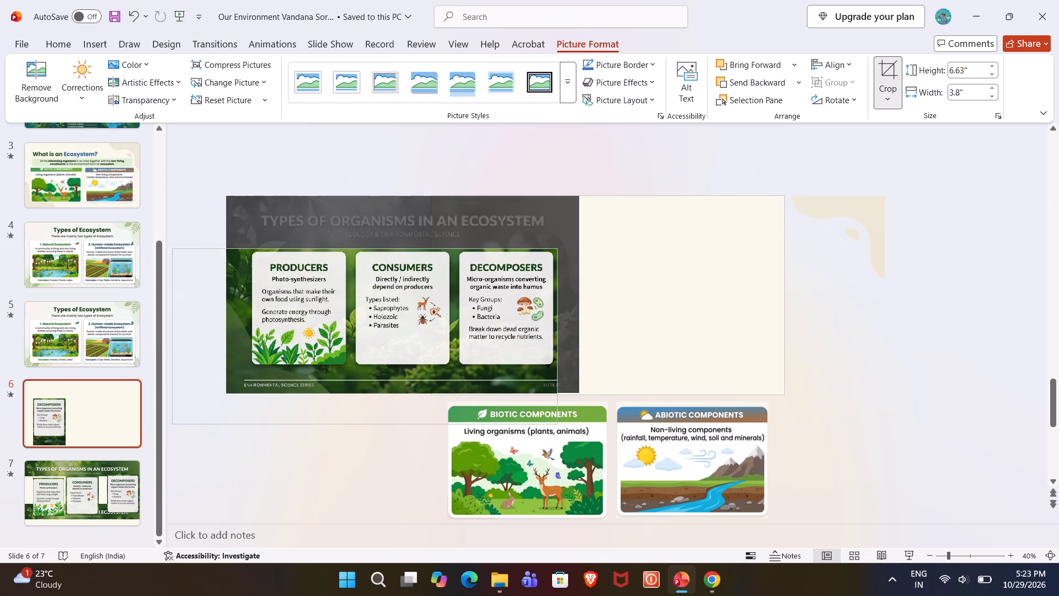
pyautogui.moveTo(165, 354); pyautogui.dragTo(157, 334)
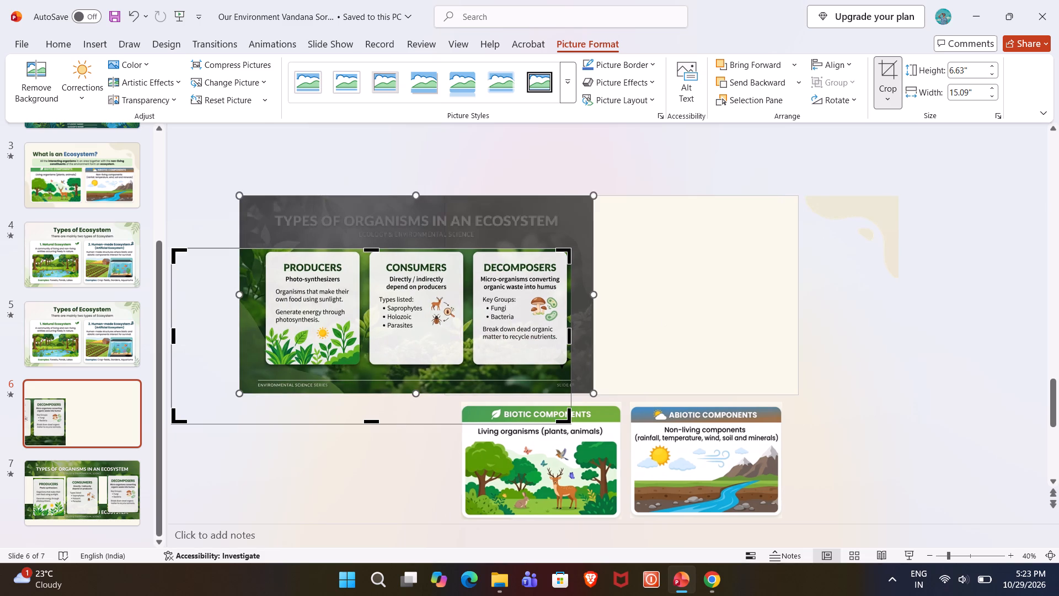
pyautogui.moveTo(489, 335); pyautogui.dragTo(448, 353)
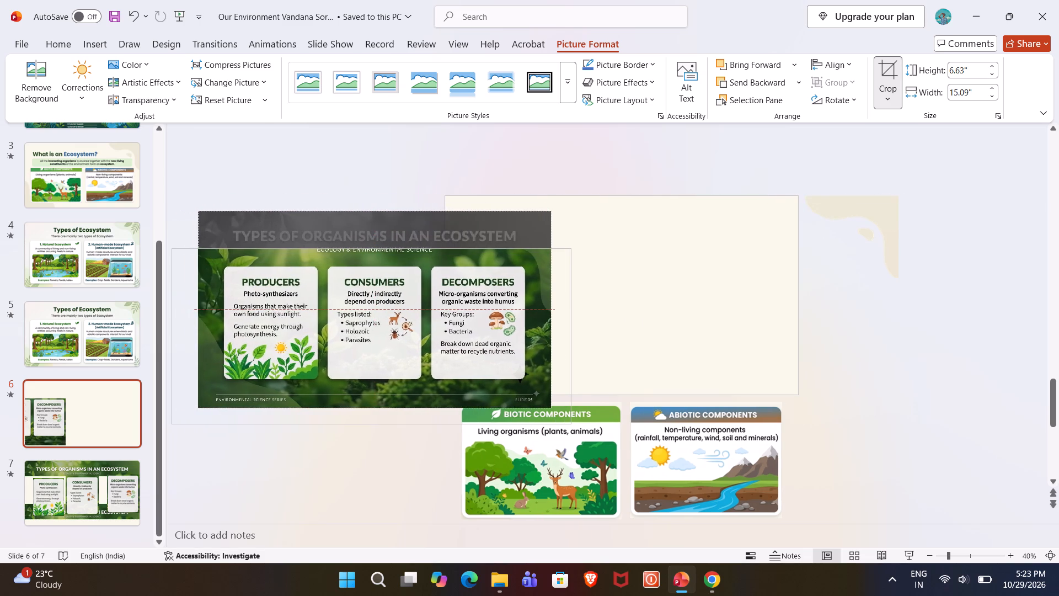
pyautogui.moveTo(448, 353); pyautogui.dragTo(480, 352)
pyautogui.press('Return')
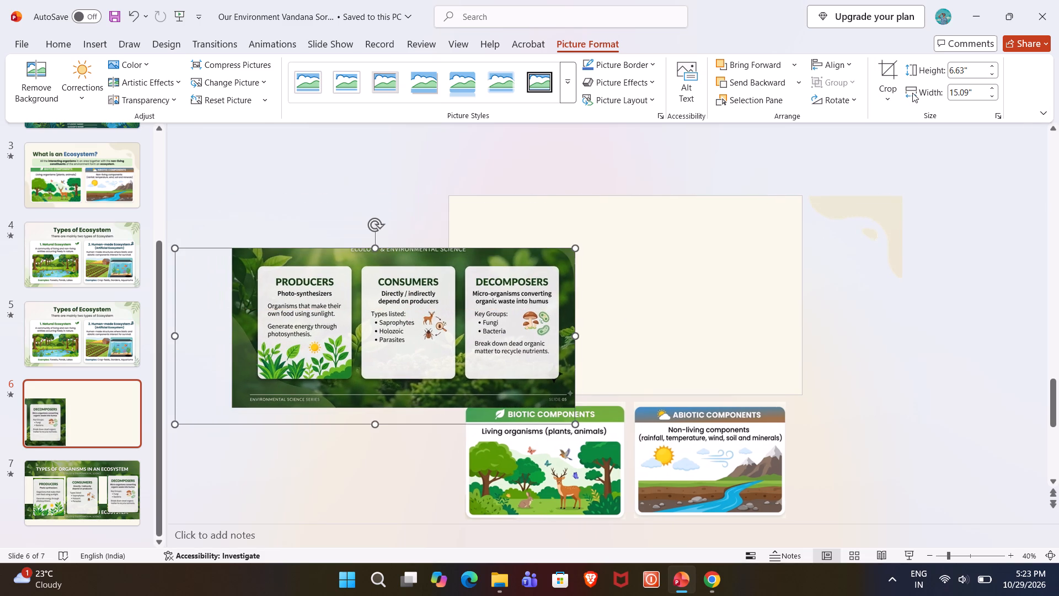
pyautogui.click(844, 386)
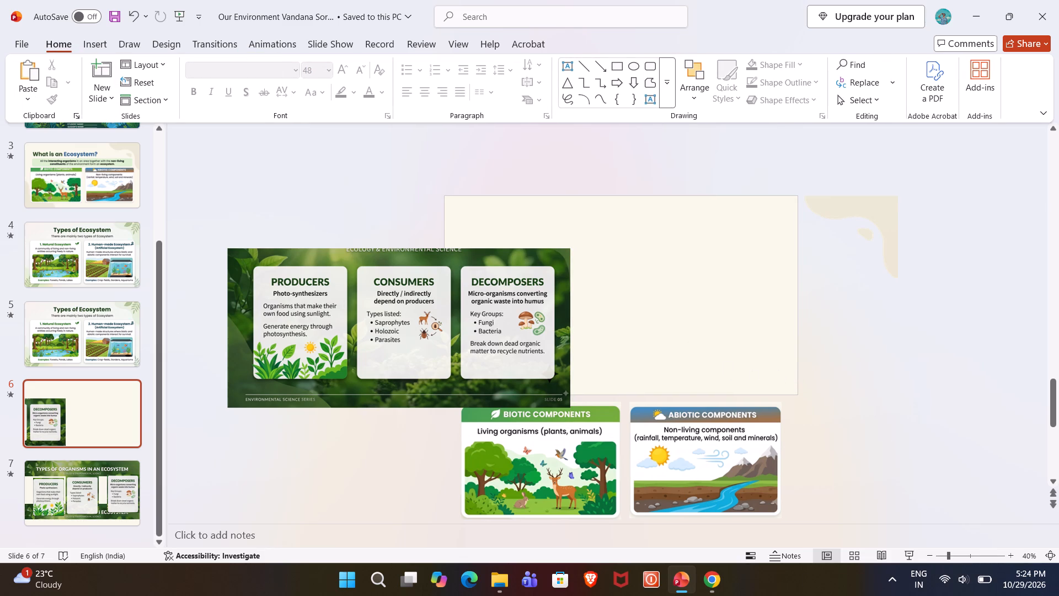
pyautogui.press('Delete')
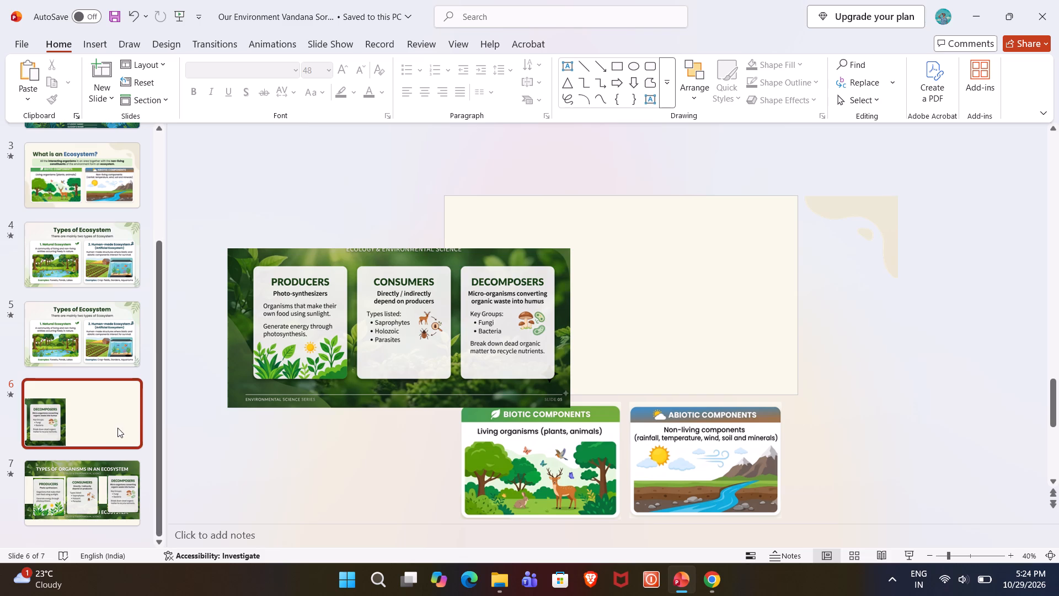
# On slide 7, move the Producers card off the slide's left edge and the Consumers card down over the bottom edge.
pyautogui.click(106, 466)
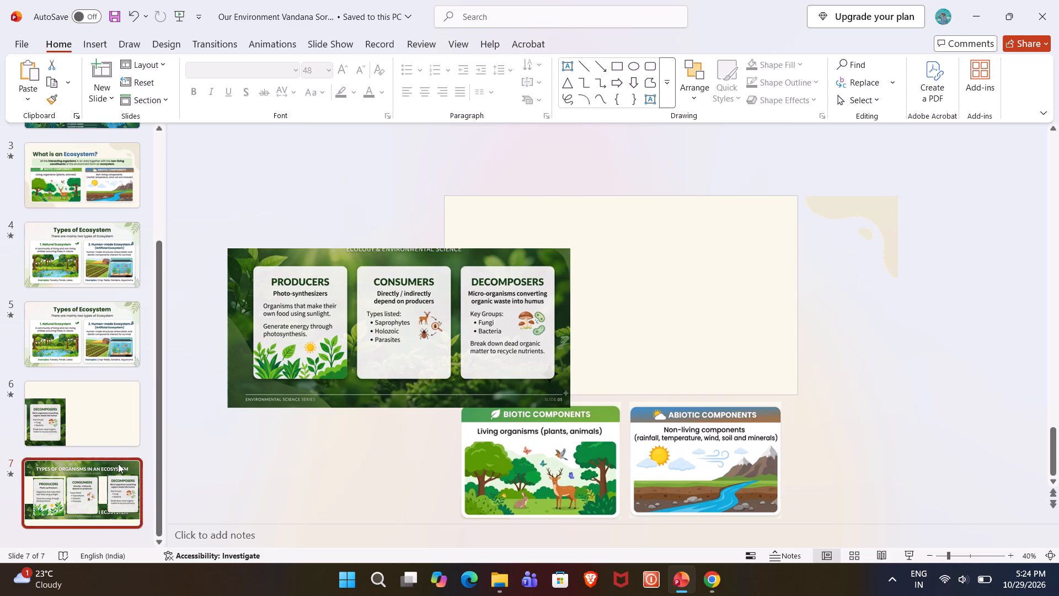
pyautogui.click(608, 220)
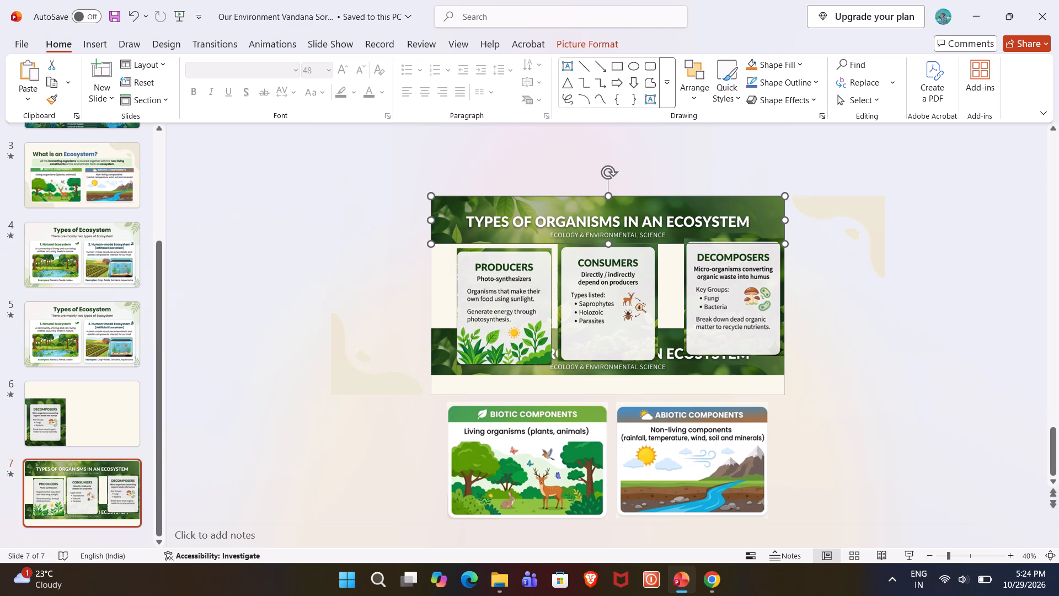
pyautogui.moveTo(514, 308); pyautogui.dragTo(387, 310)
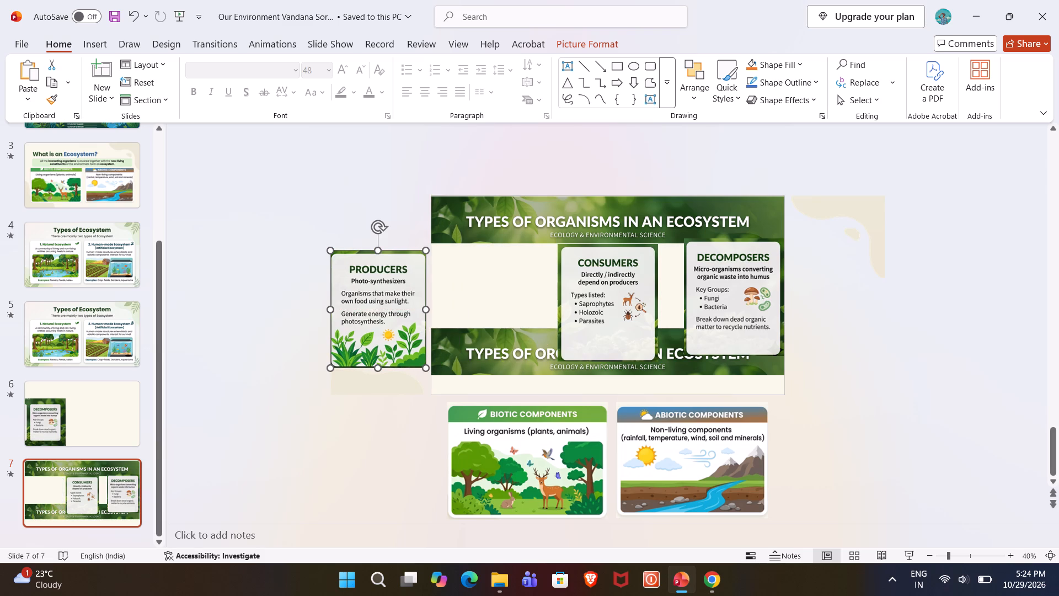
pyautogui.moveTo(616, 290); pyautogui.dragTo(629, 291)
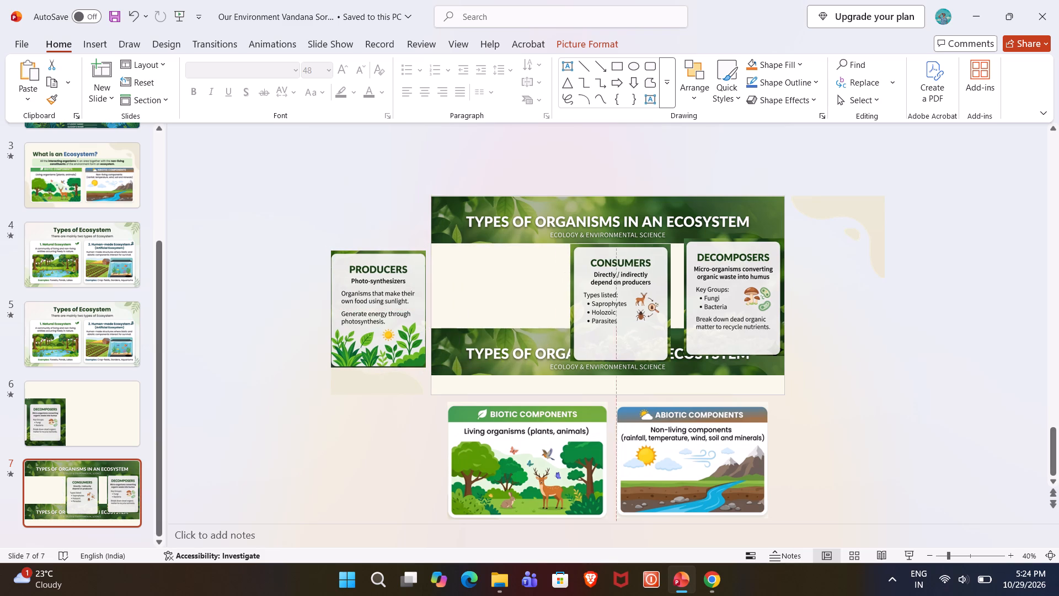
pyautogui.moveTo(629, 291); pyautogui.dragTo(580, 400)
# Crop the upper title banner on slide 7 to about 1.29" high, cutting off the Ecology & Environmental Science subtitle.
pyautogui.click(640, 215)
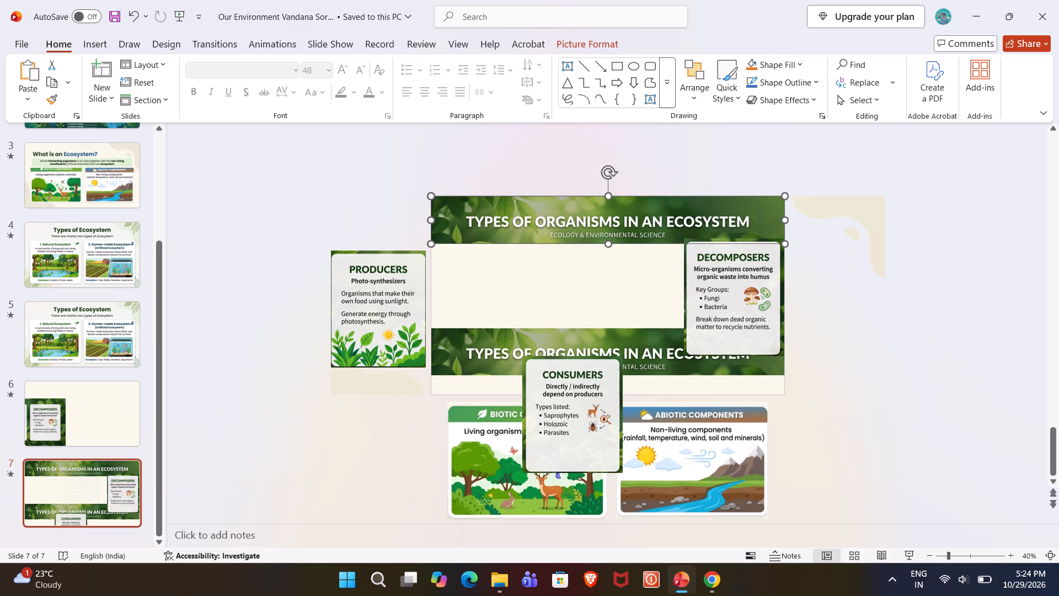
pyautogui.click(610, 246)
pyautogui.click(550, 222)
pyautogui.click(587, 46)
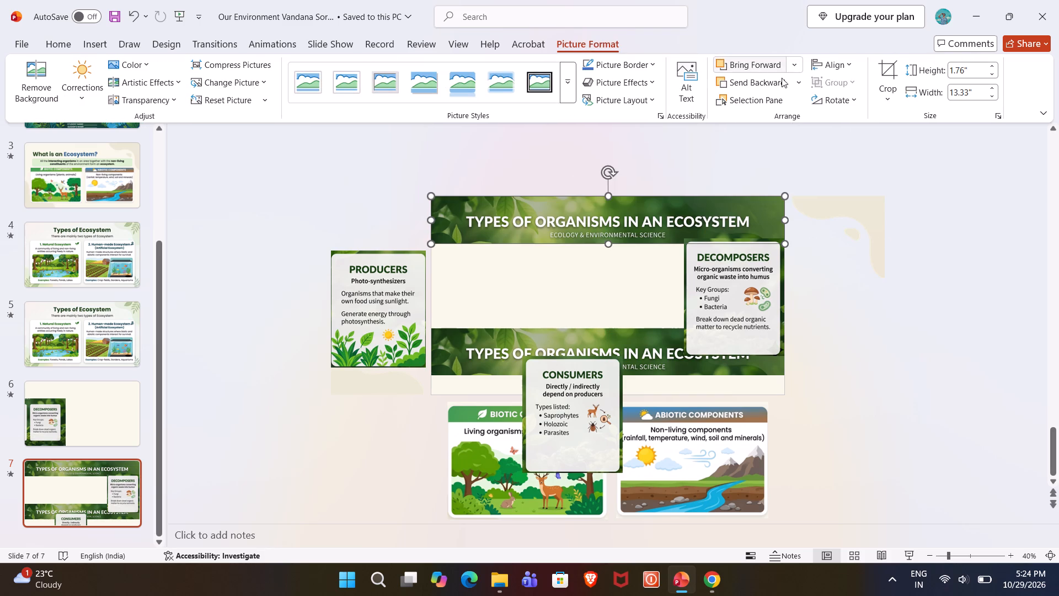
pyautogui.click(887, 71)
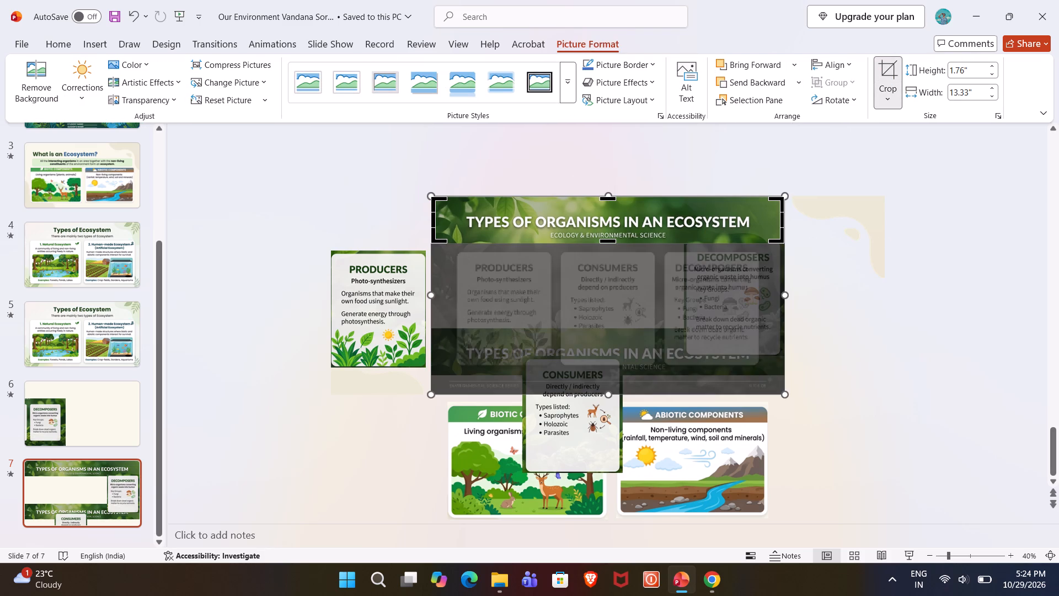
pyautogui.moveTo(613, 239); pyautogui.dragTo(612, 231)
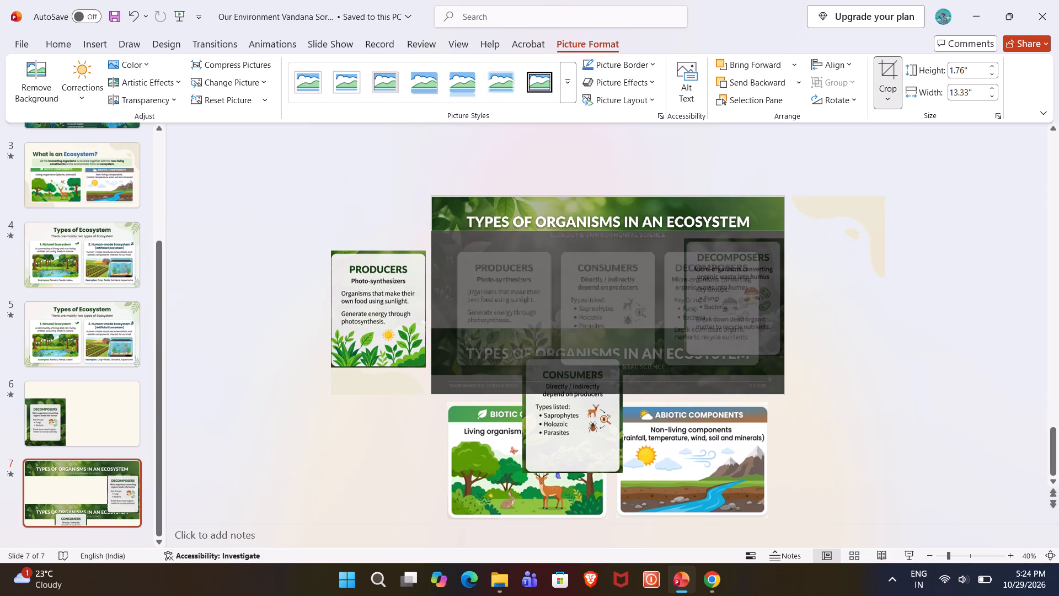
pyautogui.press('Return')
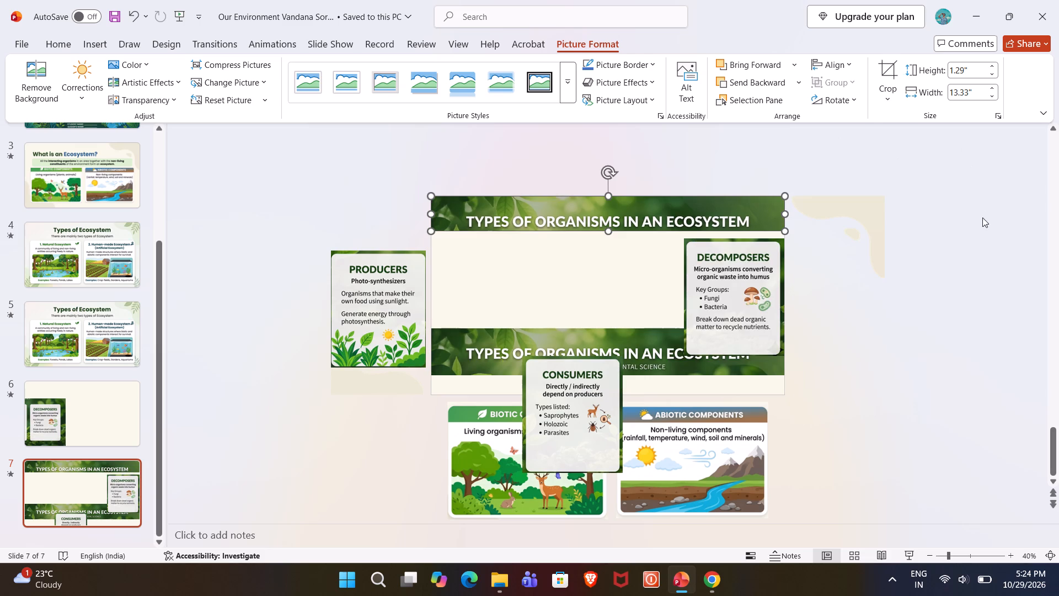
# Move the Types of Organisms slide up one place, between the second Types of Ecosystem slide and the slide holding the three-card picture.
pyautogui.click(919, 267)
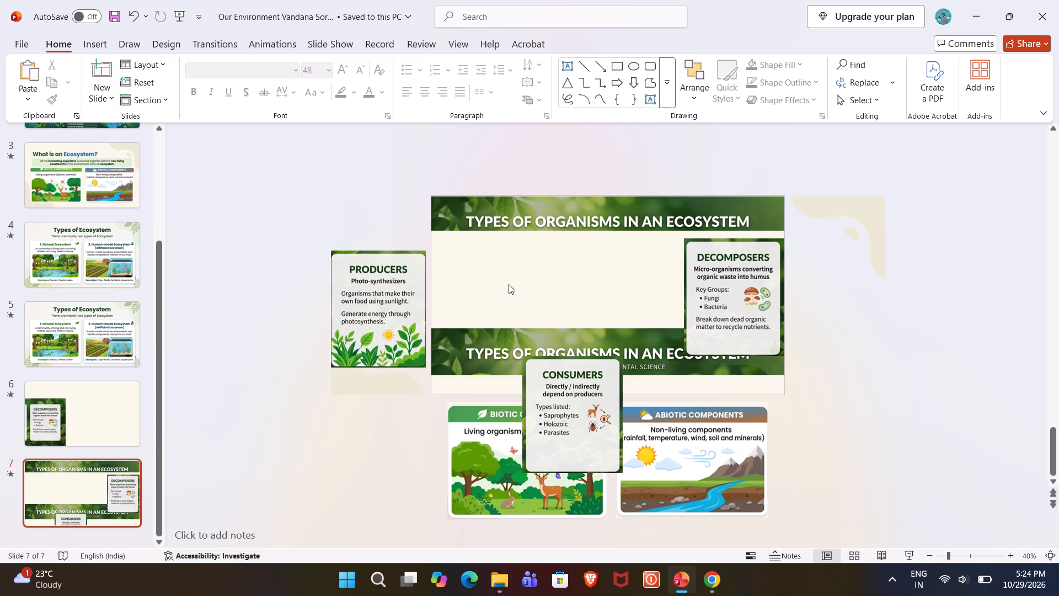
pyautogui.click(81, 312)
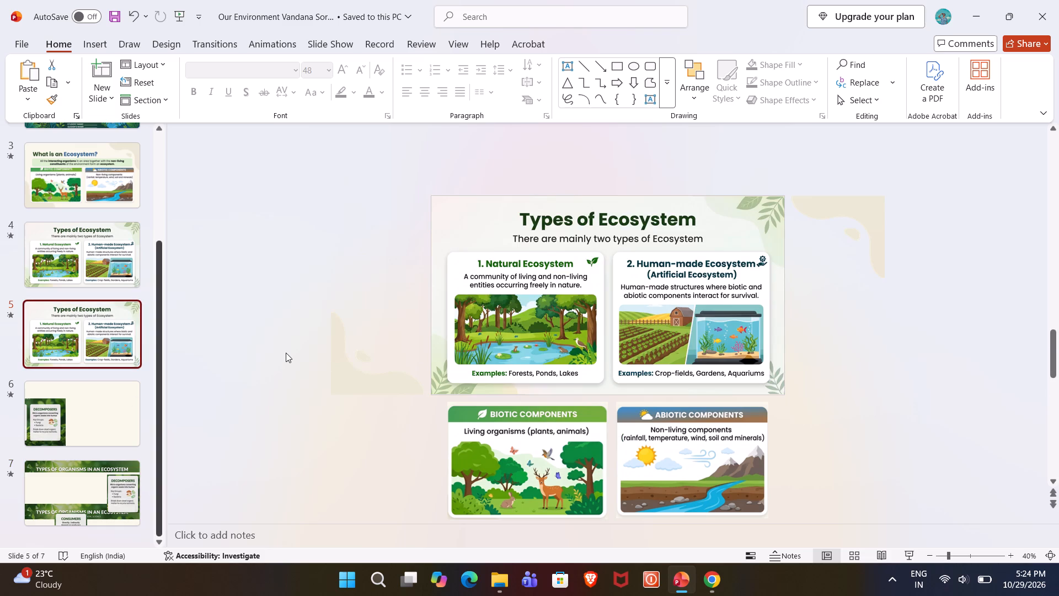
pyautogui.click(461, 236)
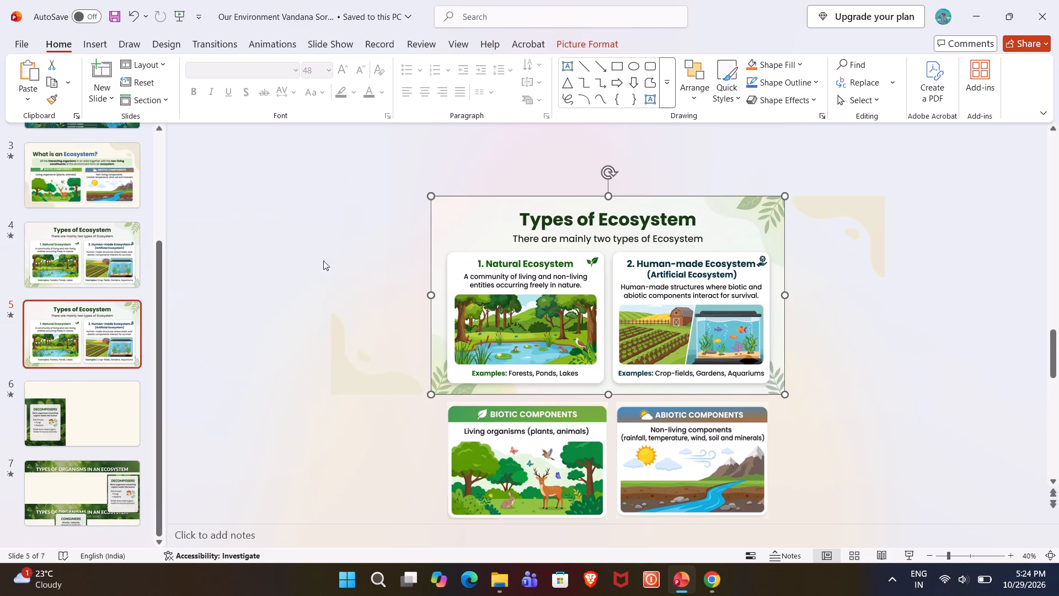
pyautogui.click(232, 343)
pyautogui.click(83, 405)
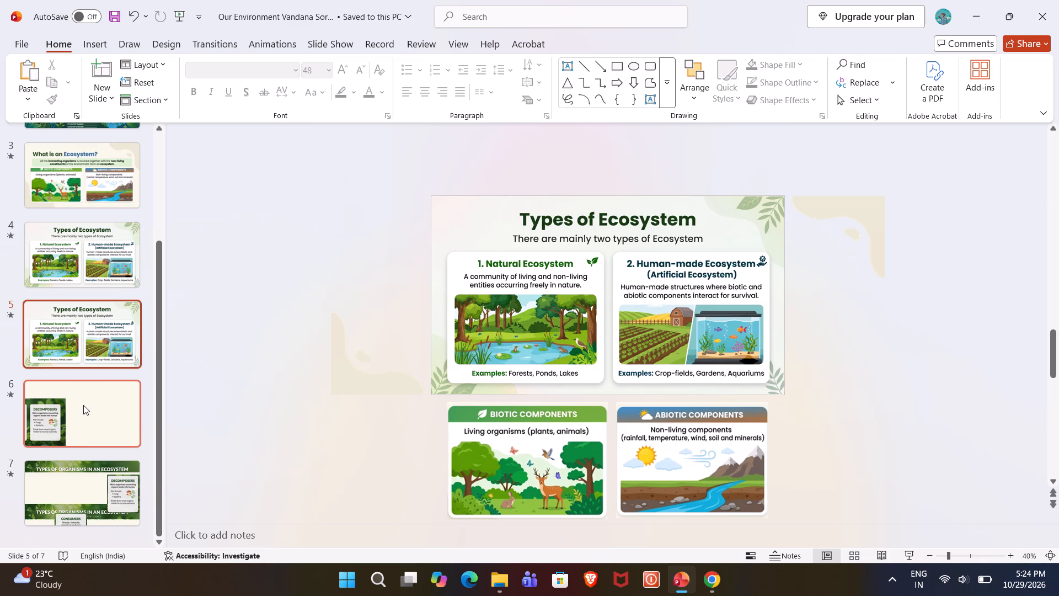
pyautogui.click(435, 329)
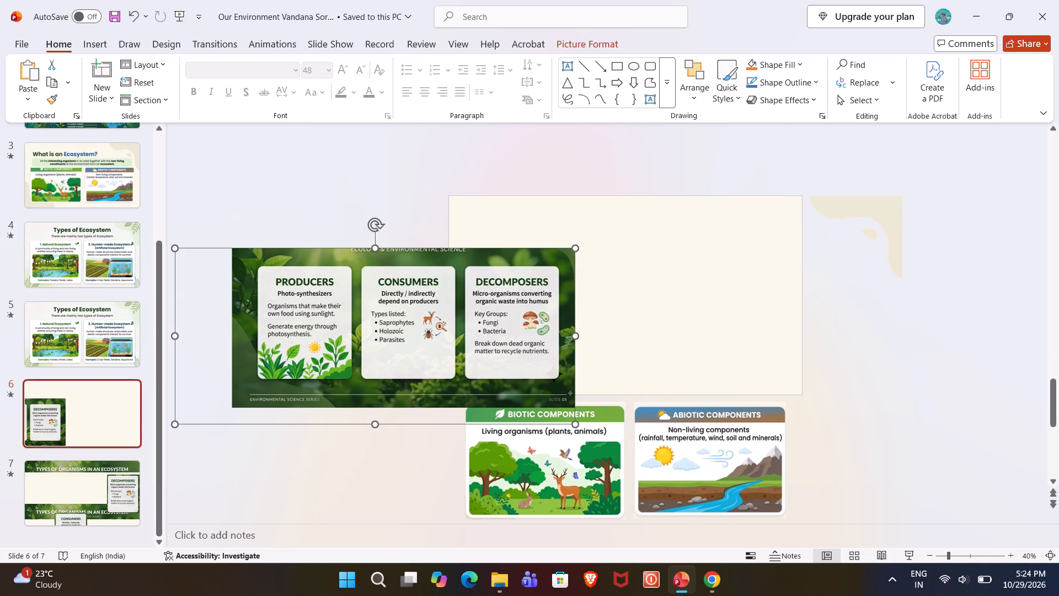
pyautogui.moveTo(81, 474); pyautogui.dragTo(82, 423)
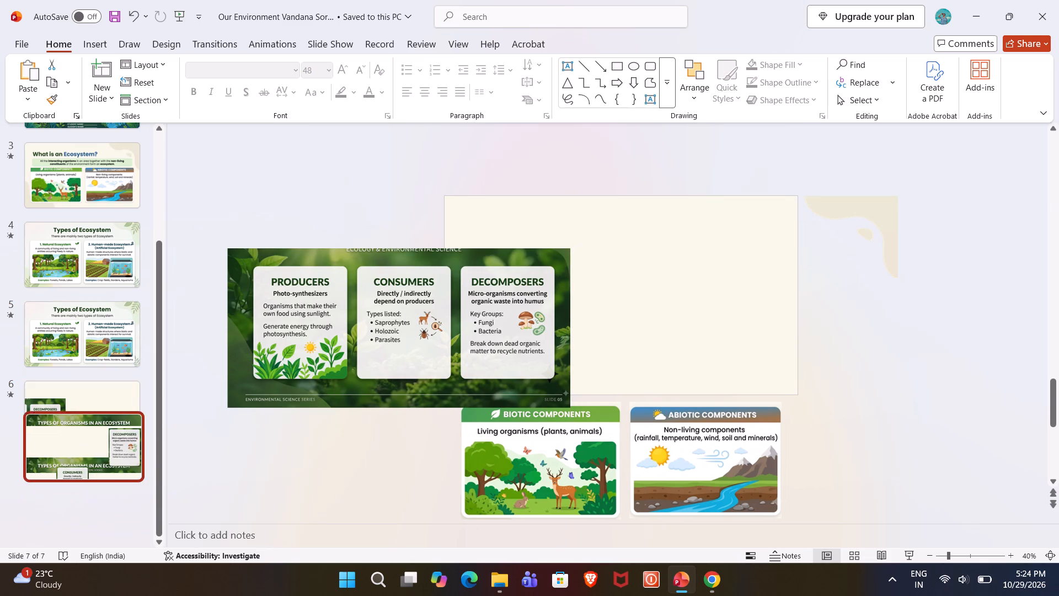
pyautogui.moveTo(82, 423); pyautogui.dragTo(80, 382)
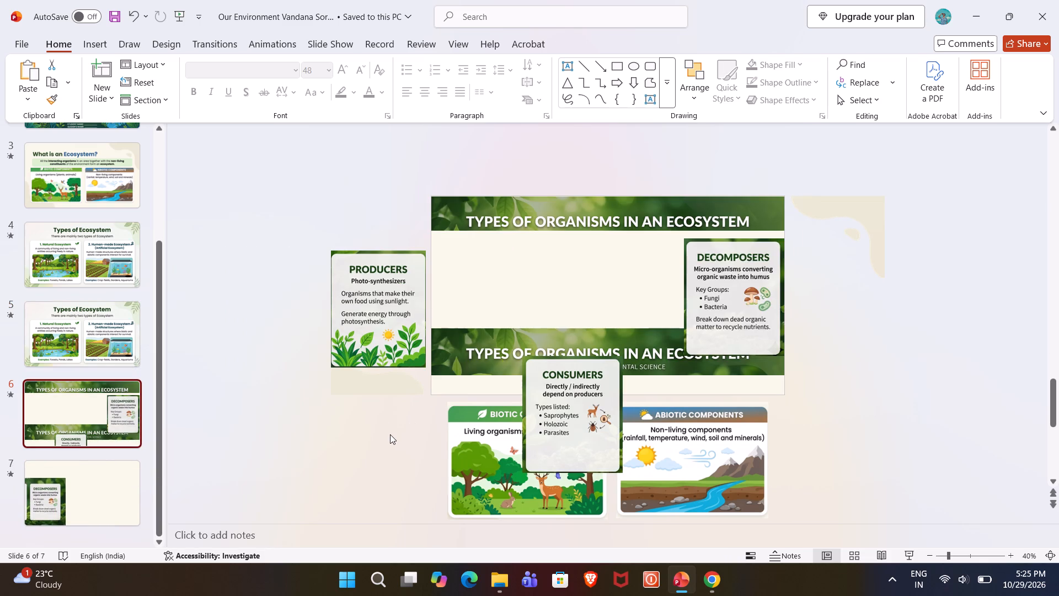
# Delete the Abiotic Components and Biotic Components pictures lying below the Types of Organisms slide.
pyautogui.click(414, 441)
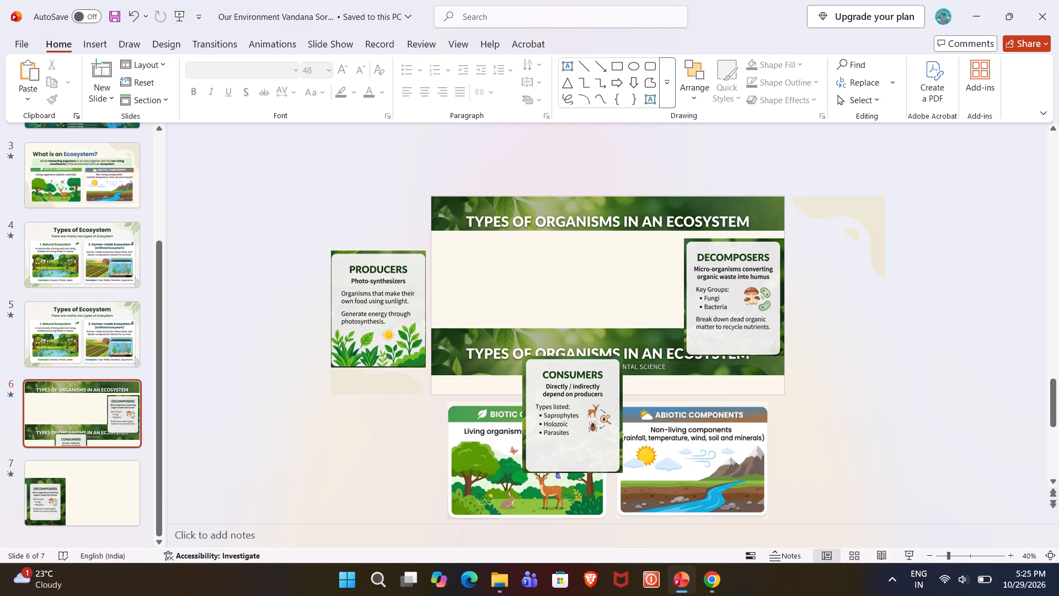
pyautogui.click(707, 474)
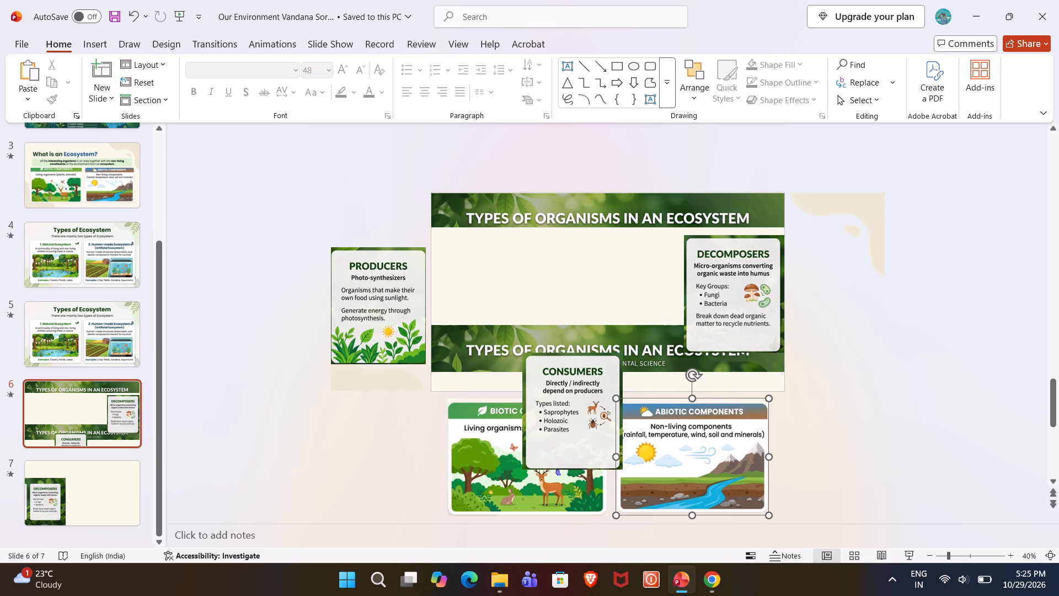
pyautogui.press('Delete')
pyautogui.click(469, 482)
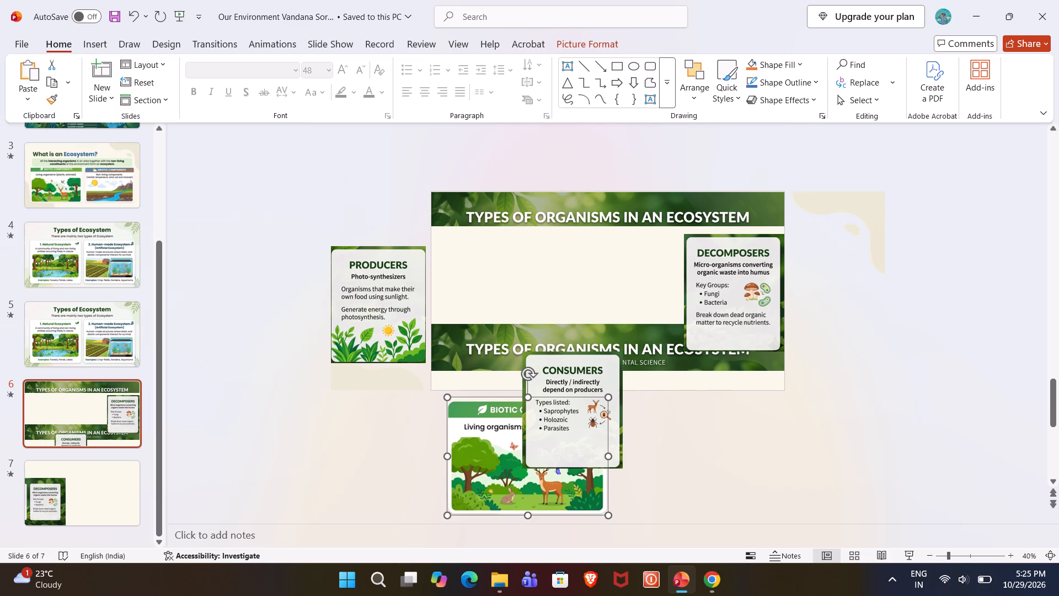
pyautogui.press('Delete')
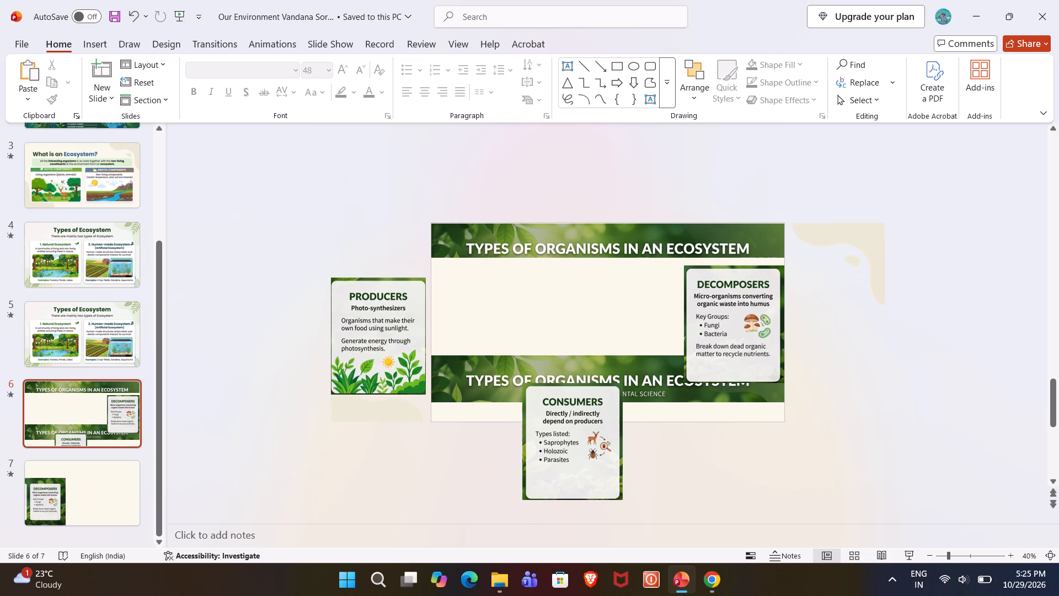
# Move the Consumers card up onto the slide, just under the upper title banner and beside the Decomposers card.
pyautogui.moveTo(570, 441); pyautogui.dragTo(603, 316)
# Delete the duplicate lower title banner with the Ecology & Environmental Science subtitle.
pyautogui.click(479, 390)
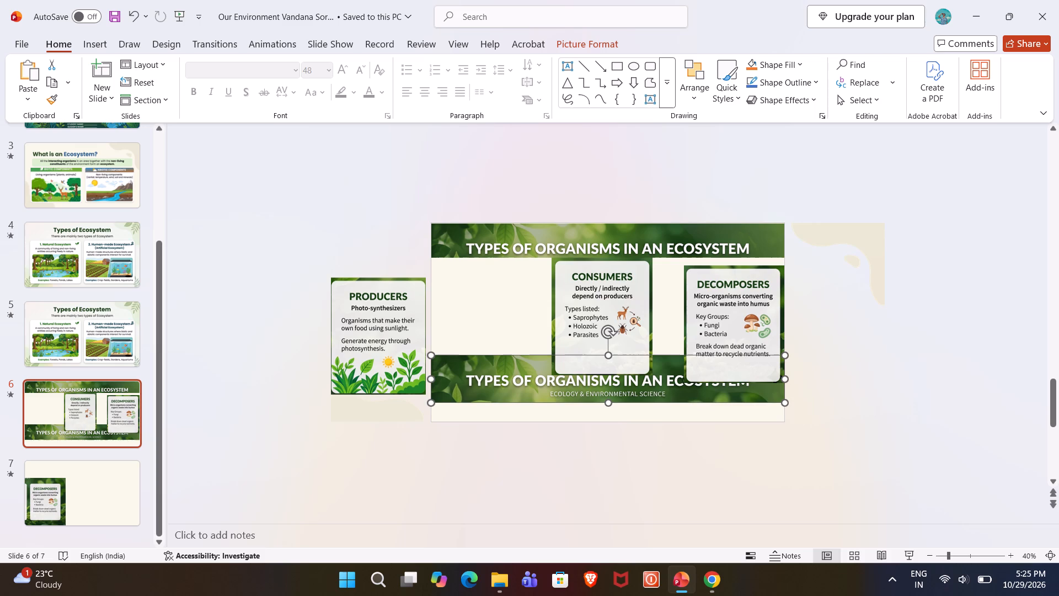
pyautogui.press('Delete')
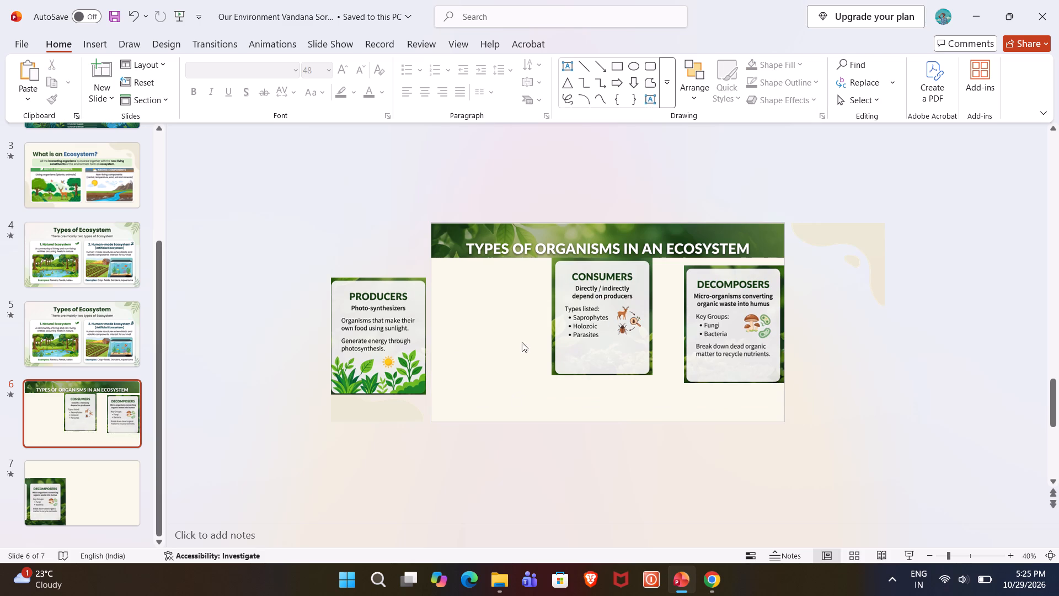
# Shift the remaining title banner up slightly past the slide's top edge, keeping it horizontally centred.
pyautogui.click(631, 247)
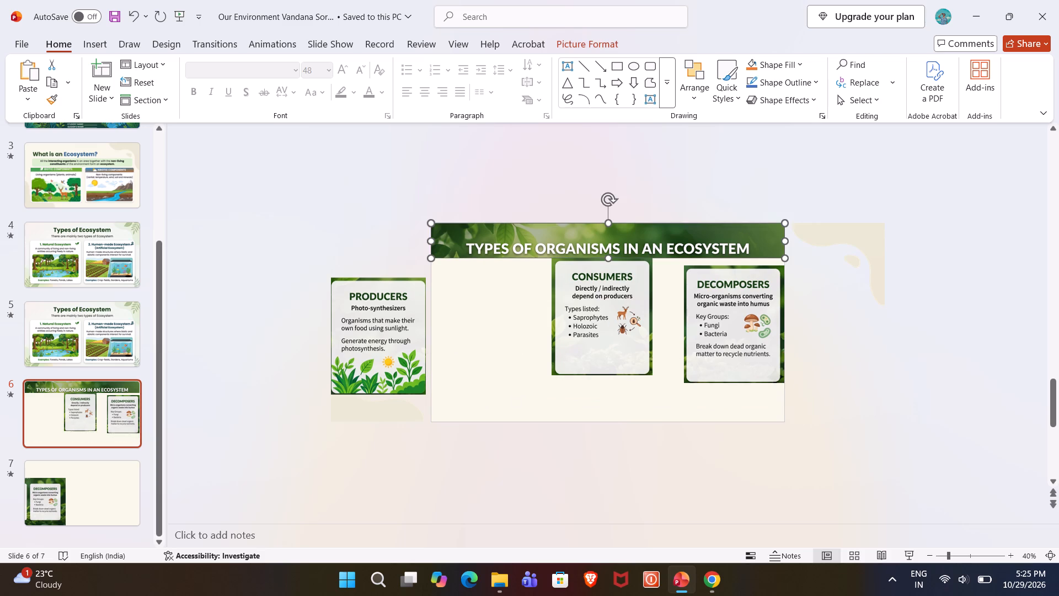
pyautogui.click(696, 180)
pyautogui.click(627, 240)
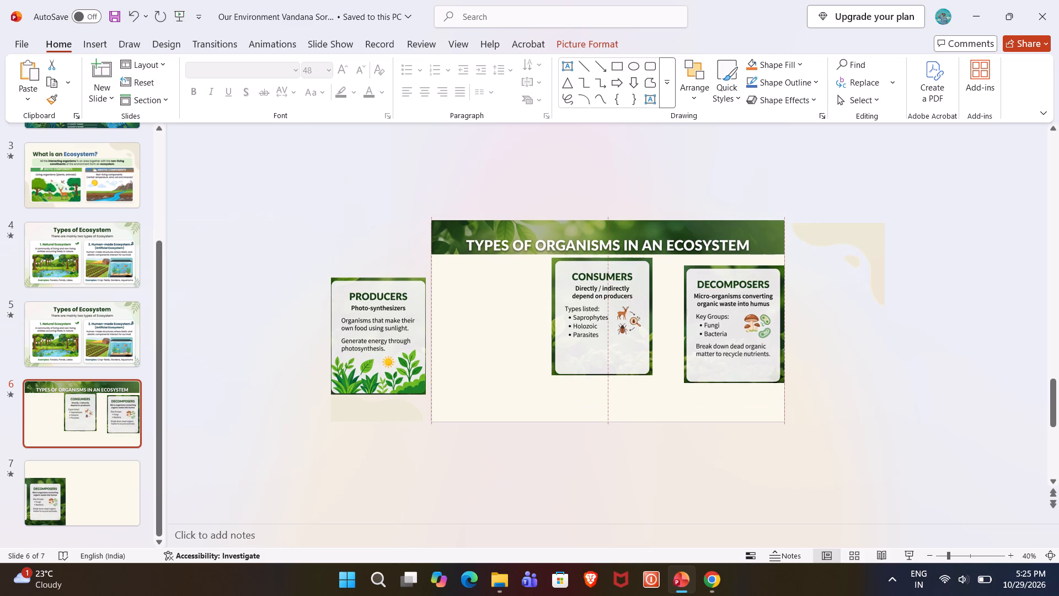
pyautogui.click(789, 148)
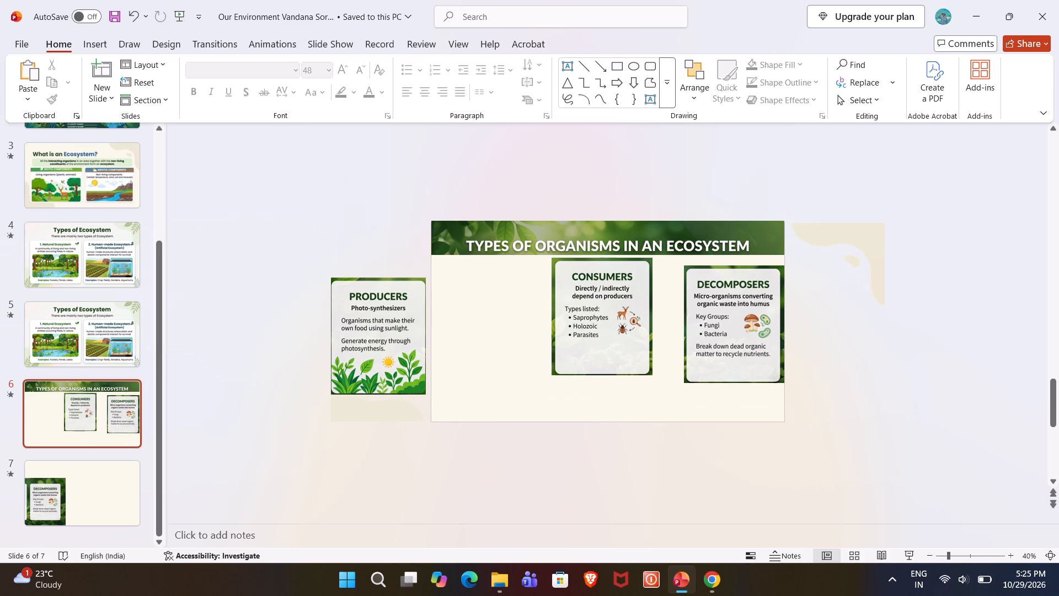
# Preview the Types of Organisms in an Ecosystem slide by starting the slide show from it.
pyautogui.click(910, 557)
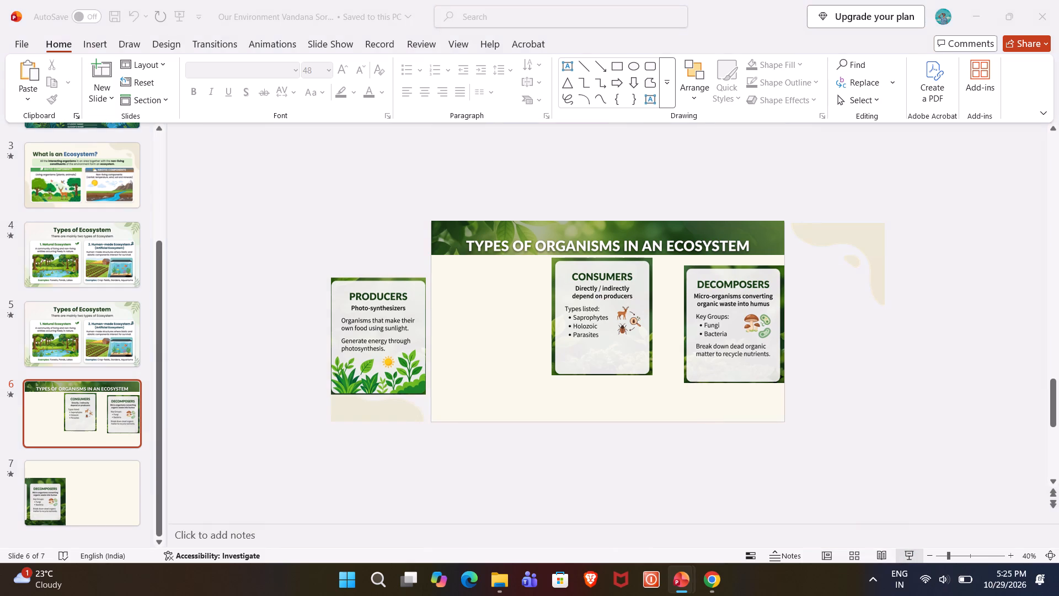
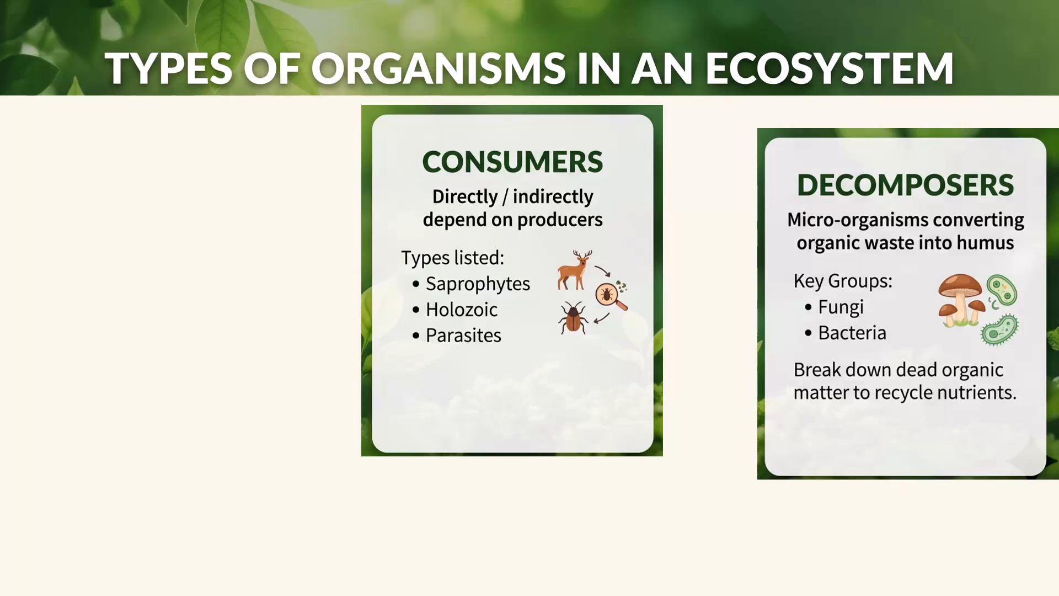
# End the slide show preview of the Types of Organisms in an Ecosystem slide and return to editing.
pyautogui.press('Escape')
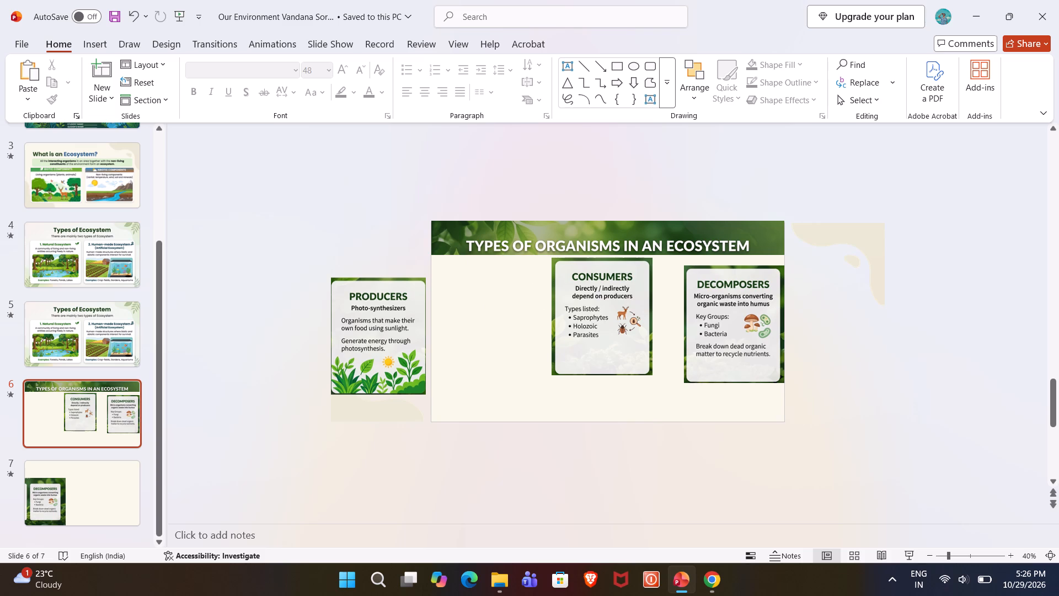
# Arrange the Producers, Consumers and Decomposers cards in a level, evenly spaced row on slide 6 below the title banner.
pyautogui.moveTo(403, 332); pyautogui.dragTo(506, 328)
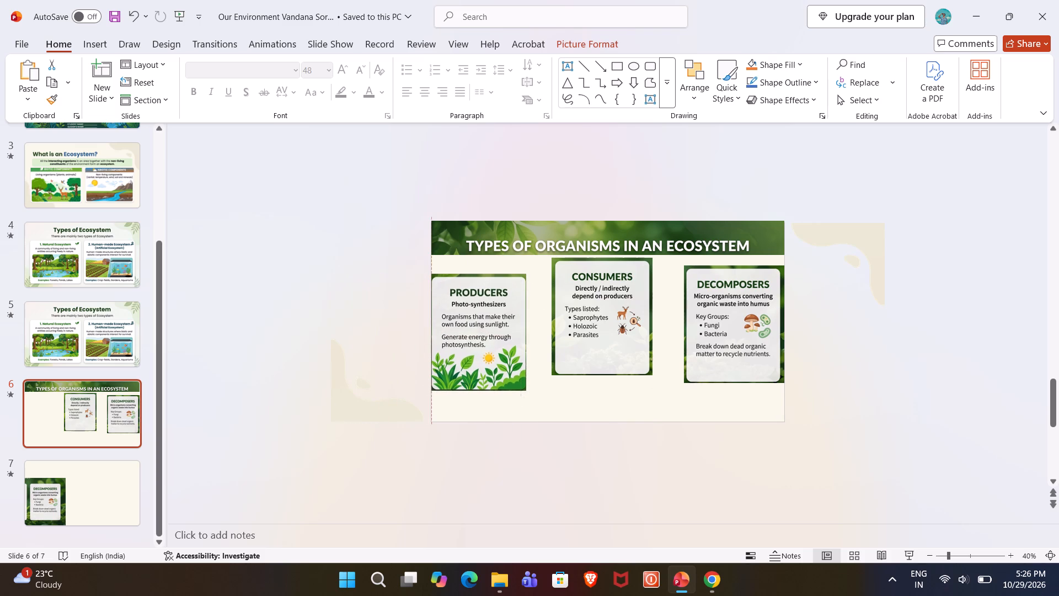
pyautogui.moveTo(506, 328); pyautogui.dragTo(509, 326)
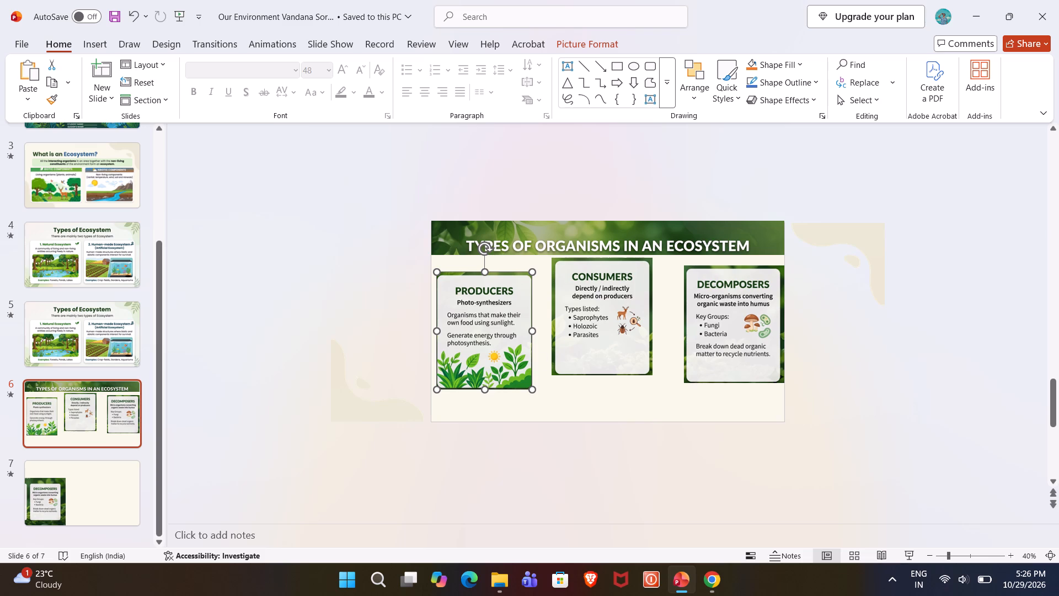
pyautogui.moveTo(484, 331); pyautogui.dragTo(490, 331)
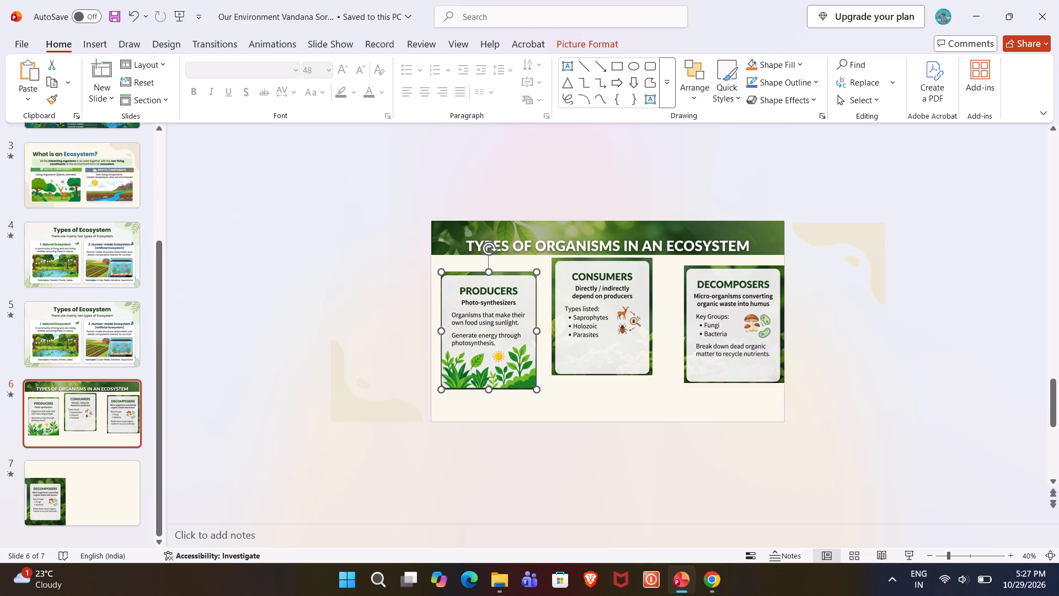
pyautogui.click(752, 316)
pyautogui.moveTo(605, 306); pyautogui.dragTo(608, 318)
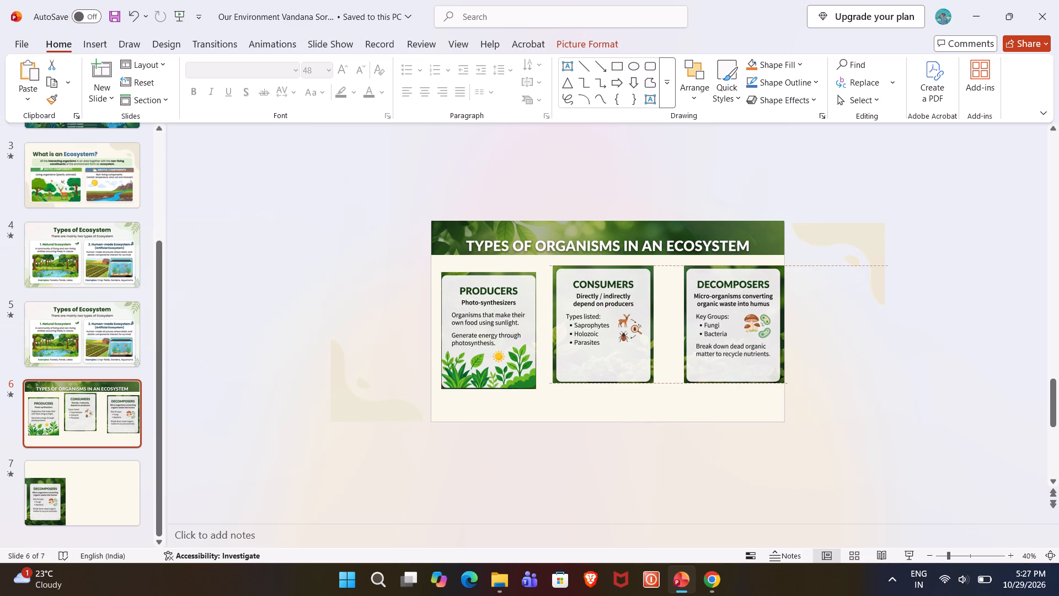
pyautogui.moveTo(608, 318); pyautogui.dragTo(611, 319)
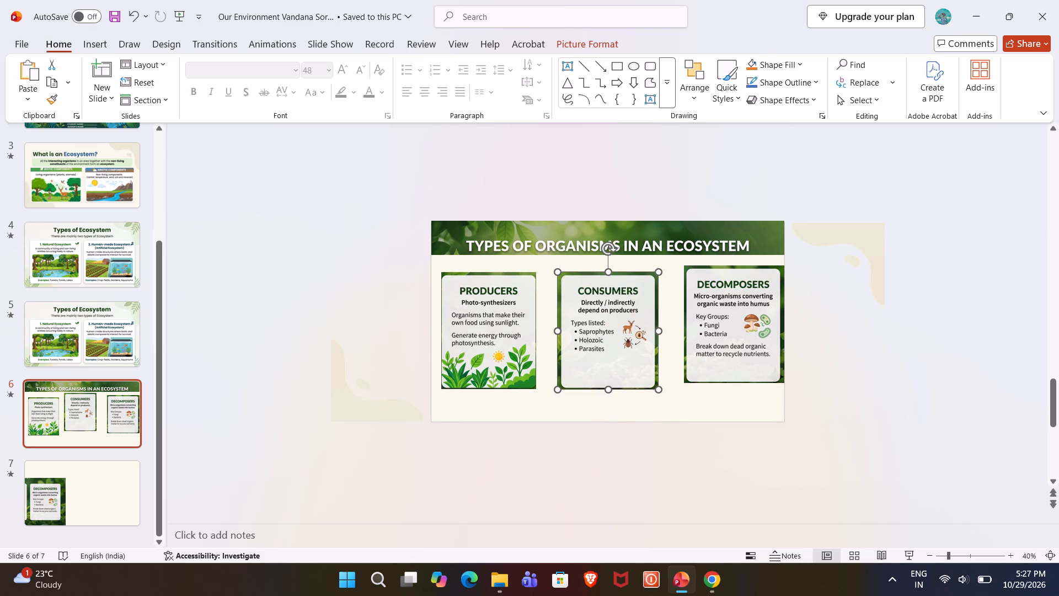
pyautogui.moveTo(740, 302); pyautogui.dragTo(732, 306)
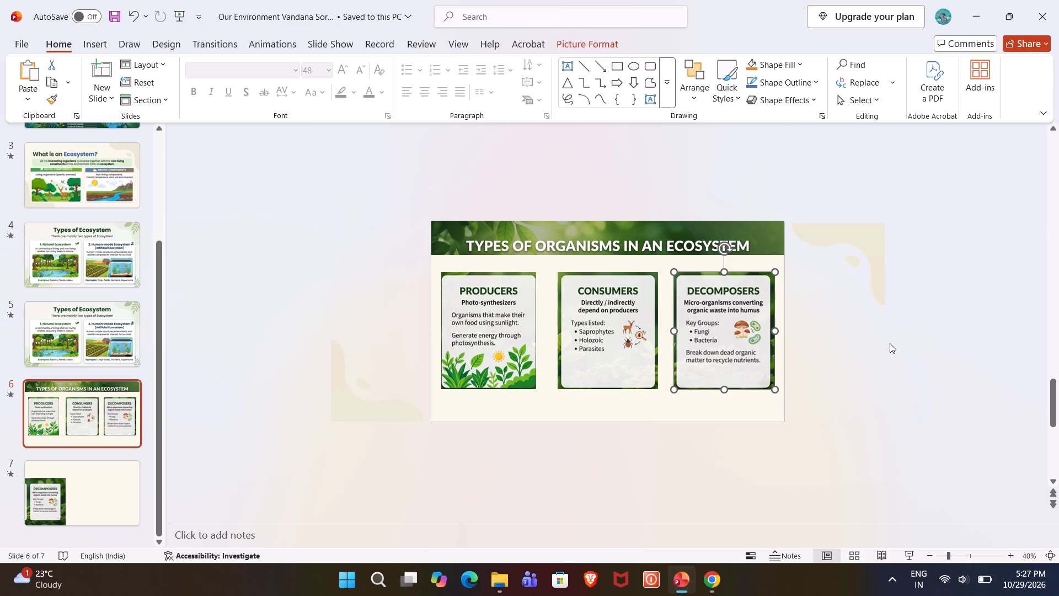
pyautogui.click(889, 344)
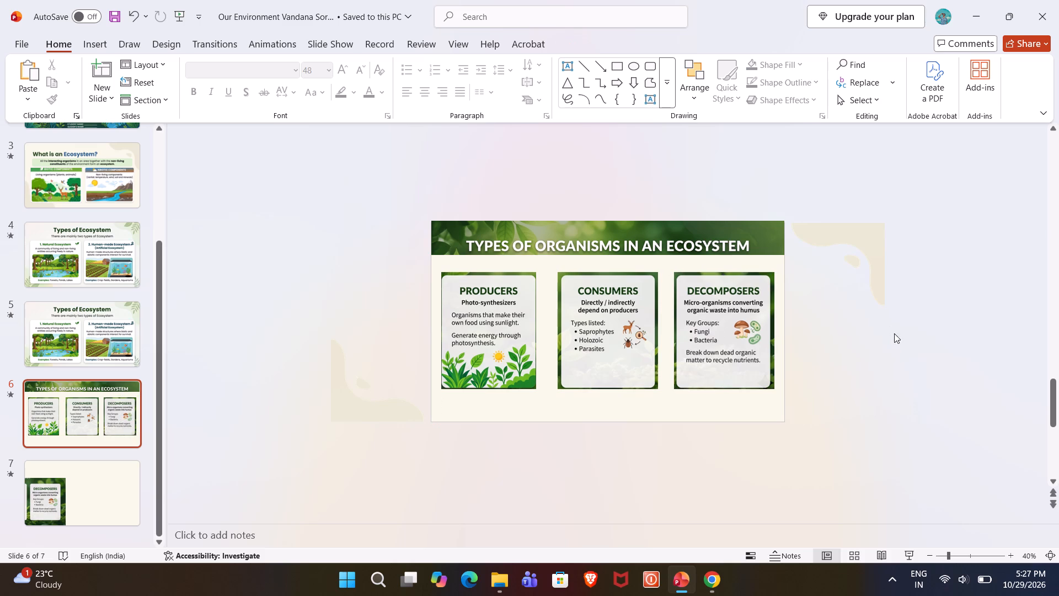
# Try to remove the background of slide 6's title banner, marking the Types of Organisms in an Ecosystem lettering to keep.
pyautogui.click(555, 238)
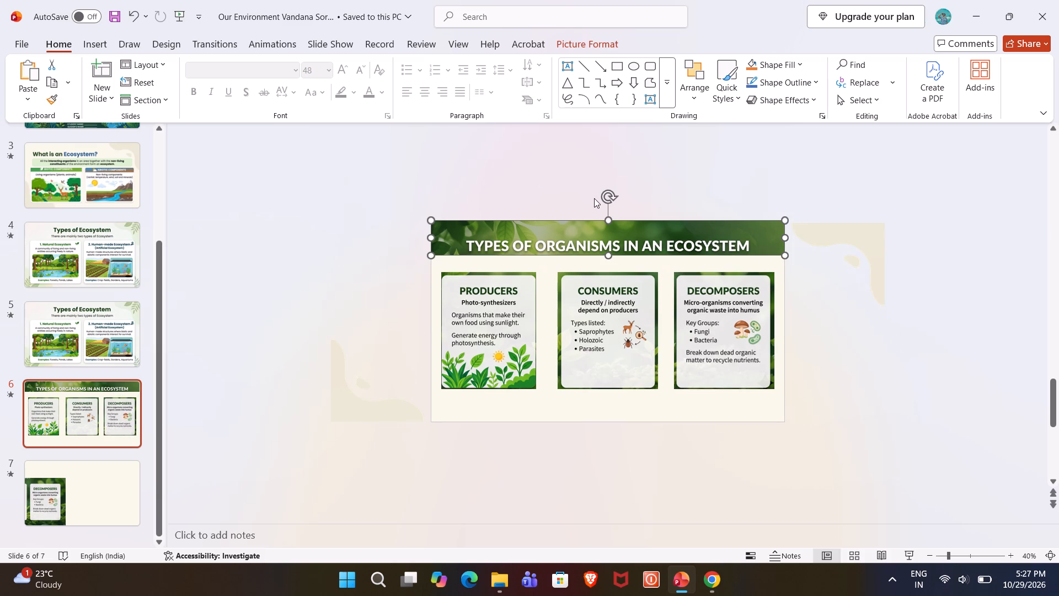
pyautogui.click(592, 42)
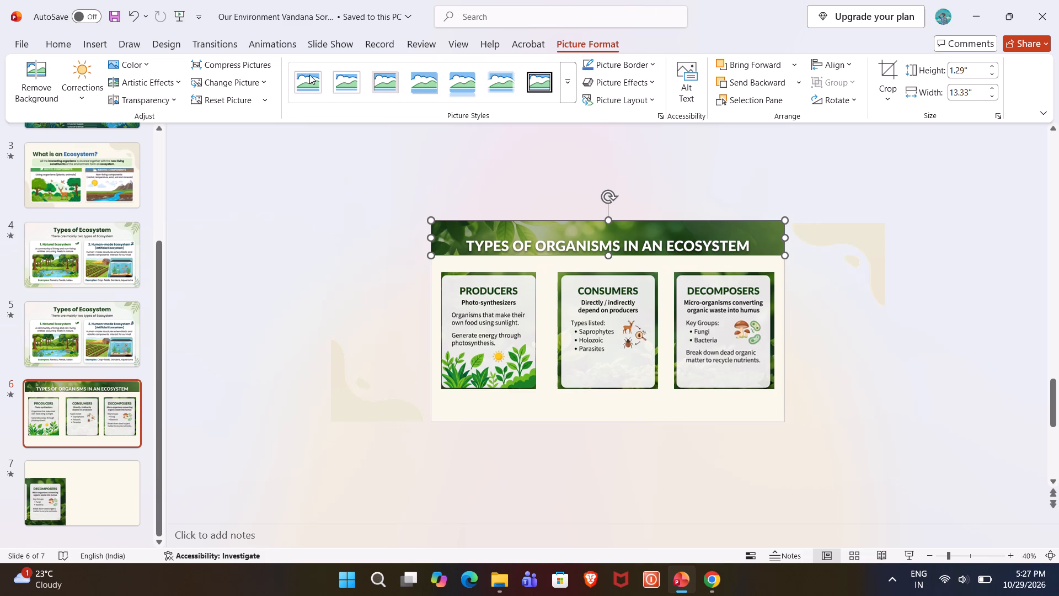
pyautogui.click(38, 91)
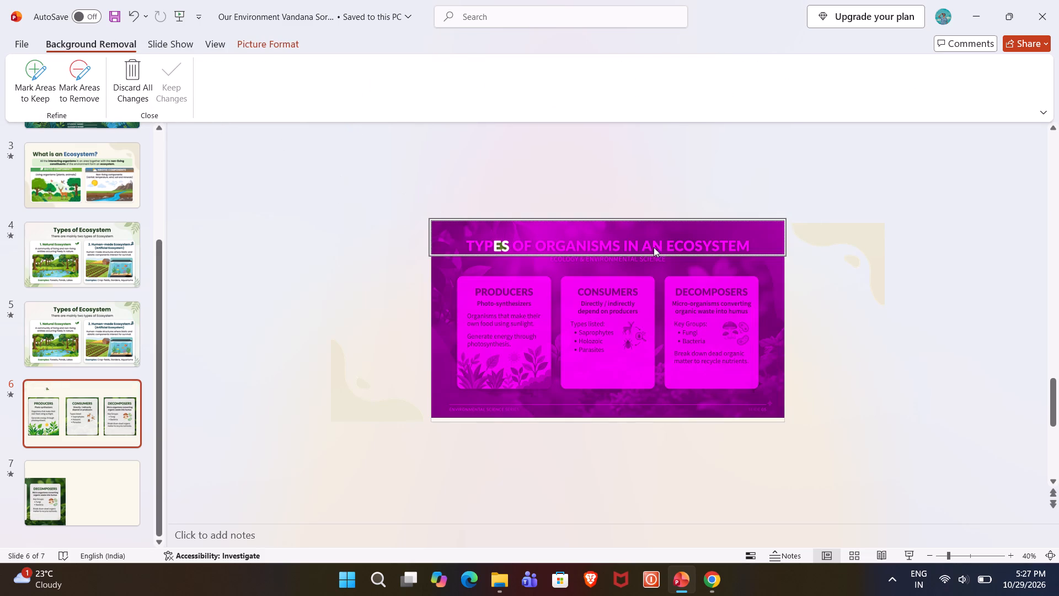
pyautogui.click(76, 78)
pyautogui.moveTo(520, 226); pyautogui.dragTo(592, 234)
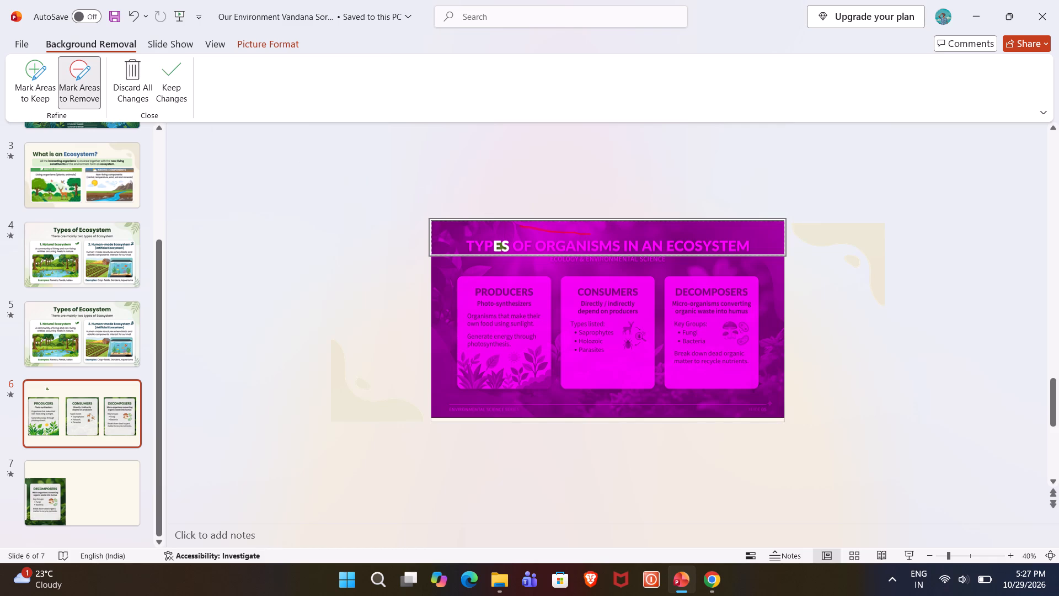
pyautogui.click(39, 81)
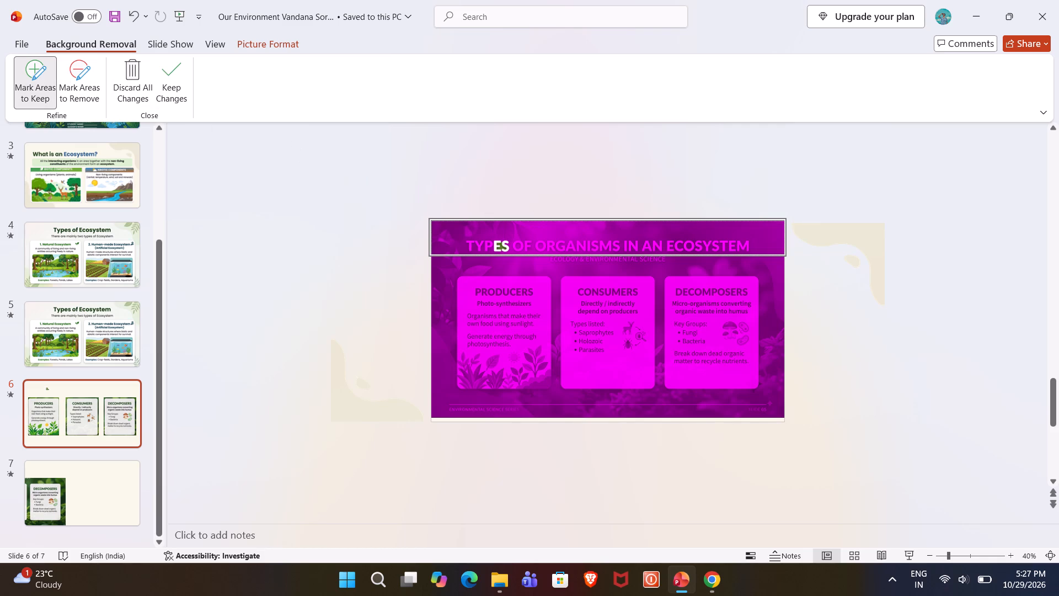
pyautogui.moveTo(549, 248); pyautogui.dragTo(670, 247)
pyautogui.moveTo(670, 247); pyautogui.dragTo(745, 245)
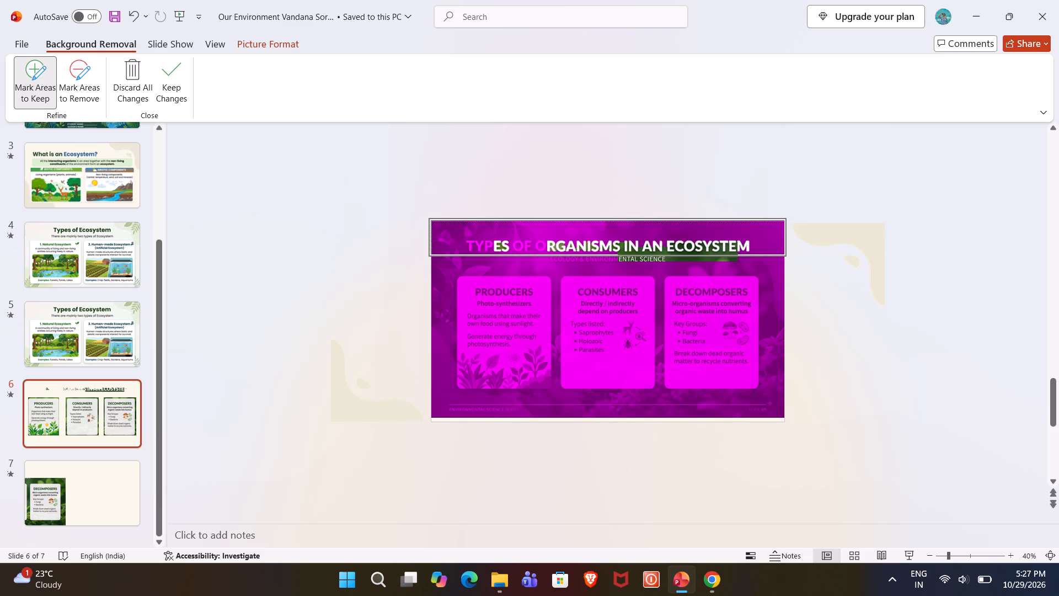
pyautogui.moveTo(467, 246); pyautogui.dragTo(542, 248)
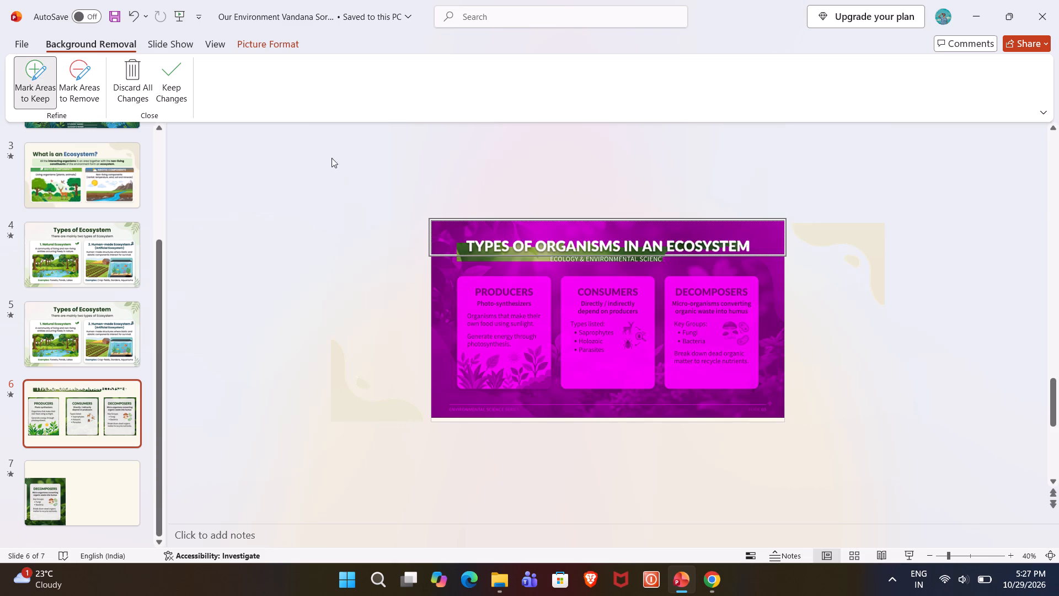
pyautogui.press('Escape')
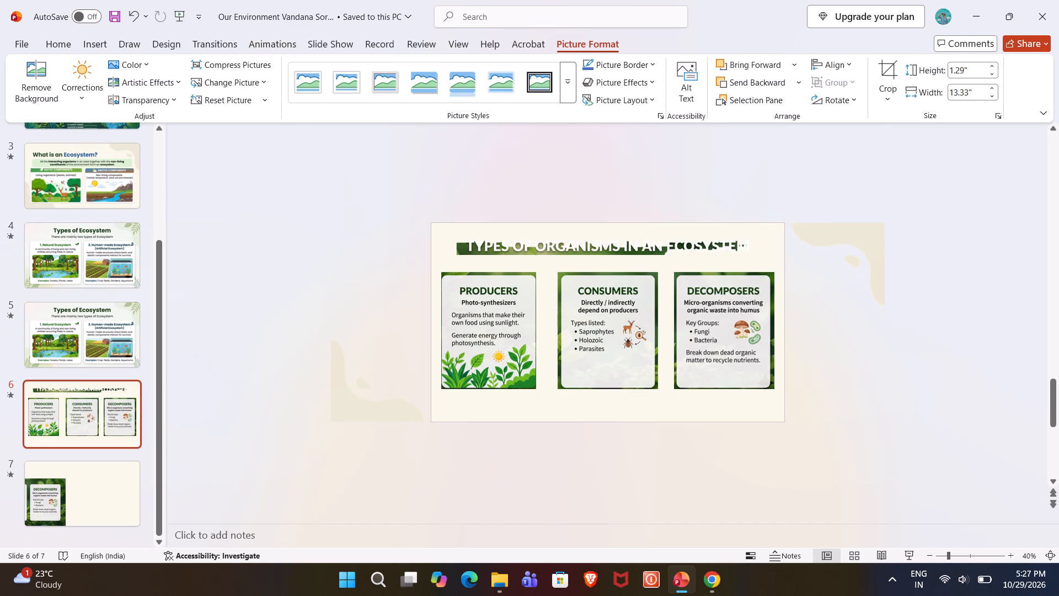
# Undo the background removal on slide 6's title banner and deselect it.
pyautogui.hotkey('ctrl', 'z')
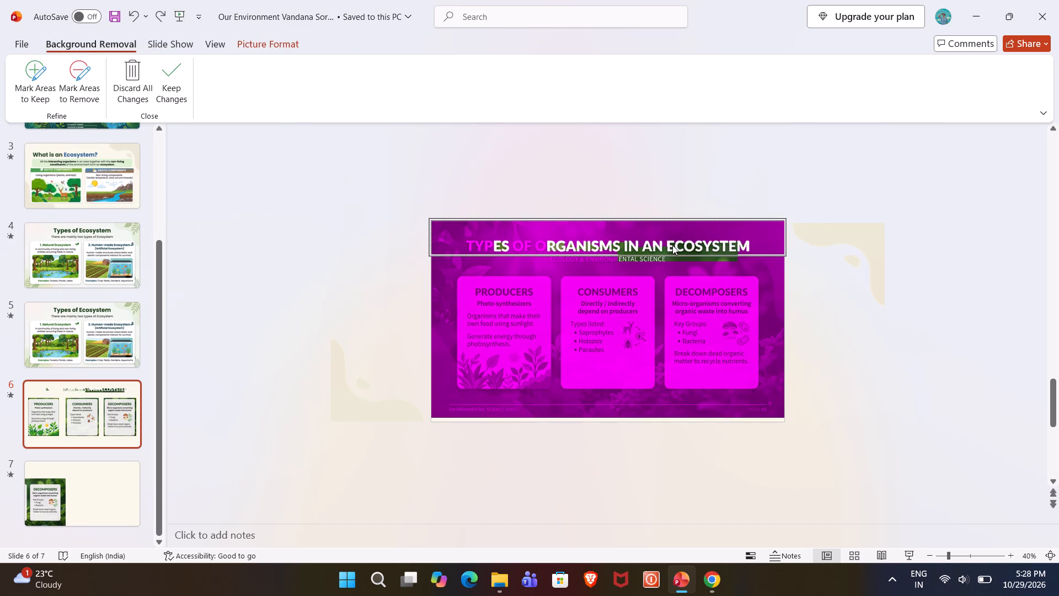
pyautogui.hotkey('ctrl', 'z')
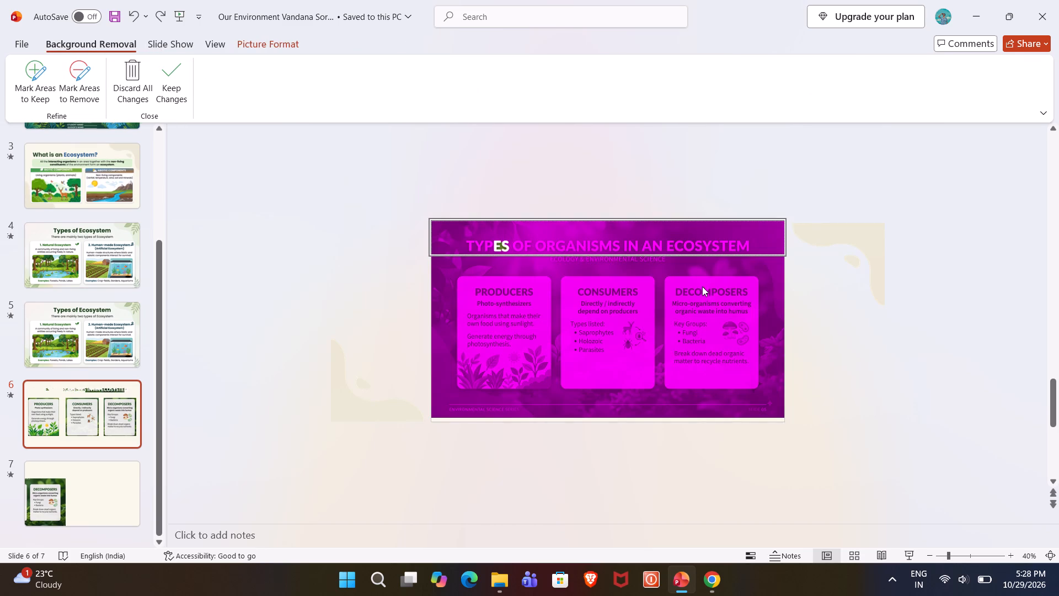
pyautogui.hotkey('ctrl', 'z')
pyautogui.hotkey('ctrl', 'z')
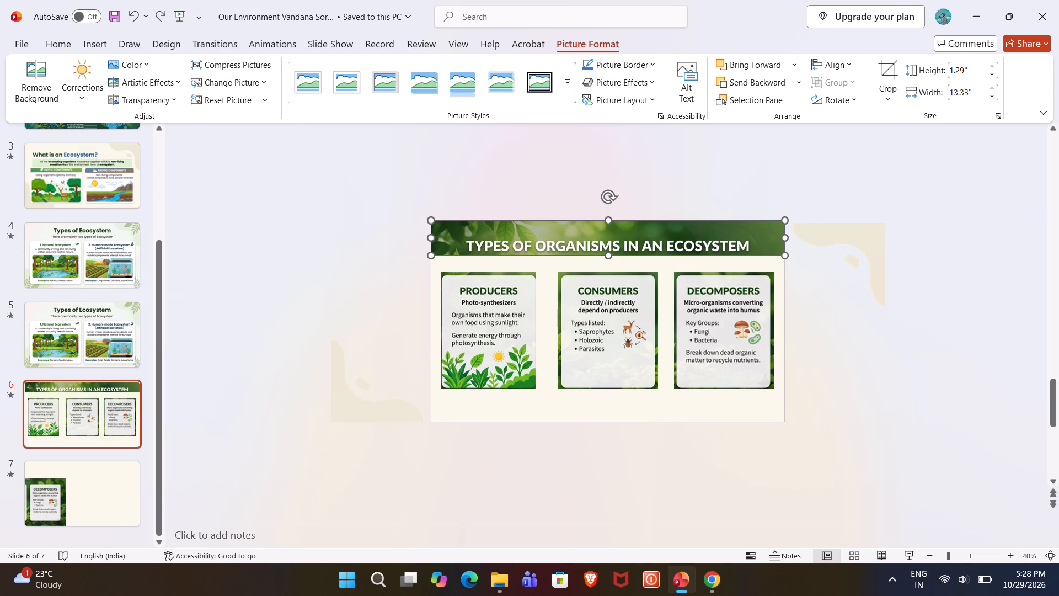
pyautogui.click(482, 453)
# Delete slide 7, the leftover slide holding the uncropped organisms picture and old component pictures.
pyautogui.click(86, 502)
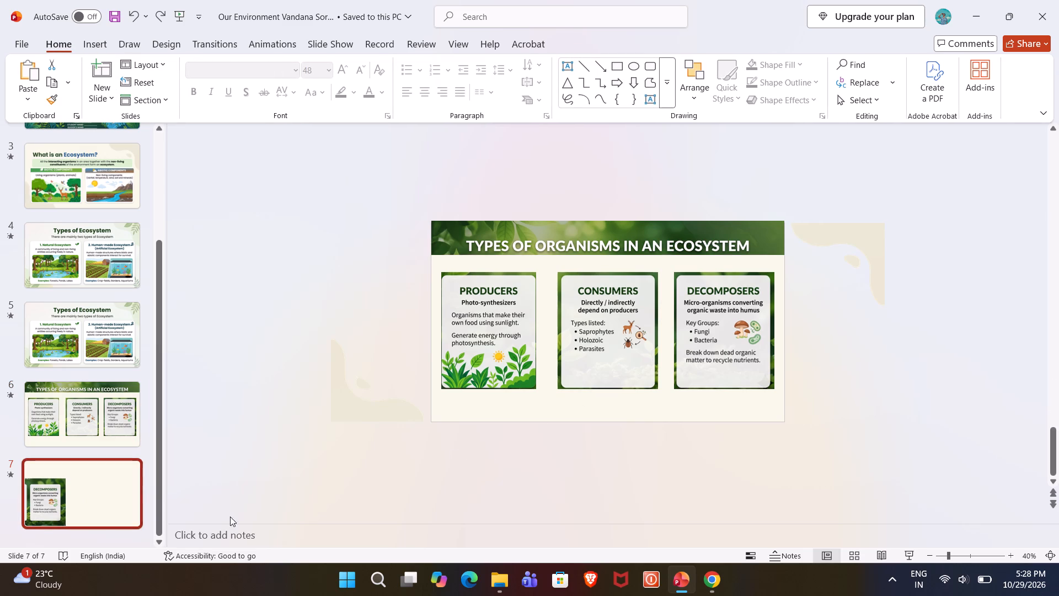
pyautogui.press('Delete')
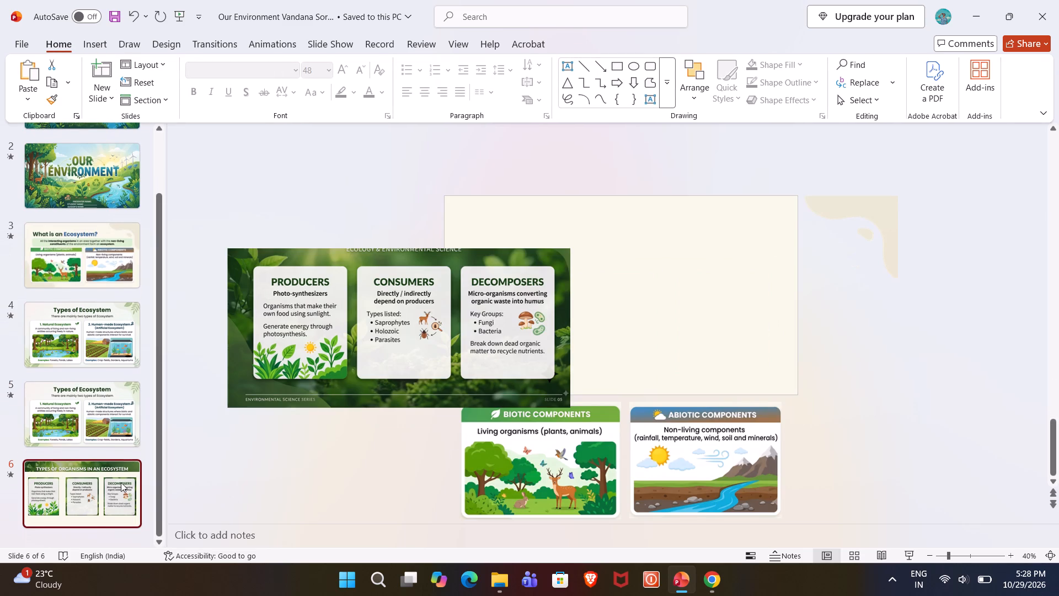
# Duplicate slide 6, the Types of Organisms in an Ecosystem slide.
pyautogui.click(91, 494)
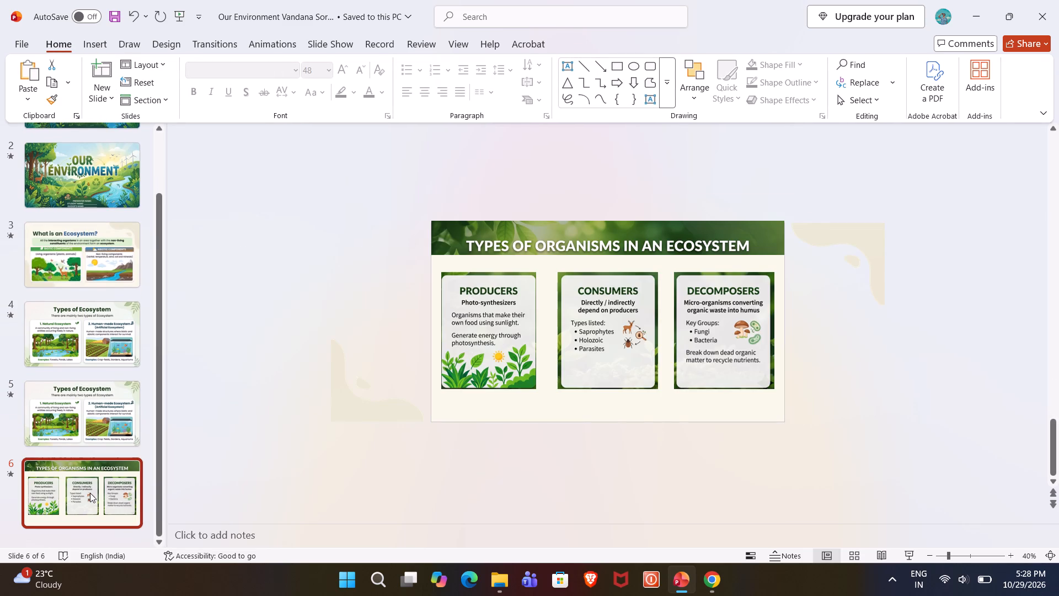
pyautogui.hotkey('ctrl', 'd')
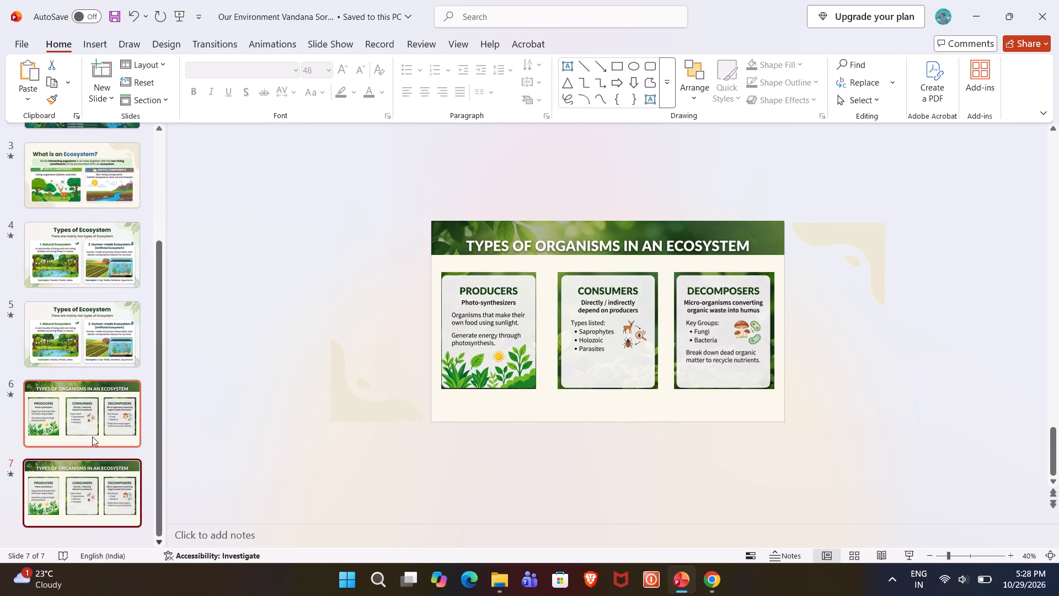
# Move the Producers, Consumers and Decomposers cards on slide 7 off the slide, into the empty area below it.
pyautogui.click(95, 501)
pyautogui.click(473, 343)
pyautogui.moveTo(487, 316); pyautogui.dragTo(486, 350)
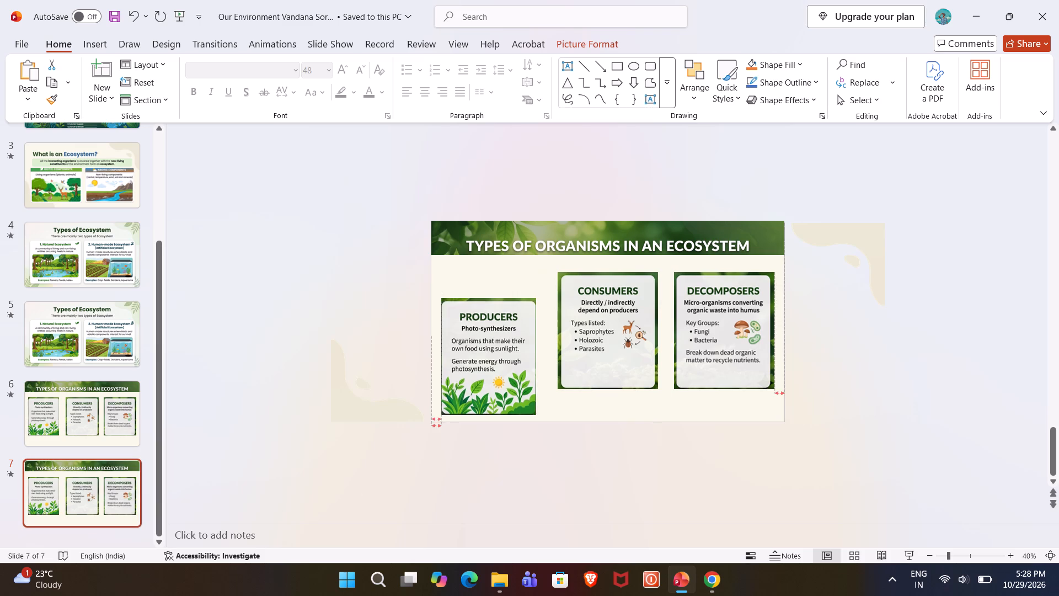
pyautogui.moveTo(486, 350); pyautogui.dragTo(482, 472)
pyautogui.moveTo(618, 310); pyautogui.dragTo(634, 492)
pyautogui.moveTo(740, 300); pyautogui.dragTo(773, 487)
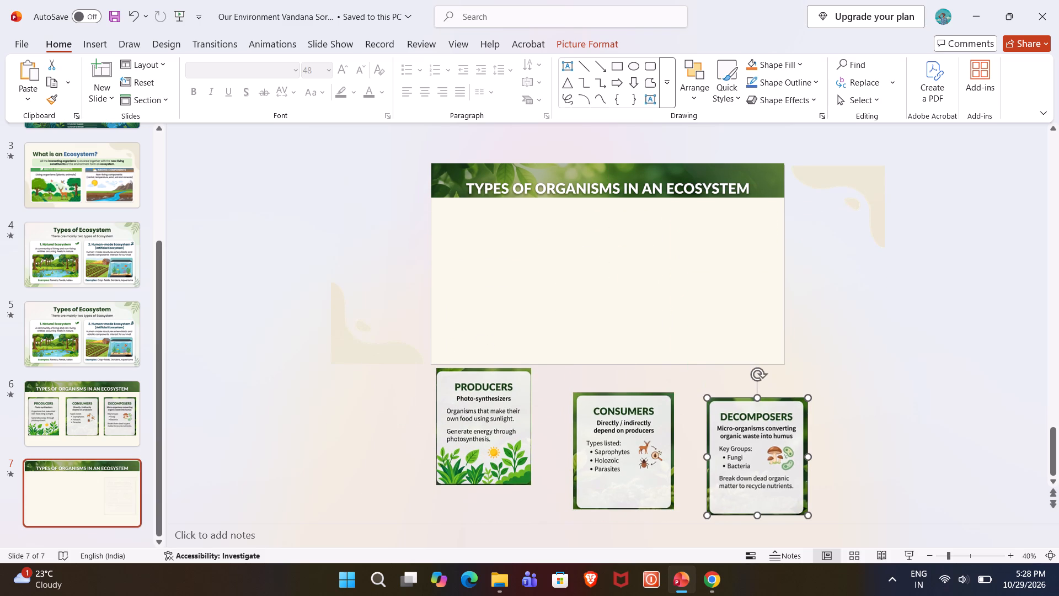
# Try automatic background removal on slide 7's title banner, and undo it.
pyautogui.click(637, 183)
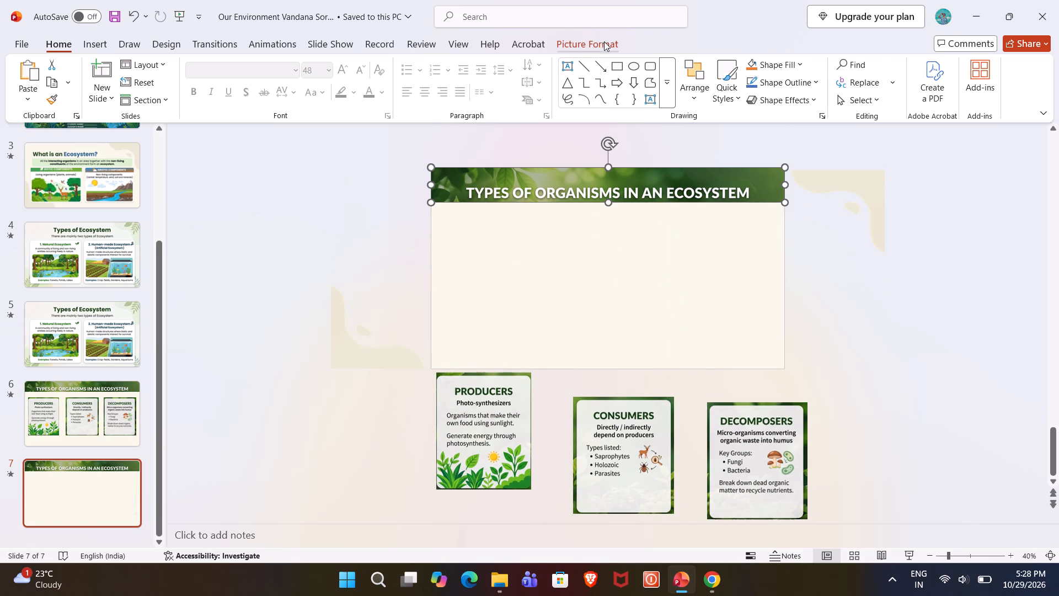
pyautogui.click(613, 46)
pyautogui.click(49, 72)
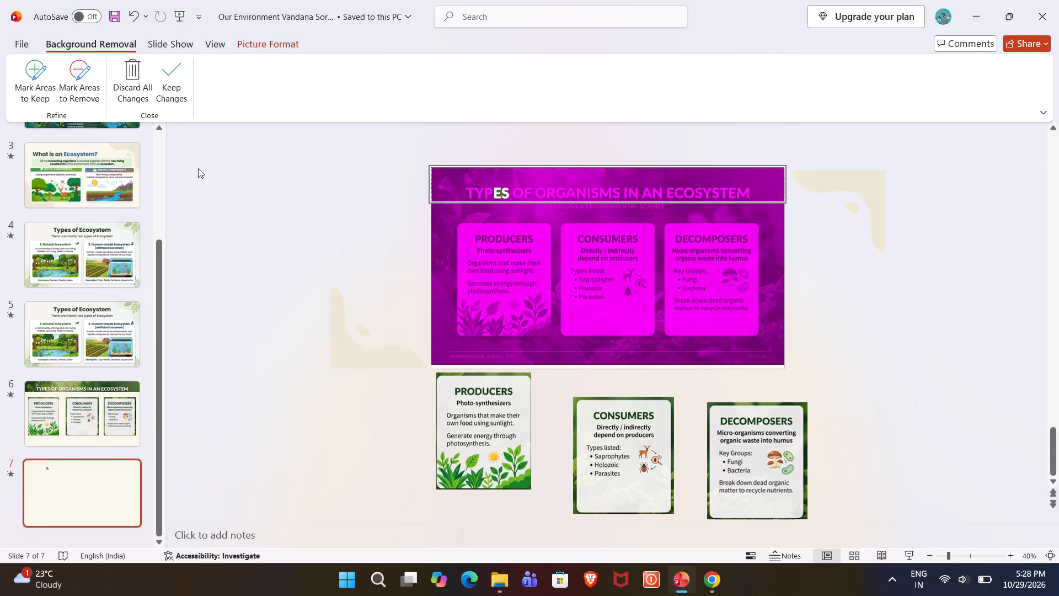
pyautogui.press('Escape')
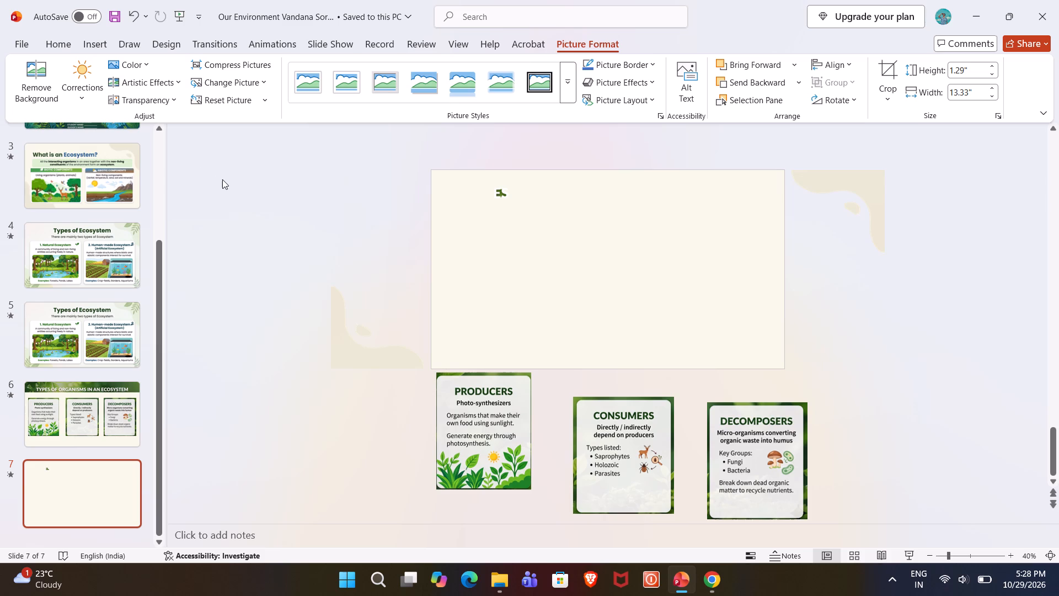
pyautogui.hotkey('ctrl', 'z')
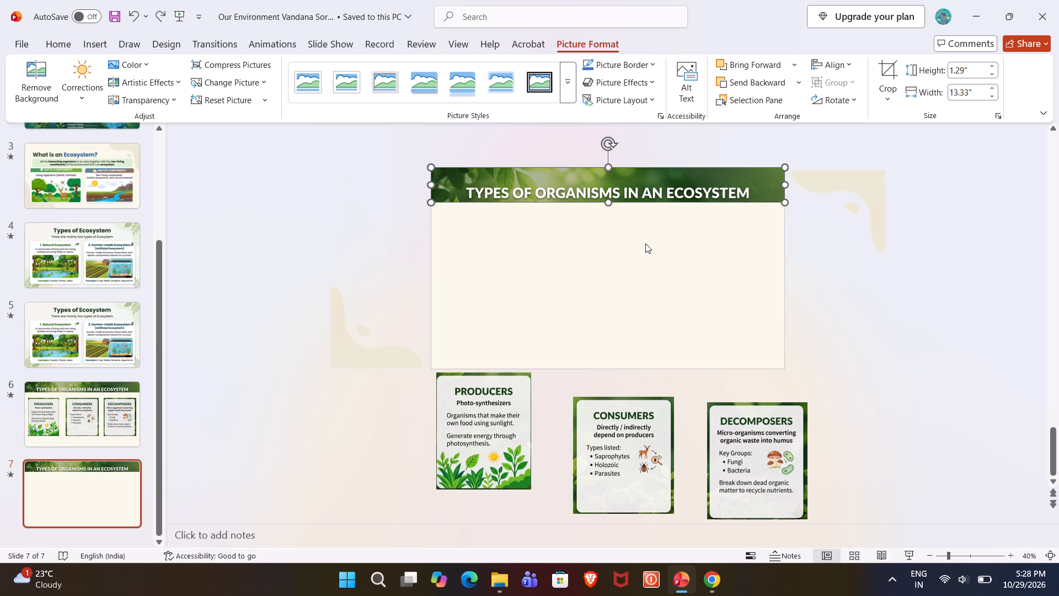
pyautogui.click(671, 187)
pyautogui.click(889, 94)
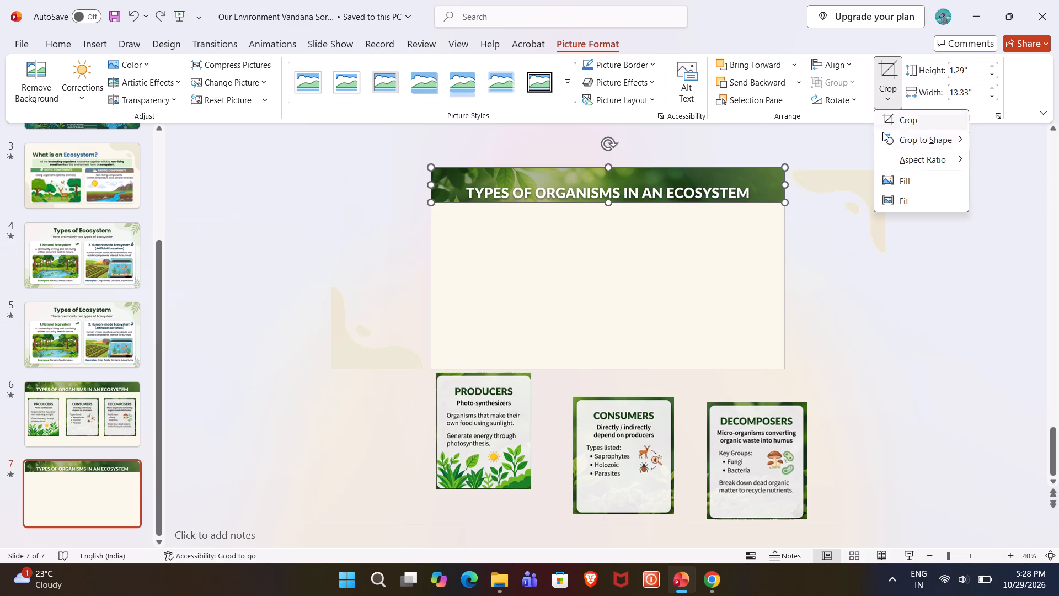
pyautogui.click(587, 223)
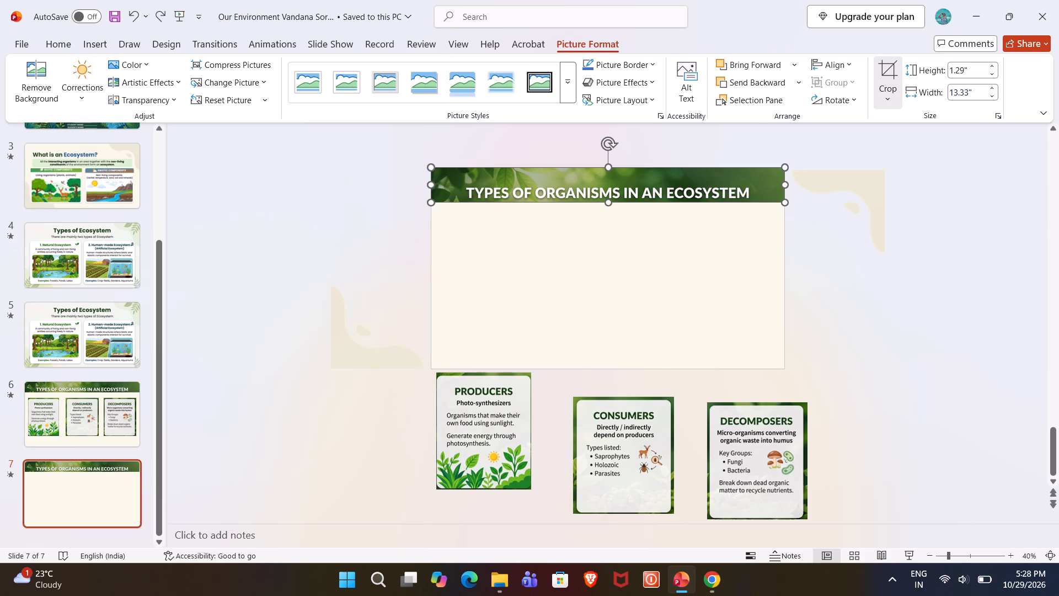
# Copy the Types of Organisms in an Ecosystem title banner and paste a second copy onto slide 7.
pyautogui.click(603, 191)
pyautogui.hotkey('ctrl', 'c')
pyautogui.click(592, 313)
pyautogui.hotkey('ctrl', 'v')
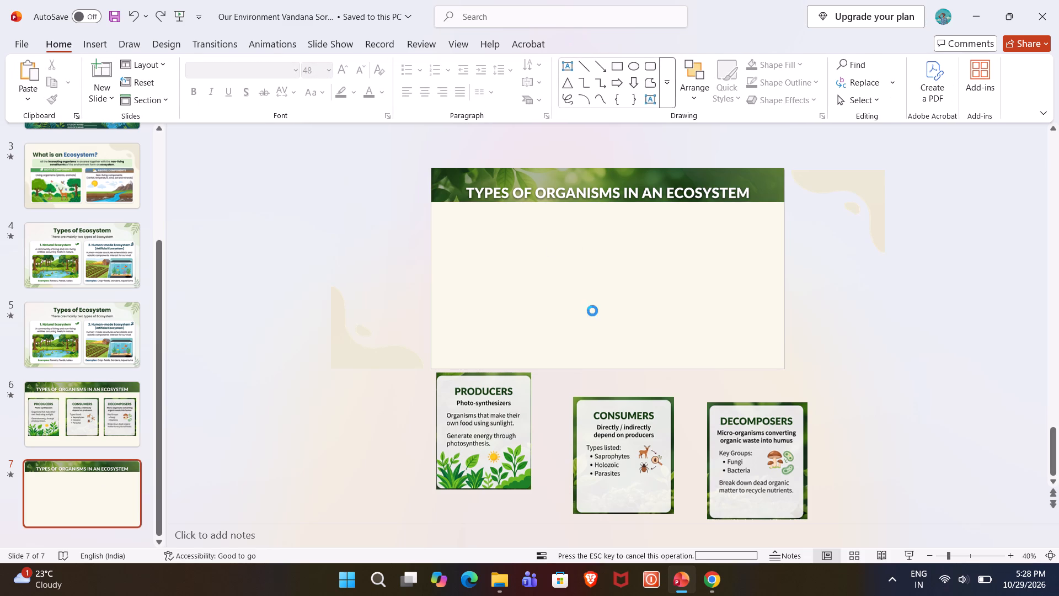
# Delete slide 7's original title banner and fit the pasted copy in its place along the slide's top edge.
pyautogui.moveTo(630, 192); pyautogui.dragTo(630, 249)
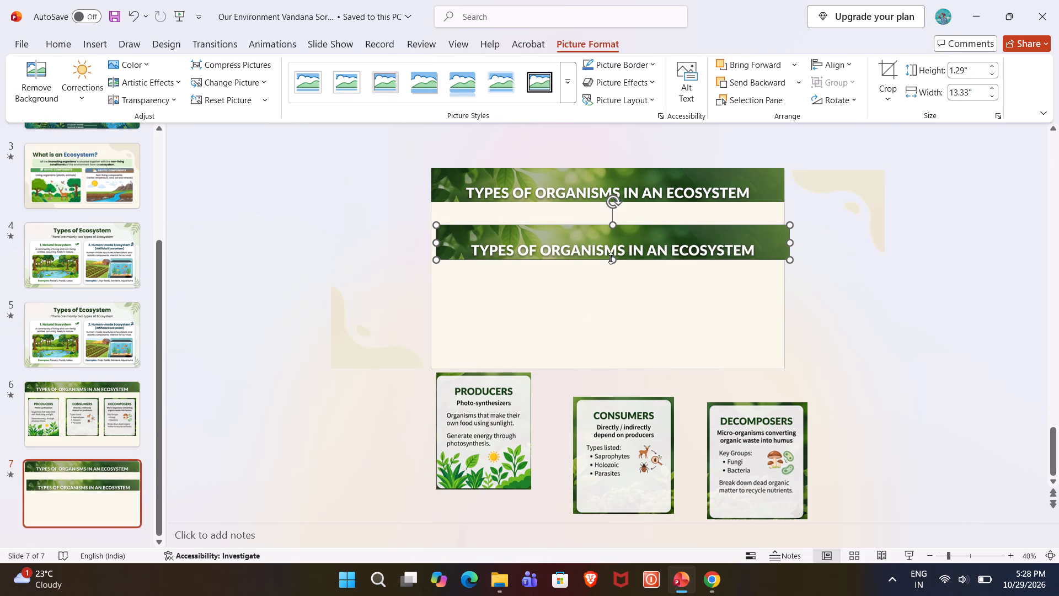
pyautogui.click(666, 184)
pyautogui.press('Delete')
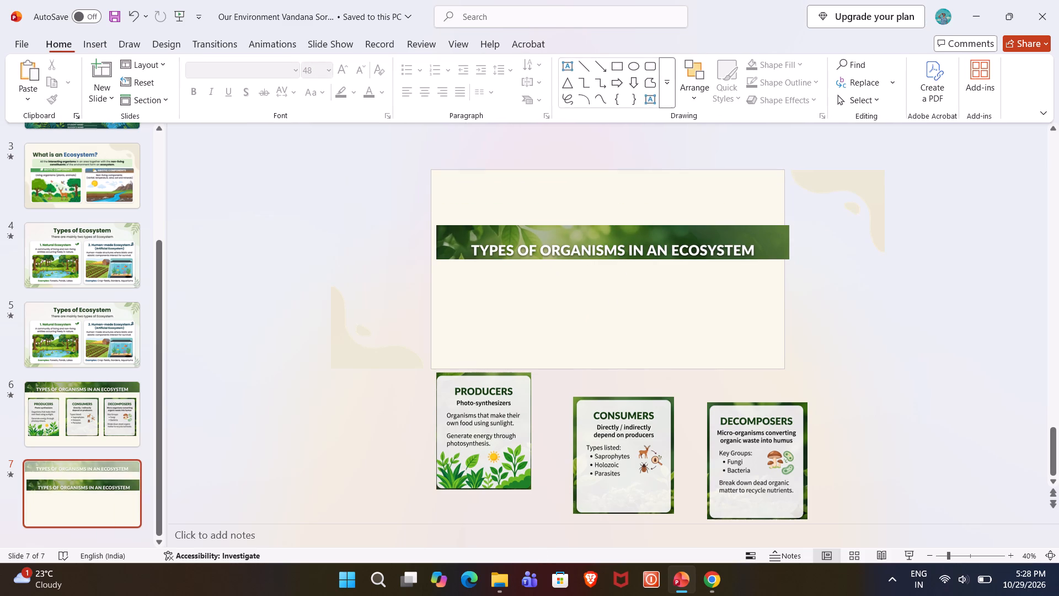
pyautogui.moveTo(637, 240); pyautogui.dragTo(629, 186)
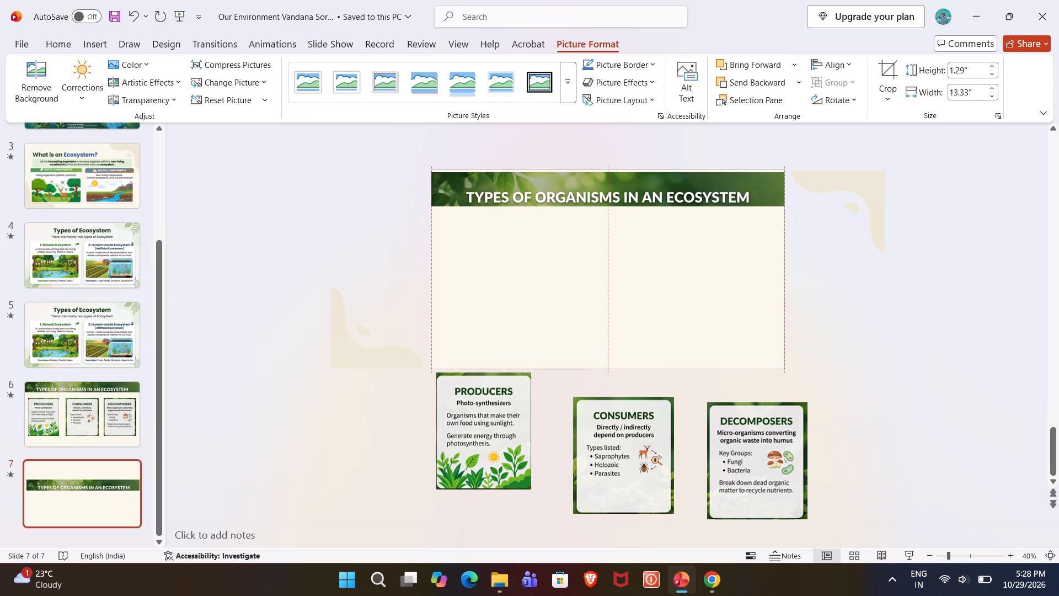
pyautogui.moveTo(629, 186); pyautogui.dragTo(629, 183)
pyautogui.click(847, 259)
pyautogui.click(853, 326)
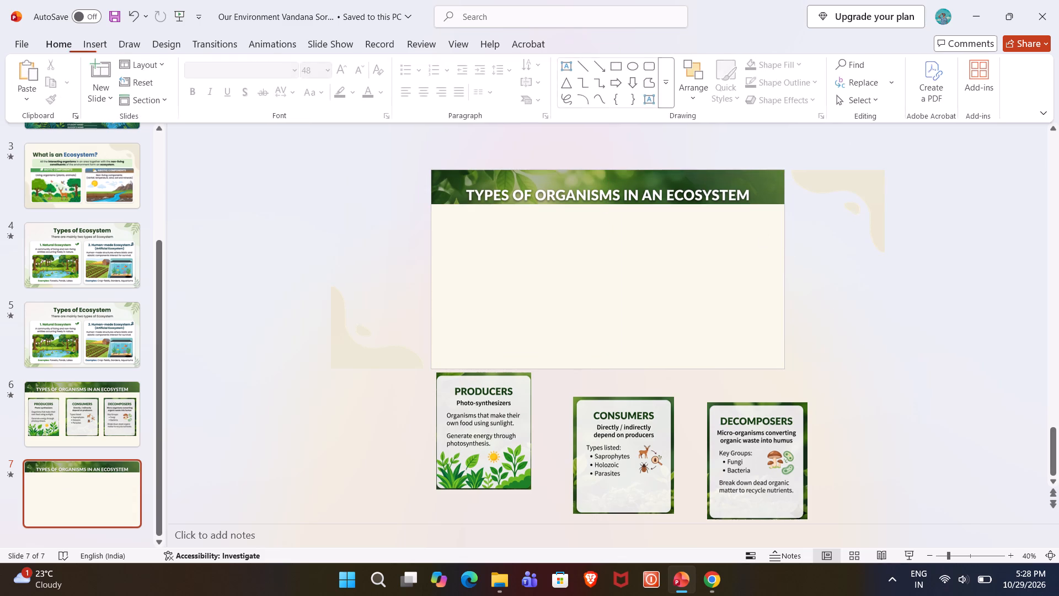
# Start background removal on slide 7's title banner and mark the word AN as an area to keep.
pyautogui.click(670, 184)
pyautogui.click(53, 66)
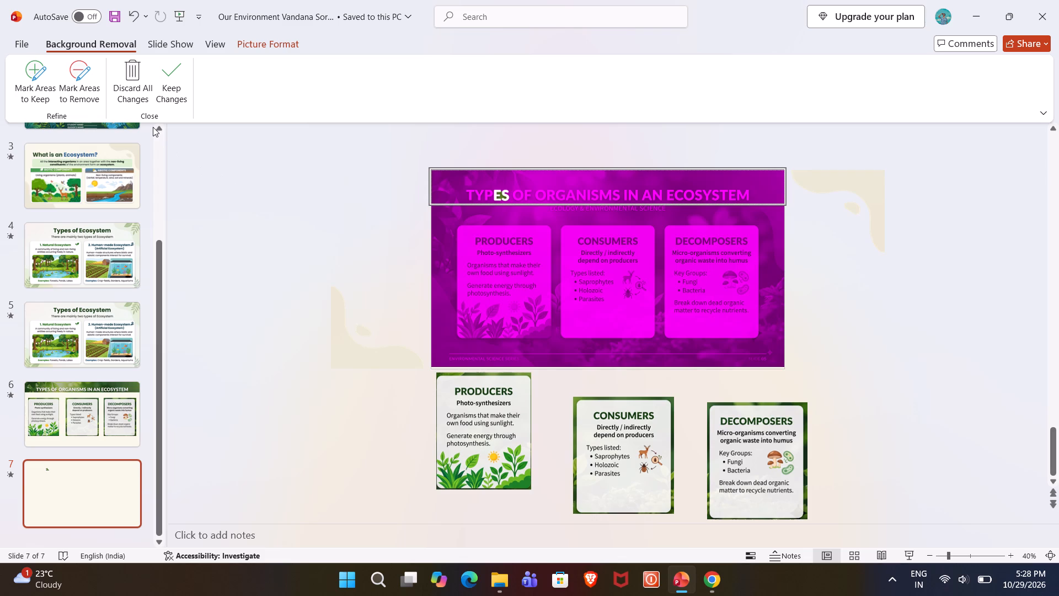
pyautogui.click(33, 90)
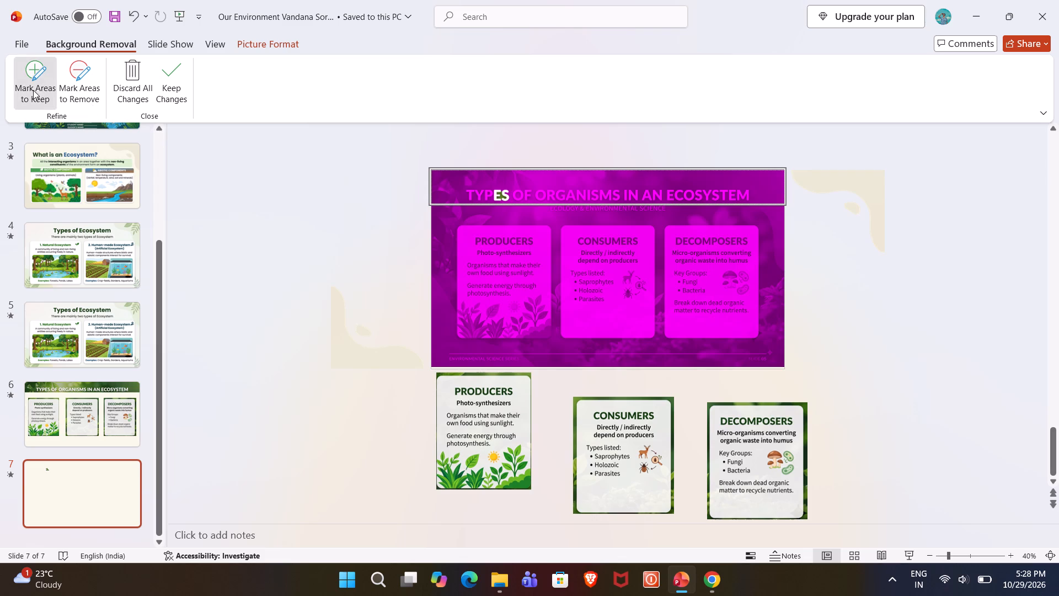
pyautogui.keyDown('ctrl'); pyautogui.scroll(4, 823, 251); pyautogui.keyUp('ctrl')
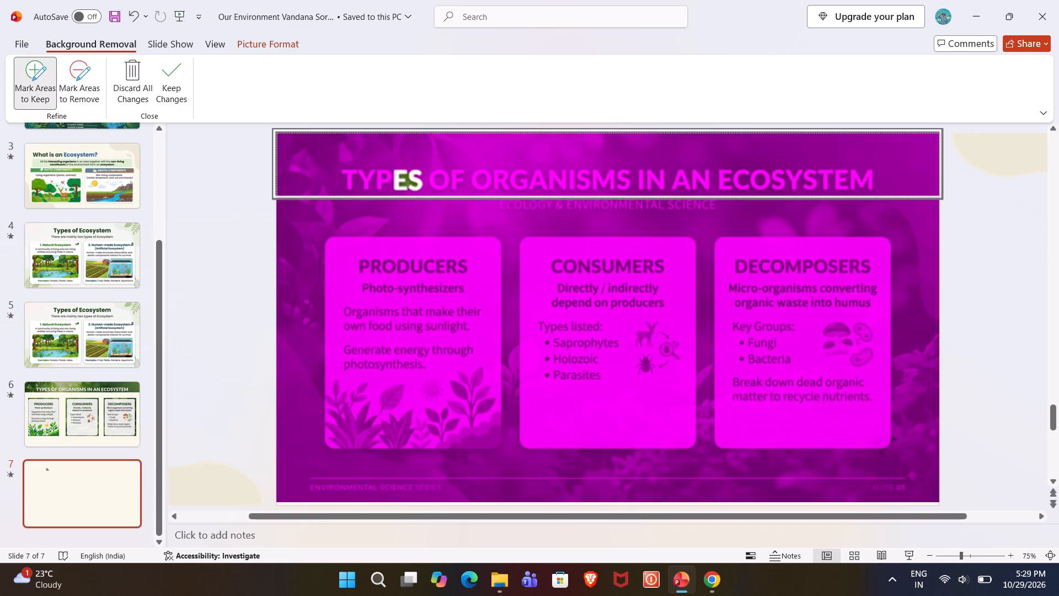
pyautogui.keyDown('ctrl'); pyautogui.scroll(2, 801, 241); pyautogui.keyUp('ctrl')
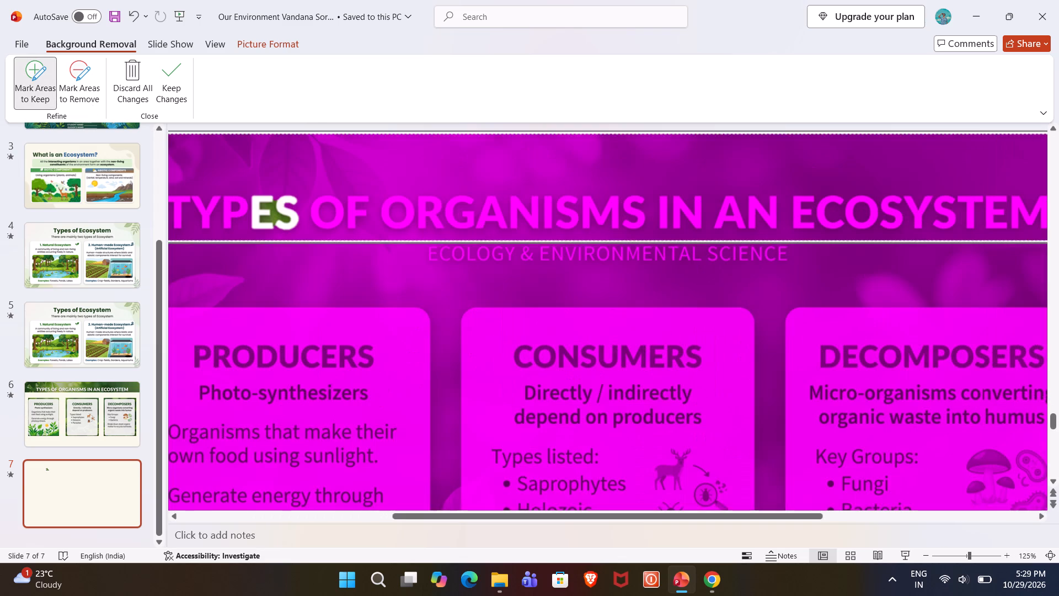
pyautogui.click(738, 217)
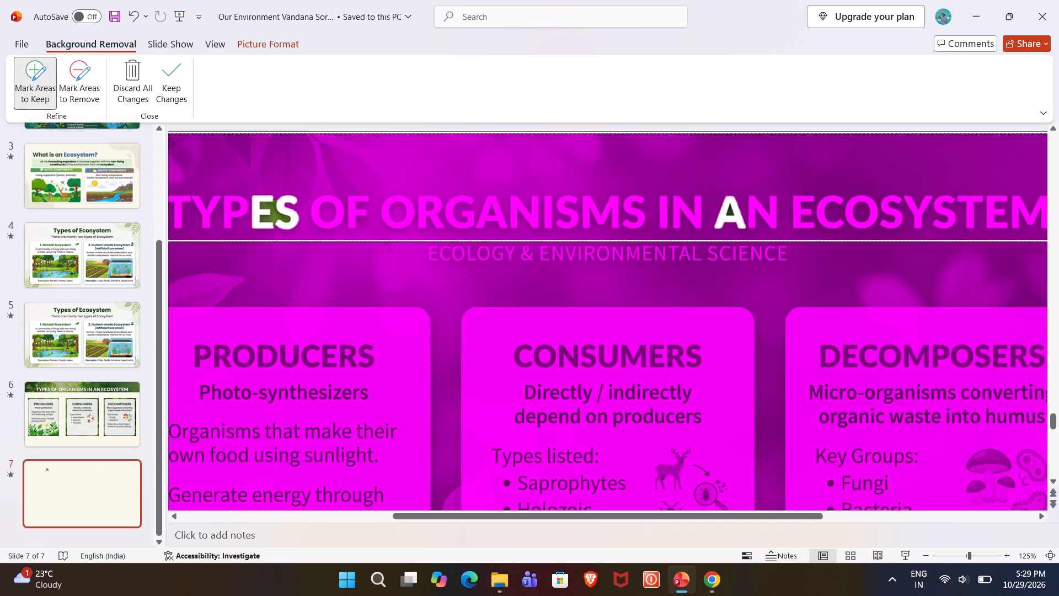
pyautogui.click(771, 214)
# Mark every letter of the word ECOSYSTEM in the banner title as an area to keep.
pyautogui.click(804, 212)
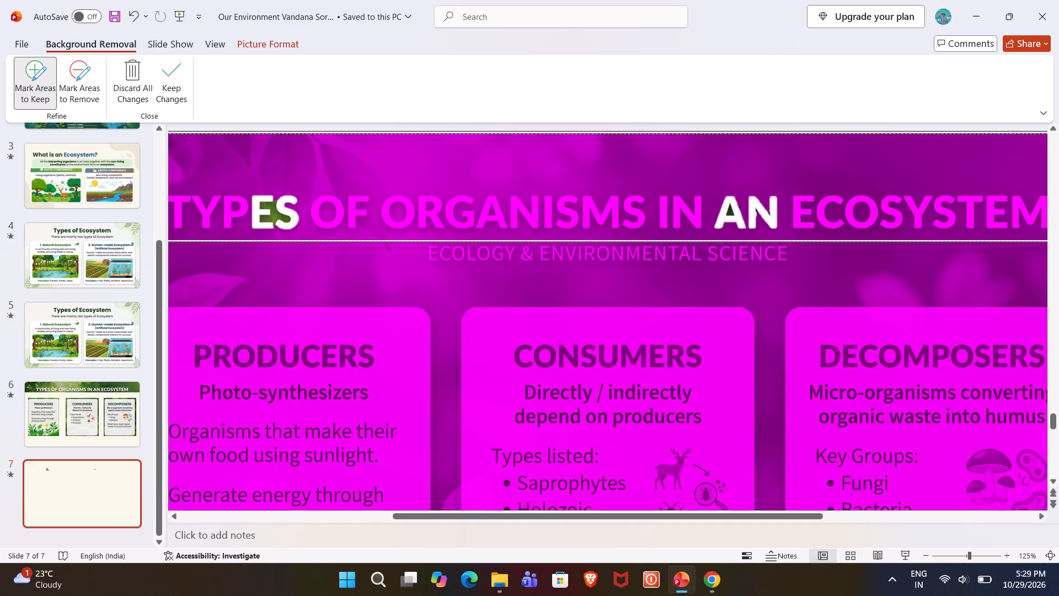
pyautogui.click(834, 198)
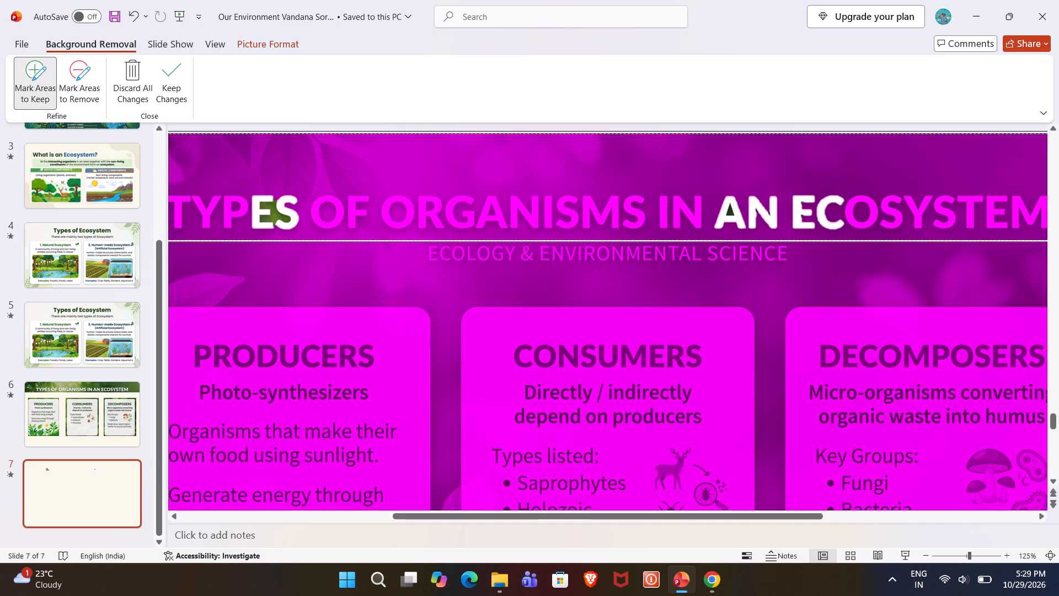
pyautogui.click(873, 204)
pyautogui.click(898, 215)
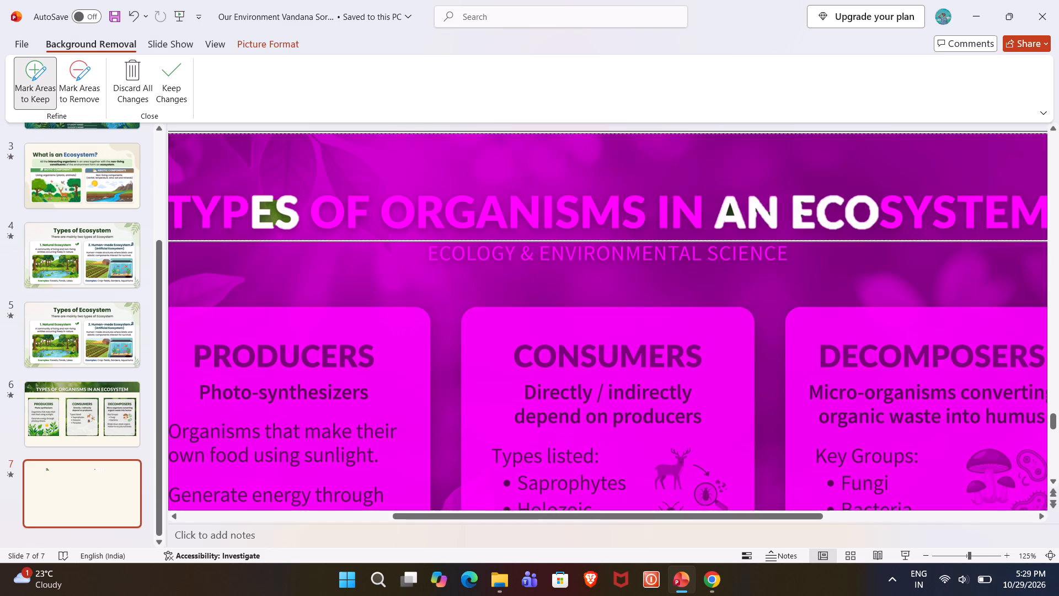
pyautogui.click(918, 215)
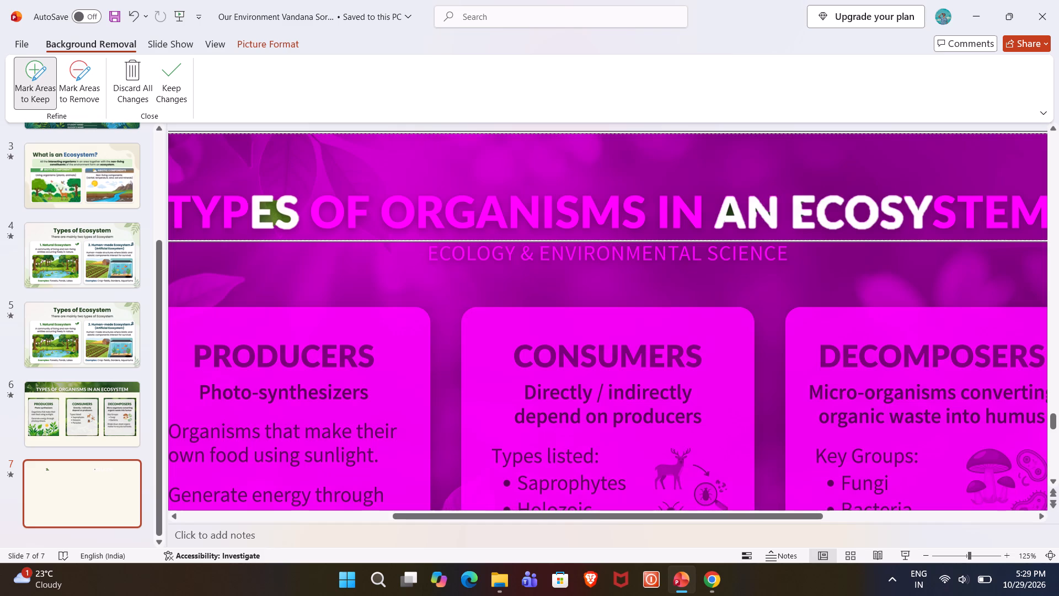
pyautogui.click(952, 215)
pyautogui.click(971, 199)
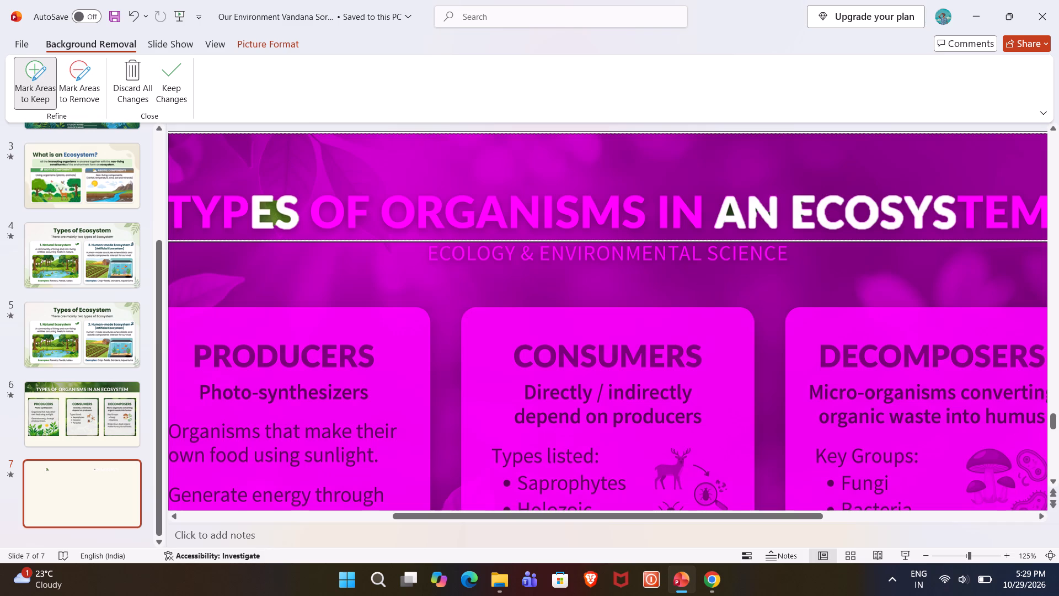
pyautogui.click(990, 210)
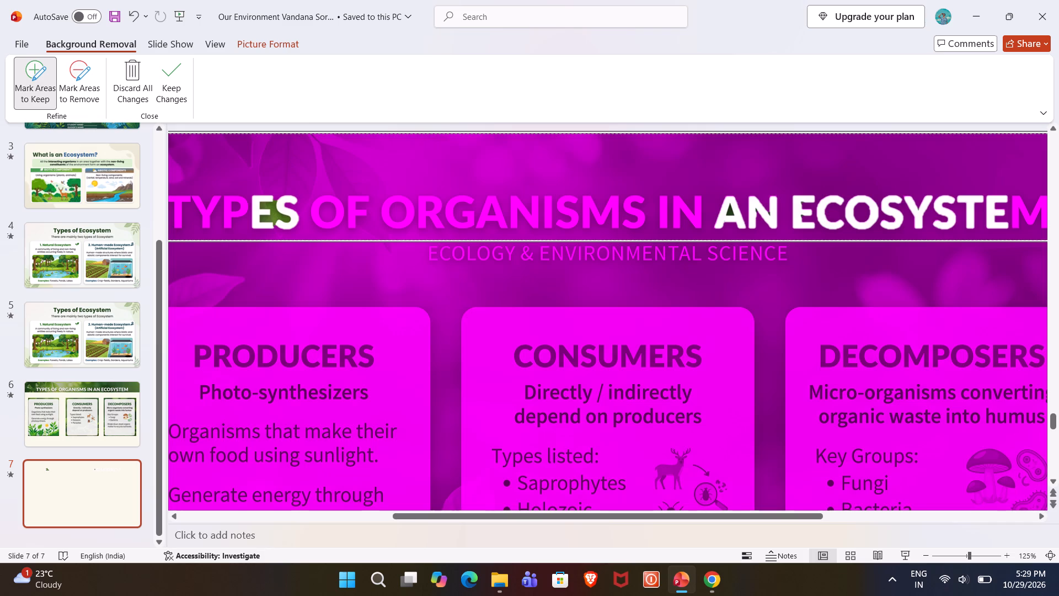
pyautogui.moveTo(804, 518); pyautogui.dragTo(829, 518)
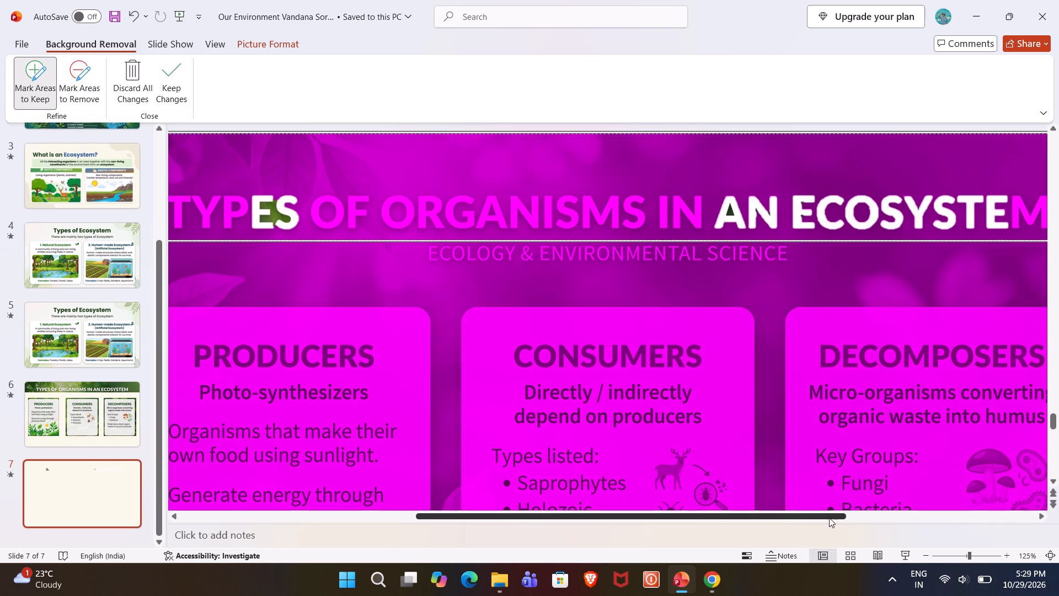
pyautogui.moveTo(829, 518); pyautogui.dragTo(835, 518)
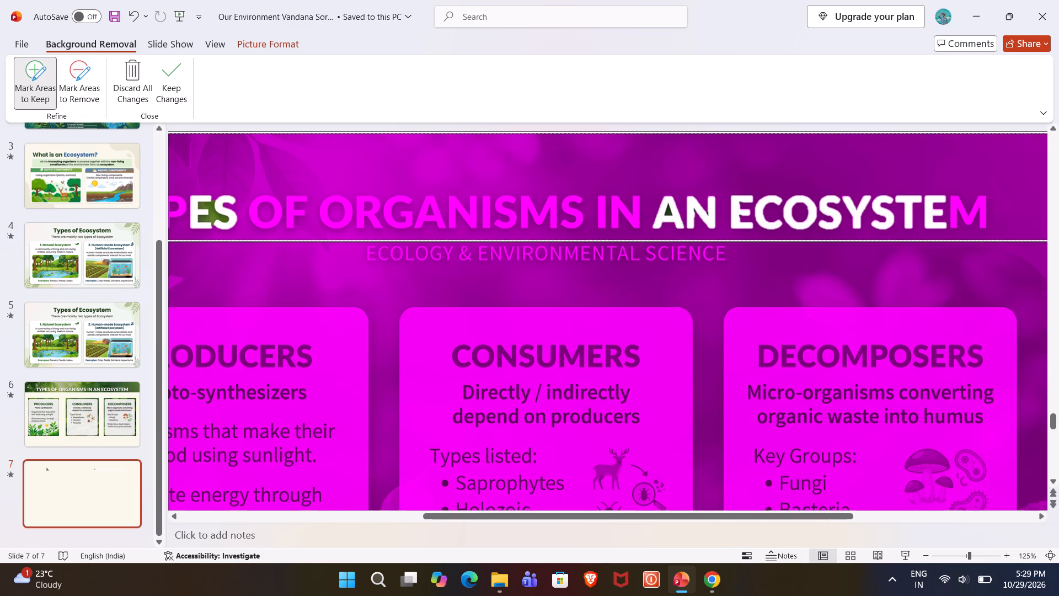
pyautogui.click(977, 205)
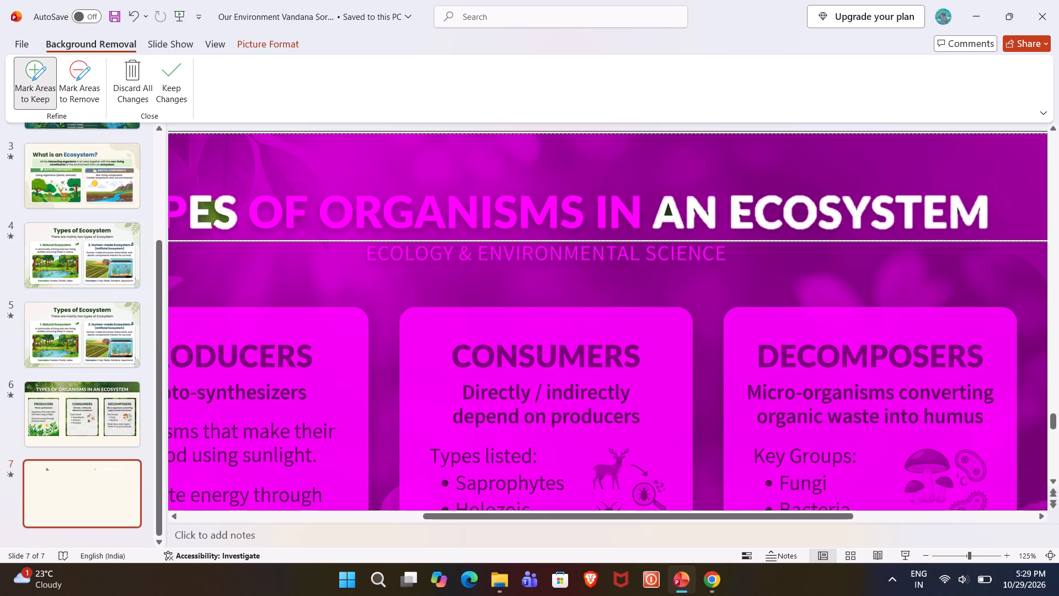
# Mark the letters of the words OF ORGANISMS IN in the banner title as areas to keep.
pyautogui.click(633, 220)
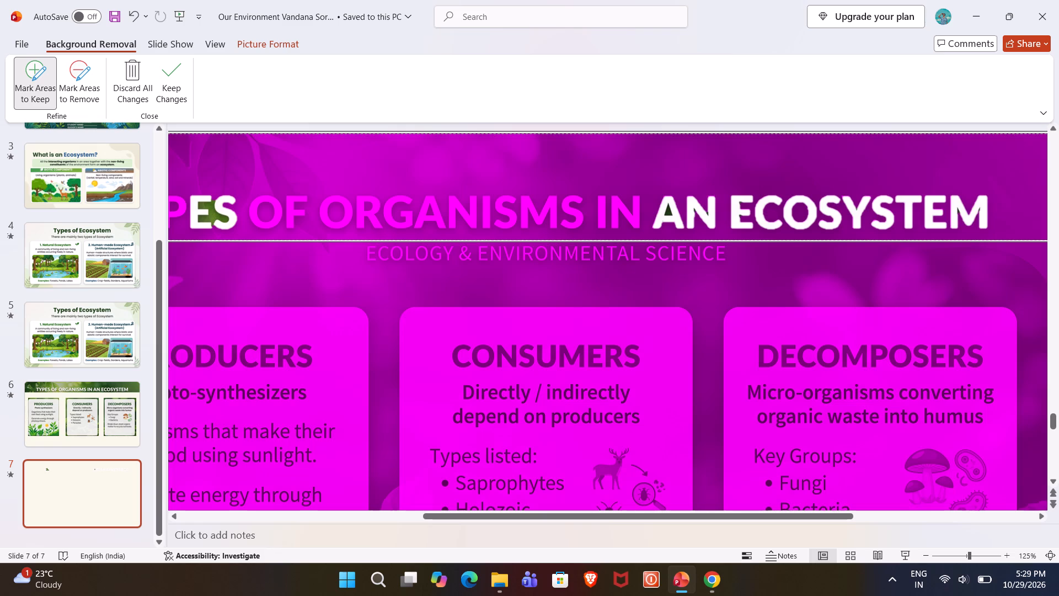
pyautogui.click(602, 211)
pyautogui.click(569, 209)
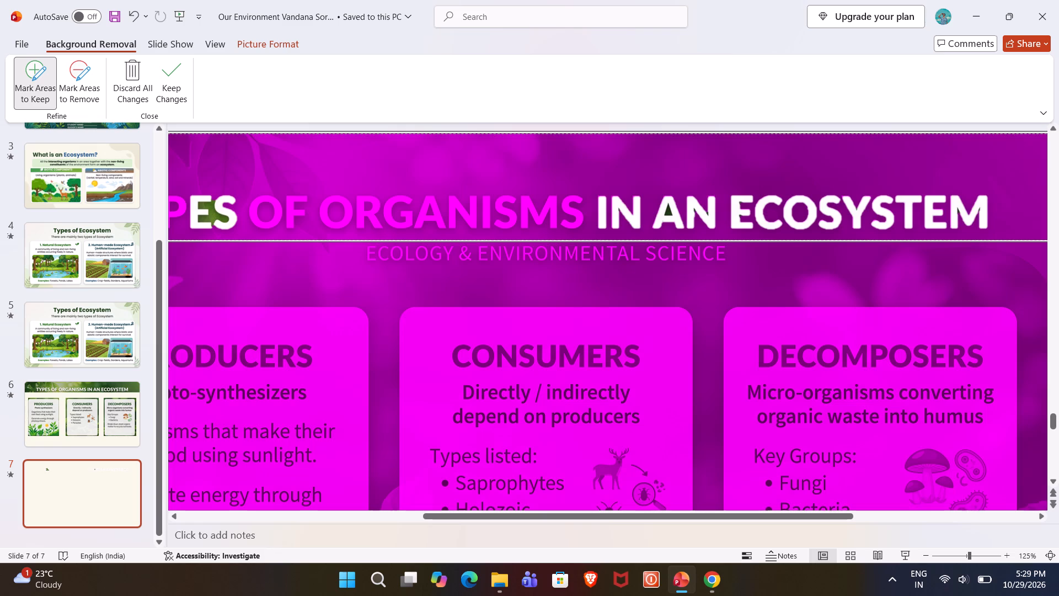
pyautogui.click(553, 201)
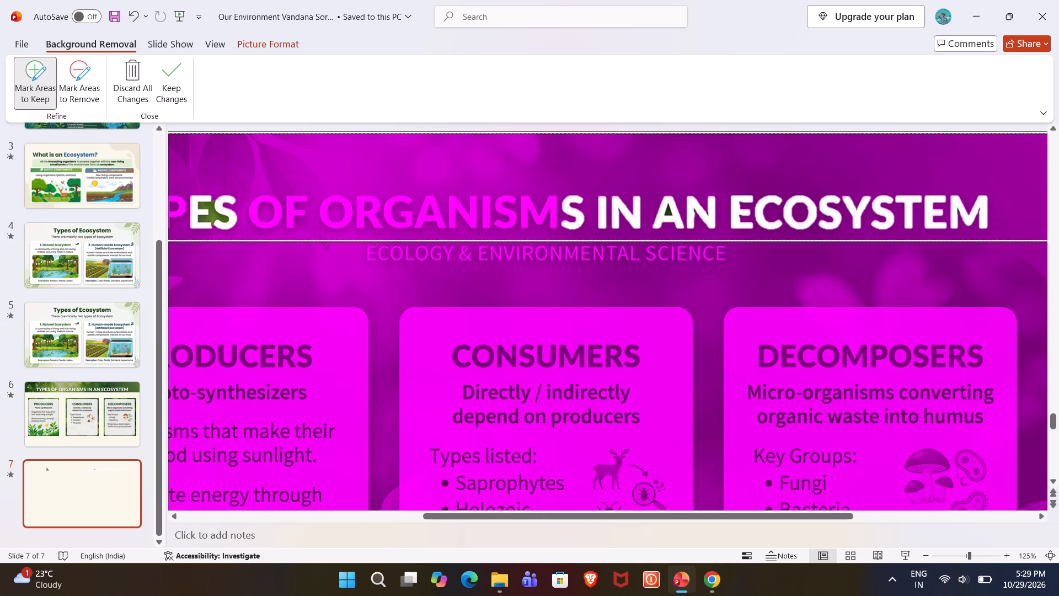
pyautogui.click(511, 215)
pyautogui.click(489, 214)
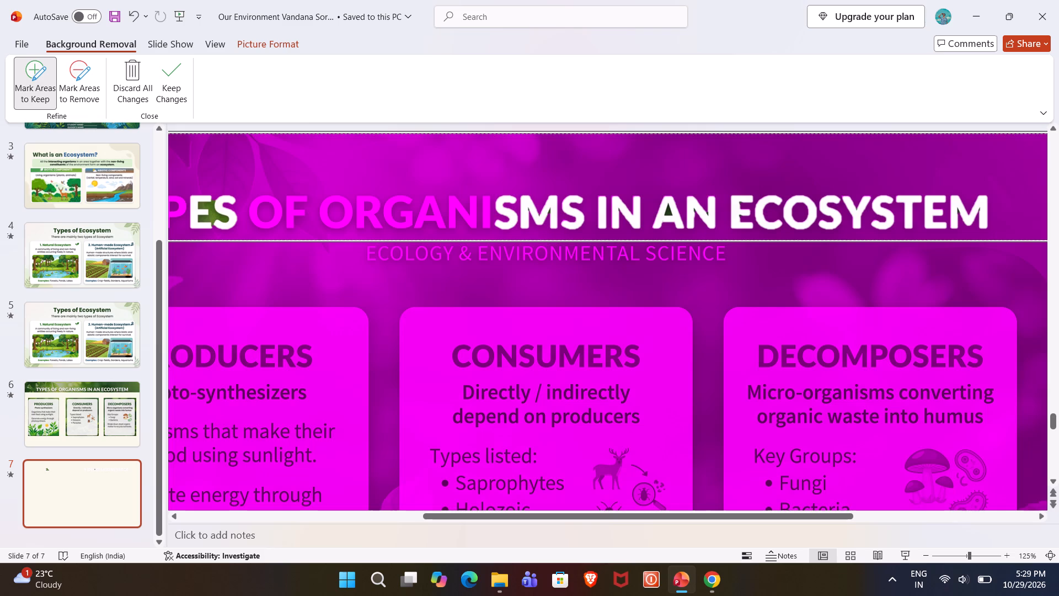
pyautogui.click(470, 217)
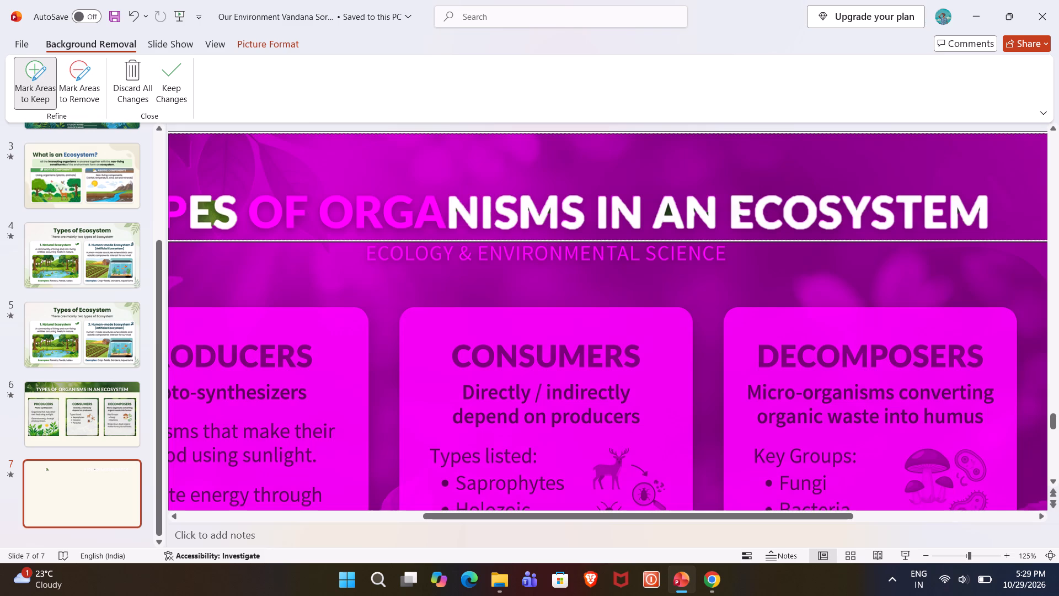
pyautogui.click(432, 218)
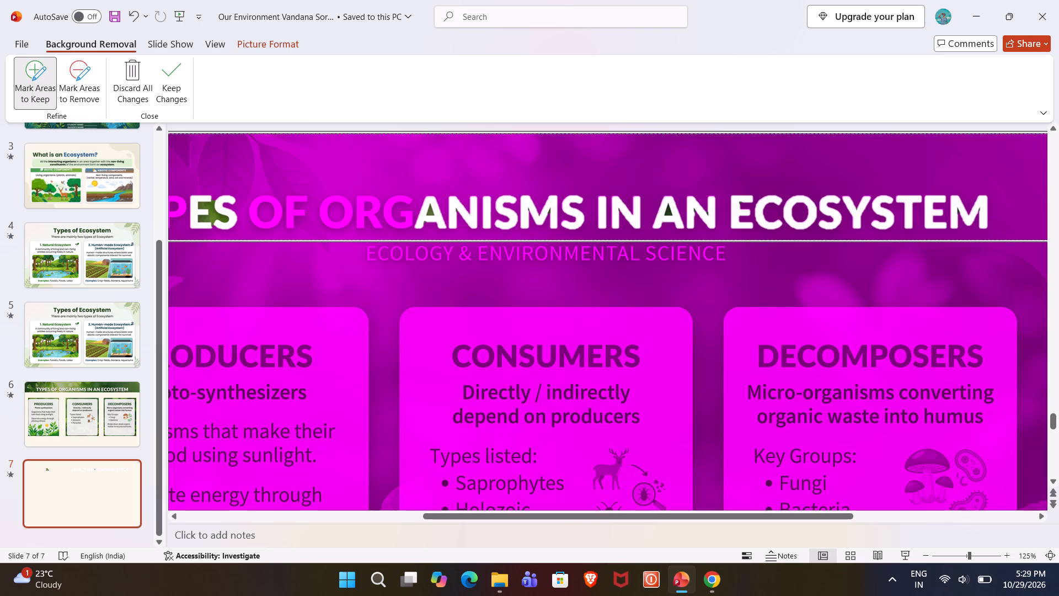
pyautogui.click(387, 213)
pyautogui.click(375, 211)
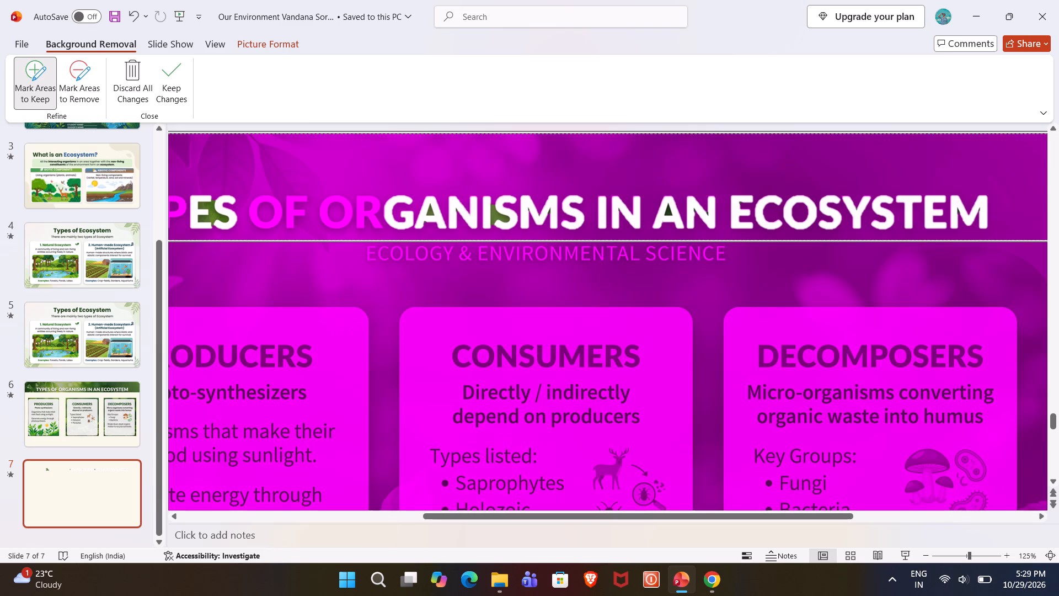
pyautogui.click(350, 214)
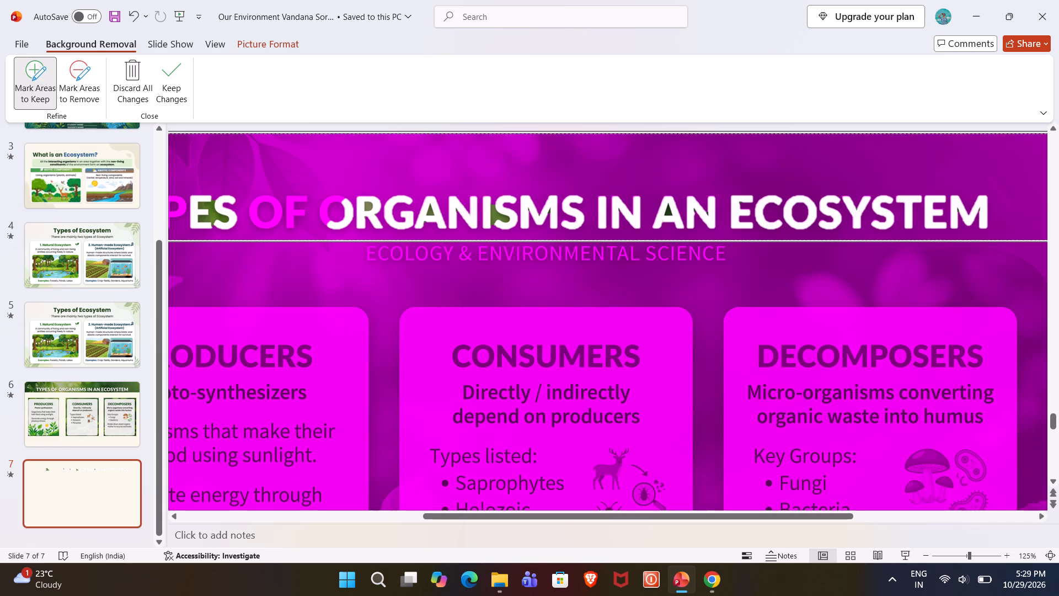
pyautogui.click(325, 210)
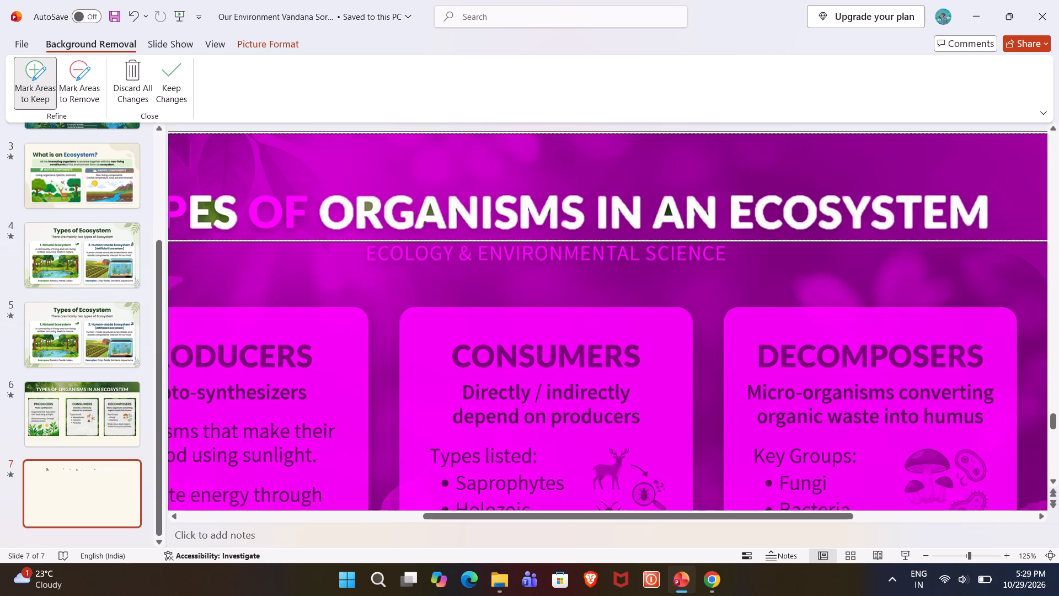
pyautogui.click(278, 219)
pyautogui.click(292, 214)
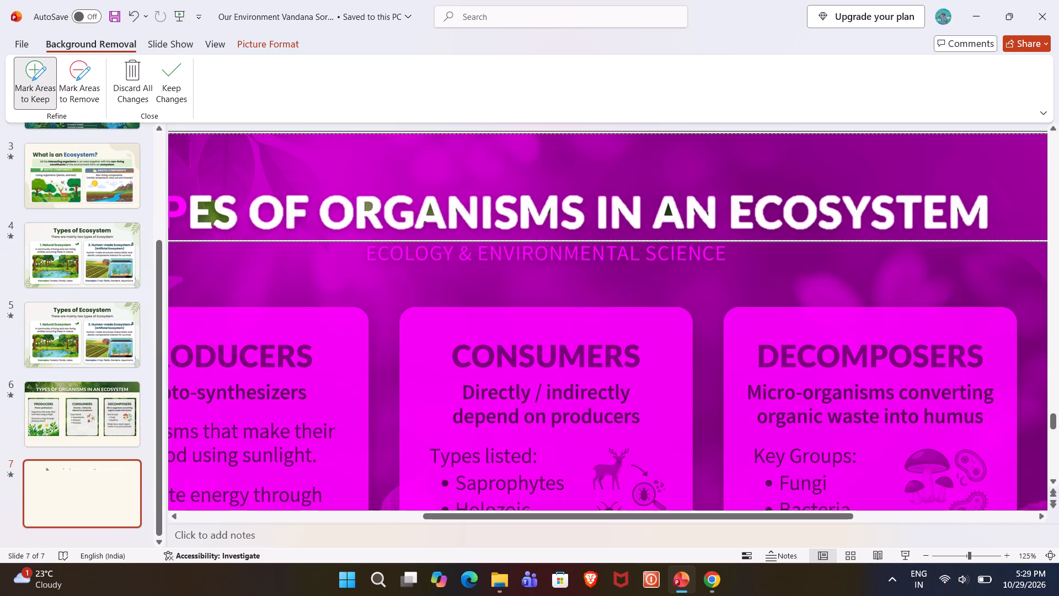
# Clear the dark patch around the letters ES for removal and mark all letters of TYPES in the banner title as areas to keep.
pyautogui.click(90, 95)
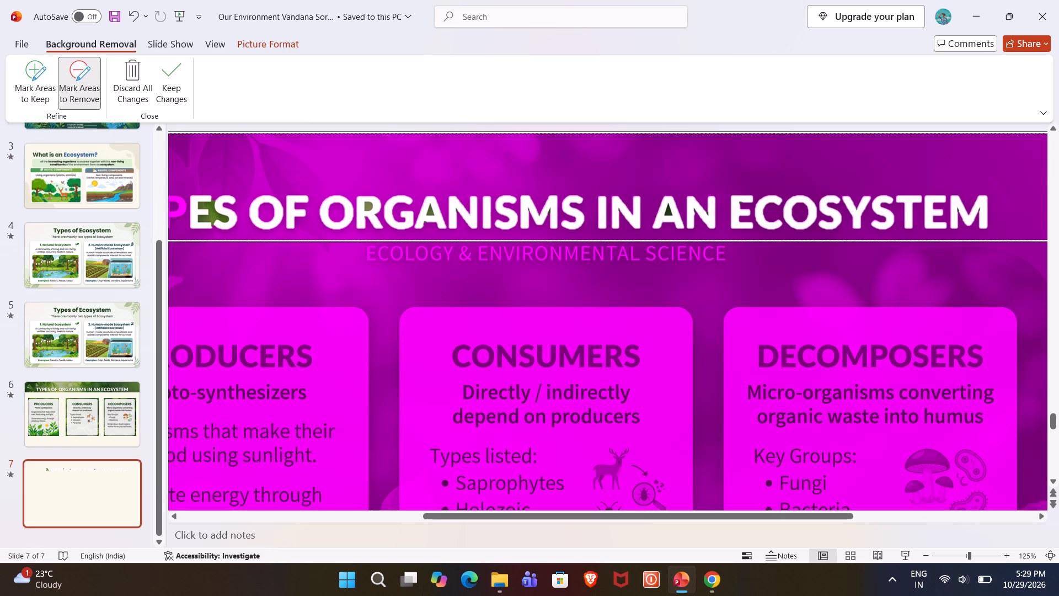
pyautogui.click(212, 216)
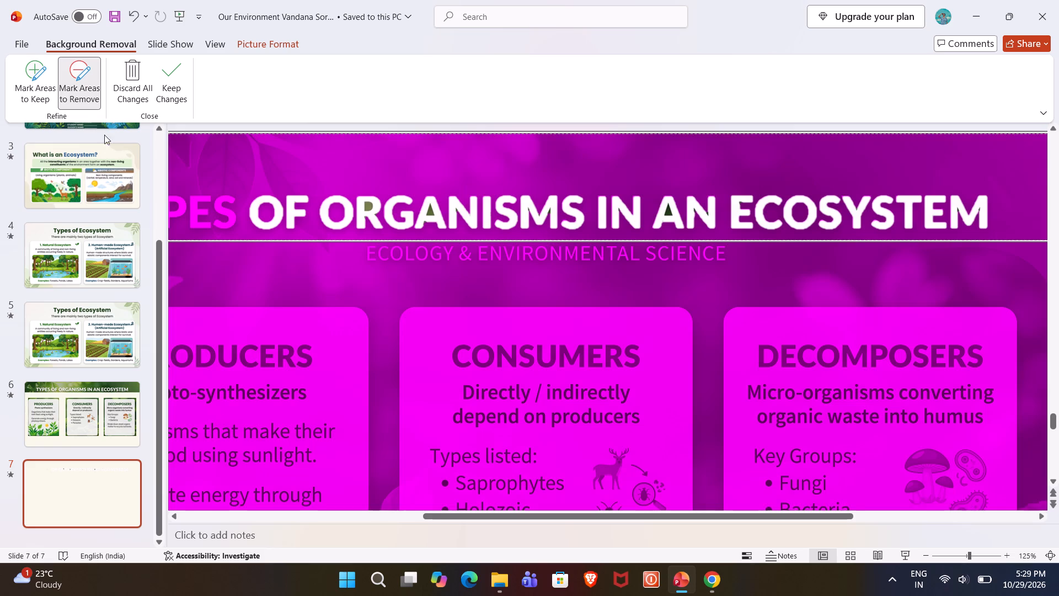
pyautogui.click(43, 83)
pyautogui.click(223, 199)
pyautogui.click(191, 214)
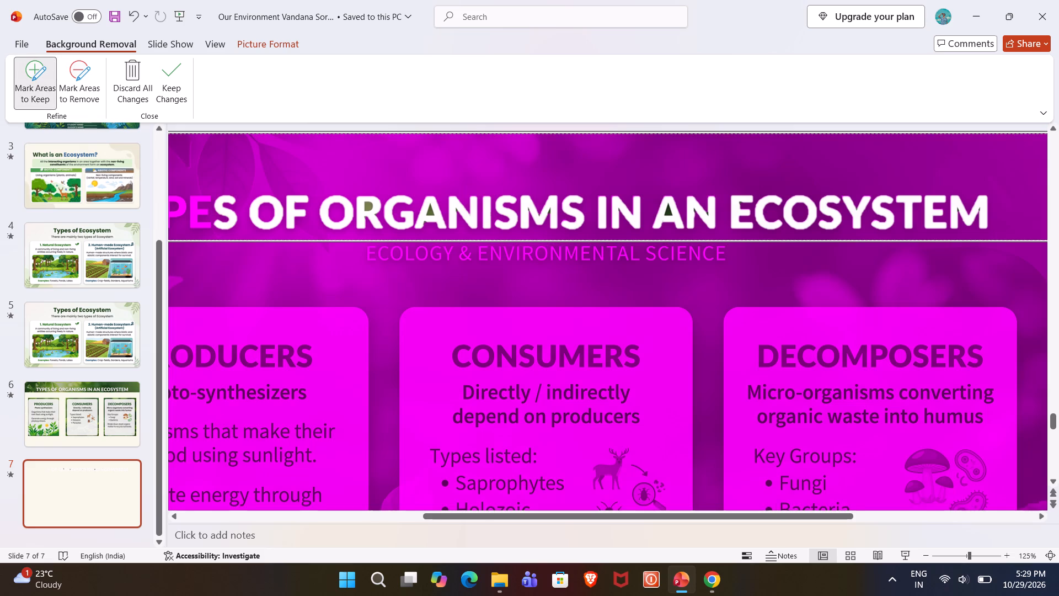
pyautogui.moveTo(648, 513); pyautogui.dragTo(438, 516)
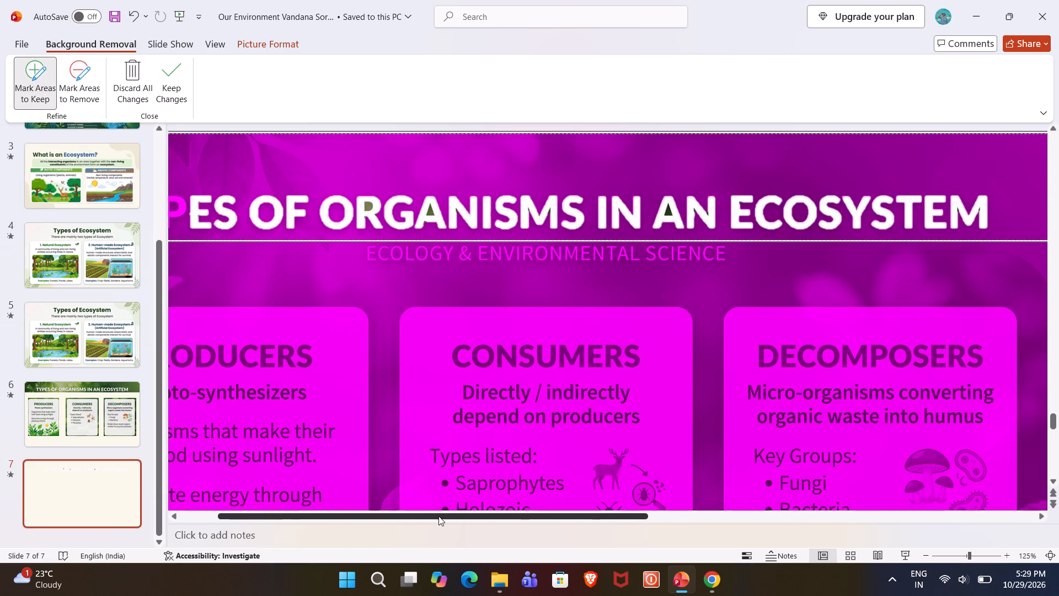
pyautogui.moveTo(438, 516); pyautogui.dragTo(431, 517)
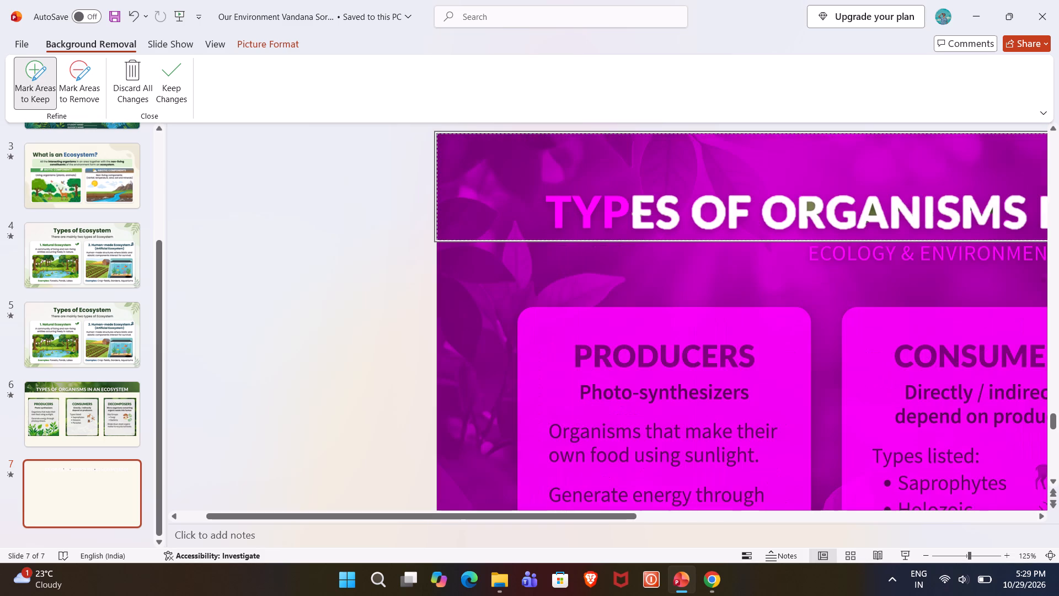
pyautogui.click(560, 211)
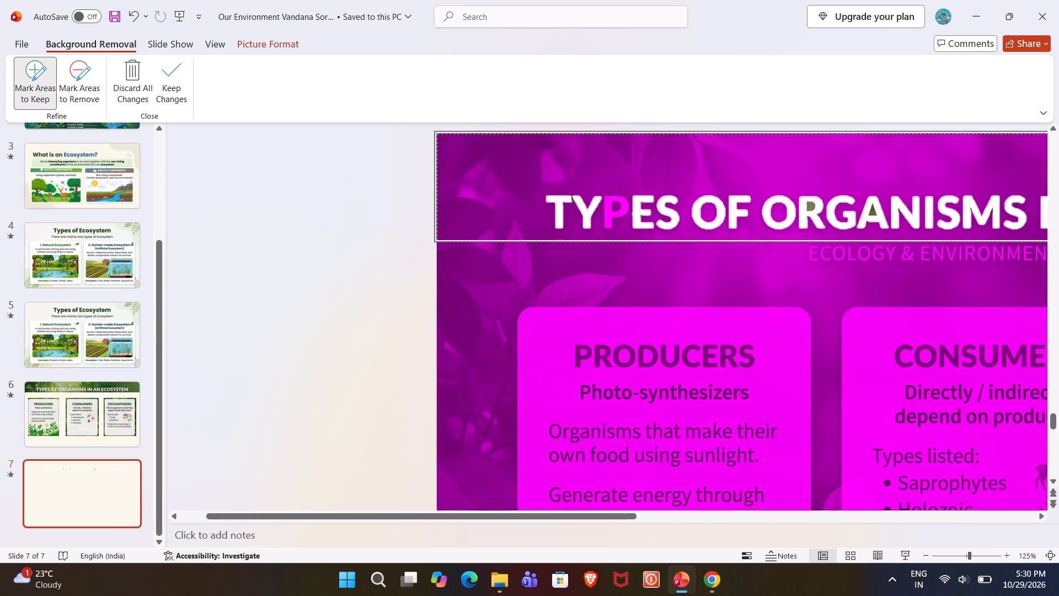
pyautogui.click(622, 214)
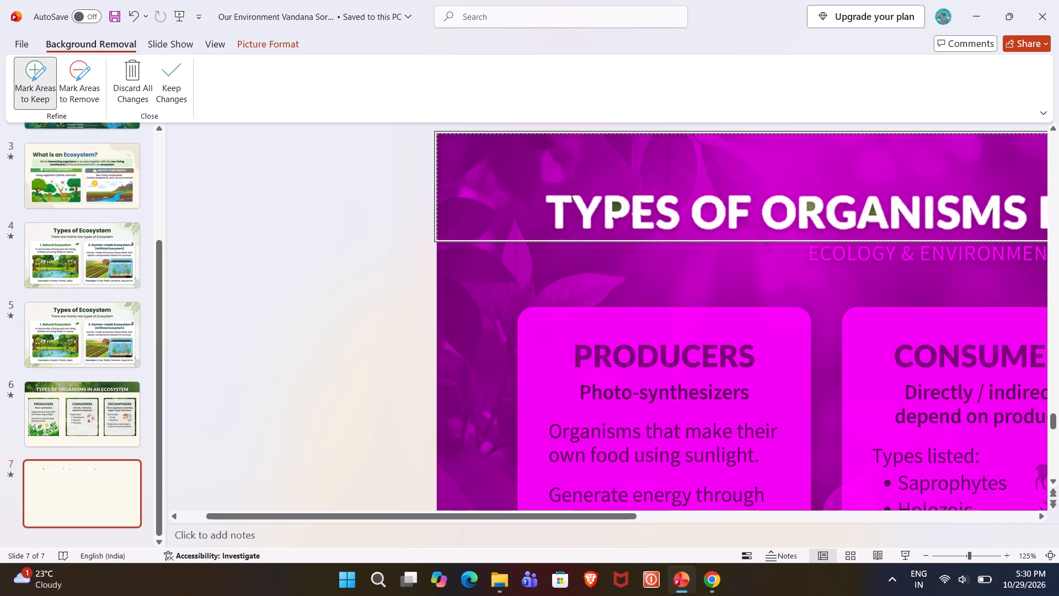
# Mark the inside of the P in TYPES as an area to remove and keep the banner's background removal changes.
pyautogui.click(95, 92)
pyautogui.click(616, 206)
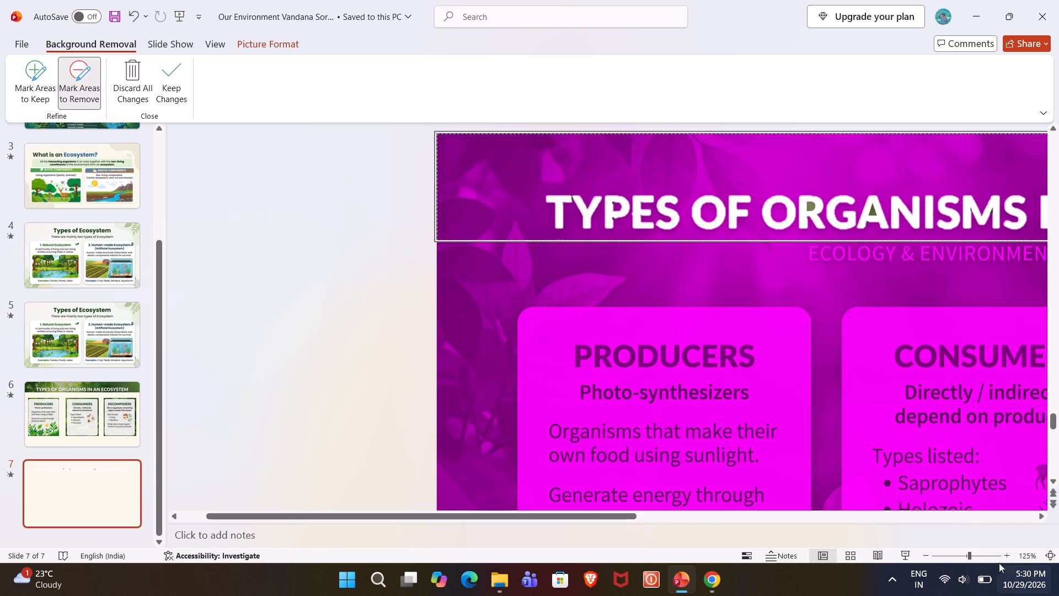
pyautogui.click(922, 555)
pyautogui.click(921, 555)
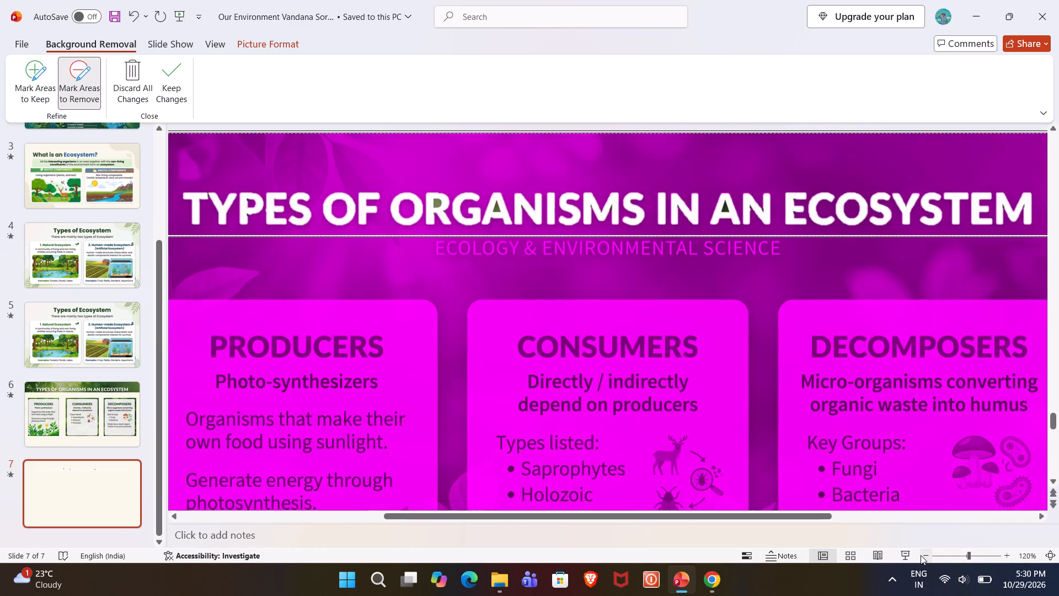
pyautogui.click(921, 555)
pyautogui.click(921, 555)
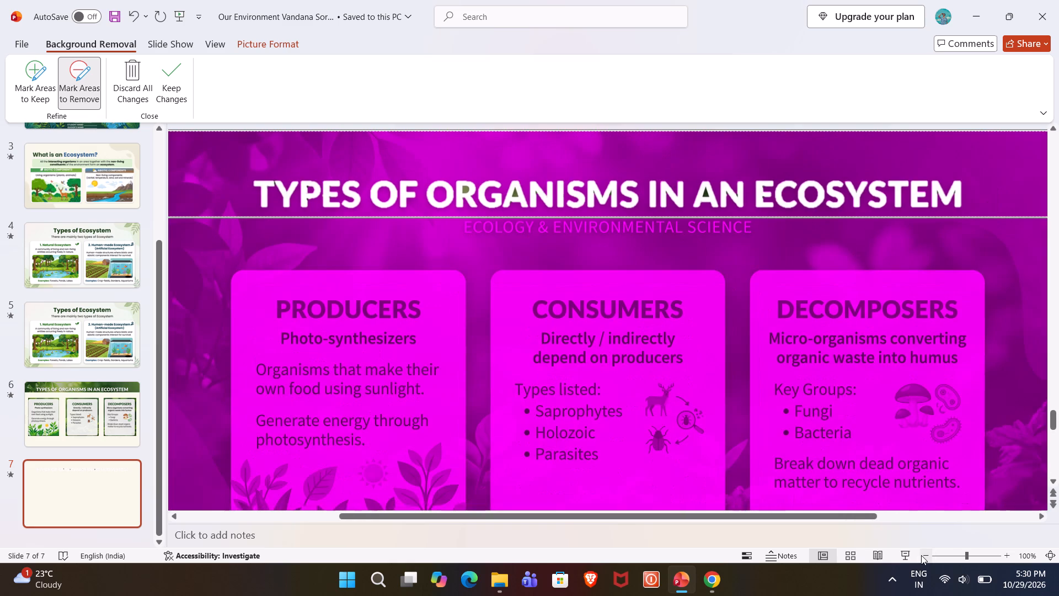
pyautogui.click(921, 555)
pyautogui.press('Return')
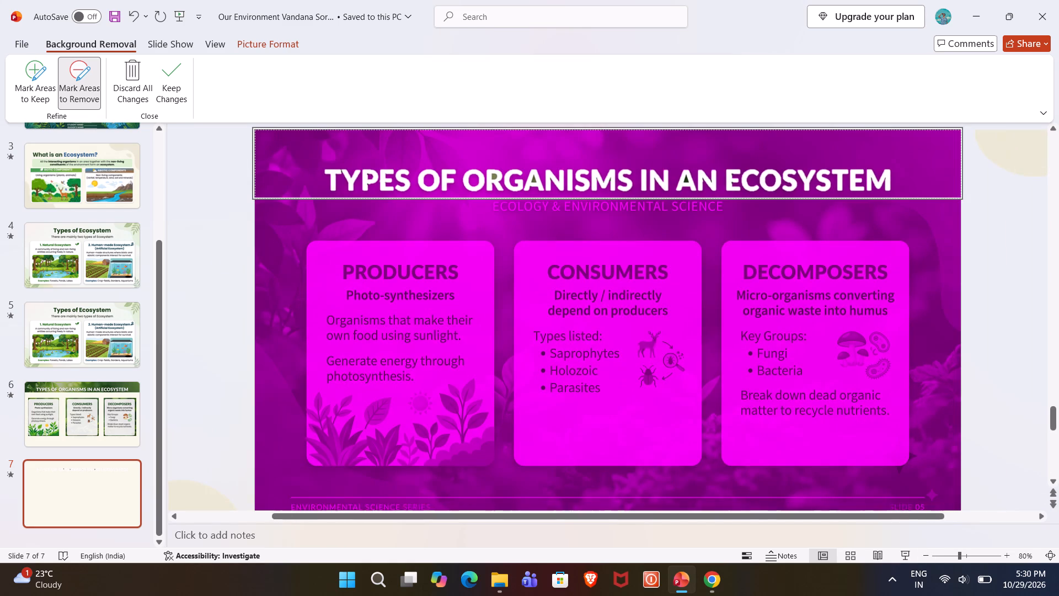
pyautogui.click(175, 83)
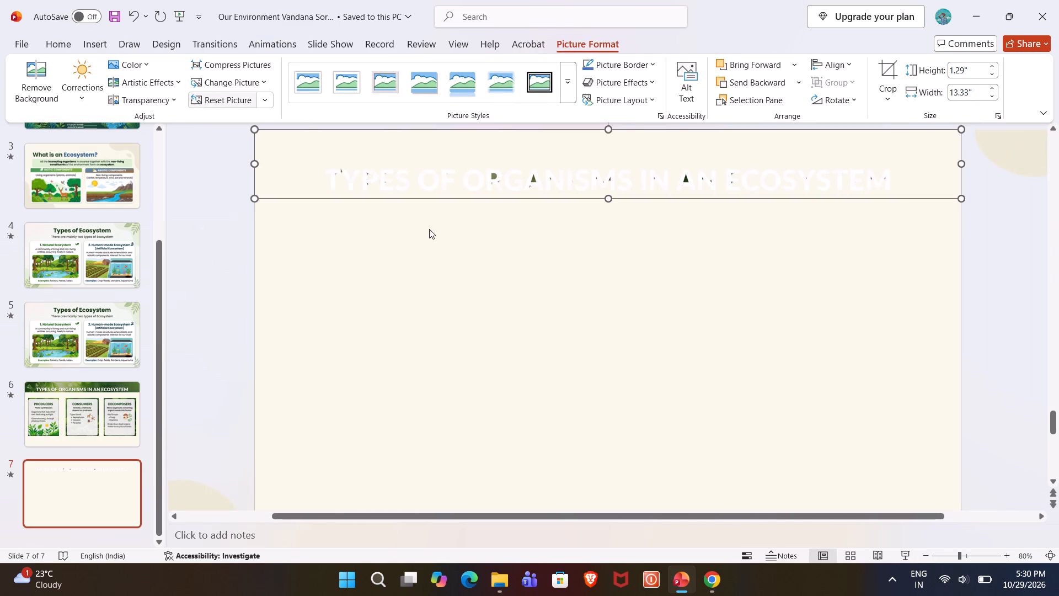
# Shift the cut-out title picture slightly up and to the left on slide 7.
pyautogui.click(581, 249)
pyautogui.click(649, 173)
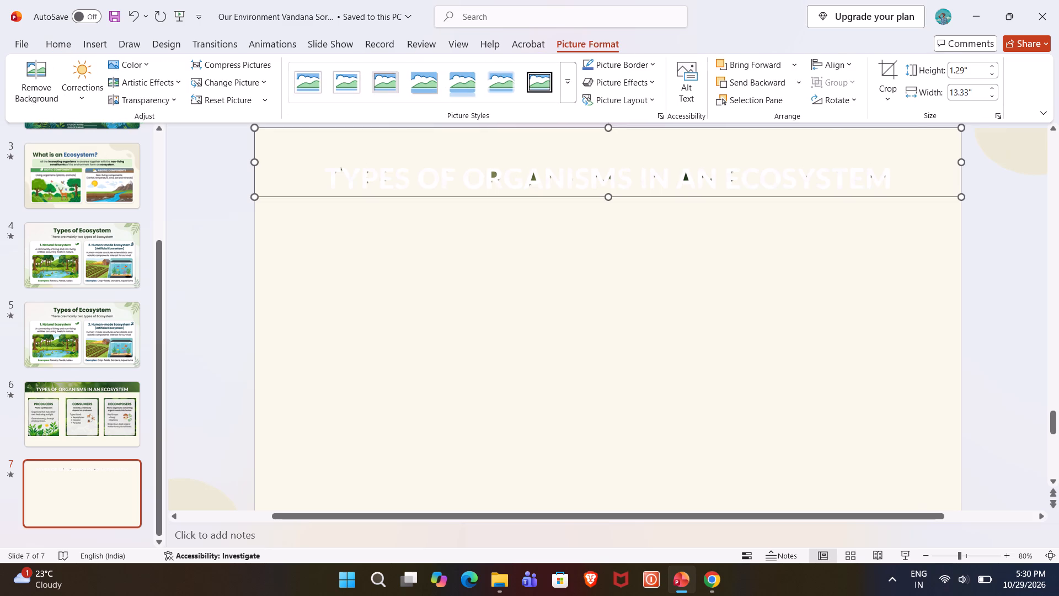
pyautogui.moveTo(645, 175); pyautogui.dragTo(639, 178)
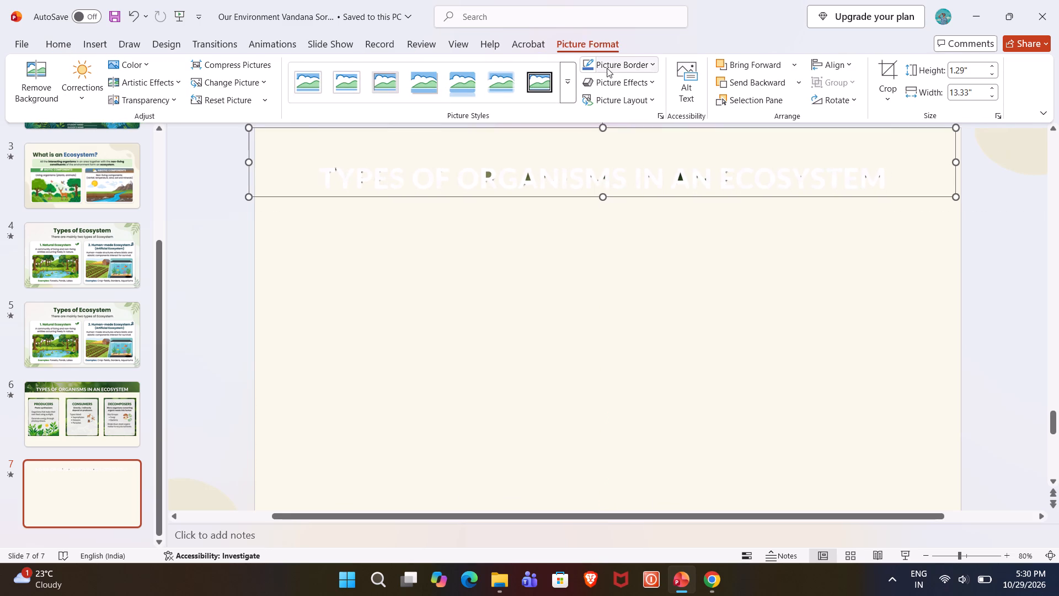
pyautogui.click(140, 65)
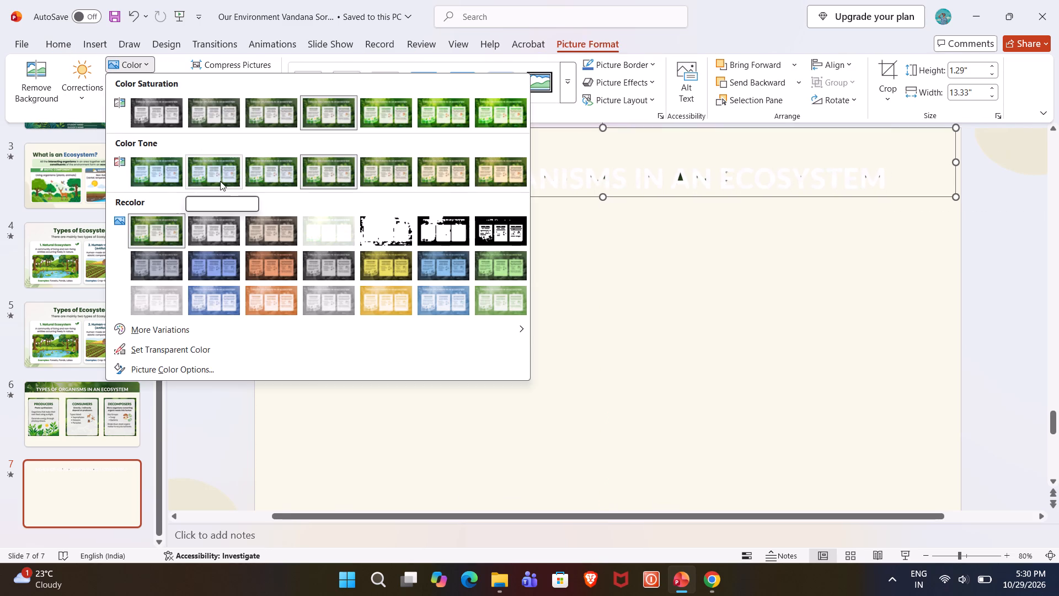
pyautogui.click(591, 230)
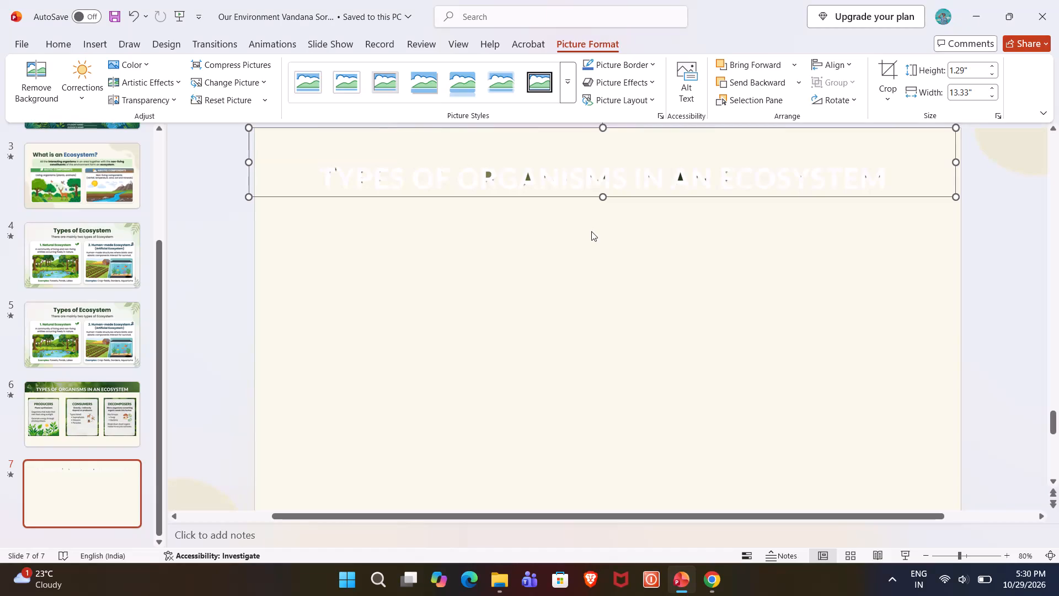
# Play the slide show from slide 1 through the Types of Organisms in an Ecosystem slides to review the presentation, and exit it.
pyautogui.scroll(5, 103, 219)
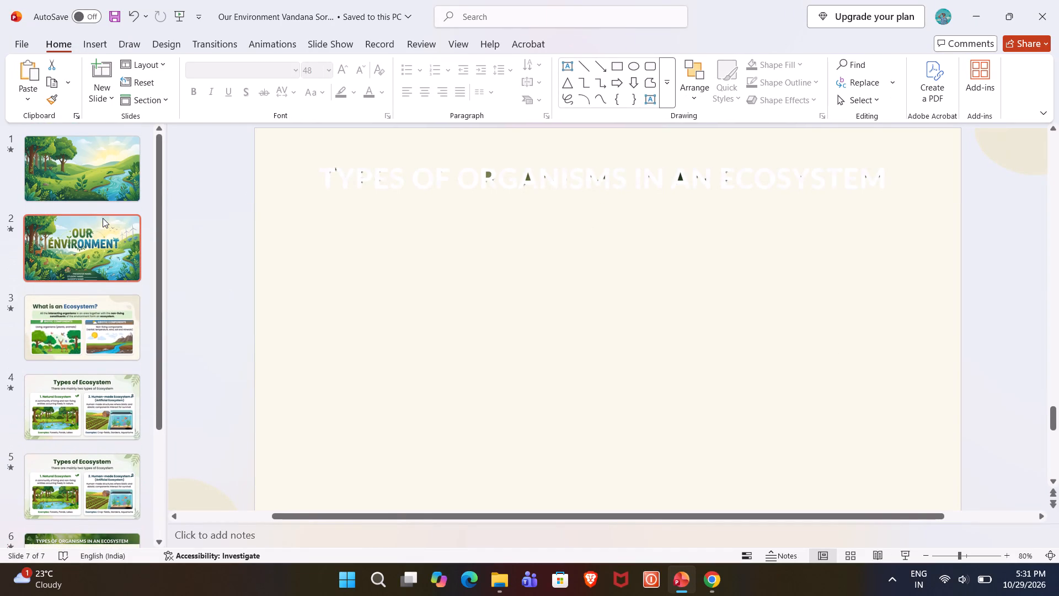
pyautogui.click(95, 201)
pyautogui.click(100, 178)
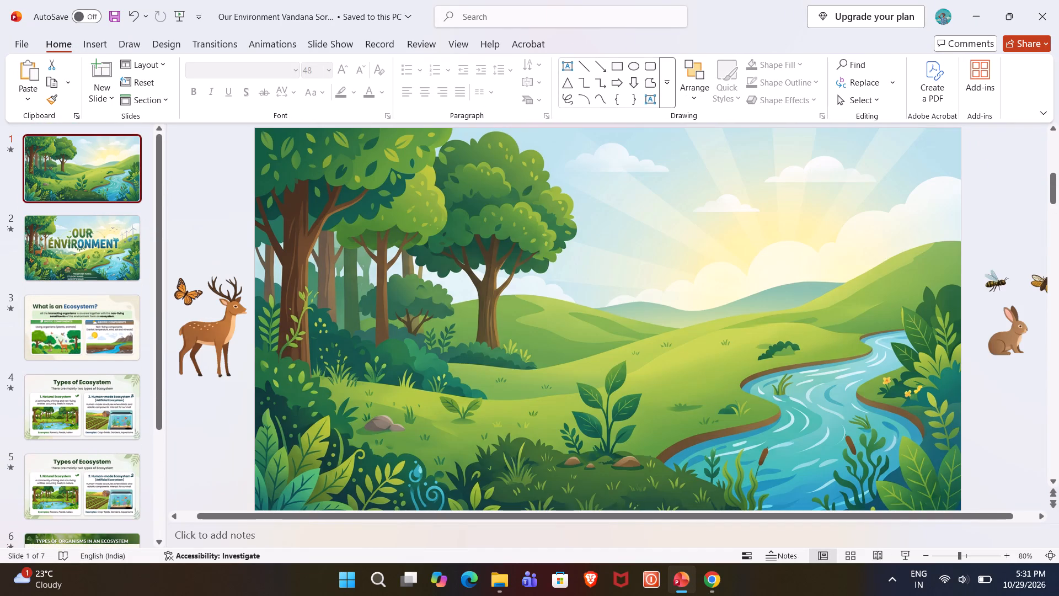
pyautogui.click(901, 550)
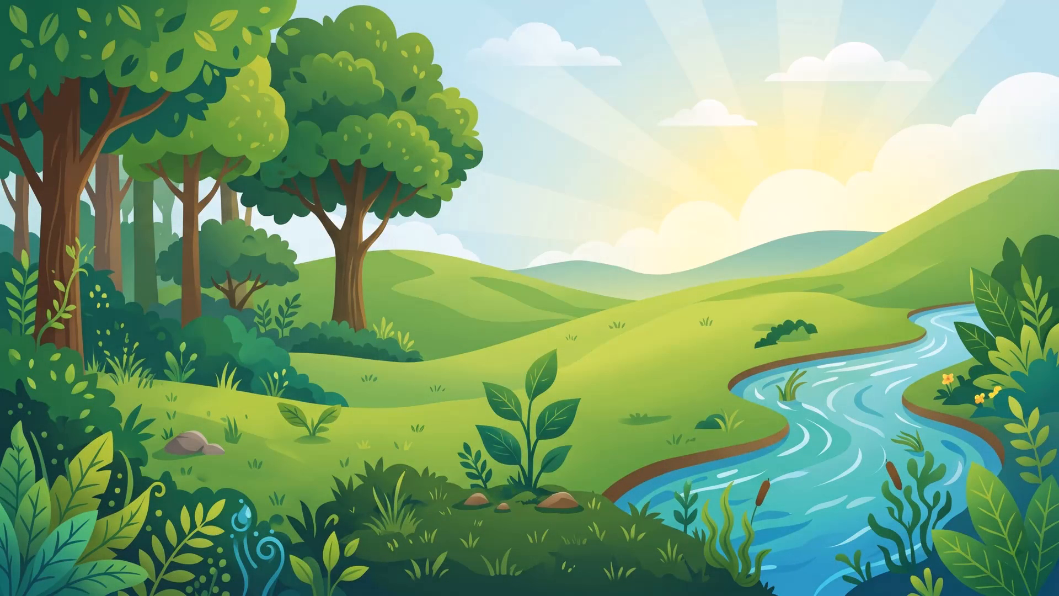
pyautogui.press('Right')
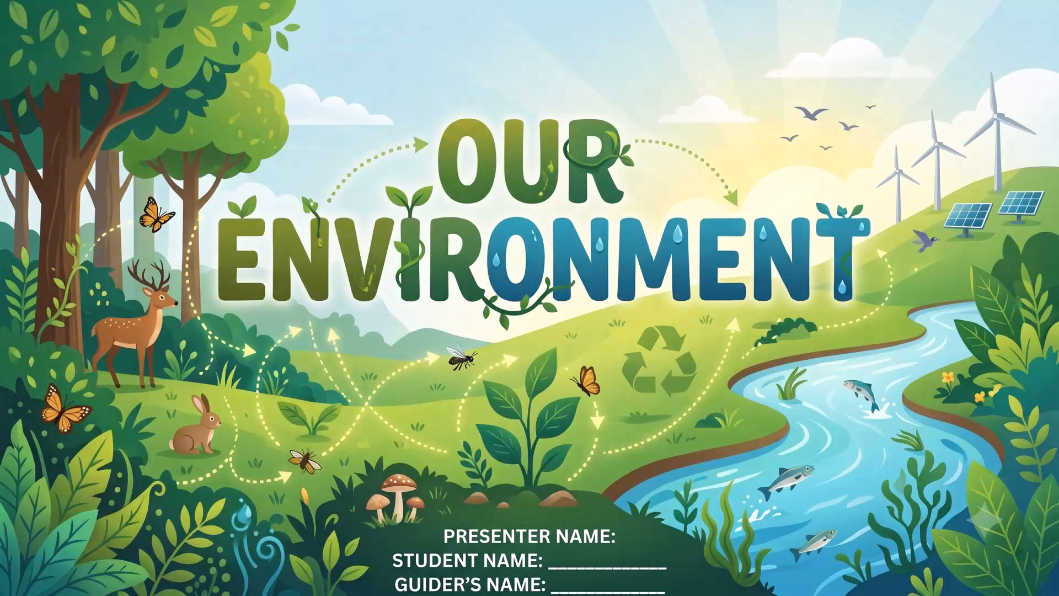
pyautogui.press('Right')
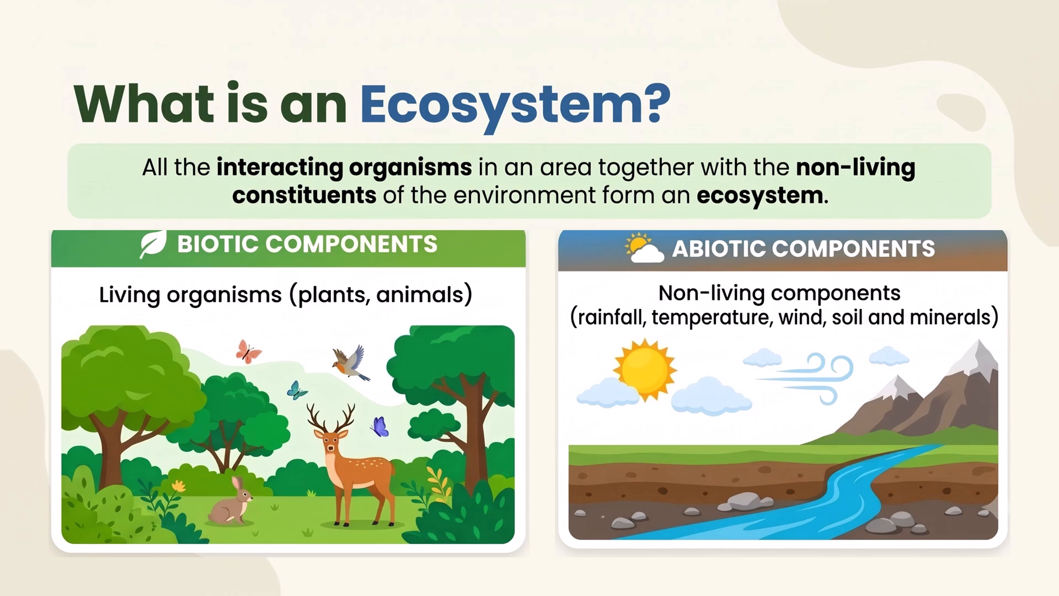
pyautogui.press('Right')
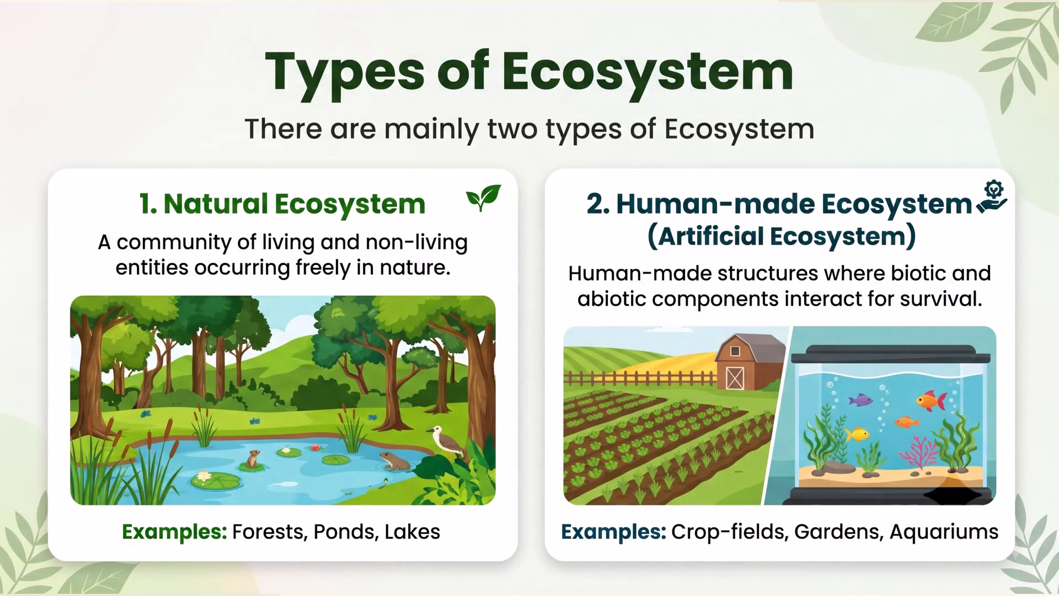
pyautogui.press('Right')
pyautogui.press('Right')
pyautogui.press('Right')
pyautogui.press('Right')
pyautogui.press('Right')
pyautogui.press('Right')
pyautogui.press('Right')
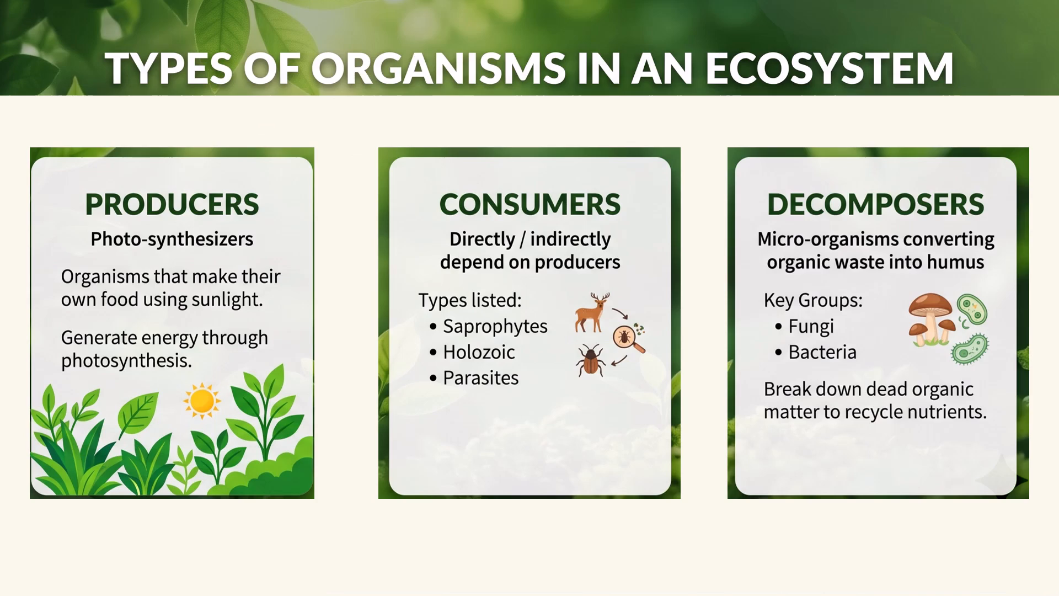
pyautogui.press('Right')
pyautogui.press('Left')
pyautogui.press('Escape')
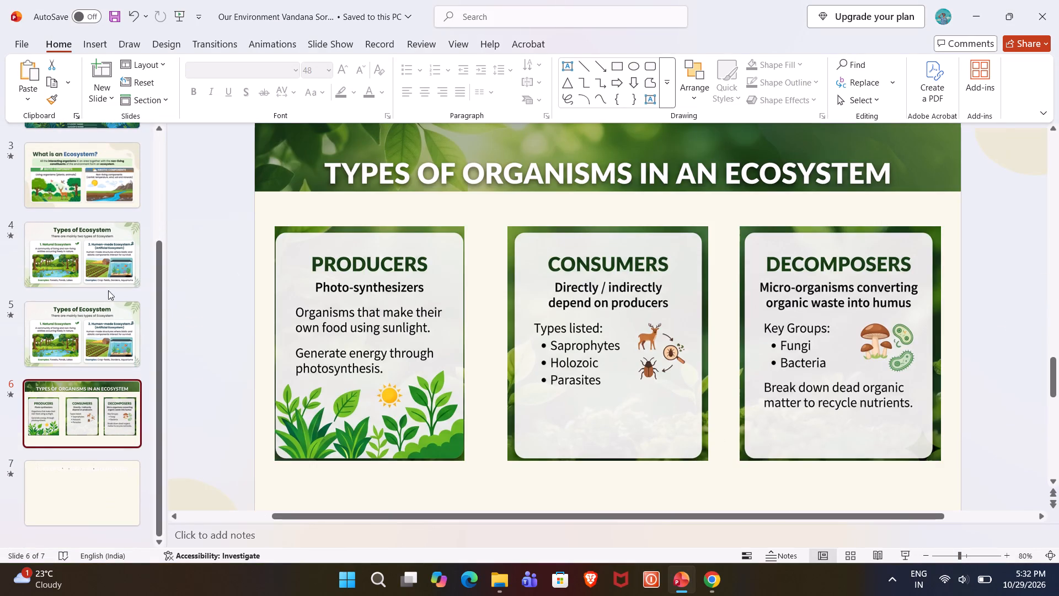
# Compare slides 4 to 7 in the editing view, including the pictures placed outside the slide area.
pyautogui.scroll(1, 94, 296)
pyautogui.click(97, 345)
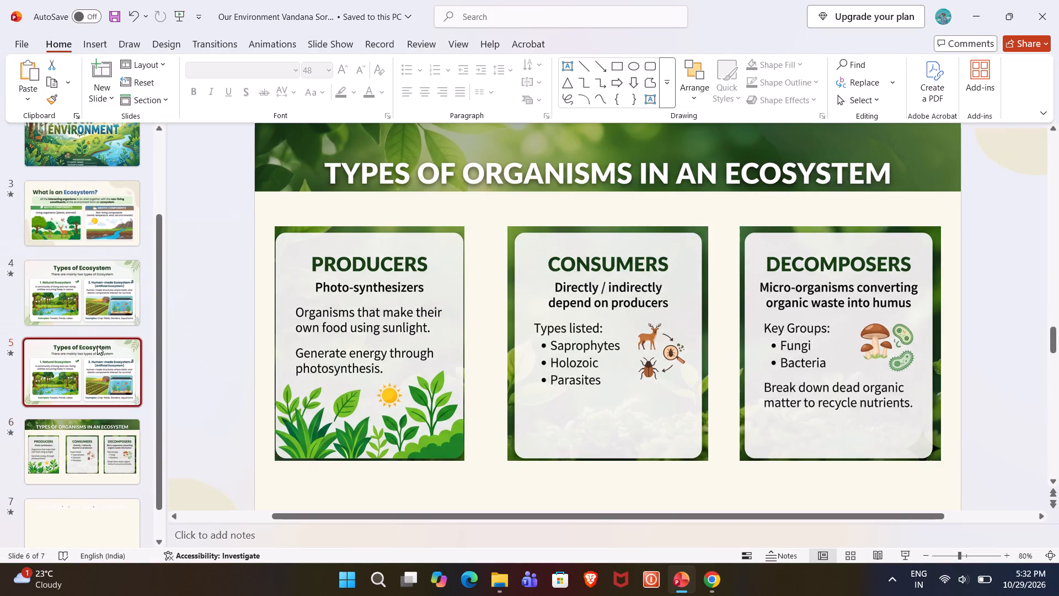
pyautogui.click(83, 270)
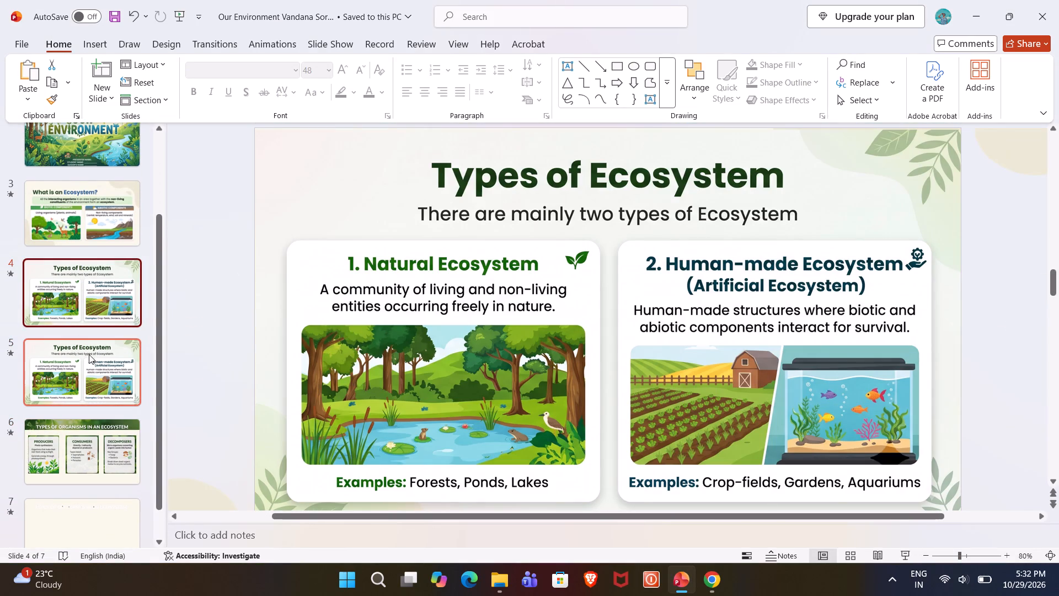
pyautogui.click(76, 370)
pyautogui.keyDown('ctrl'); pyautogui.scroll(-1, 841, 339); pyautogui.keyUp('ctrl')
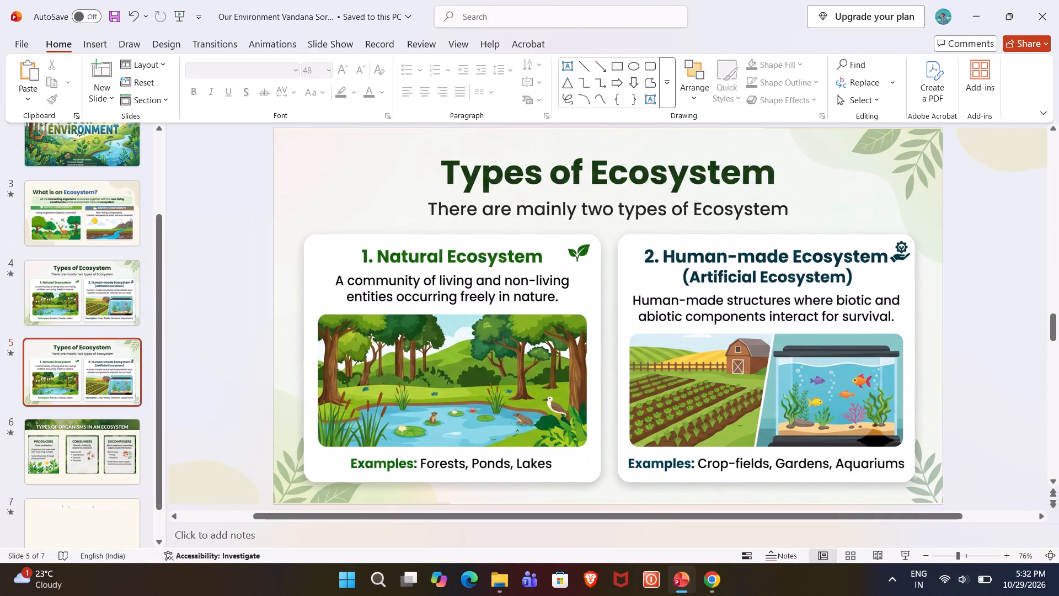
pyautogui.keyDown('ctrl'); pyautogui.scroll(-2, 833, 344); pyautogui.keyUp('ctrl')
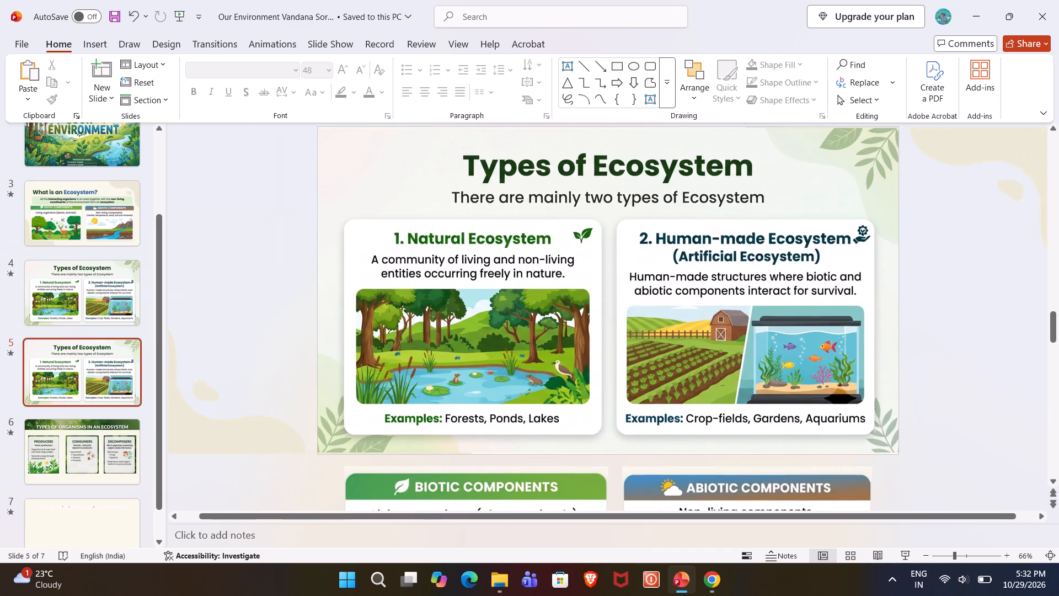
pyautogui.keyDown('ctrl'); pyautogui.scroll(-2, 827, 342); pyautogui.keyUp('ctrl')
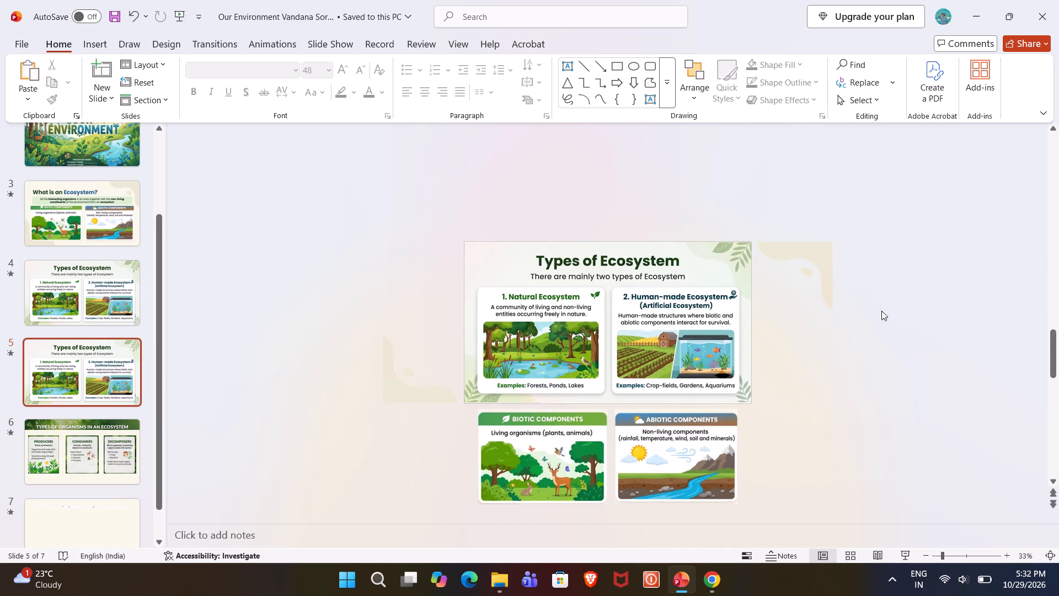
pyautogui.scroll(-1, 882, 331)
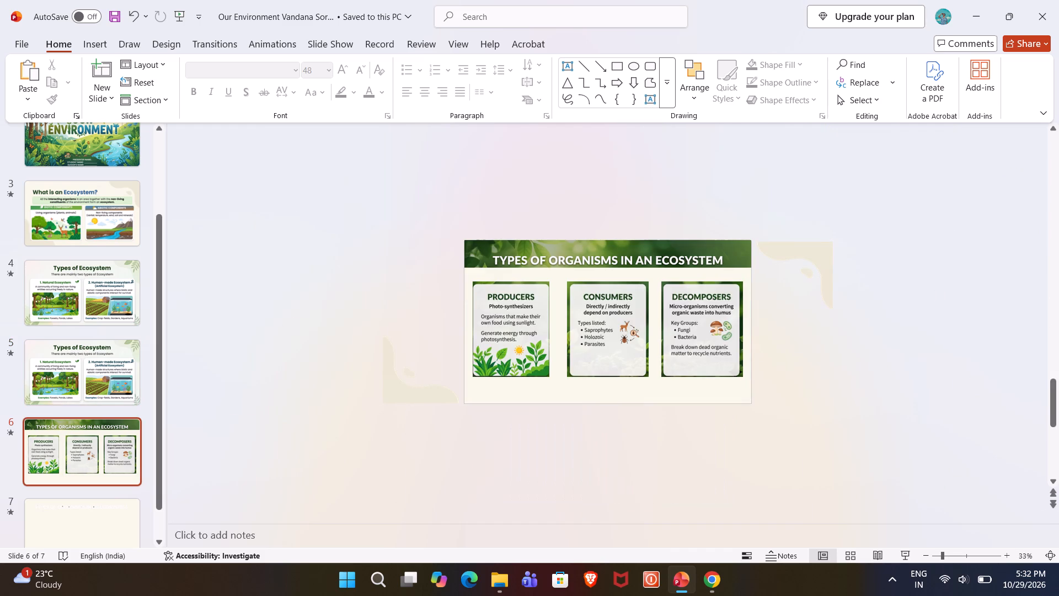
pyautogui.scroll(-2, 663, 364)
pyautogui.click(84, 503)
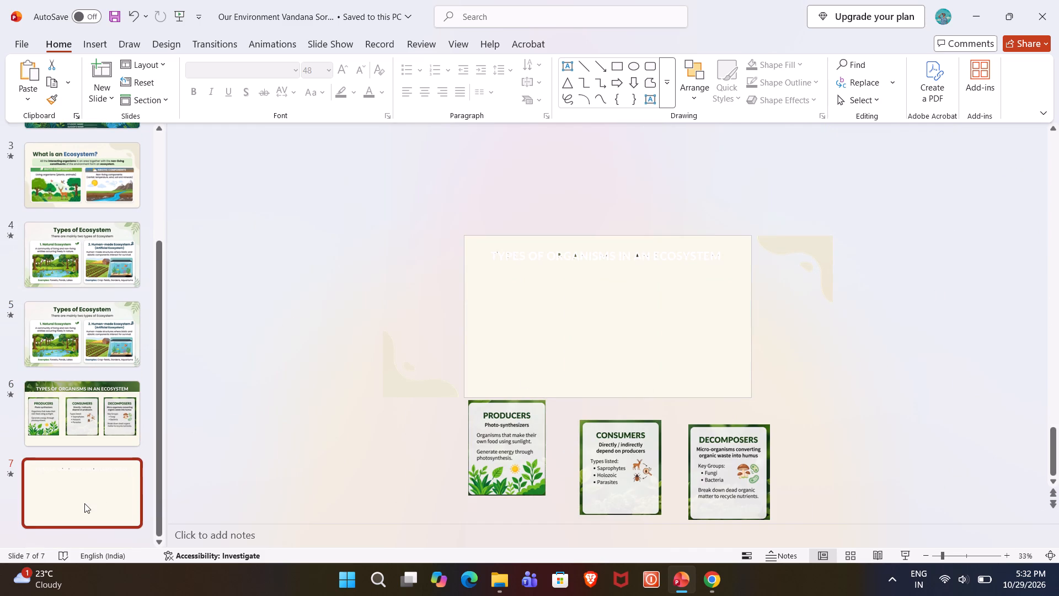
pyautogui.click(63, 417)
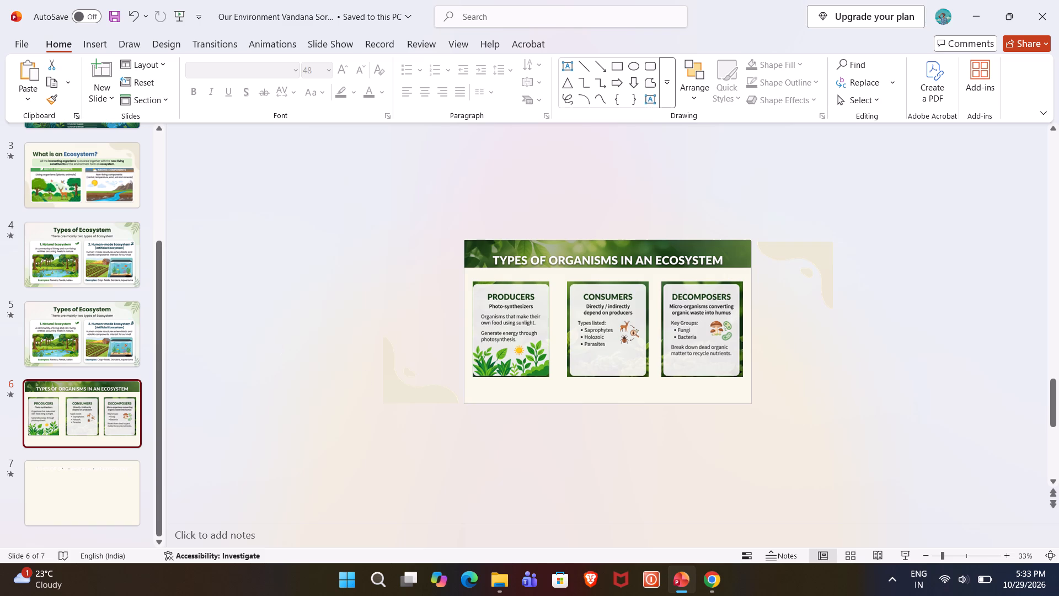
# Give the Types of Ecosystem picture on slide 5 a solid fill in the off-white sampled from its pale background with the Eyedropper.
pyautogui.click(111, 316)
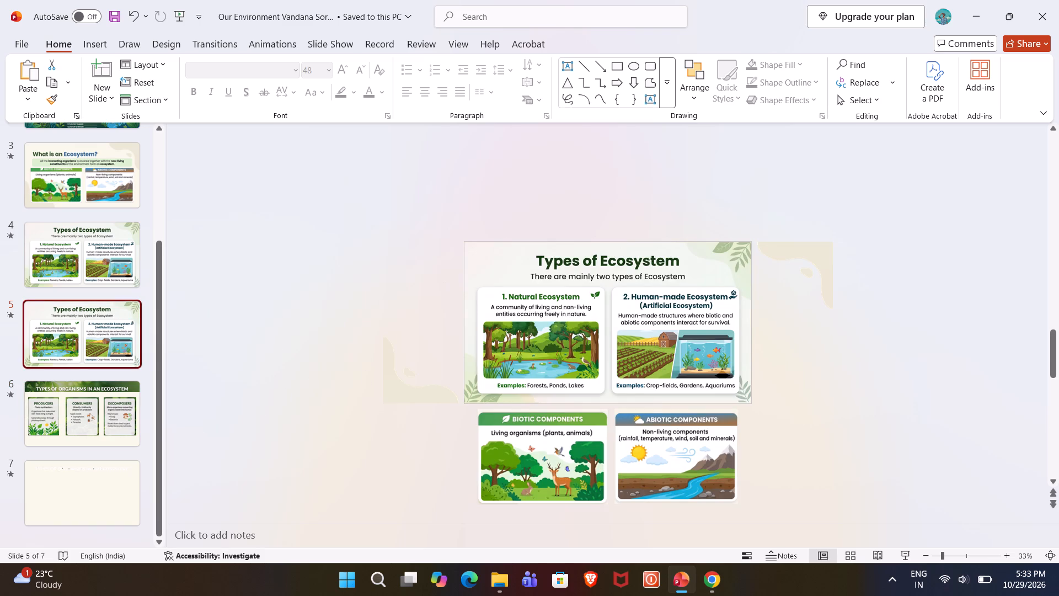
pyautogui.click(497, 264)
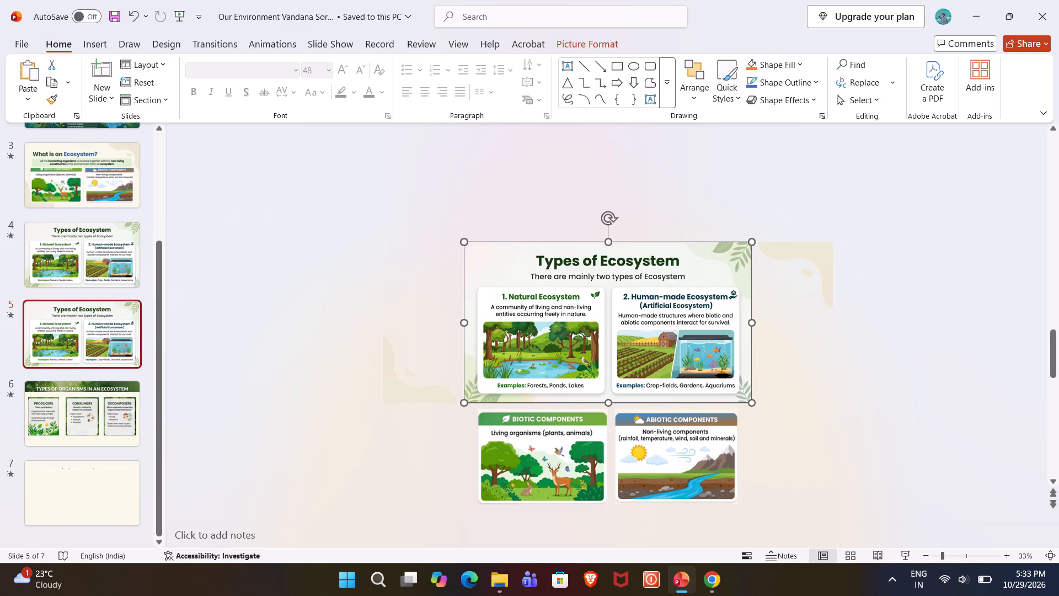
pyautogui.rightClick(499, 262)
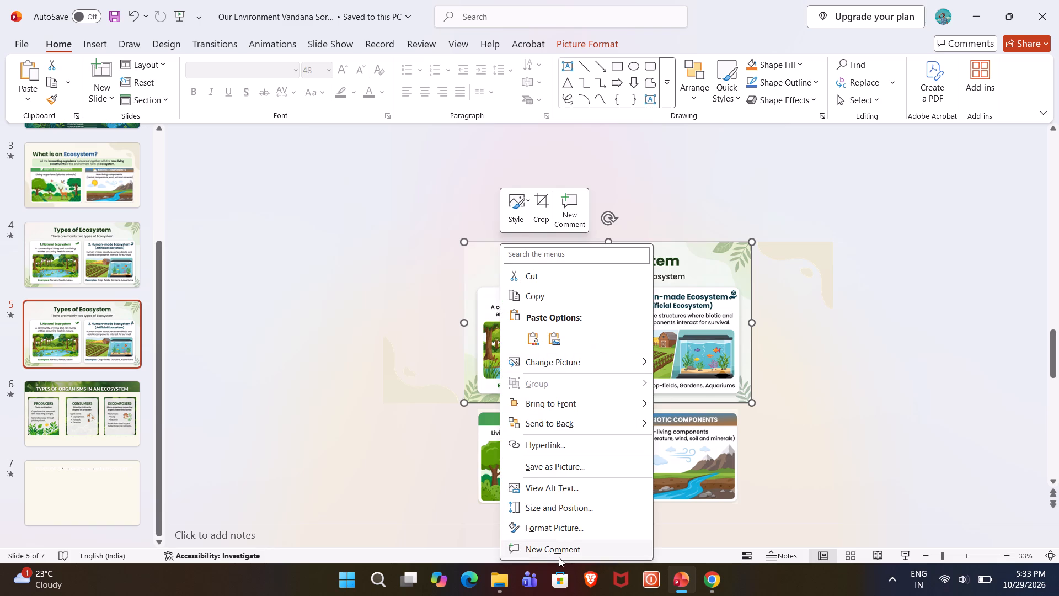
pyautogui.click(563, 526)
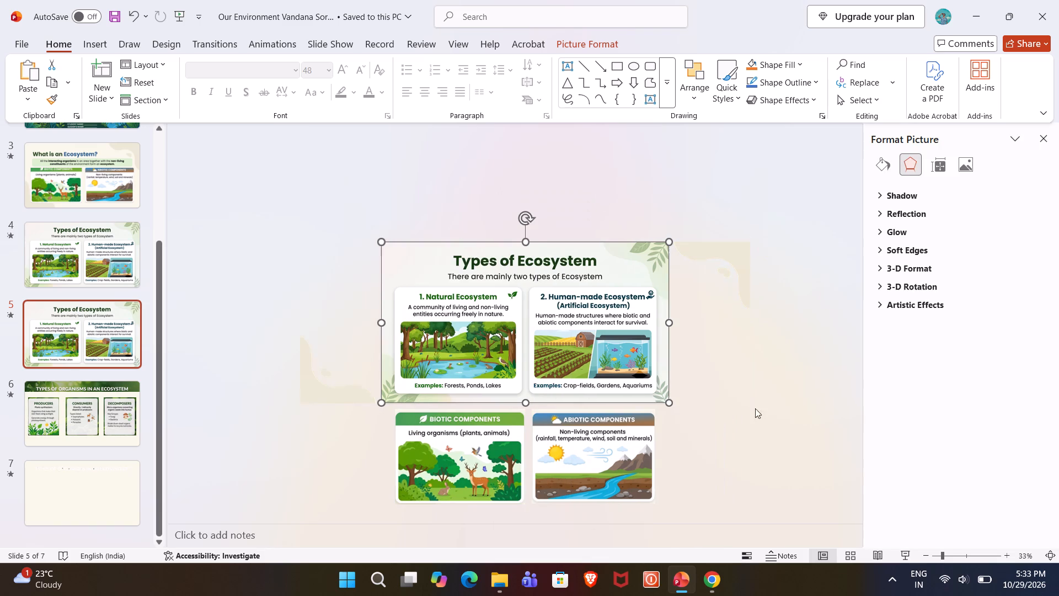
pyautogui.click(882, 169)
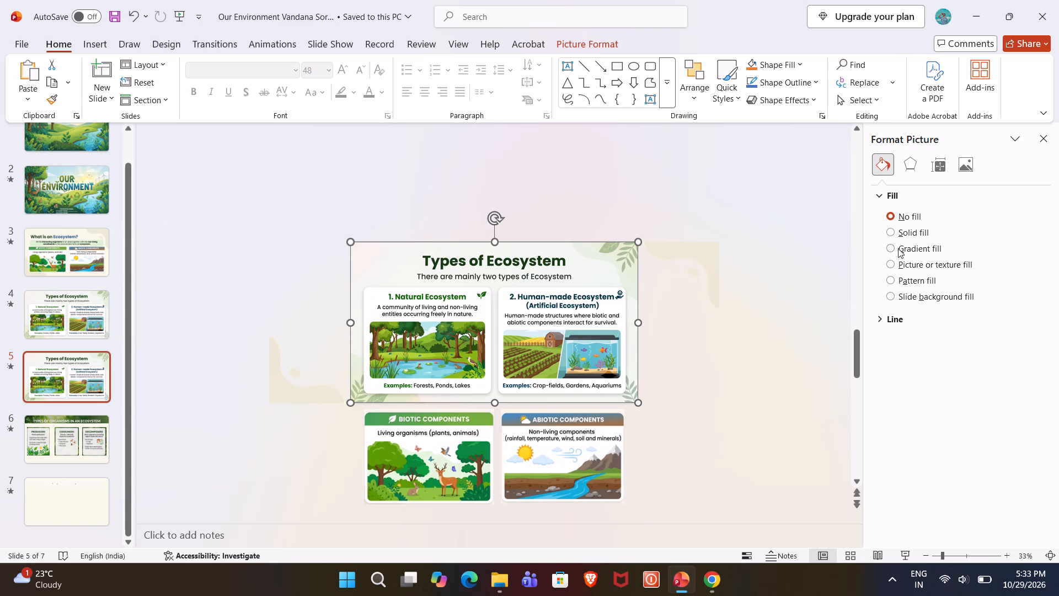
pyautogui.click(895, 229)
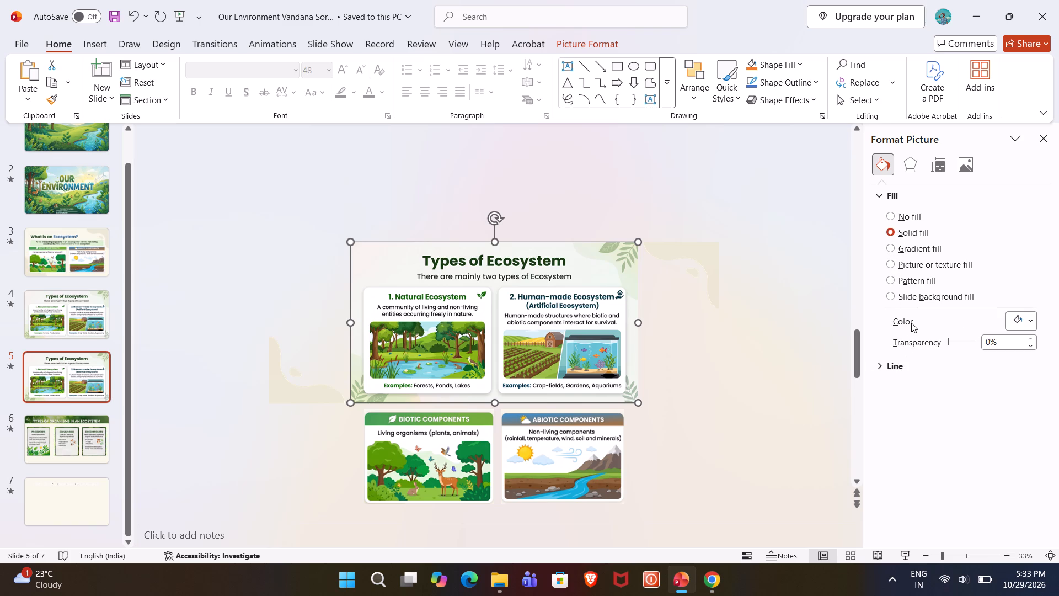
pyautogui.click(1028, 322)
pyautogui.click(898, 303)
pyautogui.click(384, 268)
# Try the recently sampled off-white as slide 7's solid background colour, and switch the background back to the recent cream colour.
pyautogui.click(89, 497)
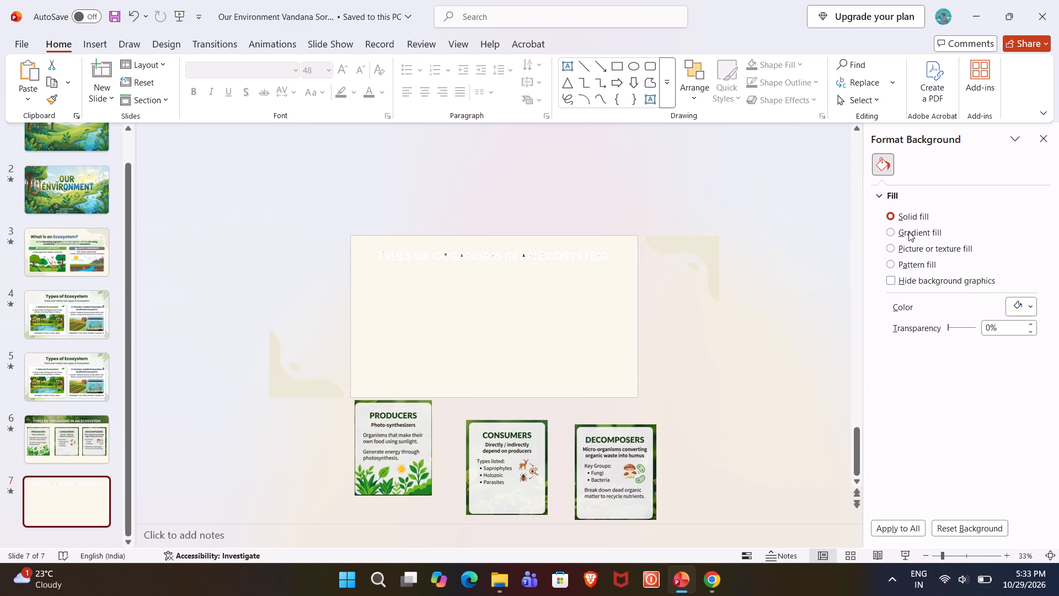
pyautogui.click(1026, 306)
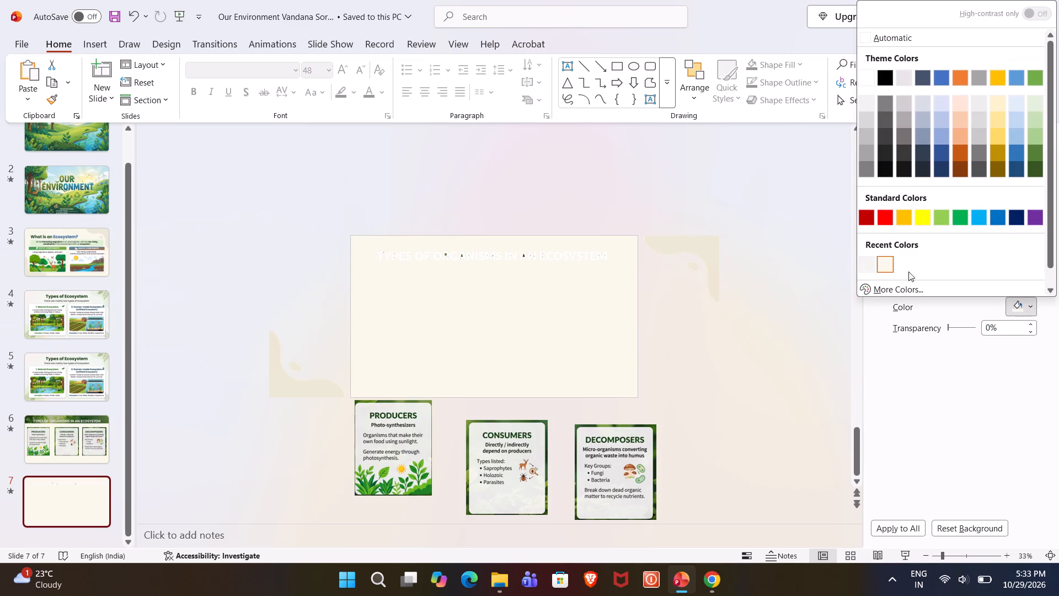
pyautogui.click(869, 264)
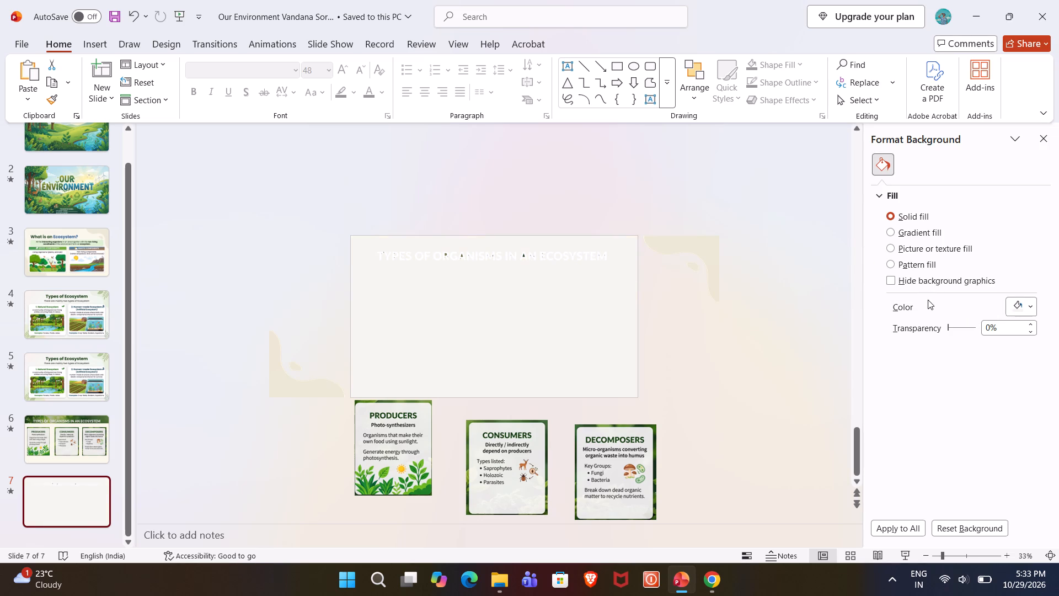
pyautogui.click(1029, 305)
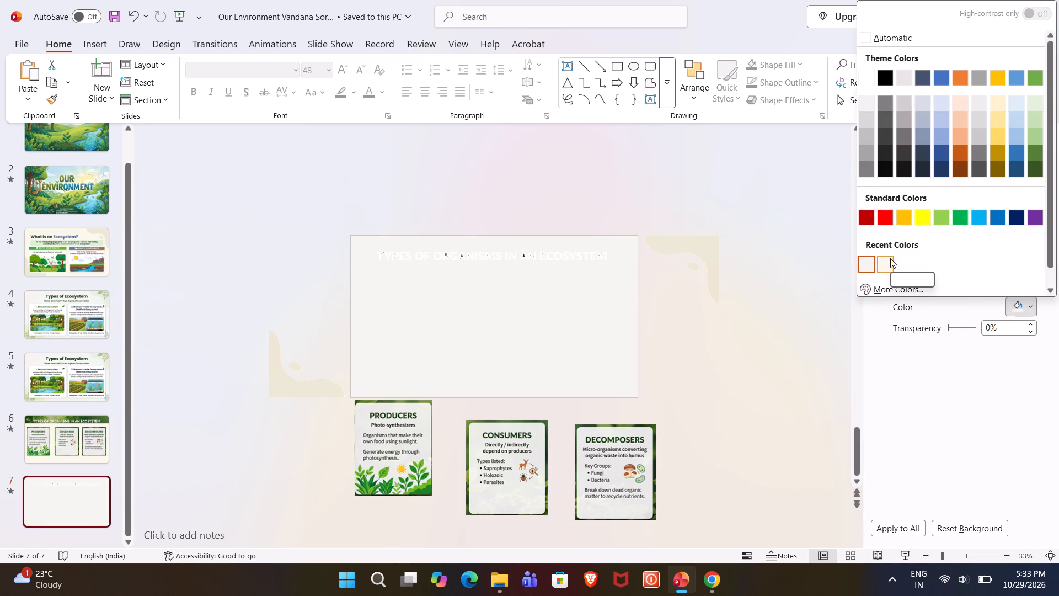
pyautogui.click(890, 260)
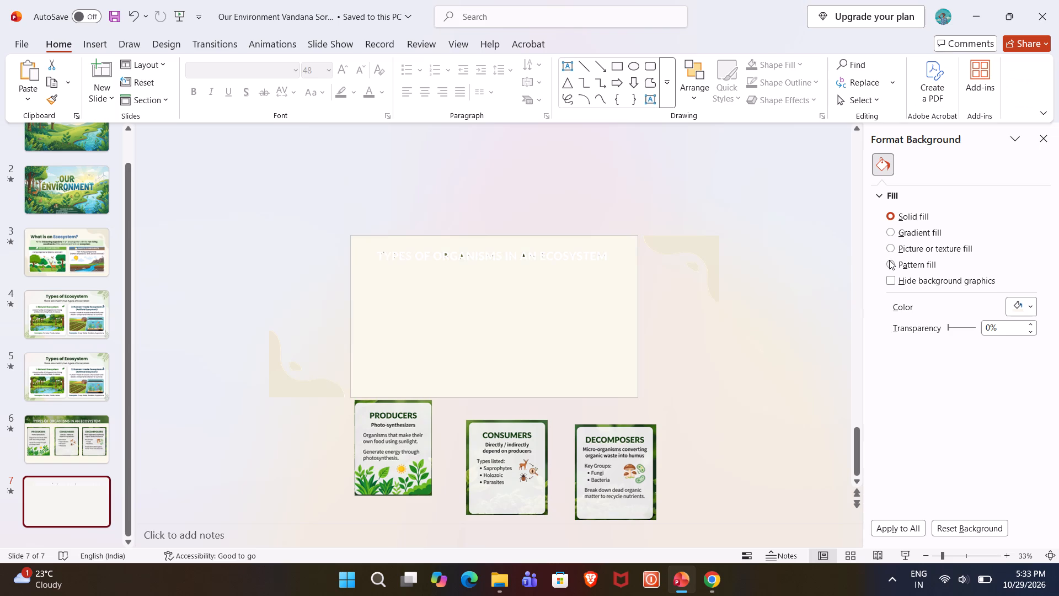
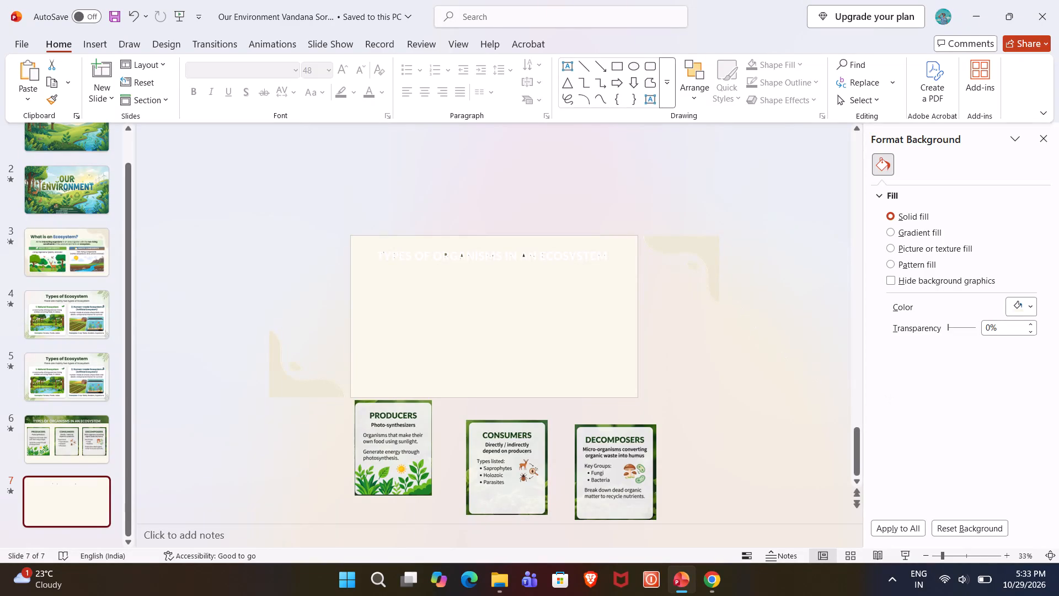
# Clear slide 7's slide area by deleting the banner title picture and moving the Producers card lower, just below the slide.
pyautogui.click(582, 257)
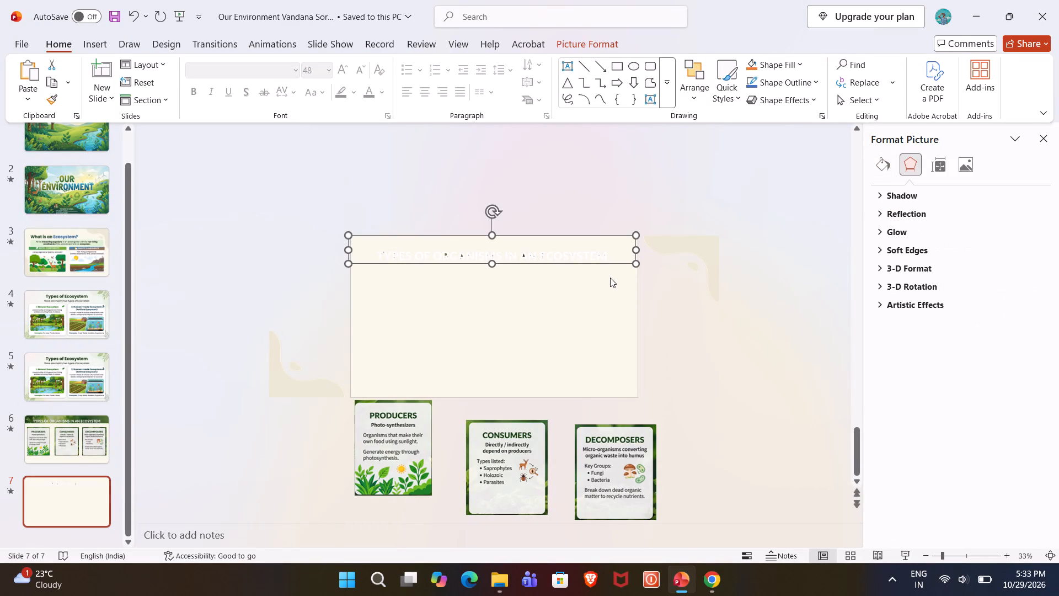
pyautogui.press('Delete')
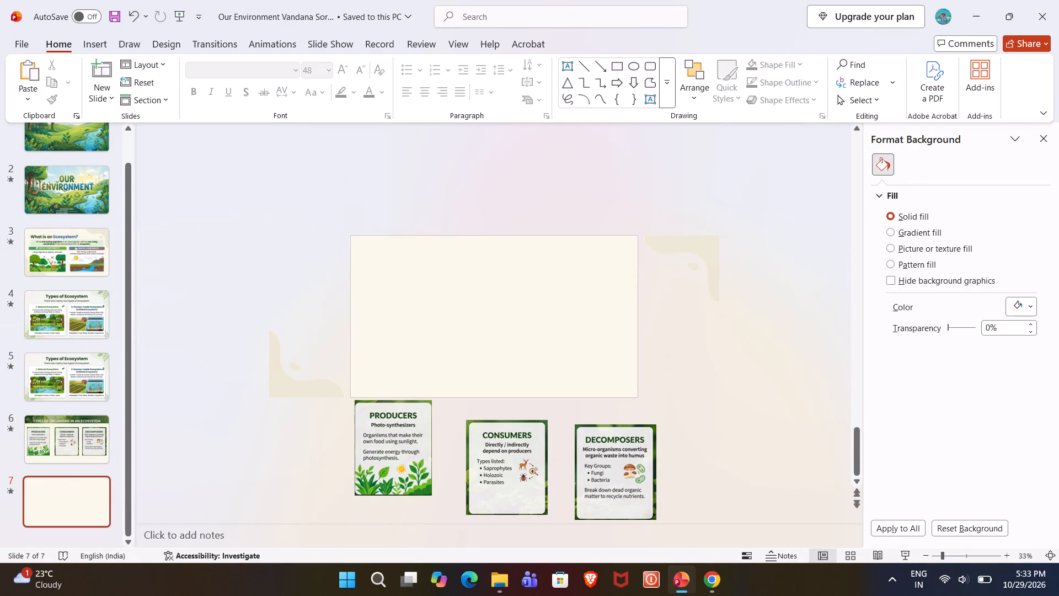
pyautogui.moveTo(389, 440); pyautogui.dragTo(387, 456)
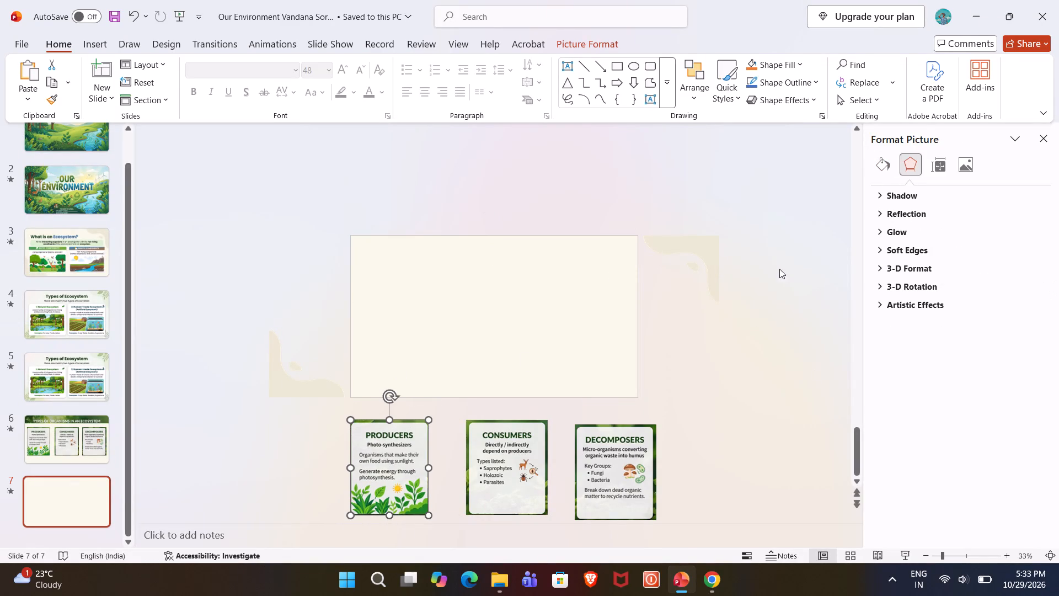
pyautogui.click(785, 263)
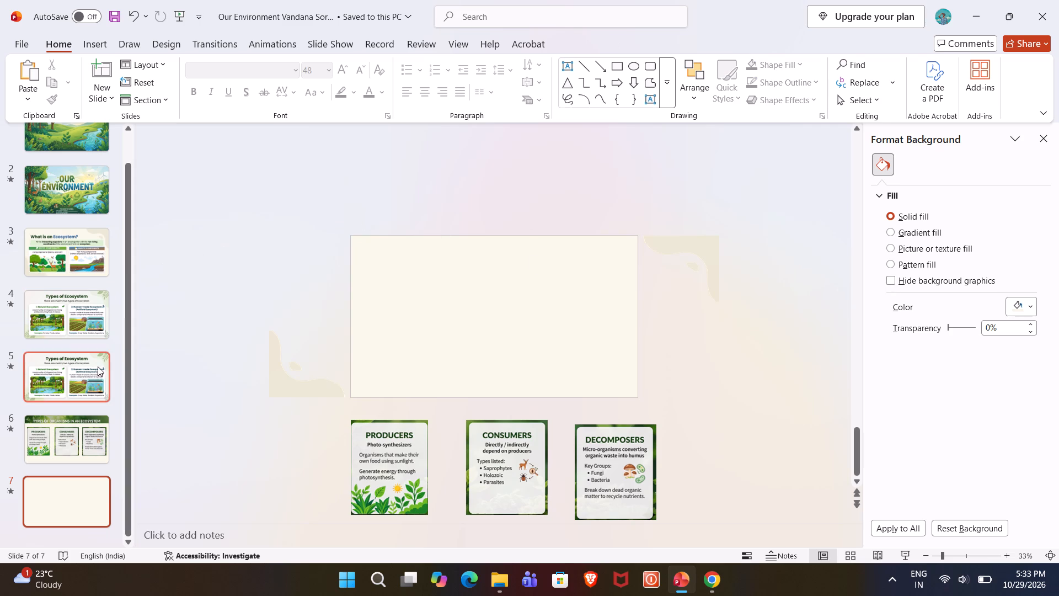
# Play the slide show from slide 2 through the Types of Organisms in an Ecosystem slide to review the transitions, and exit it.
pyautogui.moveTo(127, 414); pyautogui.dragTo(115, 292)
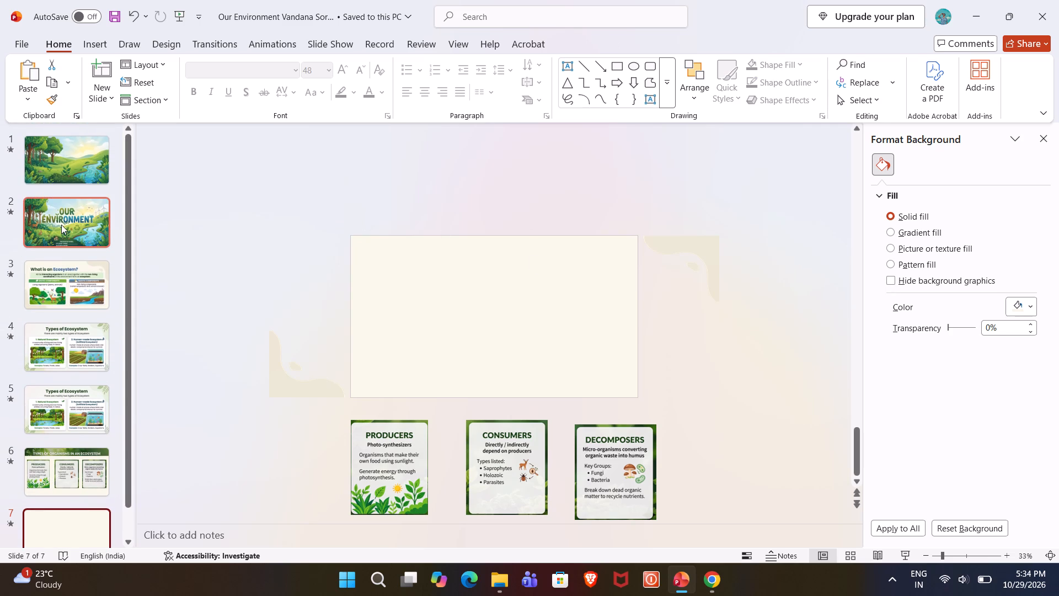
pyautogui.click(61, 225)
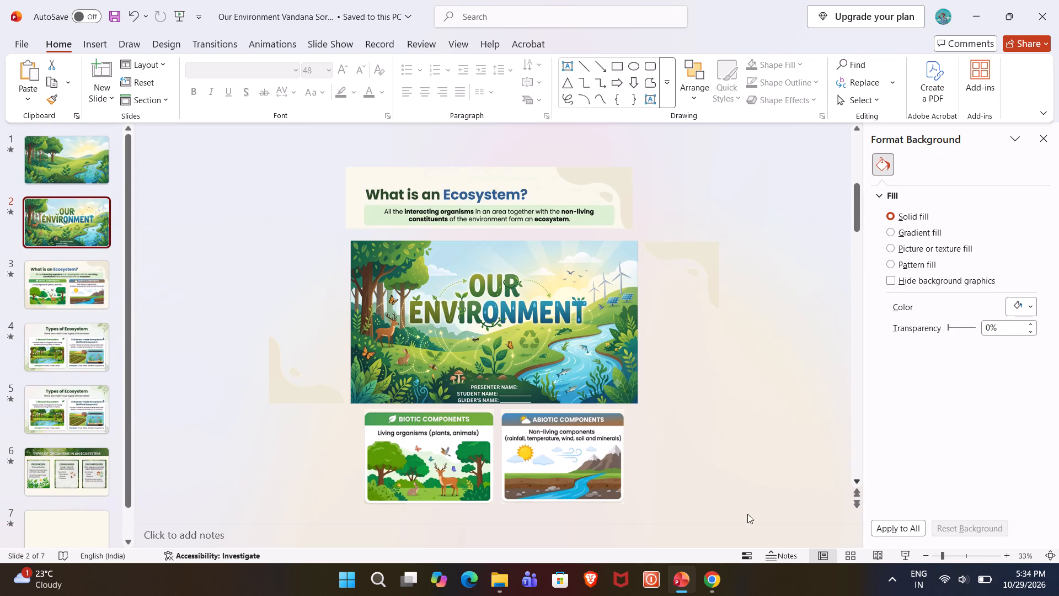
pyautogui.click(911, 556)
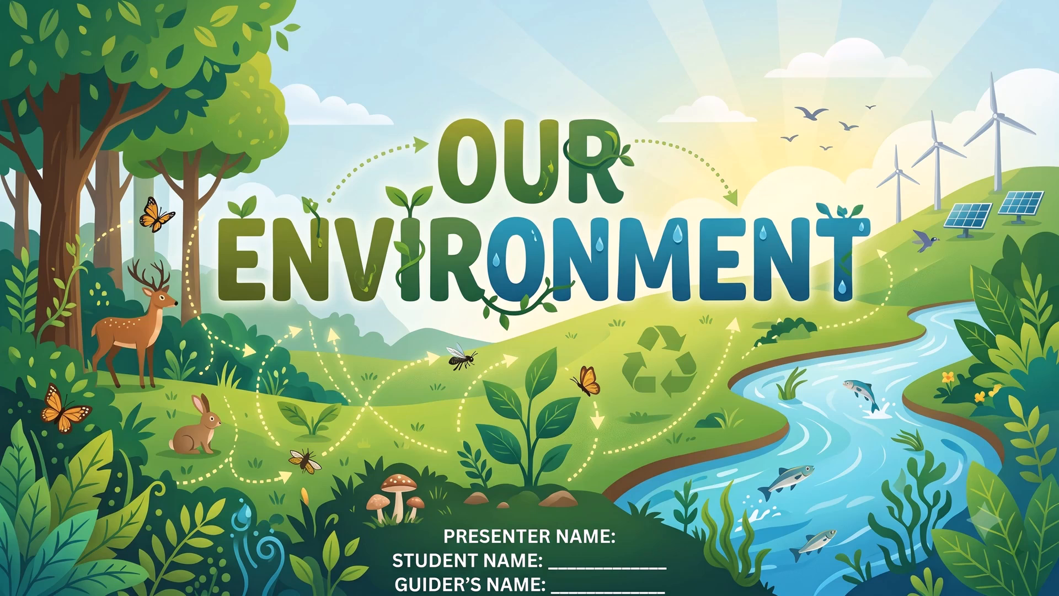
pyautogui.press('Right')
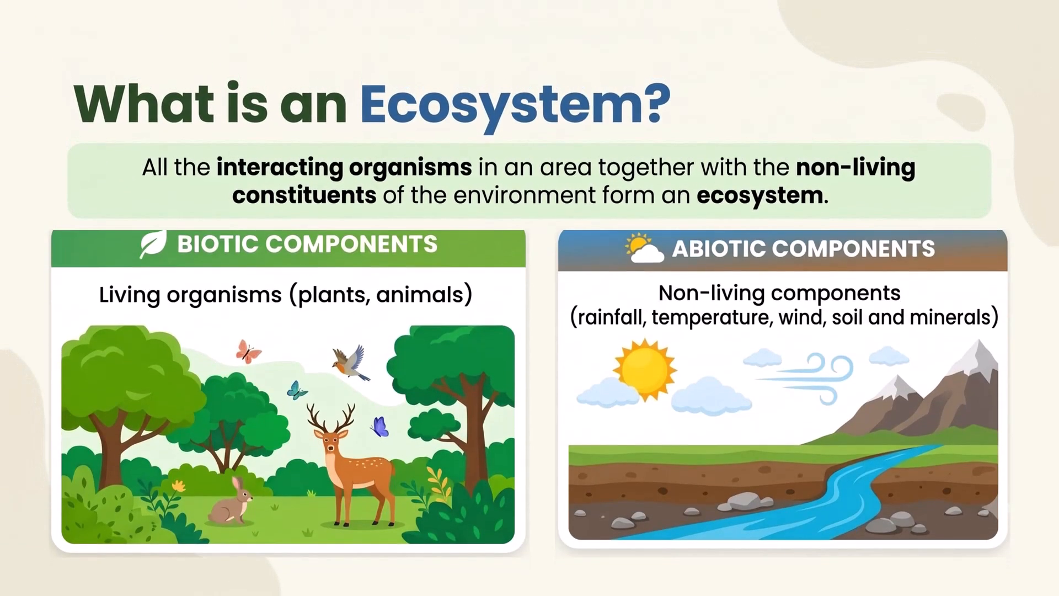
pyautogui.press('Right')
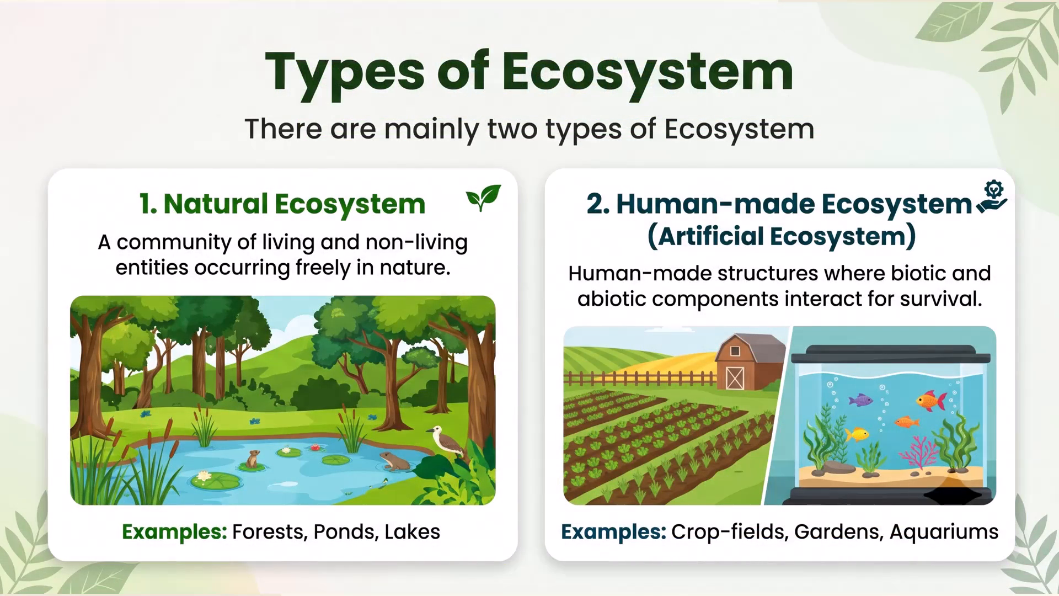
pyautogui.press('Right')
pyautogui.press('Right')
pyautogui.press('Right')
pyautogui.press('Right')
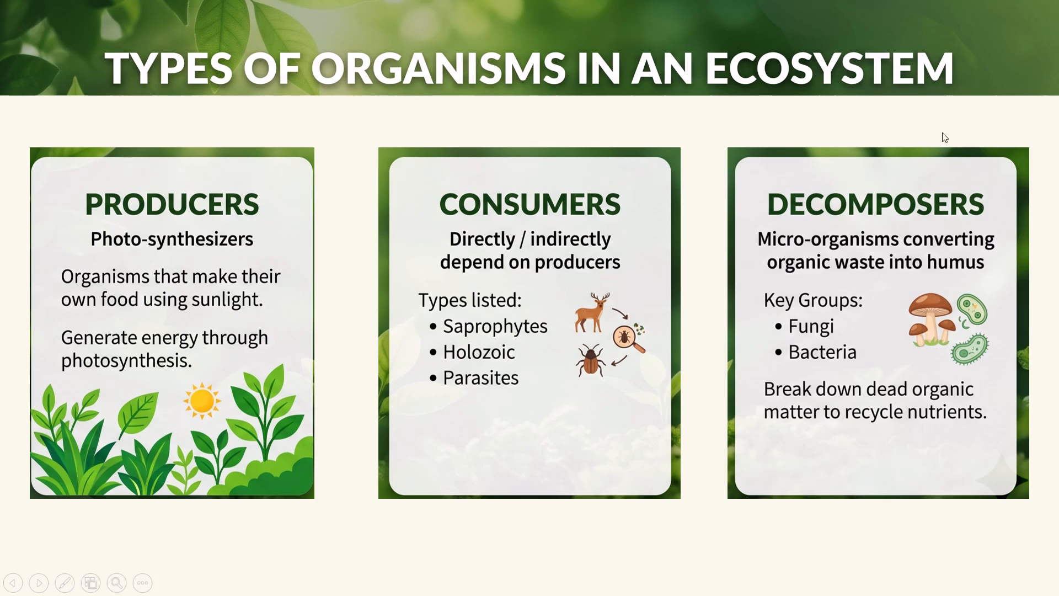
pyautogui.press('Escape')
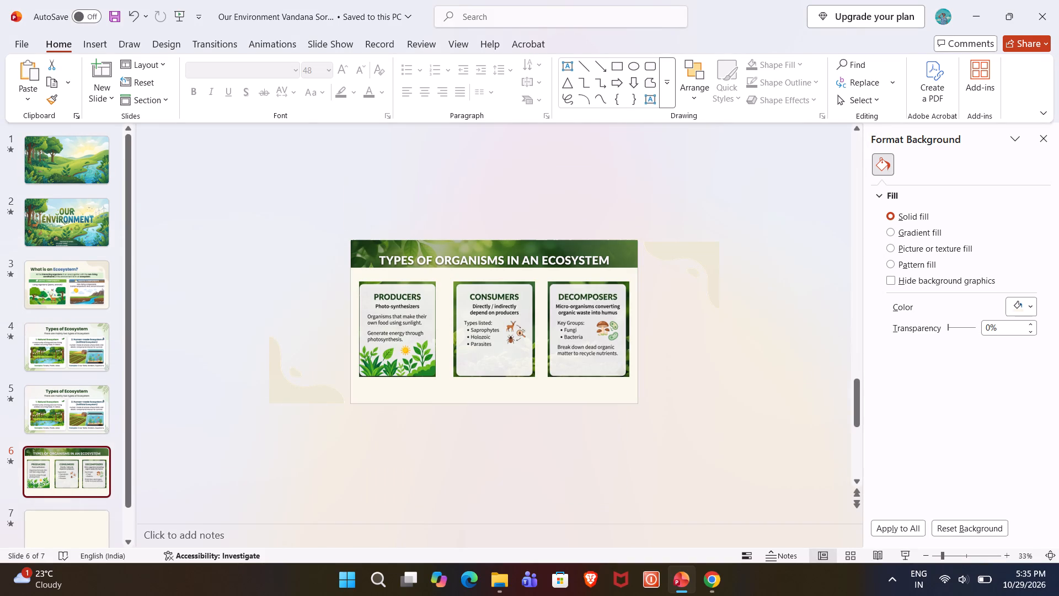
# Delete the emptied slide 7 and replace it with a duplicate of slide 6, Types of Organisms in an Ecosystem.
pyautogui.scroll(-3, 64, 389)
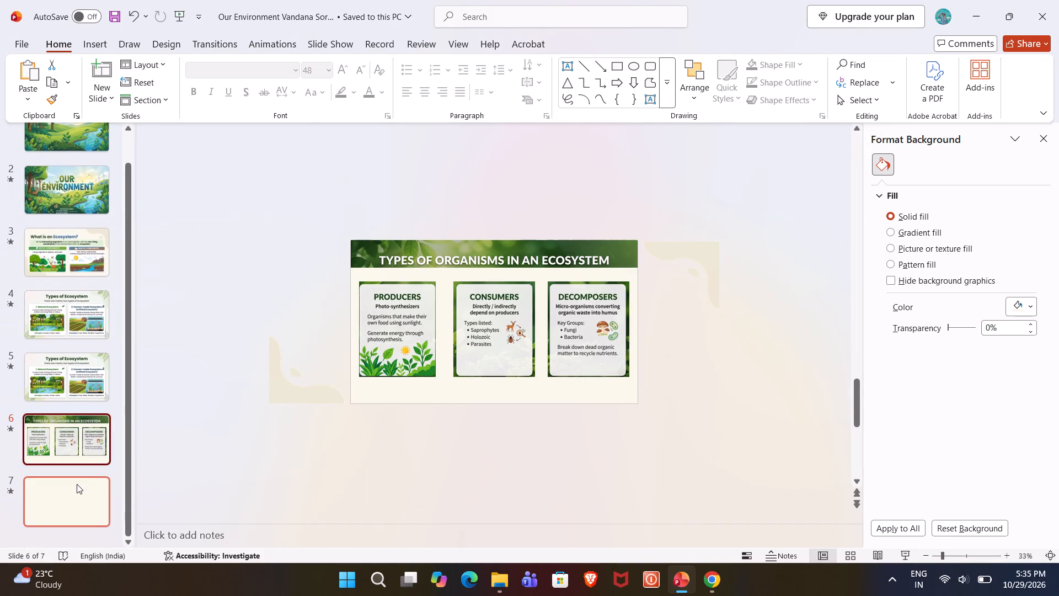
pyautogui.click(77, 493)
pyautogui.press('Delete')
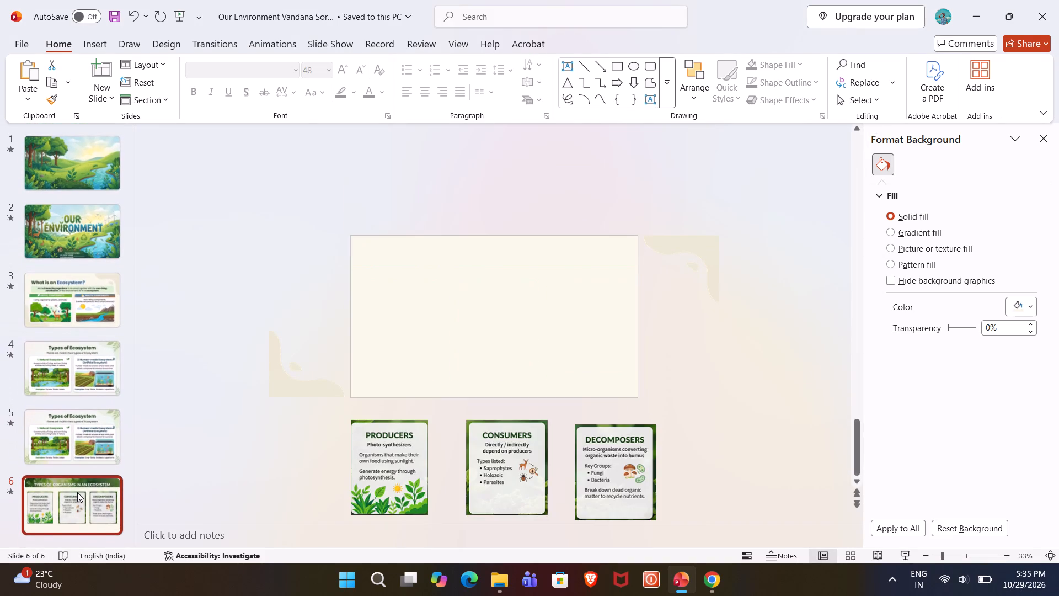
pyautogui.click(77, 492)
pyautogui.hotkey('ctrl', 'd')
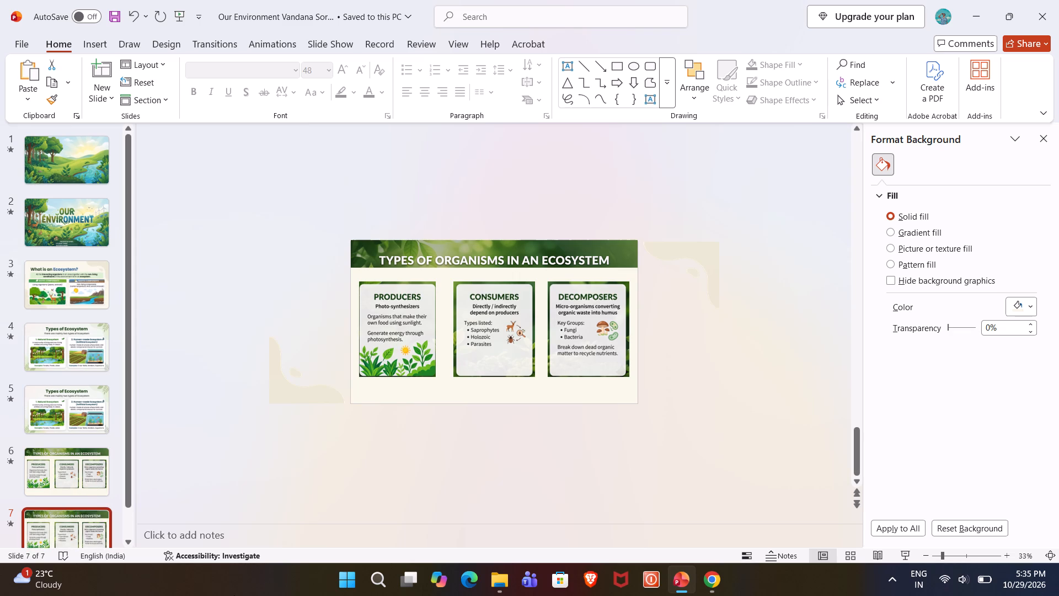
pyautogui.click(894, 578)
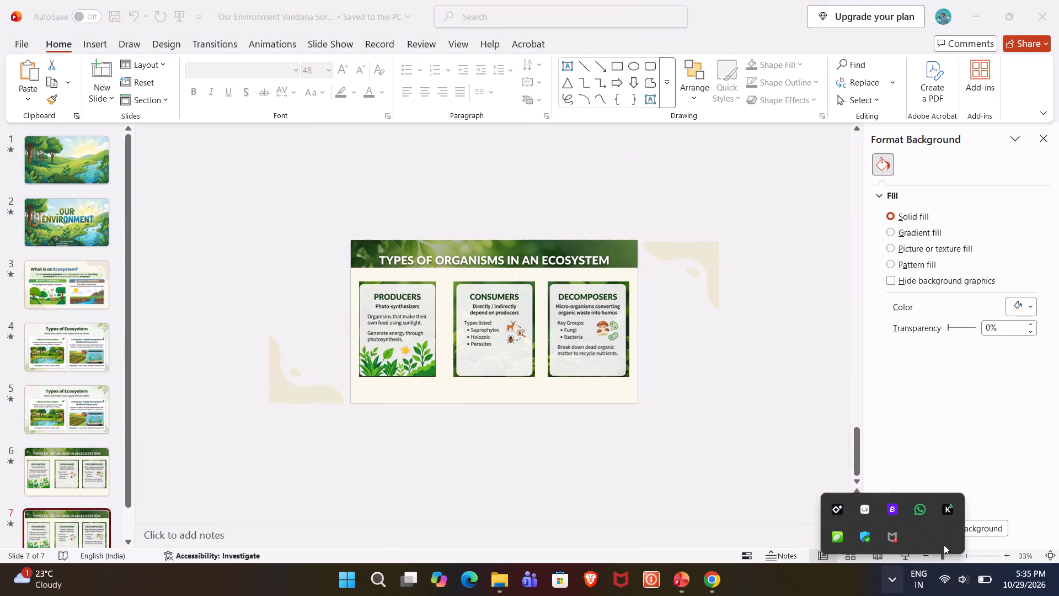
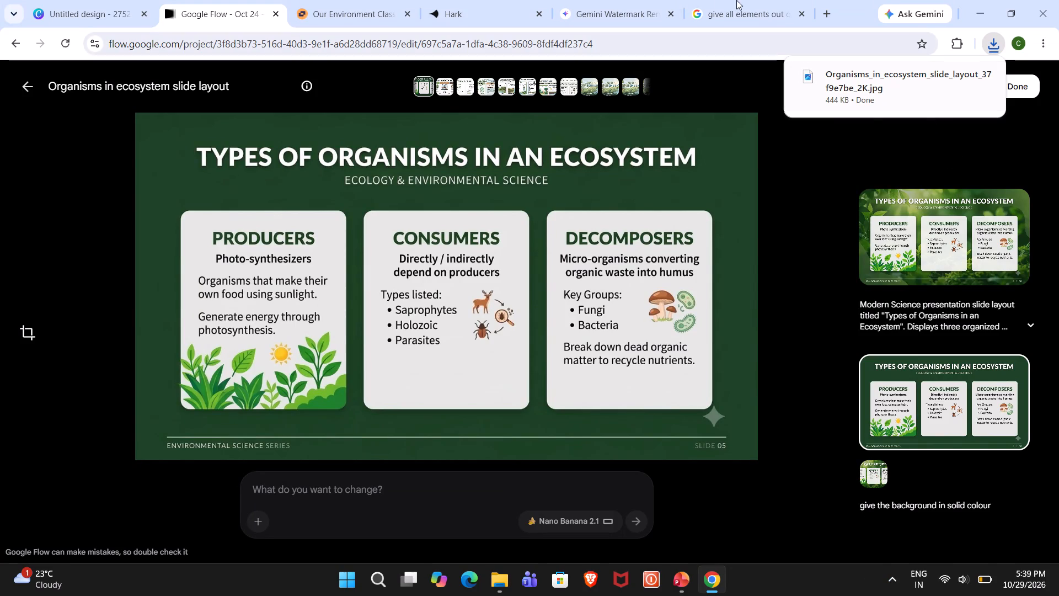
# Load Organisms_in_ecosystem_slide_layout_37f9e7be_2K.jpg into Gemini Watermark Remover, process it with the default settings, and close the redirect page.
pyautogui.click(628, 0)
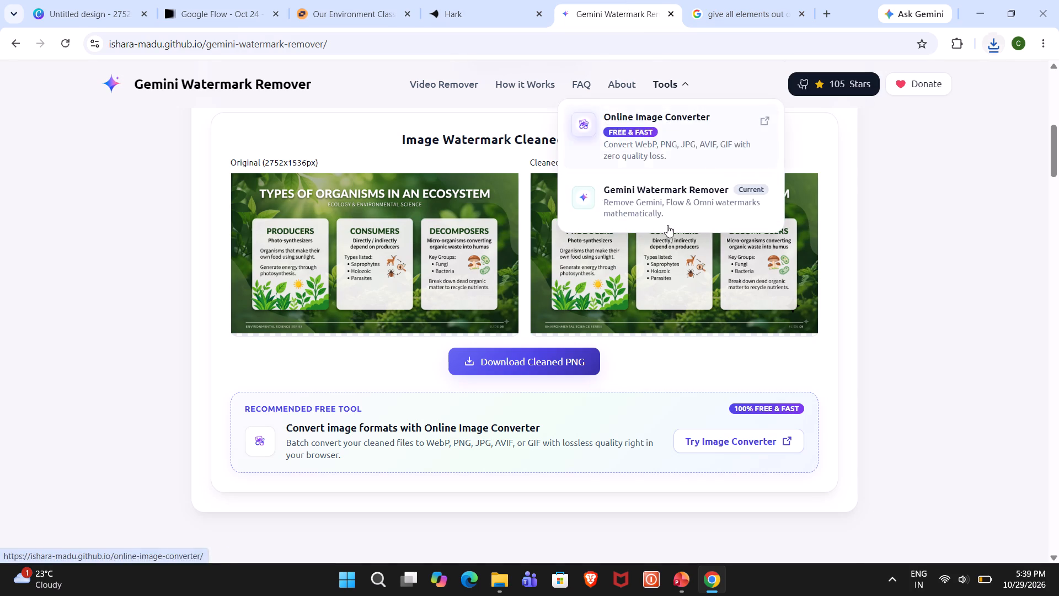
pyautogui.scroll(7, 633, 269)
pyautogui.click(996, 48)
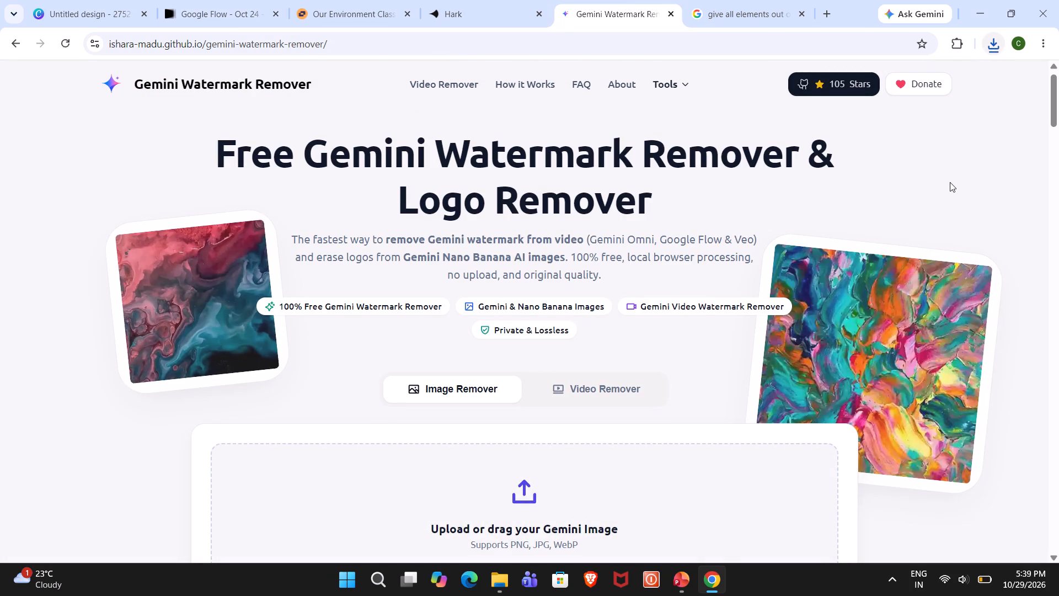
pyautogui.scroll(-2, 661, 277)
pyautogui.moveTo(887, 111); pyautogui.dragTo(720, 267)
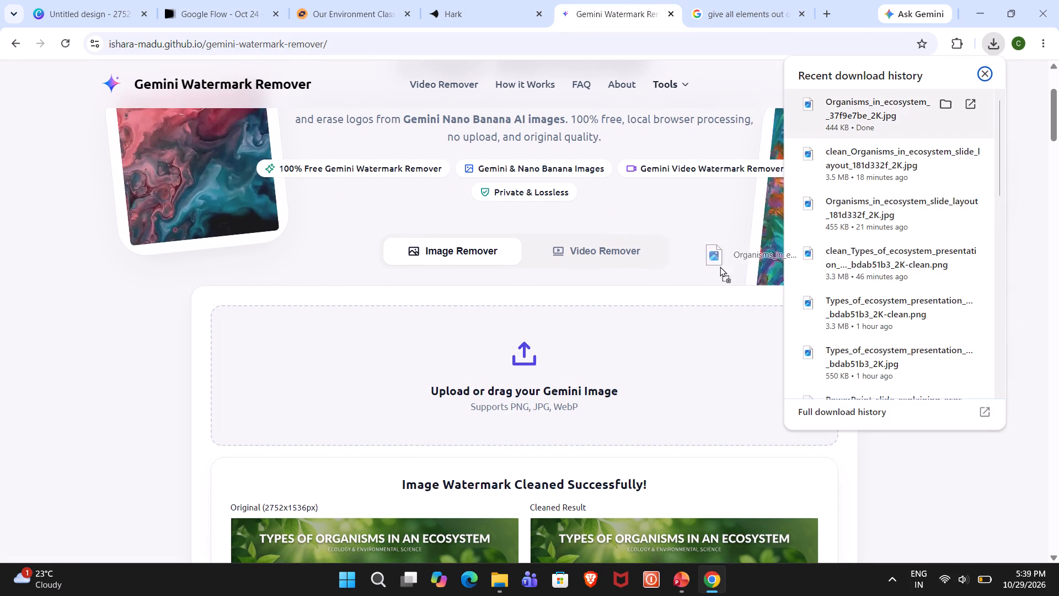
pyautogui.moveTo(720, 267); pyautogui.dragTo(587, 390)
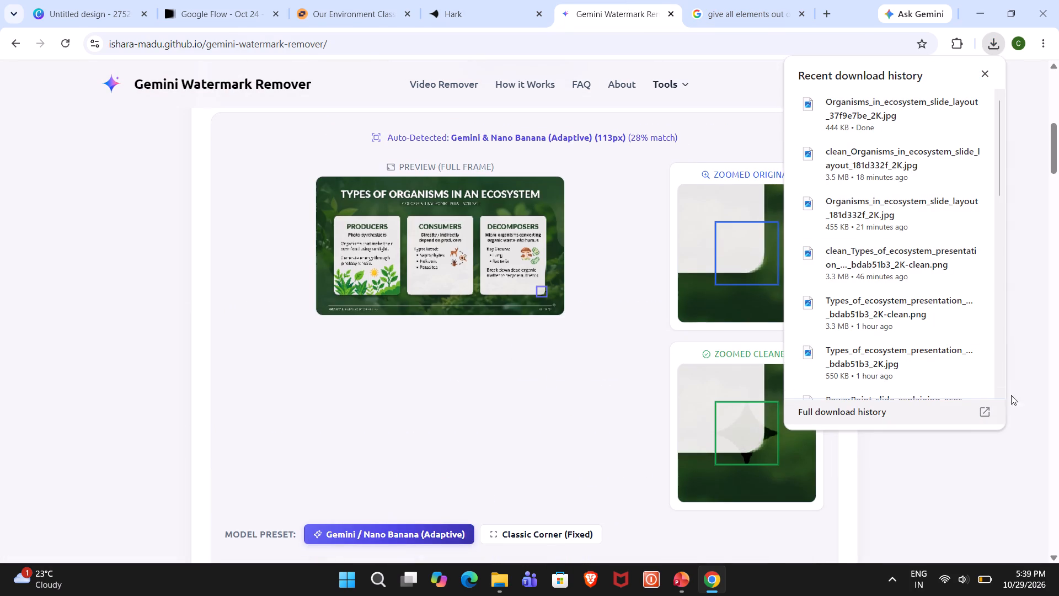
pyautogui.click(1034, 371)
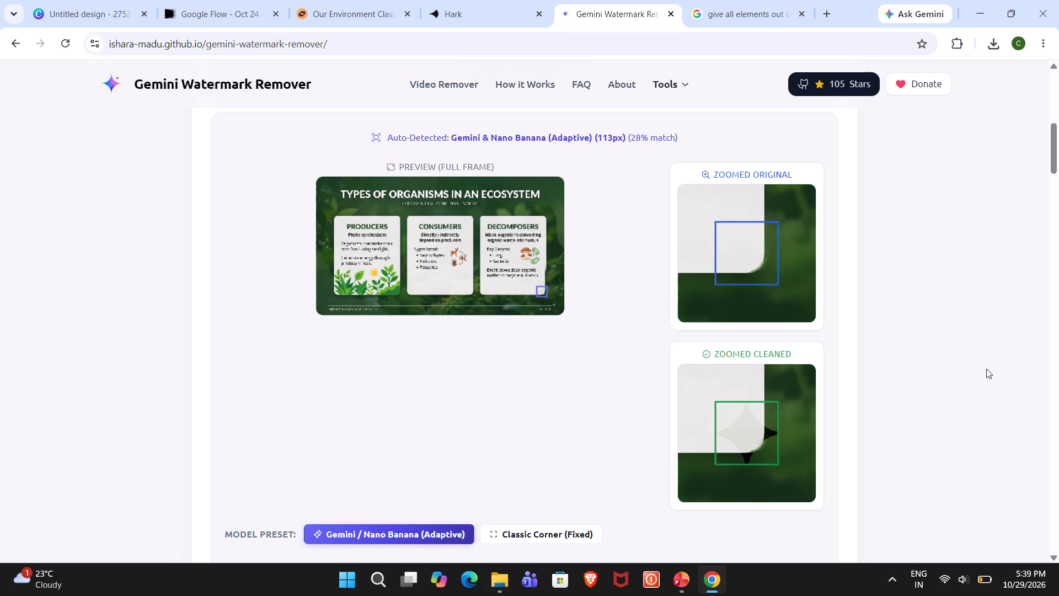
pyautogui.scroll(-3, 986, 369)
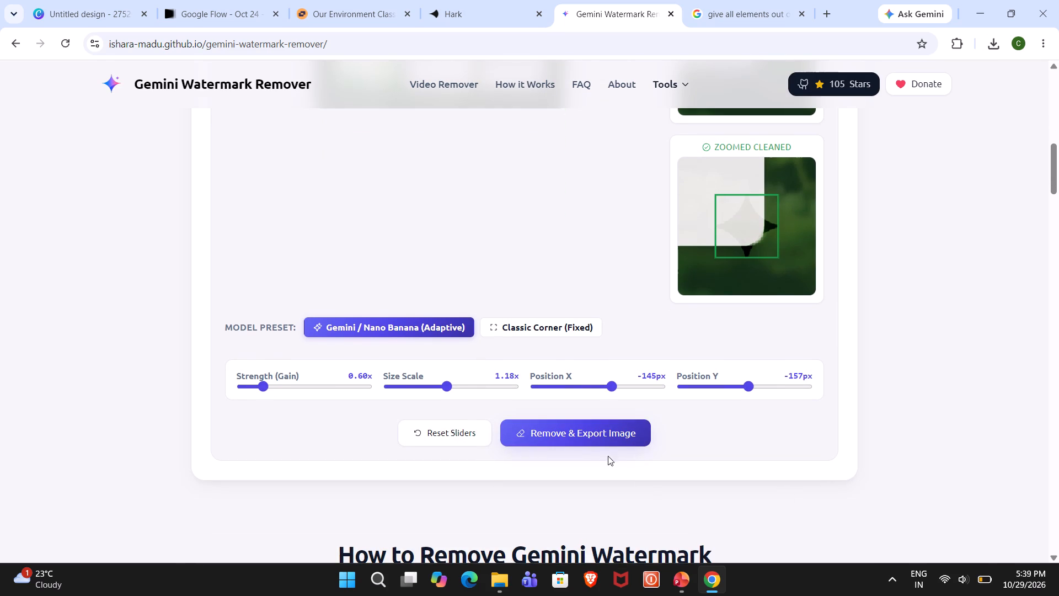
pyautogui.click(584, 430)
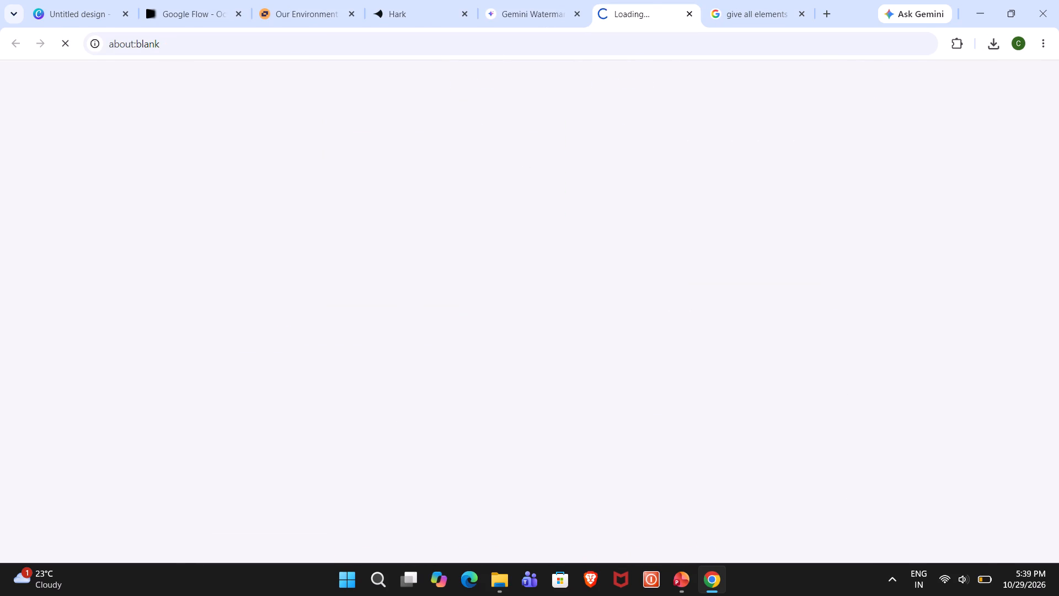
pyautogui.click(520, 0)
pyautogui.click(685, 12)
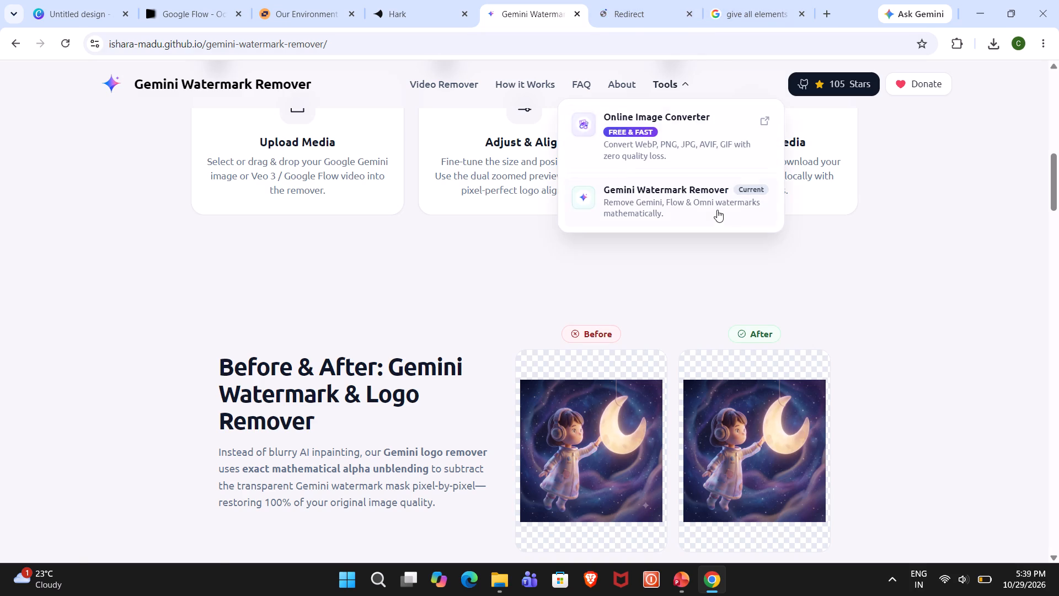
# Download the cleaned PNG of the Types of Organisms in an Ecosystem slide and close the redirect page.
pyautogui.scroll(7, 902, 286)
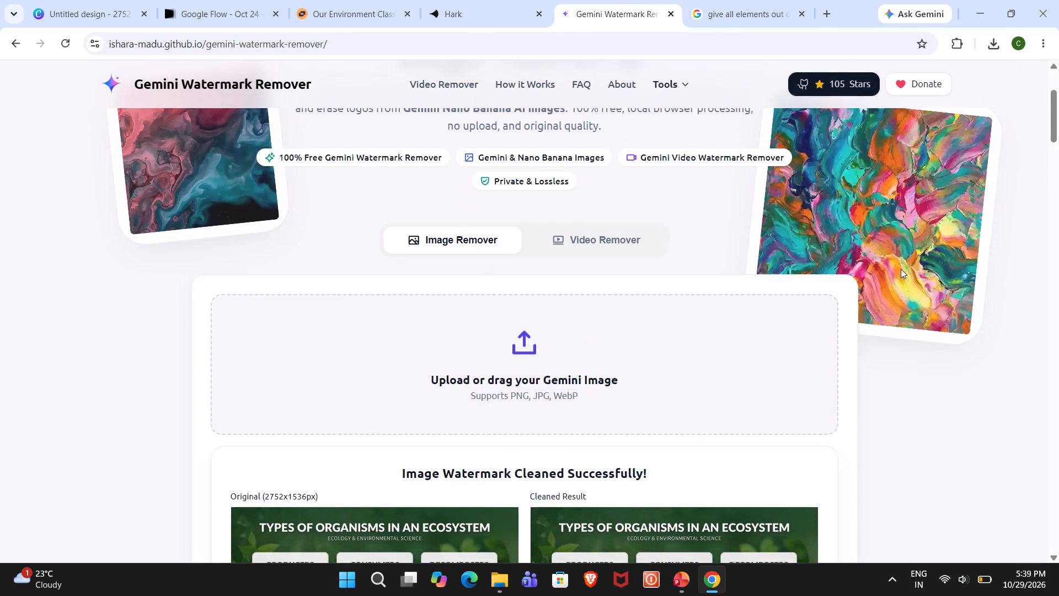
pyautogui.scroll(1, 901, 269)
pyautogui.scroll(-7, 901, 269)
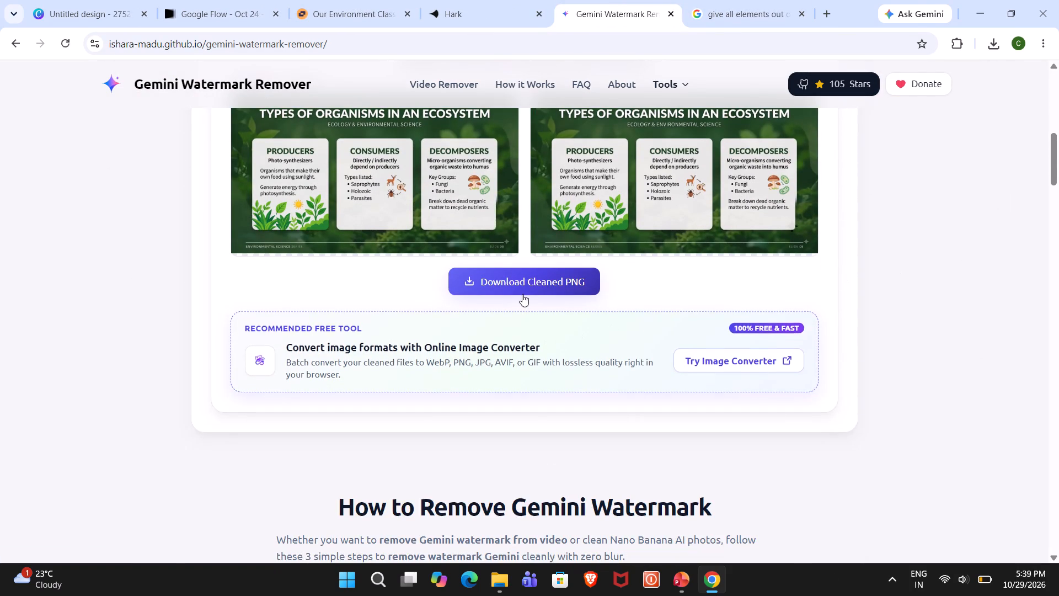
pyautogui.click(527, 279)
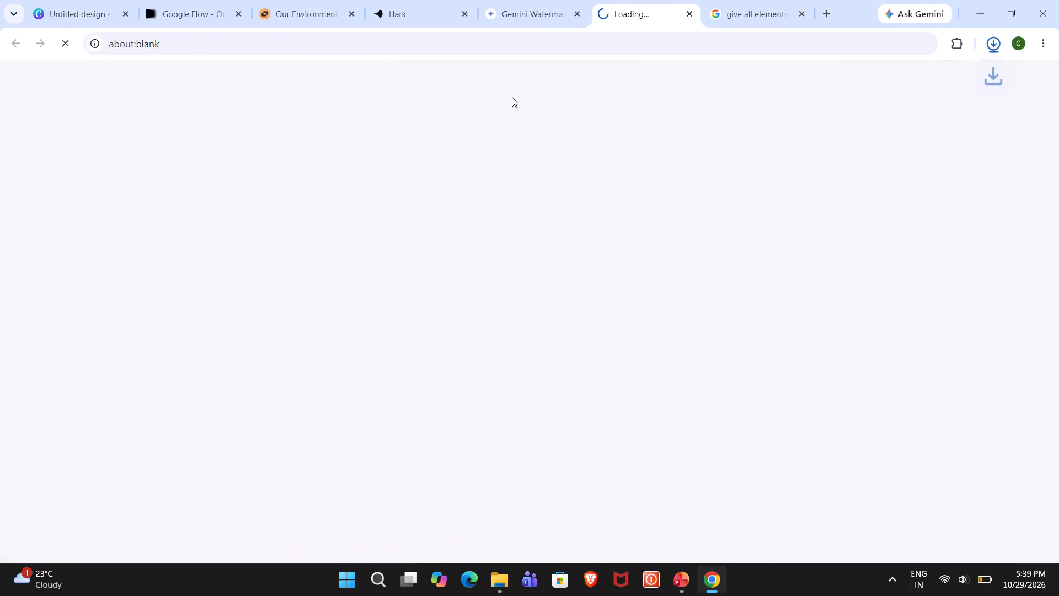
pyautogui.click(533, 0)
pyautogui.click(688, 12)
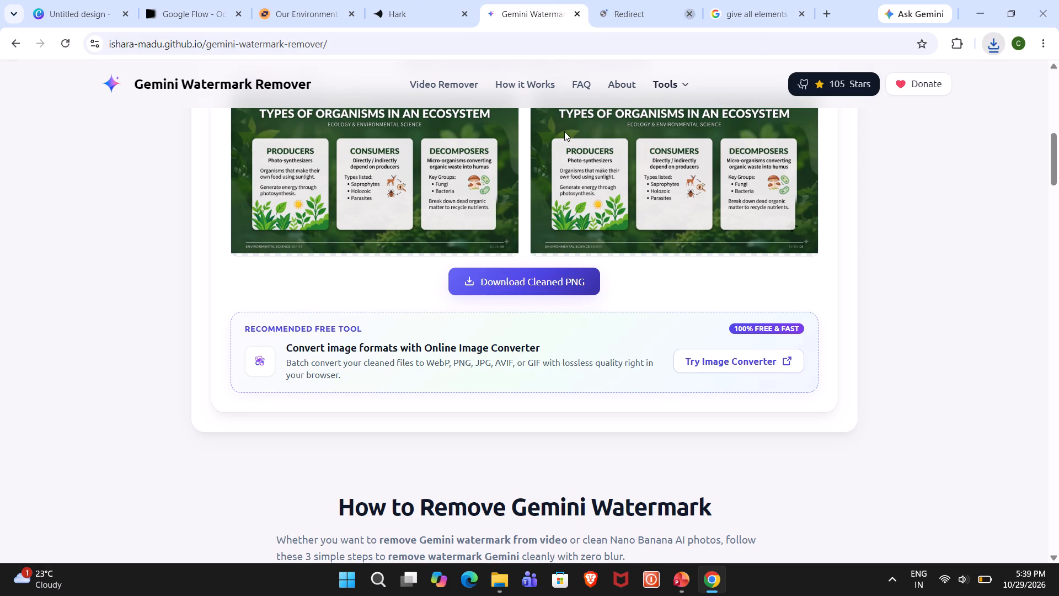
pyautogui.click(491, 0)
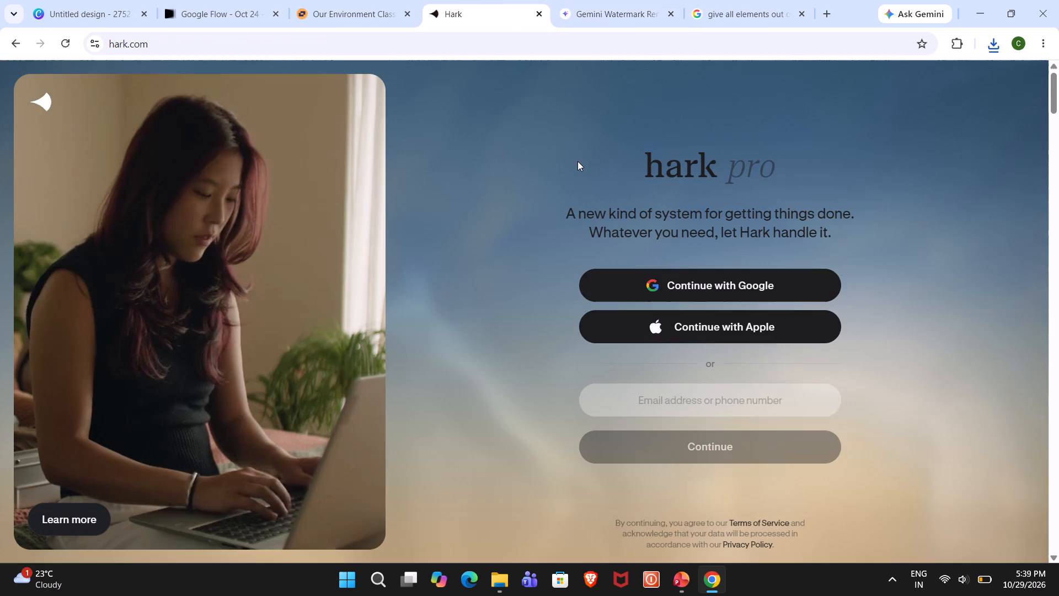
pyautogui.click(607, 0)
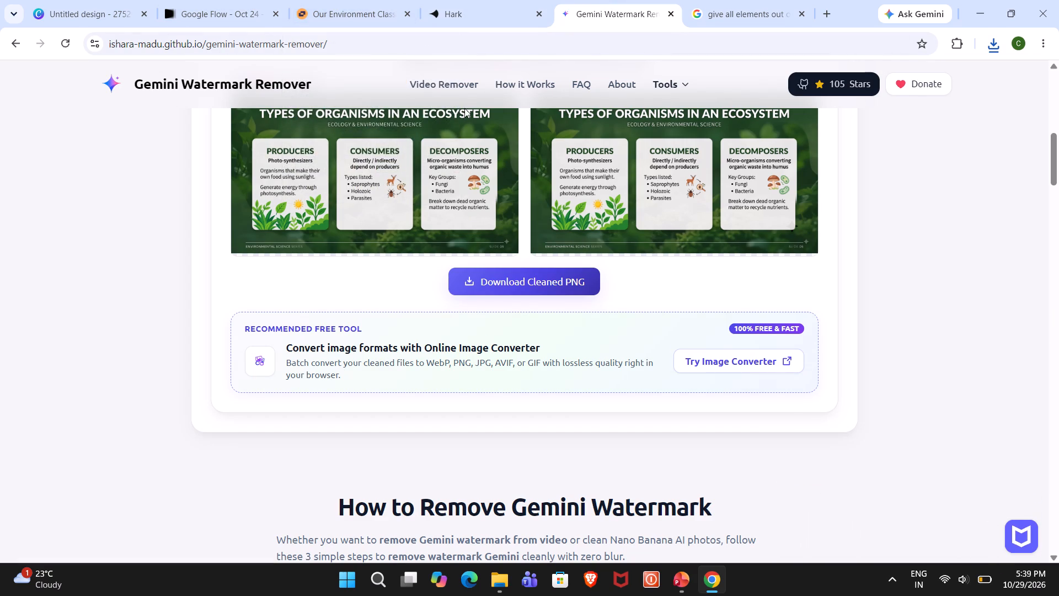
# Switch to PowerPoint and duplicate slide 7, Types of Organisms in an Ecosystem.
pyautogui.hotkey('alt', 'Tab')
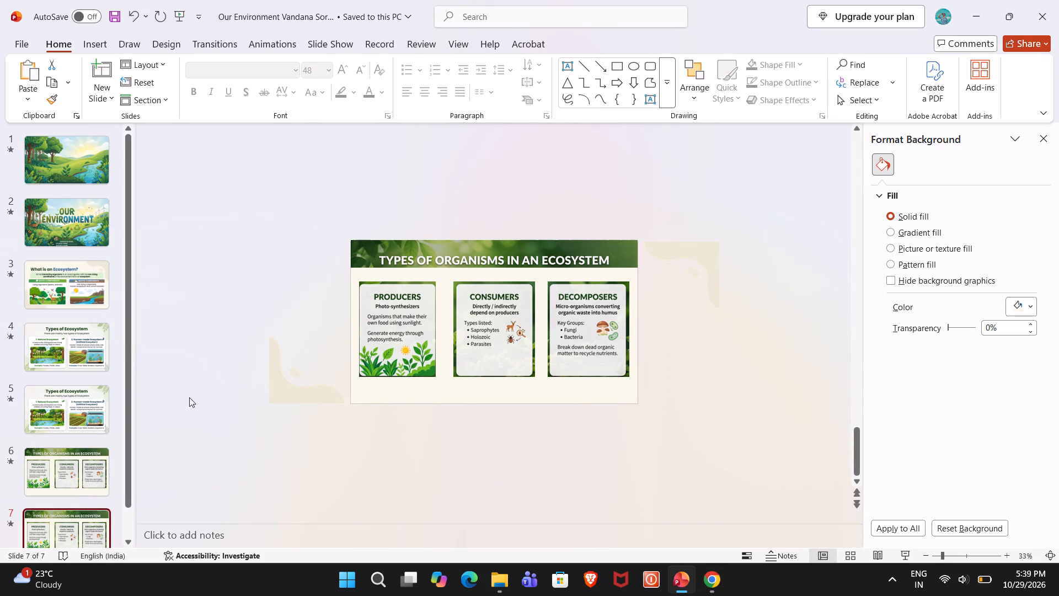
pyautogui.moveTo(124, 356); pyautogui.dragTo(142, 441)
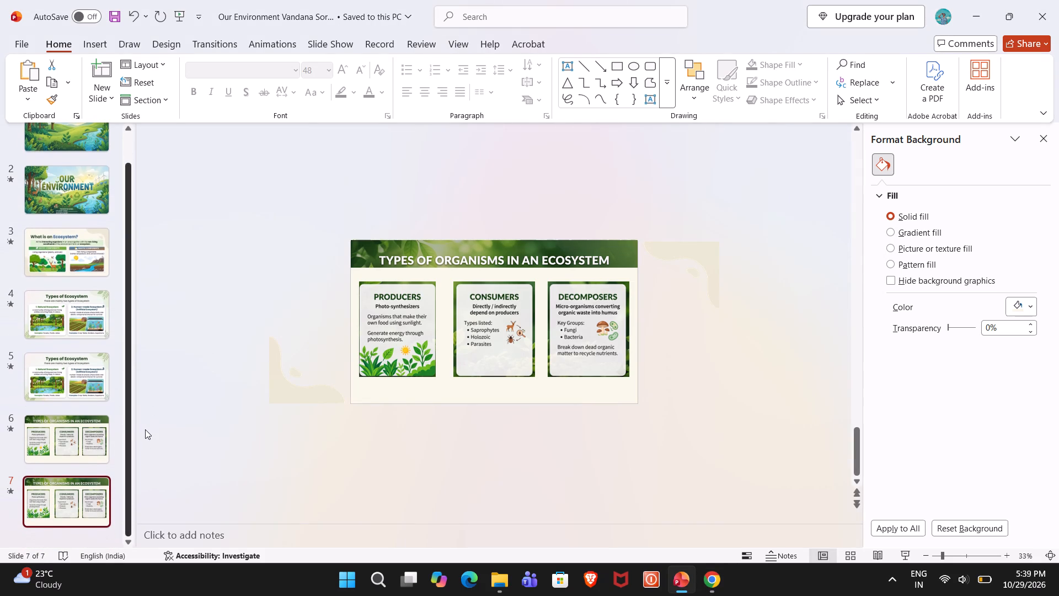
pyautogui.hotkey('ctrl', 'd')
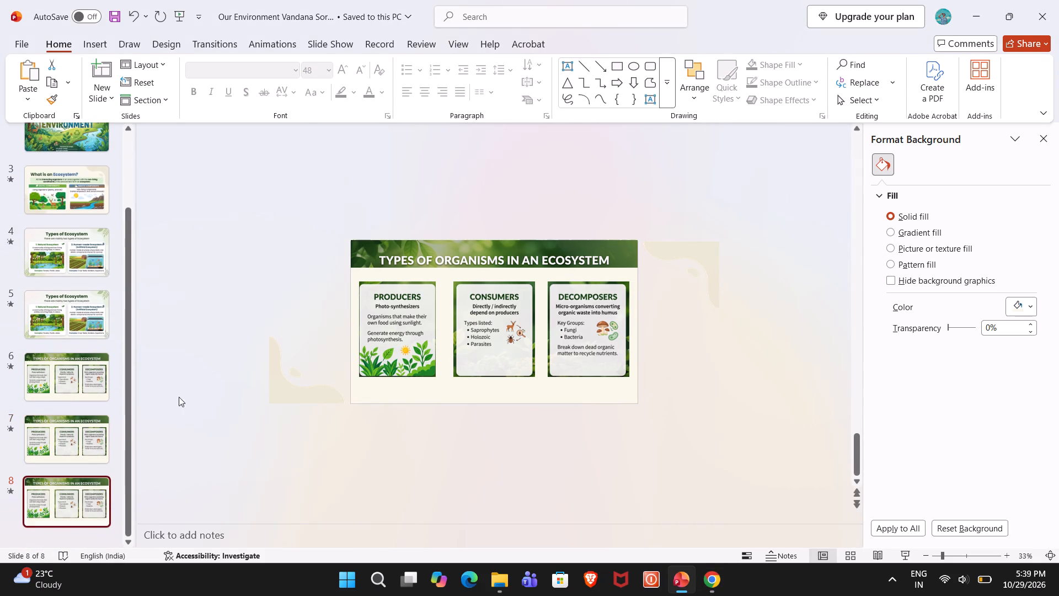
# Delete the title banner, the three organism cards and both off-slide corner decorations from slide 8, leaving only its cream background.
pyautogui.click(81, 485)
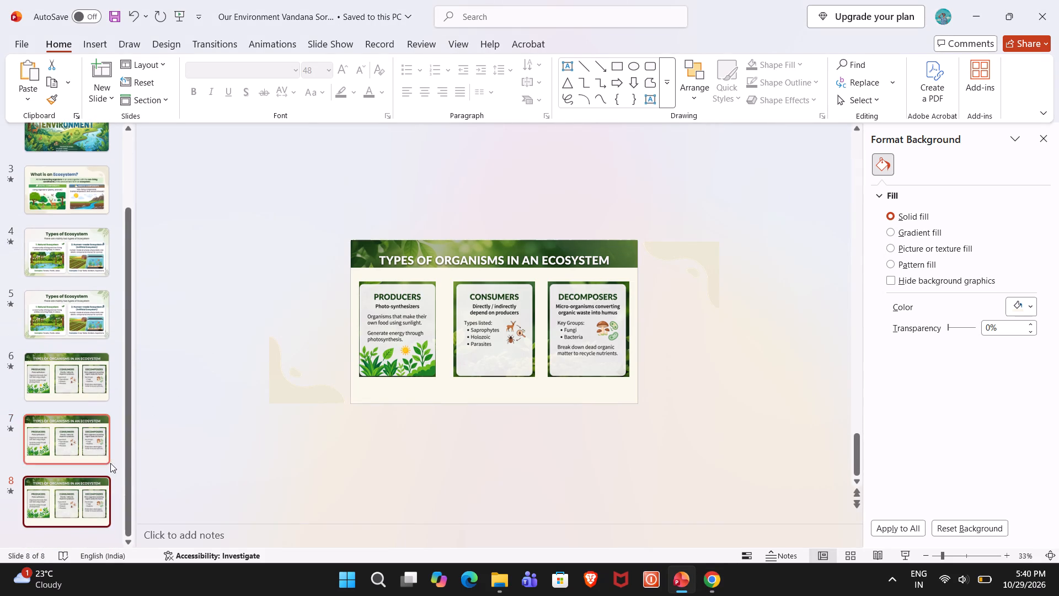
pyautogui.moveTo(386, 396); pyautogui.dragTo(621, 271)
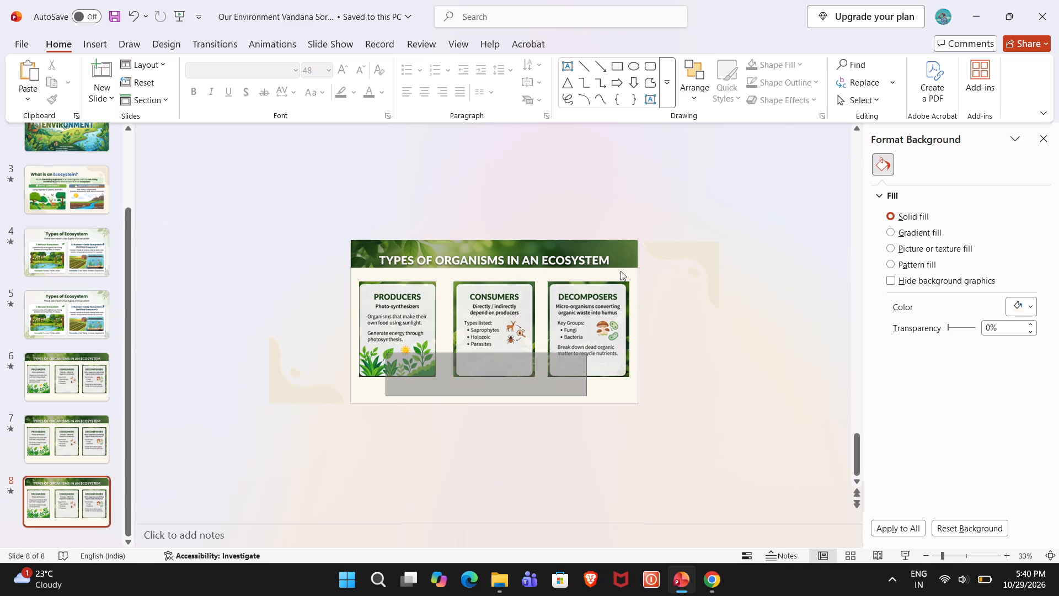
pyautogui.moveTo(621, 271); pyautogui.dragTo(637, 235)
pyautogui.keyDown('ctrl'); pyautogui.click(682, 260); pyautogui.keyUp('ctrl')
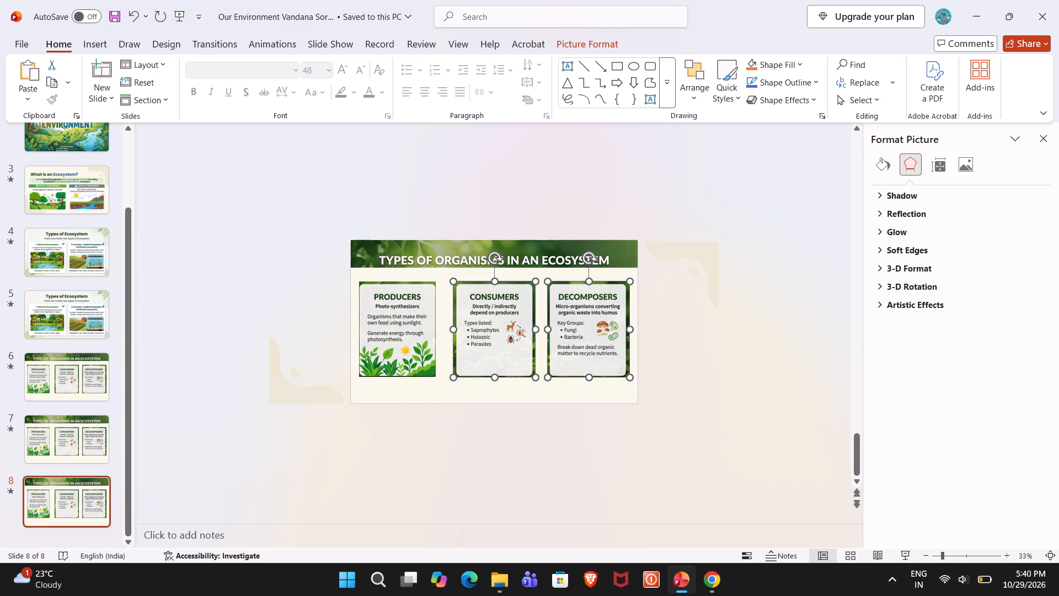
pyautogui.keyDown('ctrl'); pyautogui.click(352, 262); pyautogui.keyUp('ctrl')
pyautogui.keyDown('ctrl'); pyautogui.click(296, 366); pyautogui.keyUp('ctrl')
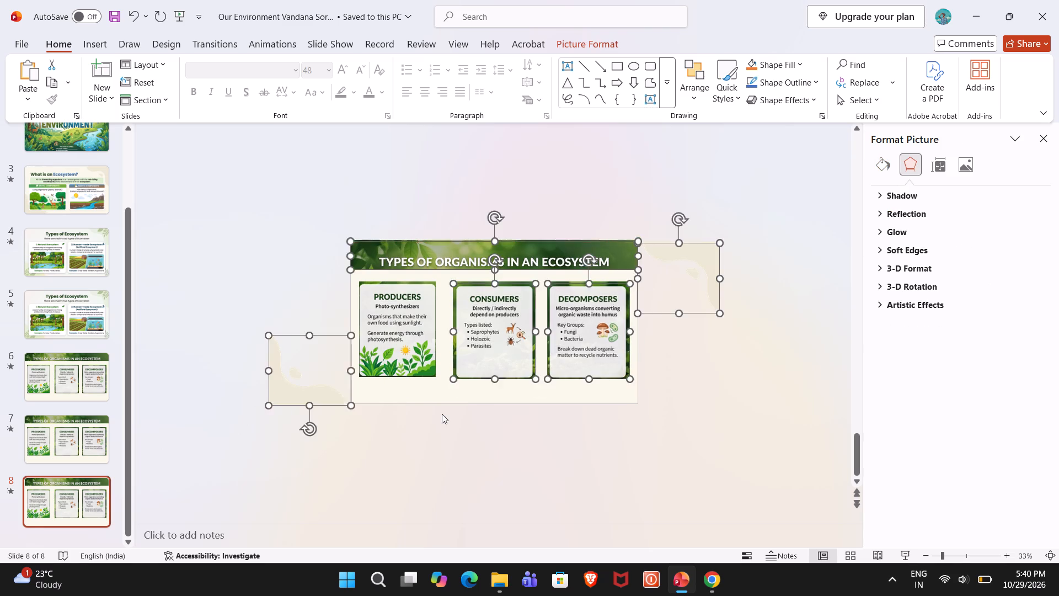
pyautogui.press('Delete')
pyautogui.moveTo(401, 394); pyautogui.dragTo(582, 260)
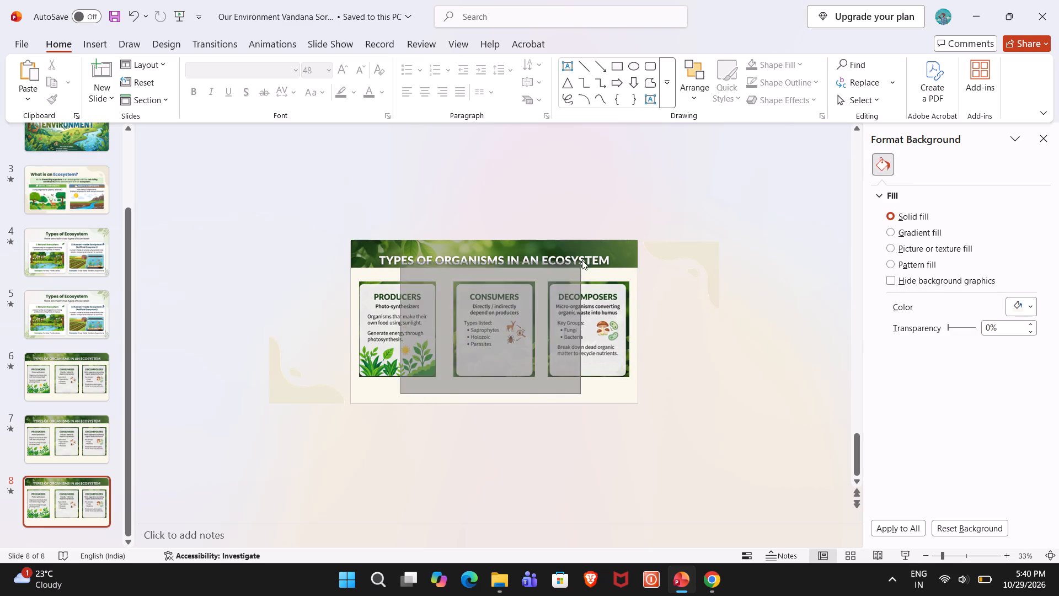
pyautogui.moveTo(582, 260); pyautogui.dragTo(585, 260)
pyautogui.keyDown('ctrl'); pyautogui.click(652, 293); pyautogui.keyUp('ctrl')
pyautogui.keyDown('ctrl'); pyautogui.click(550, 251); pyautogui.keyUp('ctrl')
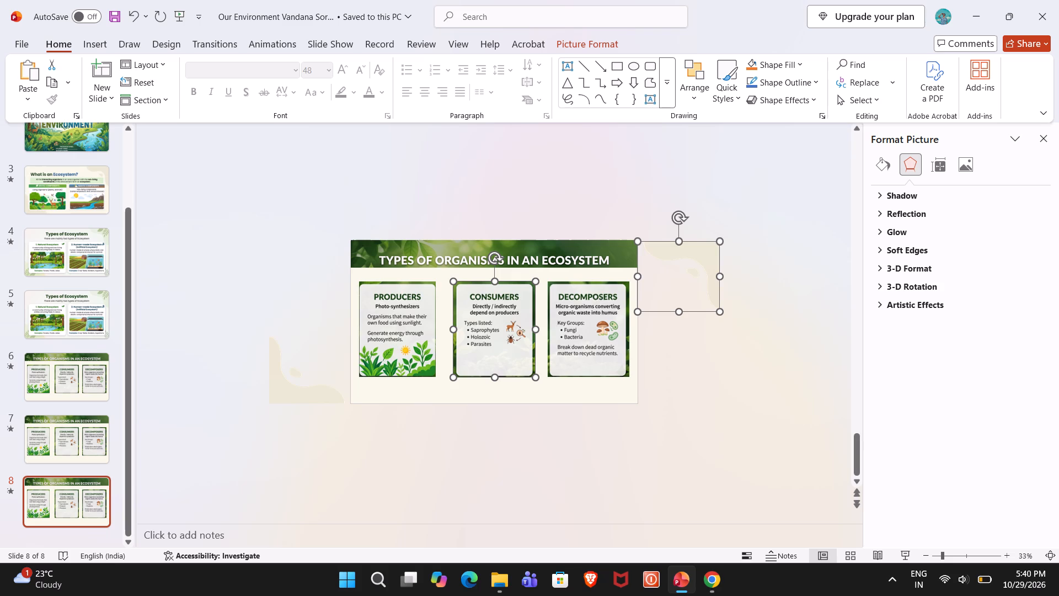
pyautogui.keyDown('ctrl'); pyautogui.click(395, 294); pyautogui.keyUp('ctrl')
pyautogui.keyDown('ctrl'); pyautogui.click(514, 331); pyautogui.keyUp('ctrl')
pyautogui.keyDown('ctrl'); pyautogui.click(600, 349); pyautogui.keyUp('ctrl')
pyautogui.keyDown('ctrl'); pyautogui.click(483, 350); pyautogui.keyUp('ctrl')
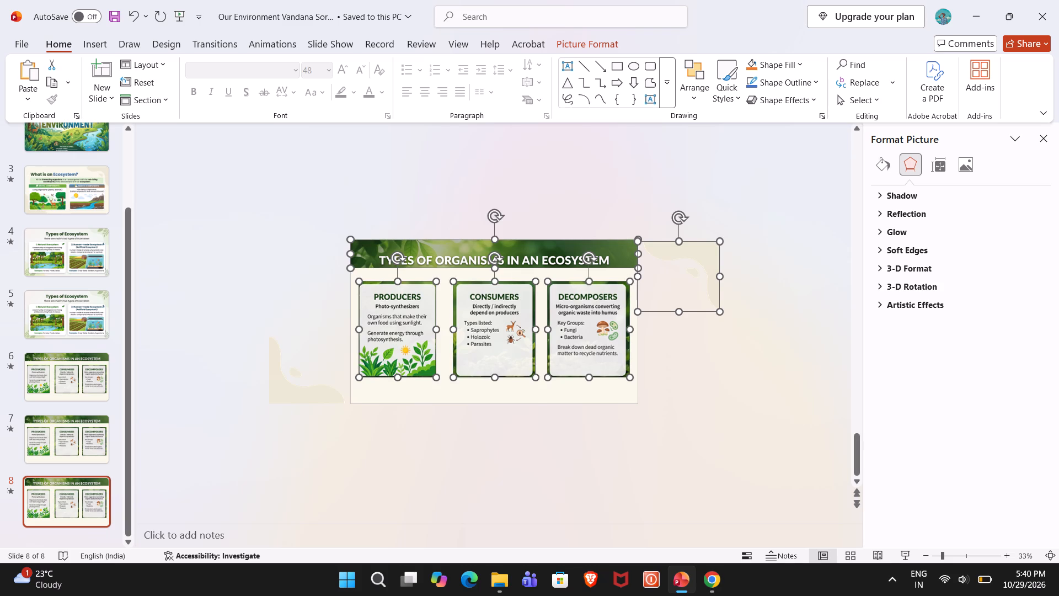
pyautogui.keyDown('ctrl'); pyautogui.click(309, 382); pyautogui.keyUp('ctrl')
pyautogui.press('Delete')
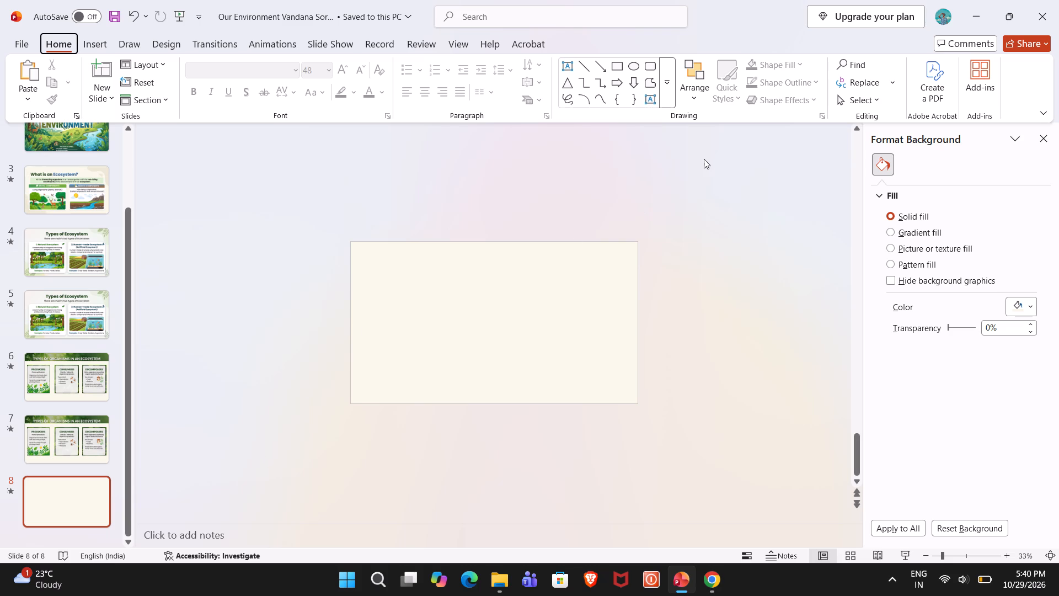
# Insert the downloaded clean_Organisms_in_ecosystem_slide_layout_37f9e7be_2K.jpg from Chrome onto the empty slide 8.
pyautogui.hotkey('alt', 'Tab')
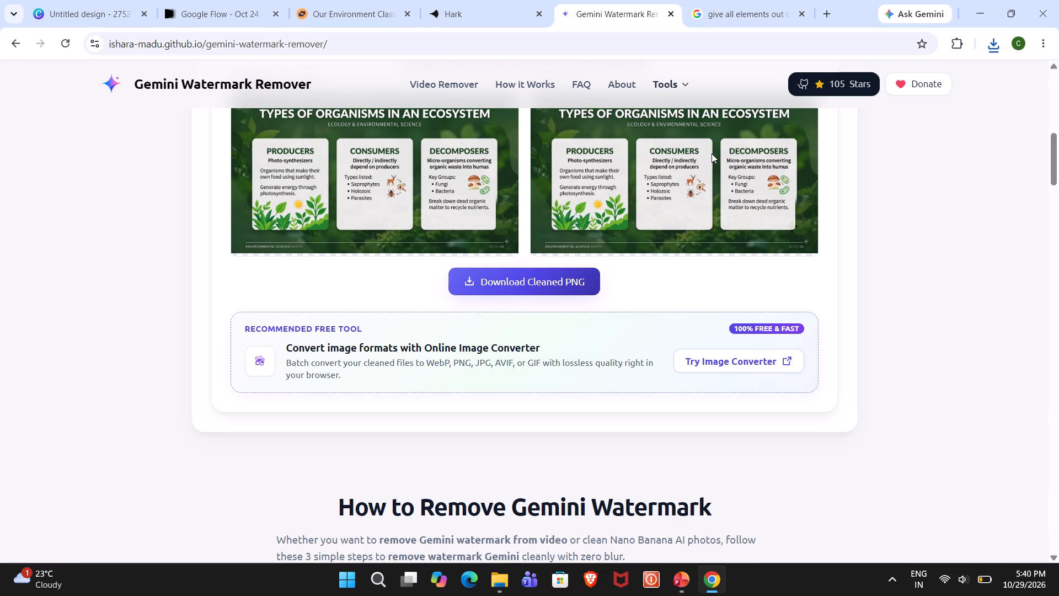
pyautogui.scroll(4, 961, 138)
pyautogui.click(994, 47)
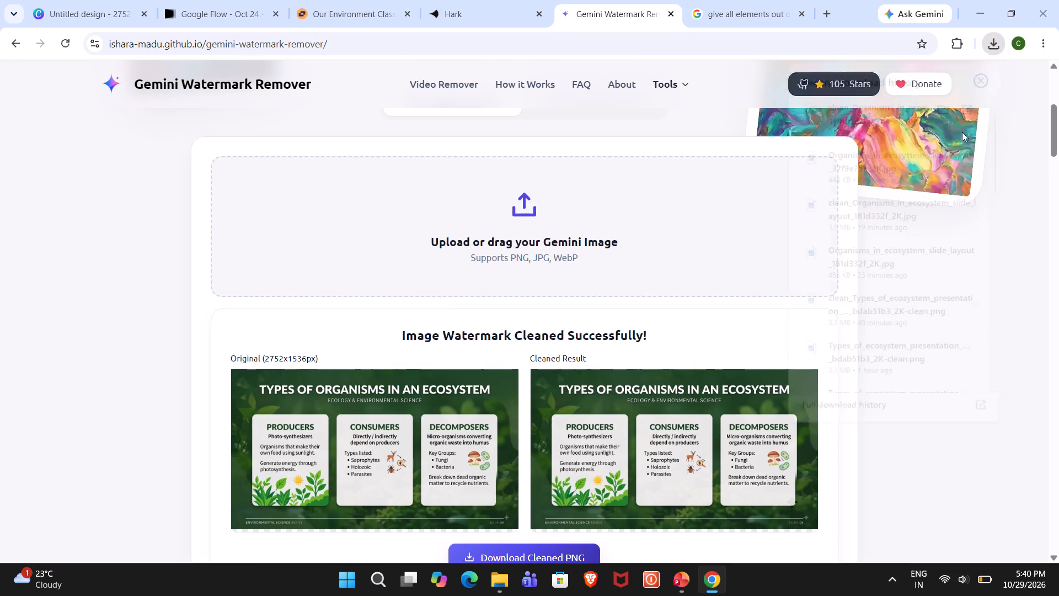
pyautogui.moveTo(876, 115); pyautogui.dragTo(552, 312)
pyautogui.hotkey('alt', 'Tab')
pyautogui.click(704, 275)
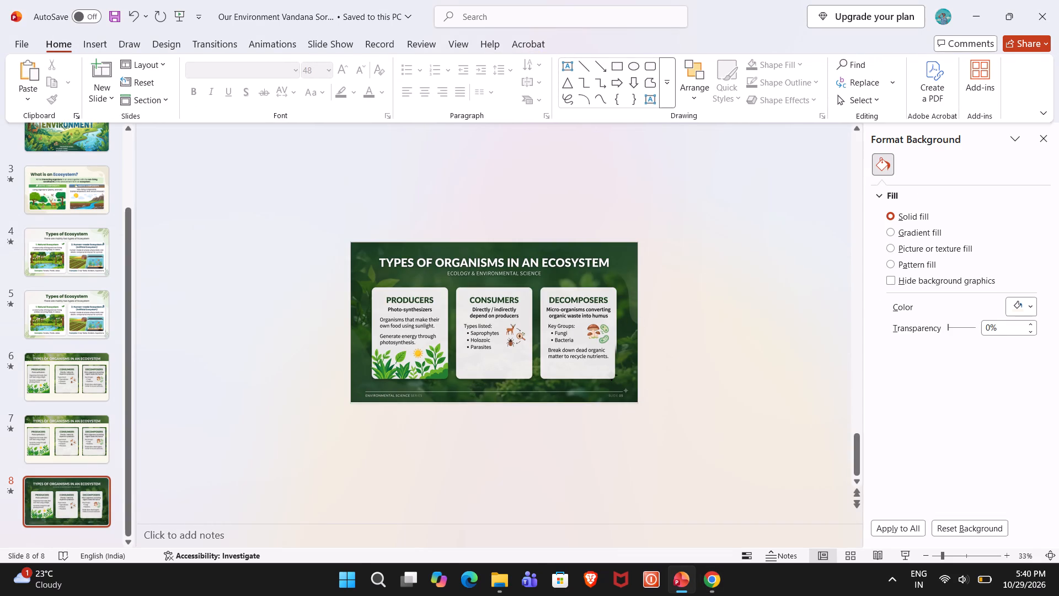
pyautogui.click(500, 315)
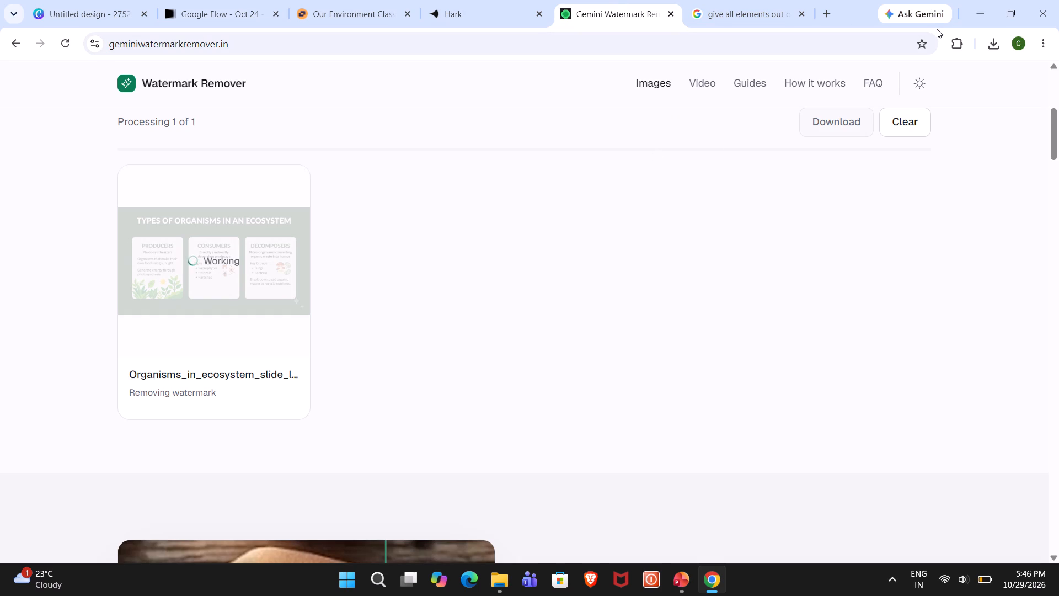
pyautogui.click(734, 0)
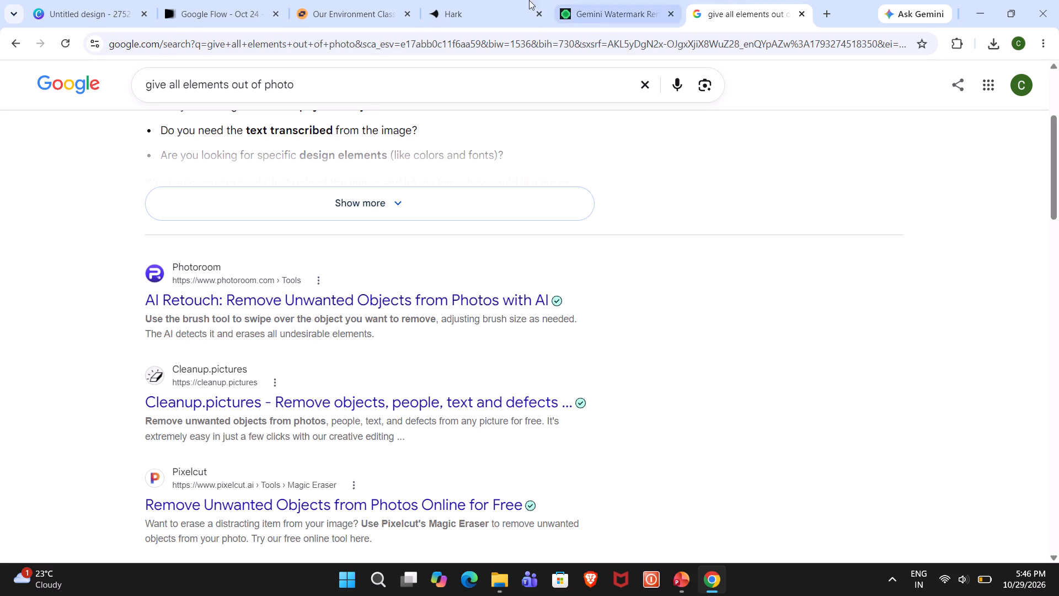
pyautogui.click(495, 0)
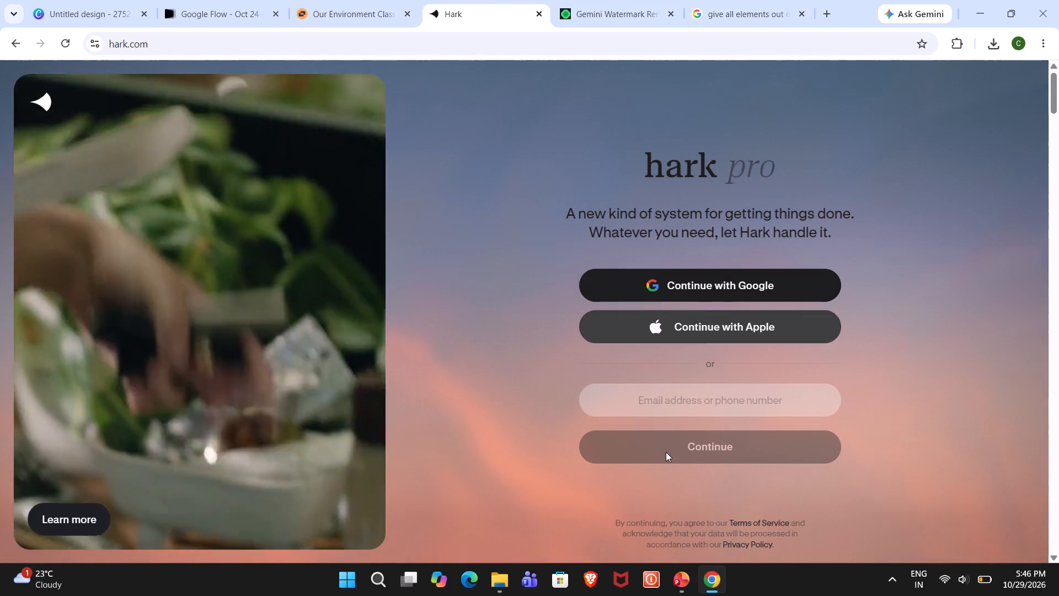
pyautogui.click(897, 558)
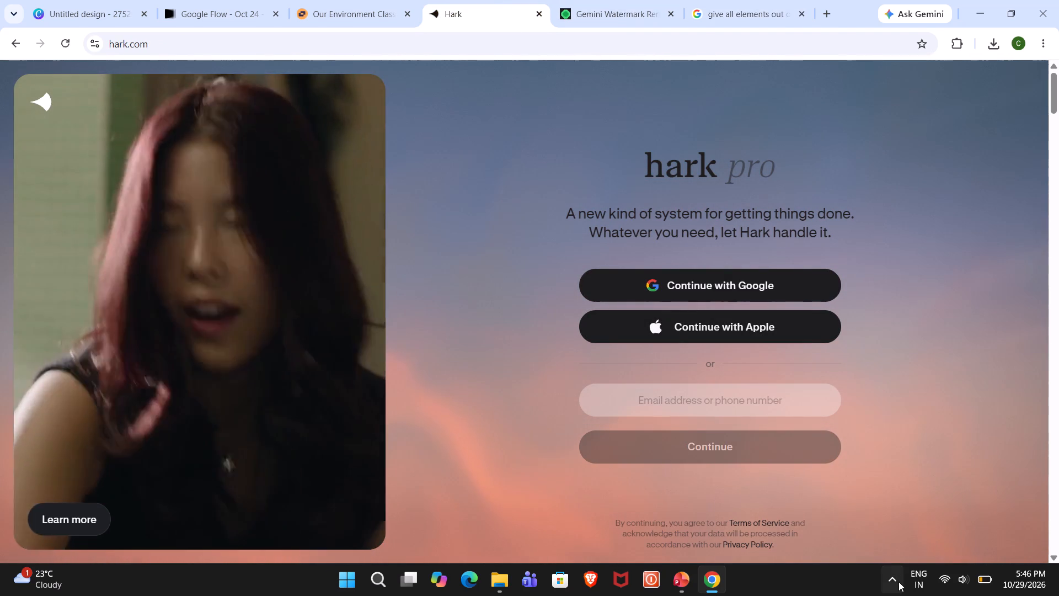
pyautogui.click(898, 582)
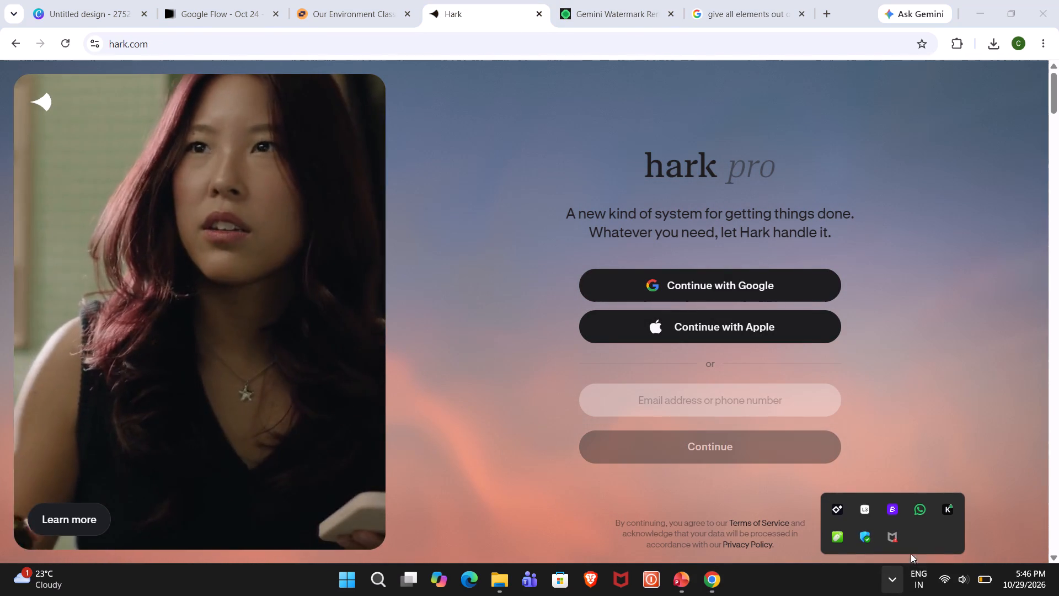
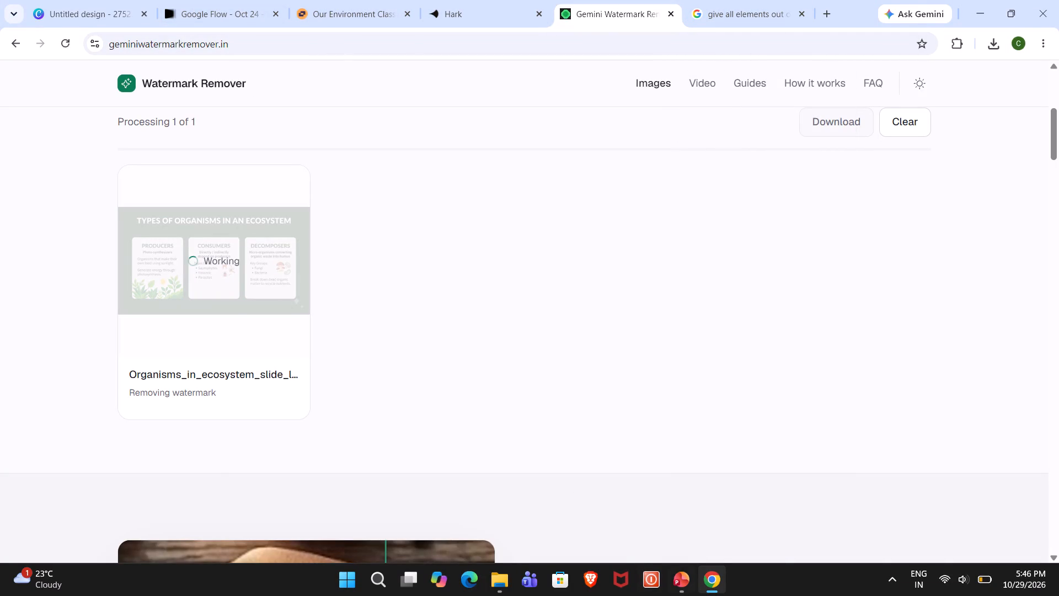
# Place the downloaded Organisms_in_ecosystem image ending in 20e9d4b0_2K.jpg onto the blank slide 8 in PowerPoint.
pyautogui.click(675, 582)
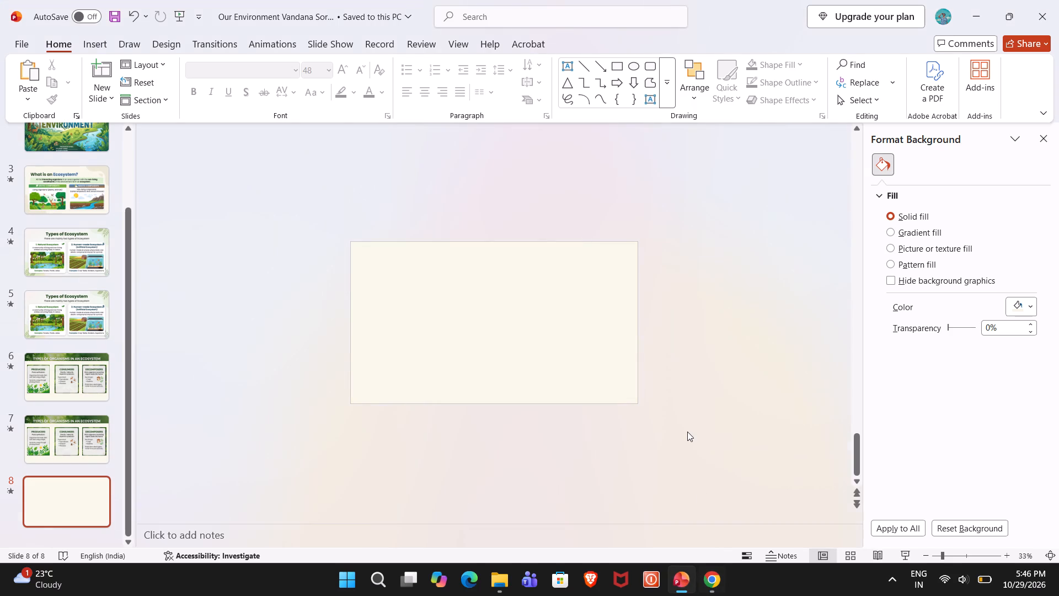
pyautogui.hotkey('alt', 'Tab')
pyautogui.click(988, 43)
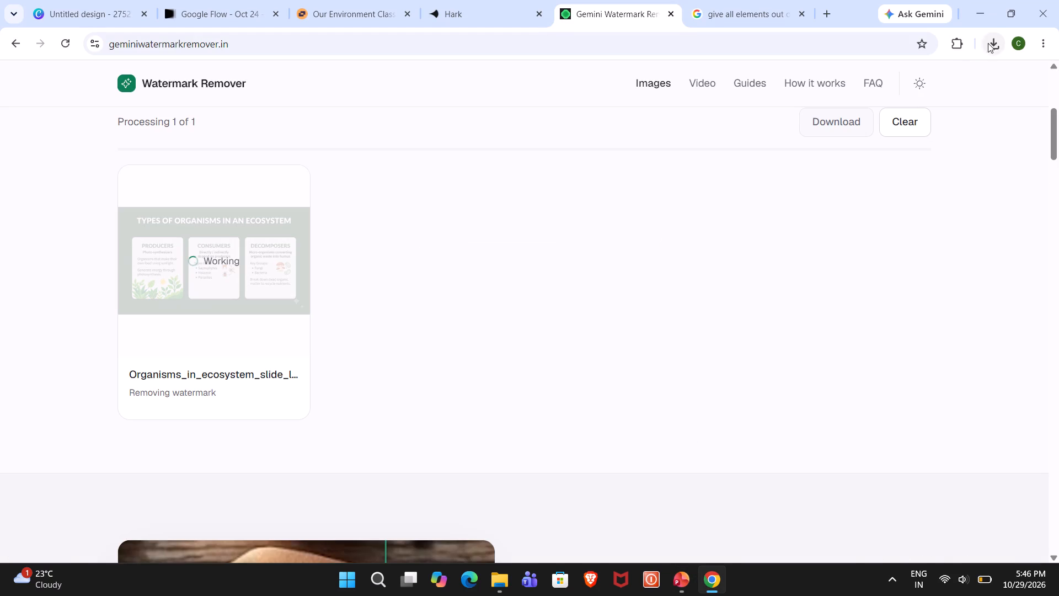
pyautogui.moveTo(875, 105); pyautogui.dragTo(677, 228)
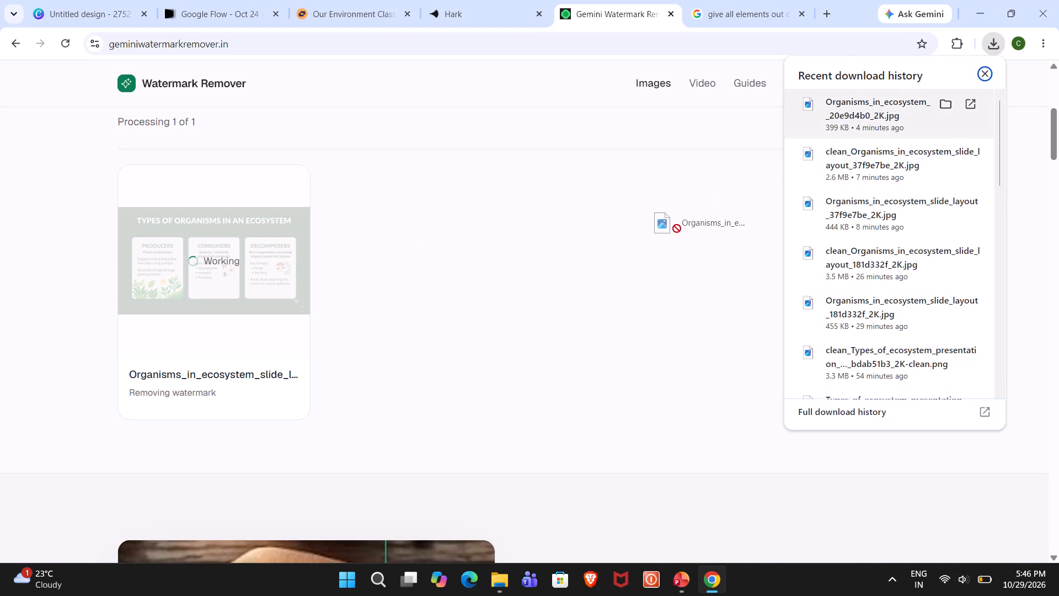
pyautogui.moveTo(677, 228); pyautogui.dragTo(539, 305)
pyautogui.hotkey('alt', 'Tab')
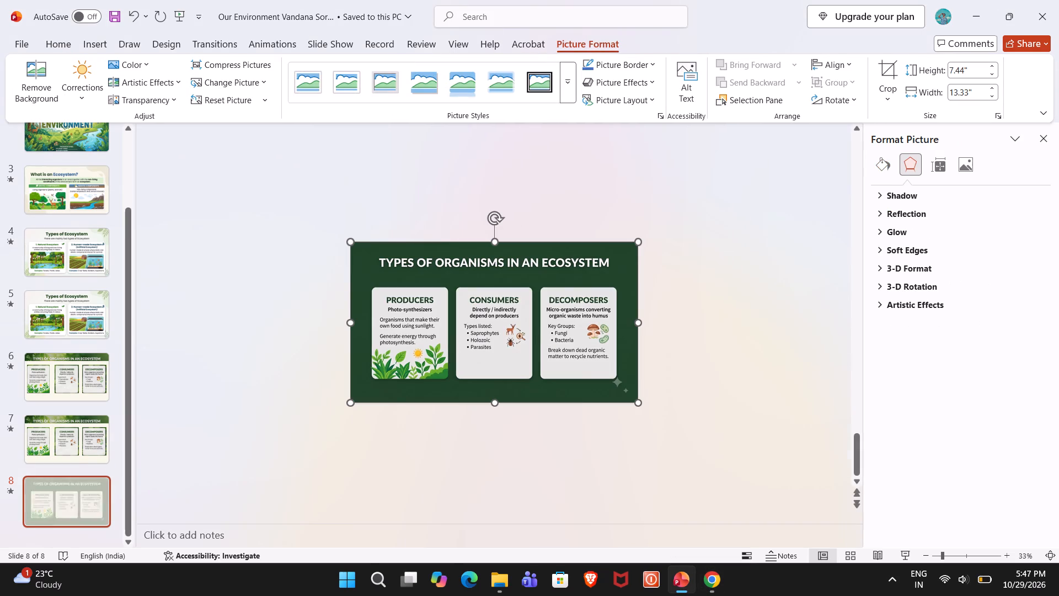
pyautogui.click(698, 386)
# Stretch the inserted picture's bottom and top edges slightly so it covers the full height of slide 8.
pyautogui.keyDown('ctrl'); pyautogui.scroll(1, 687, 382); pyautogui.keyUp('ctrl')
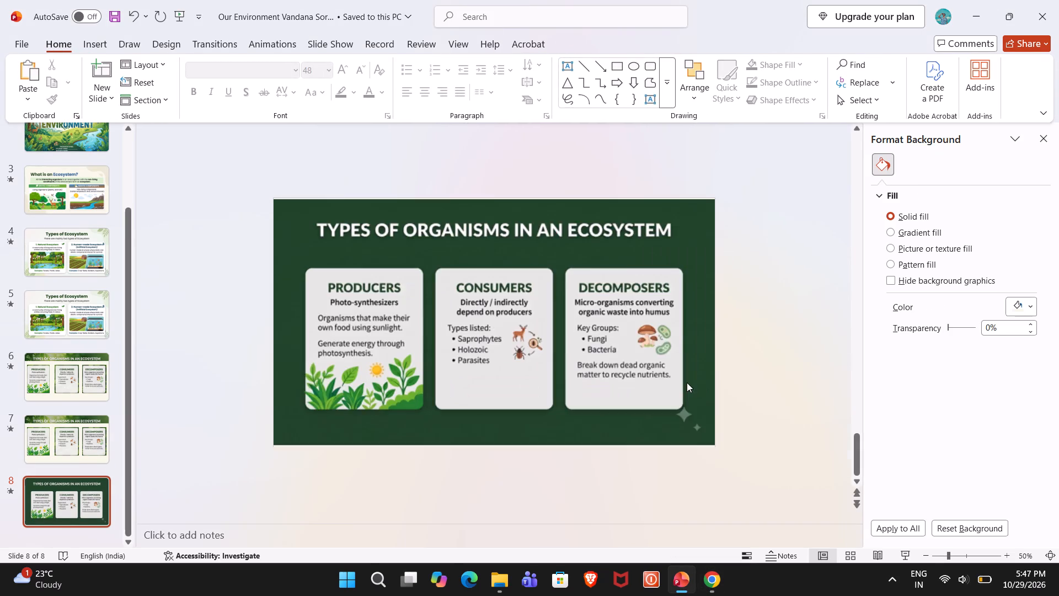
pyautogui.keyDown('ctrl'); pyautogui.scroll(1, 687, 382); pyautogui.keyUp('ctrl')
pyautogui.scroll(-2, 806, 357)
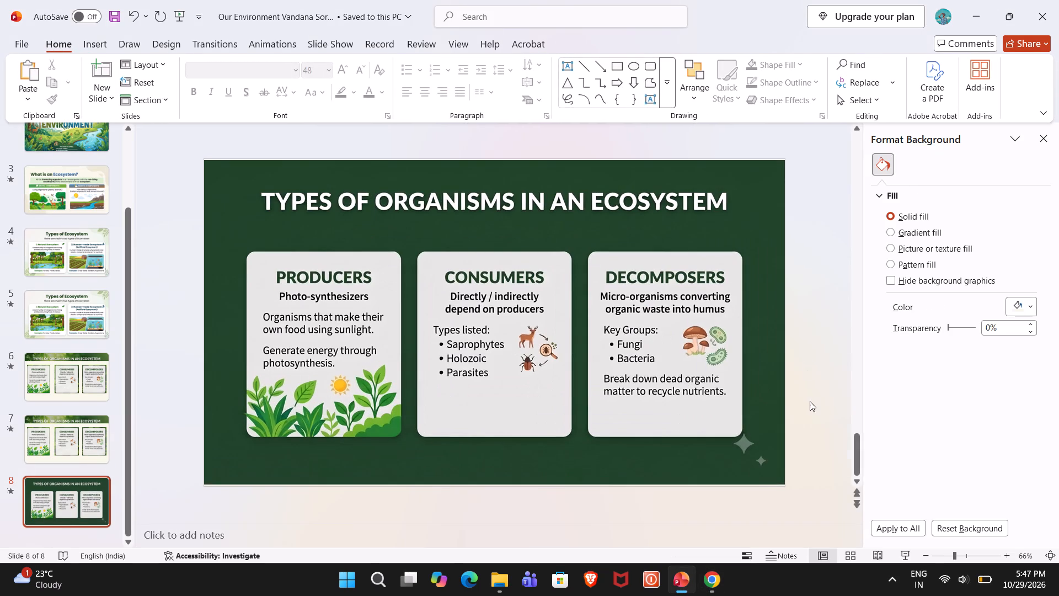
pyautogui.click(764, 248)
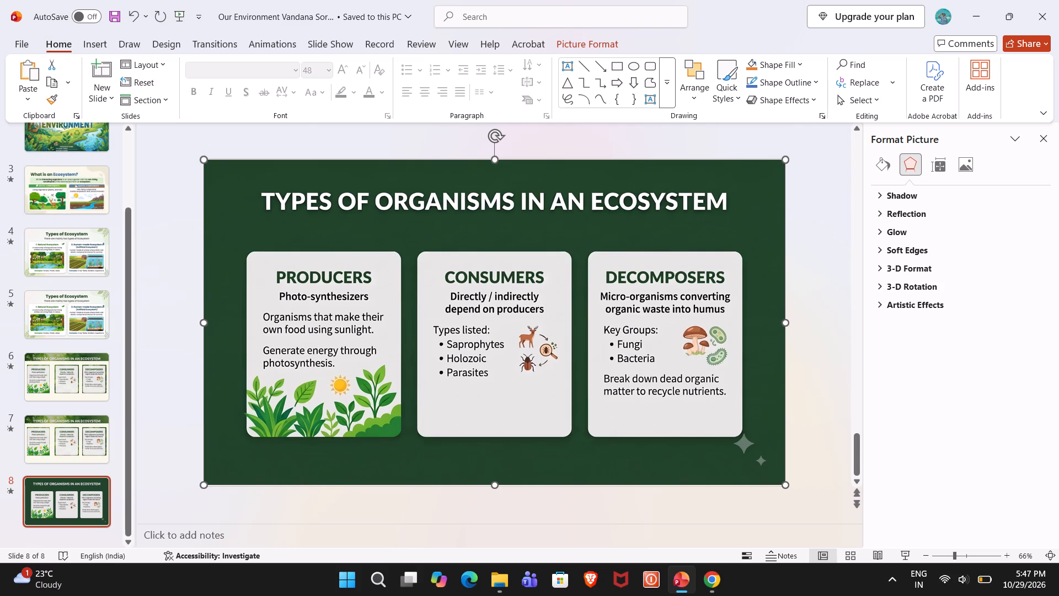
pyautogui.click(818, 385)
pyautogui.click(661, 449)
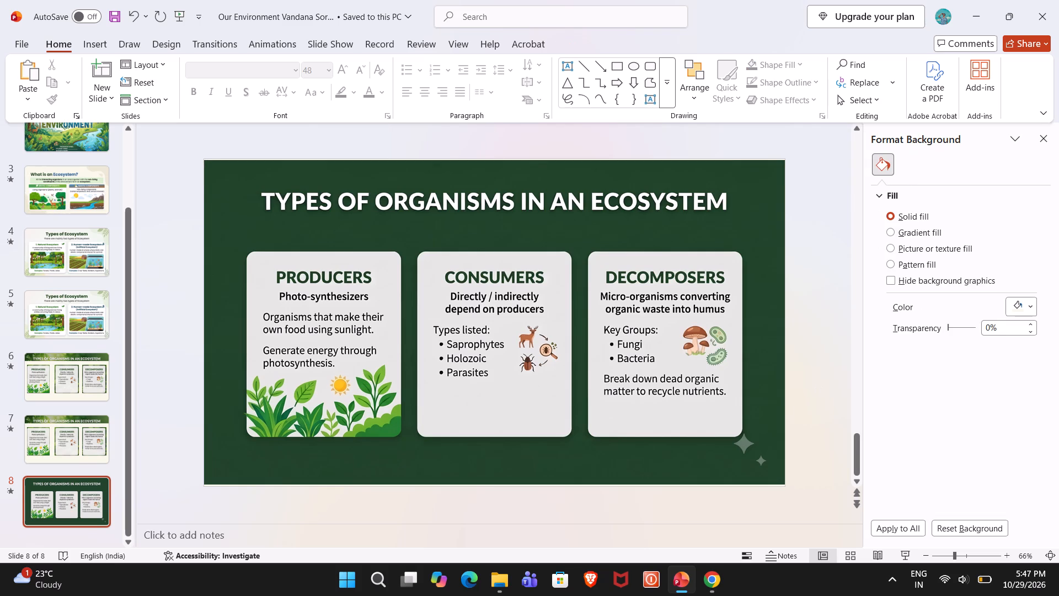
pyautogui.click(493, 486)
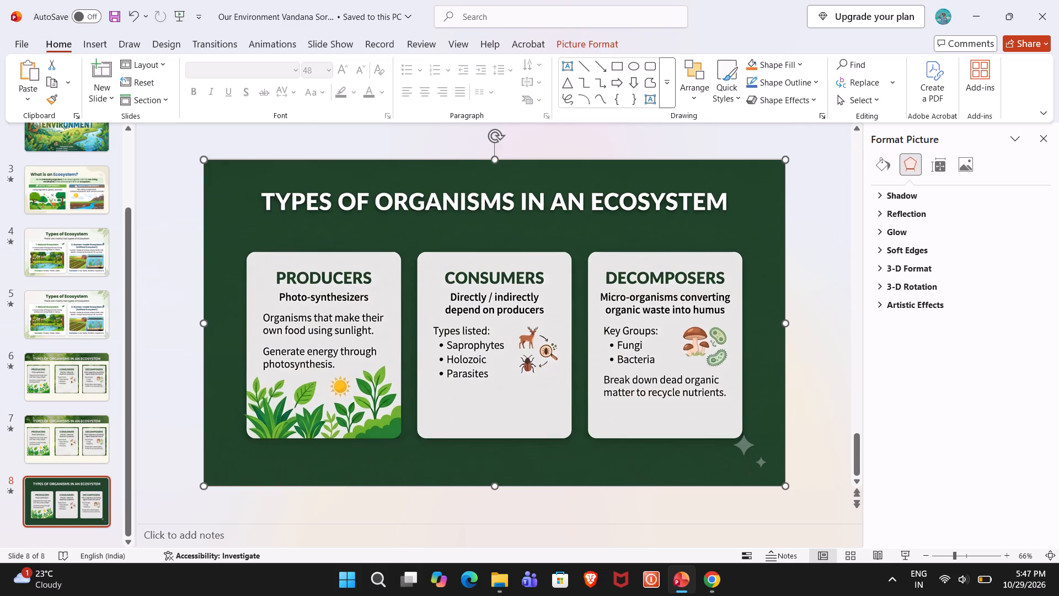
pyautogui.click(632, 503)
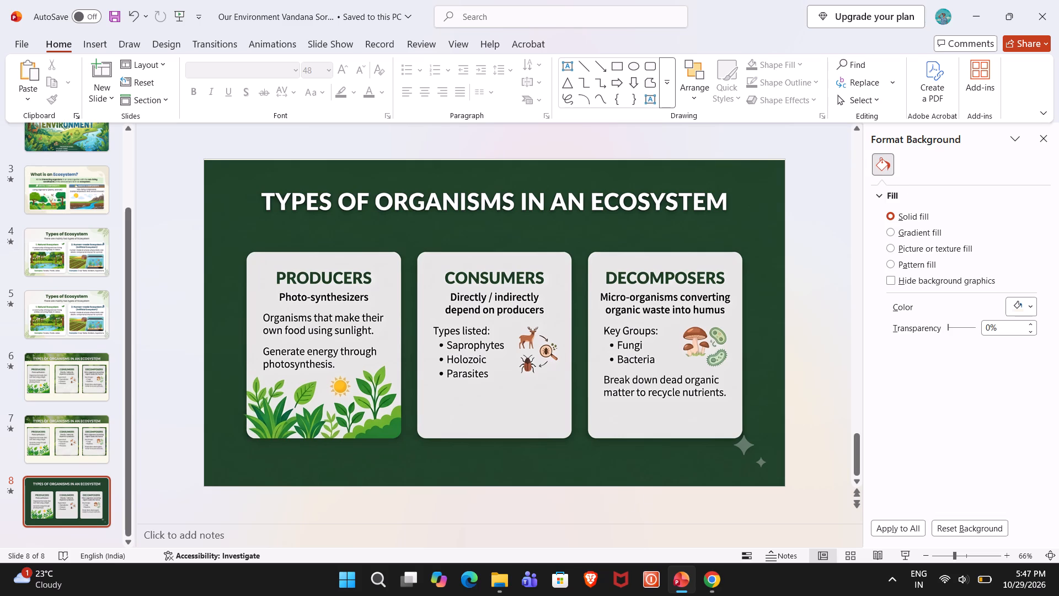
pyautogui.click(544, 180)
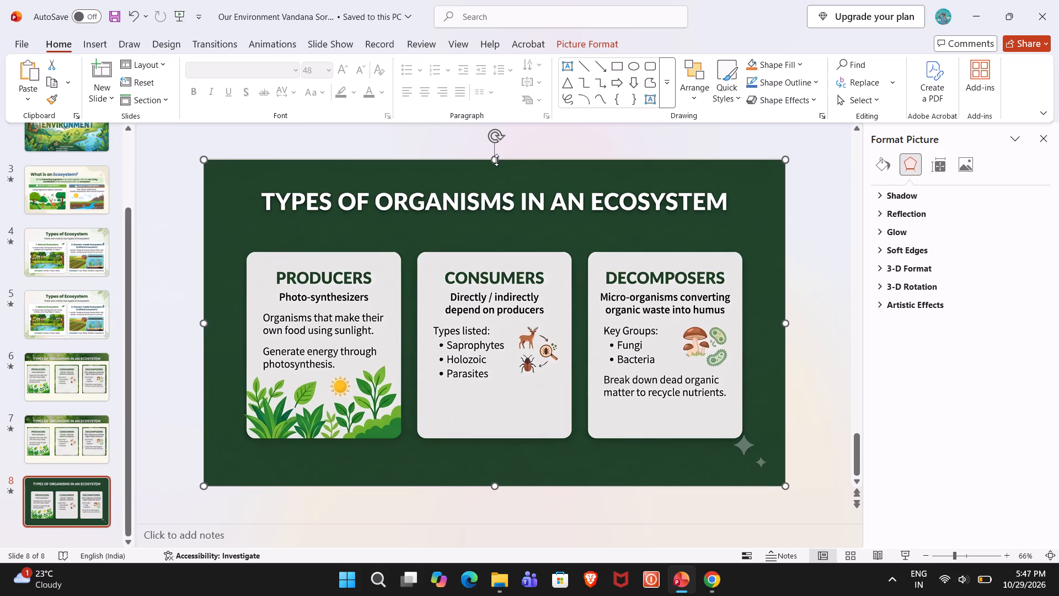
pyautogui.click(496, 160)
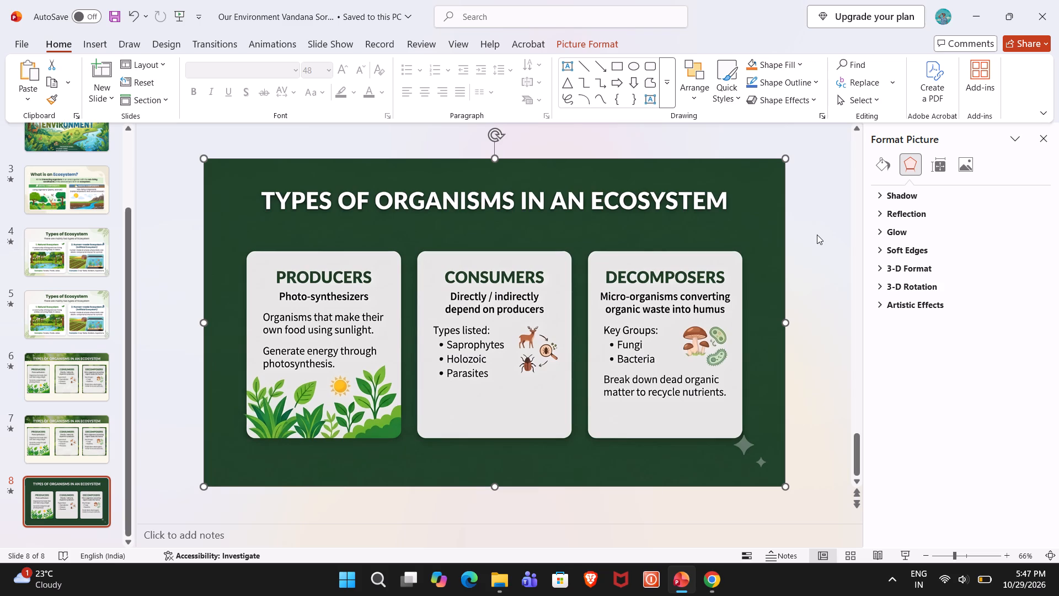
pyautogui.click(817, 235)
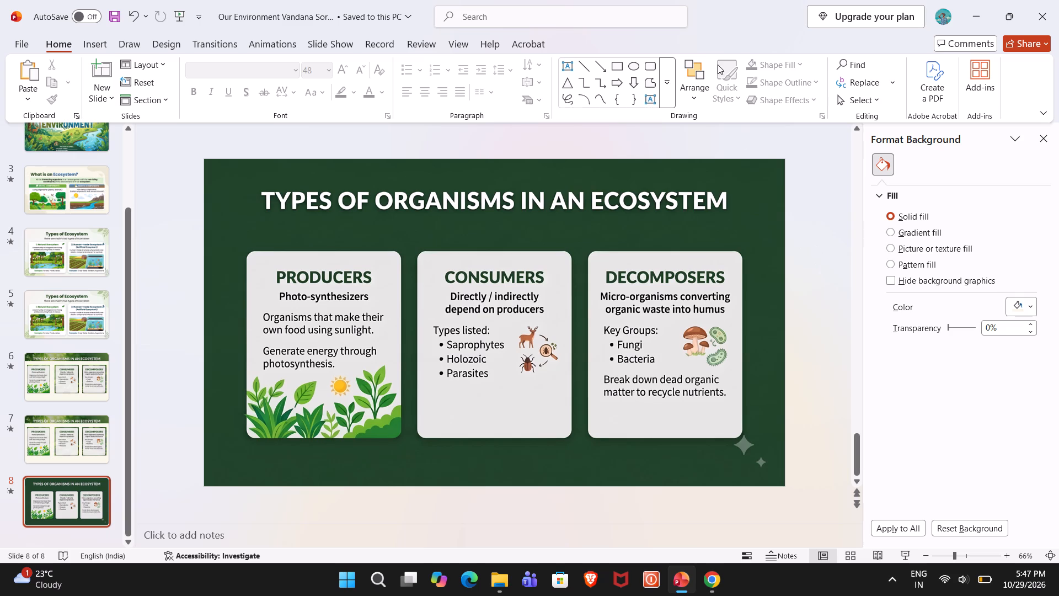
# Draw a rectangle about 0.79" high and 1.23" wide and position it over the sparkle watermark in the slide's lower-right corner.
pyautogui.click(616, 69)
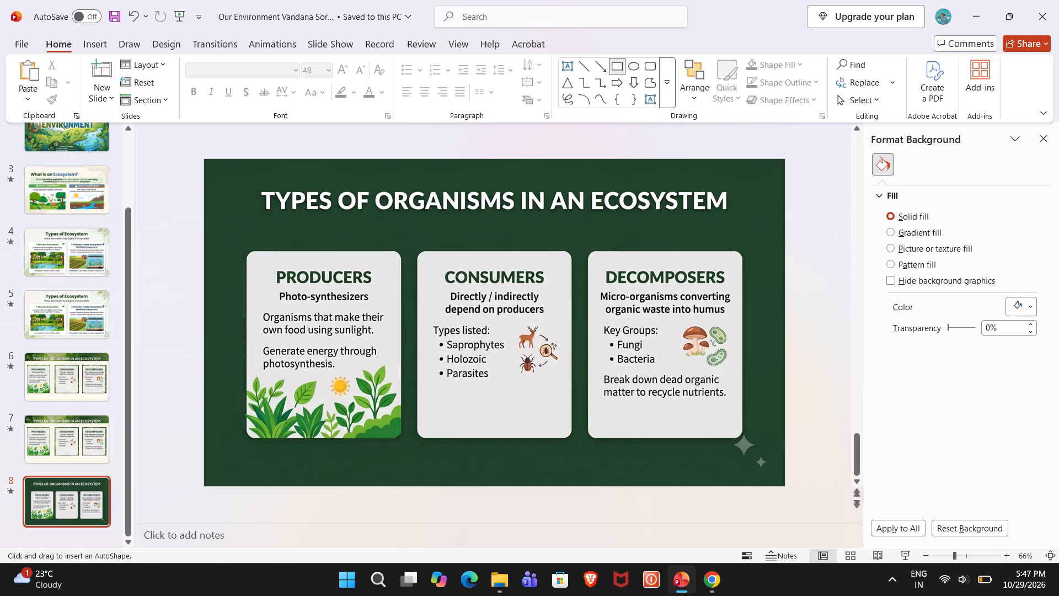
pyautogui.moveTo(725, 447); pyautogui.dragTo(766, 473)
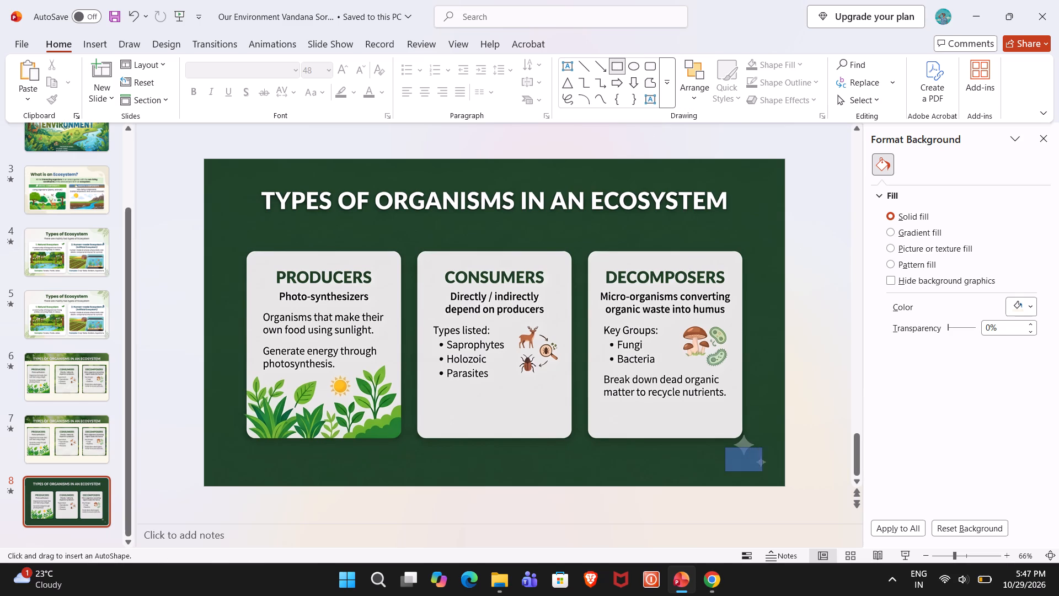
pyautogui.moveTo(766, 473); pyautogui.dragTo(778, 481)
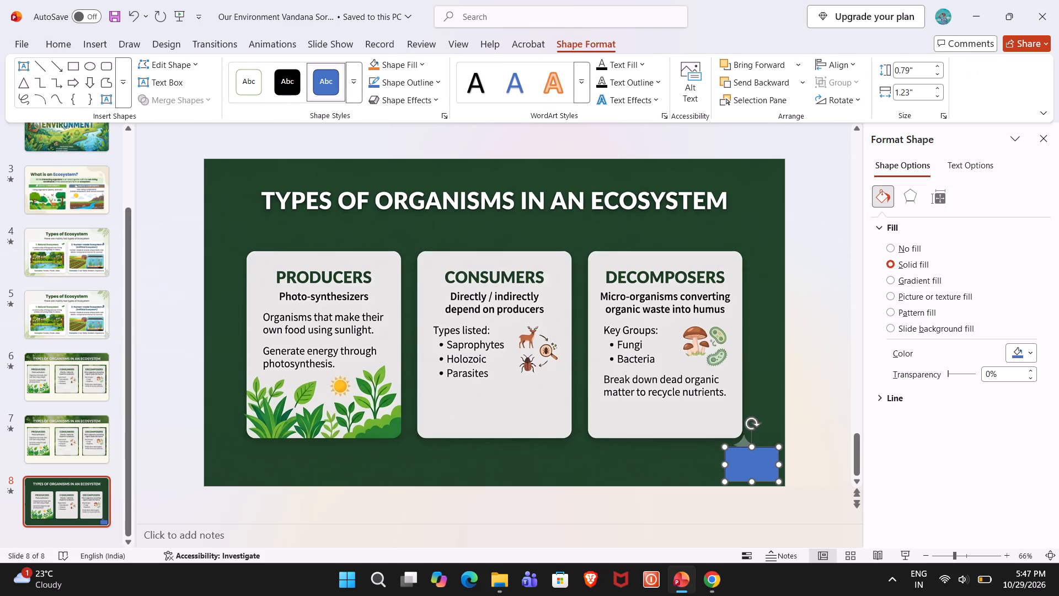
pyautogui.moveTo(764, 463); pyautogui.dragTo(766, 456)
pyautogui.click(817, 290)
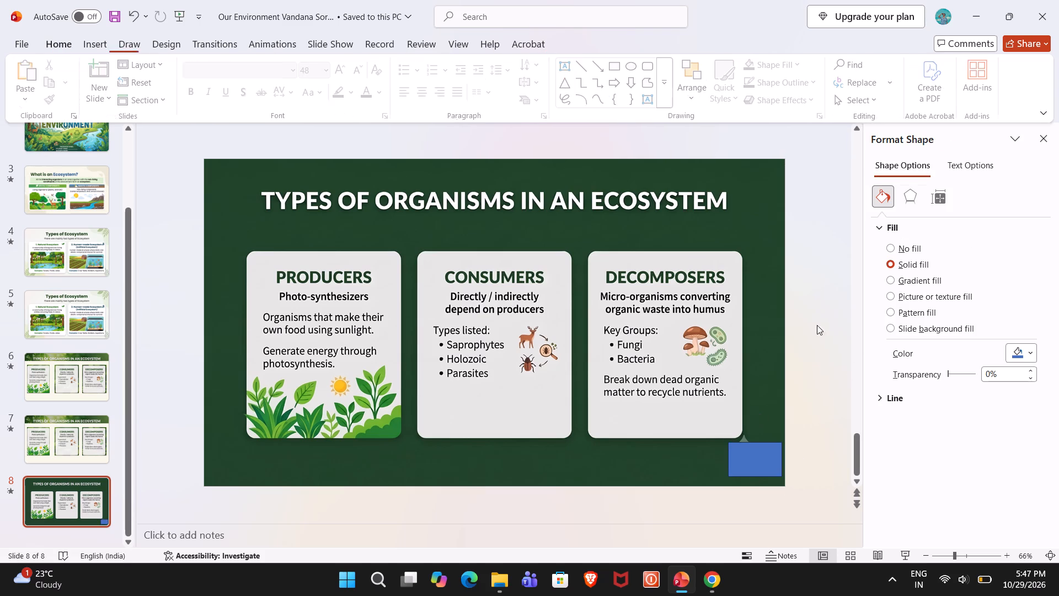
# Fill the rectangle covering the watermark with the picture's dark green background colour, sampled using the Eyedropper.
pyautogui.click(762, 452)
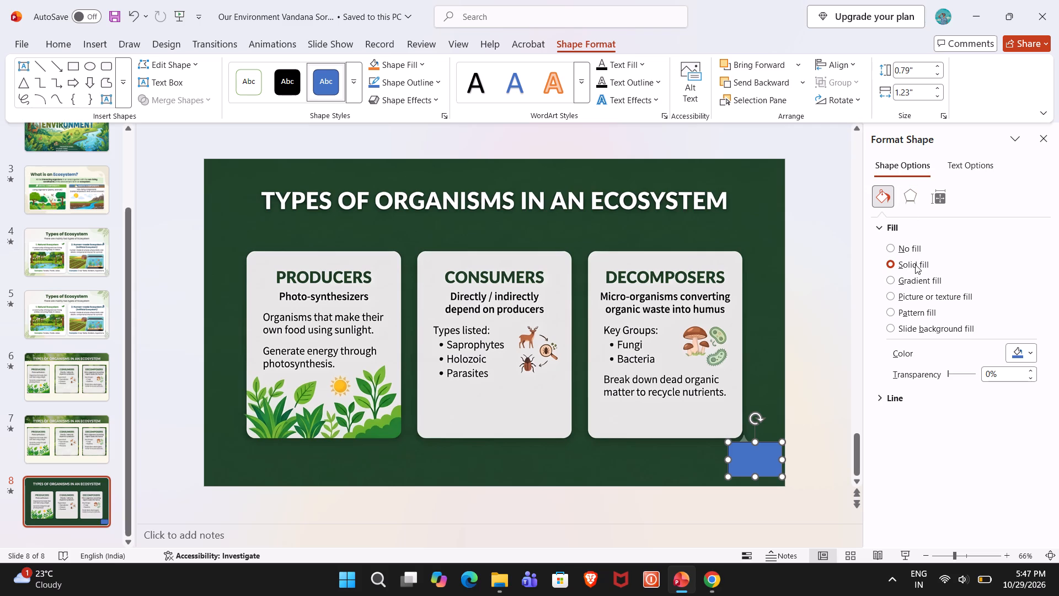
pyautogui.click(1026, 353)
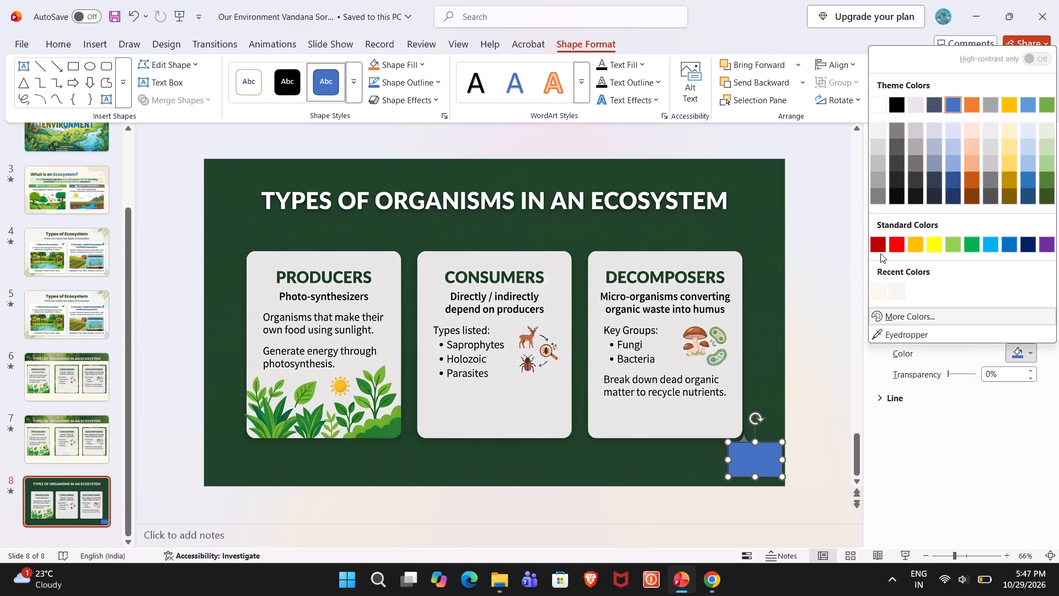
pyautogui.click(889, 335)
pyautogui.click(768, 320)
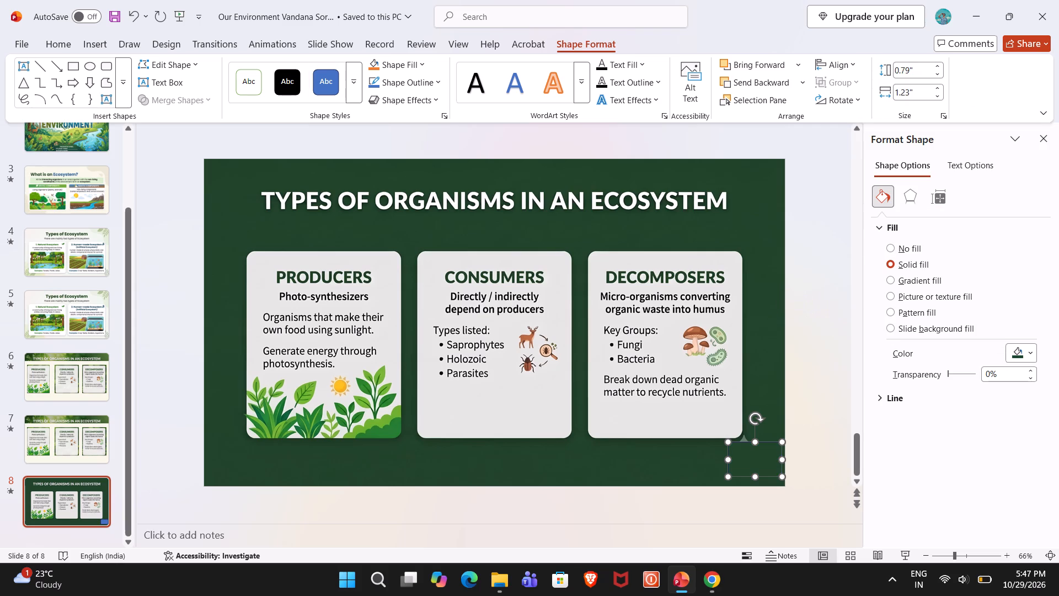
pyautogui.click(708, 496)
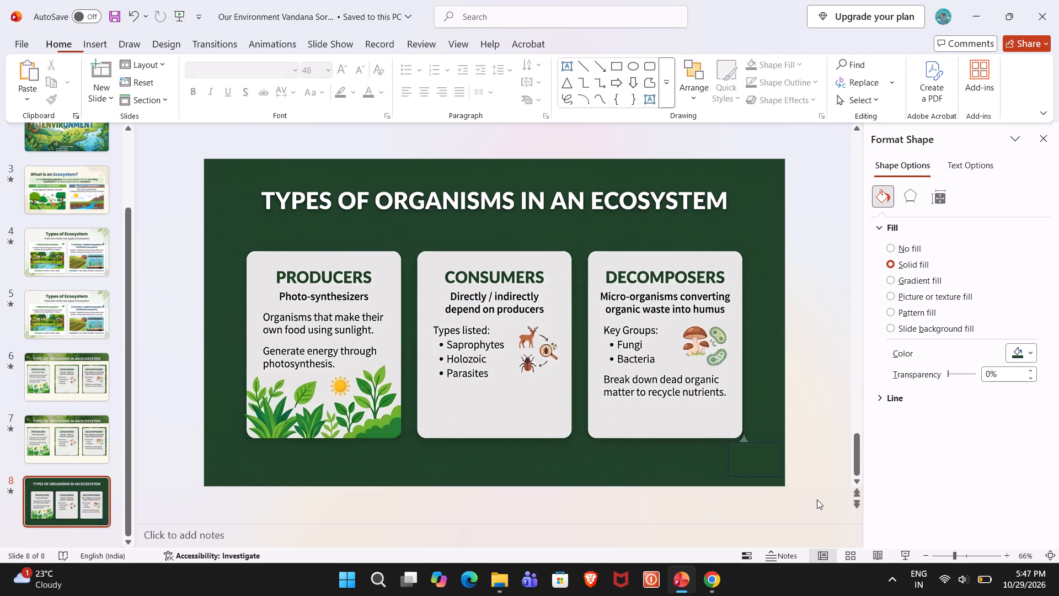
# Keep a solid fill on the green cover rectangle and set its outline to No line.
pyautogui.click(737, 451)
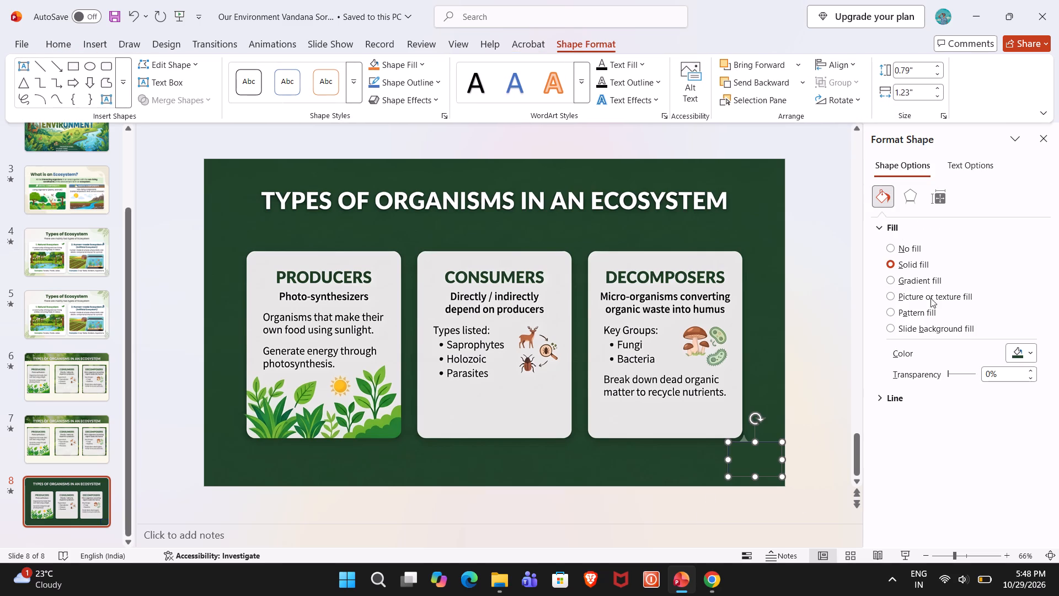
pyautogui.click(905, 248)
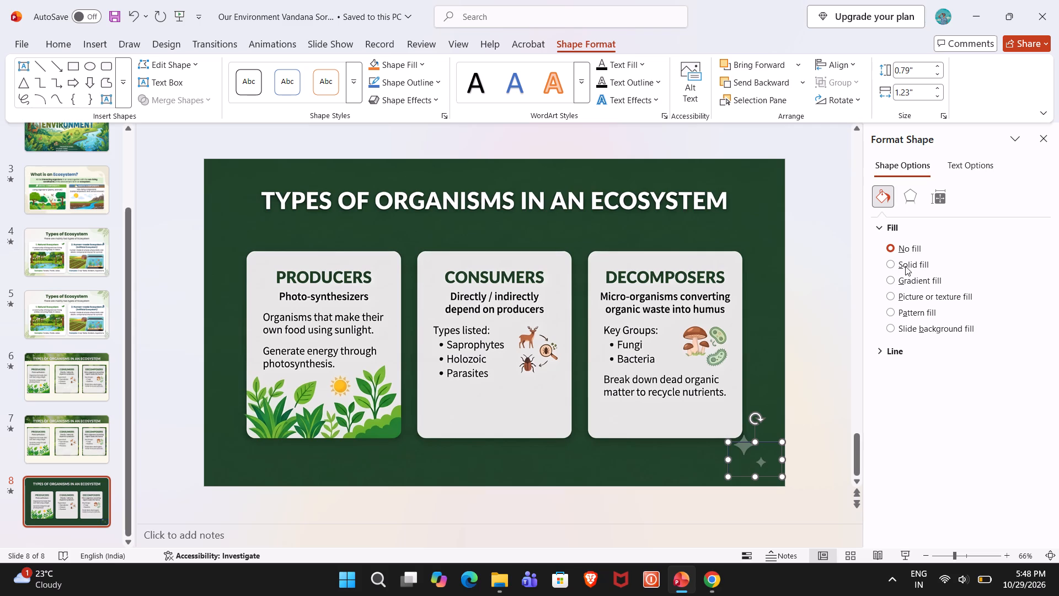
pyautogui.click(904, 262)
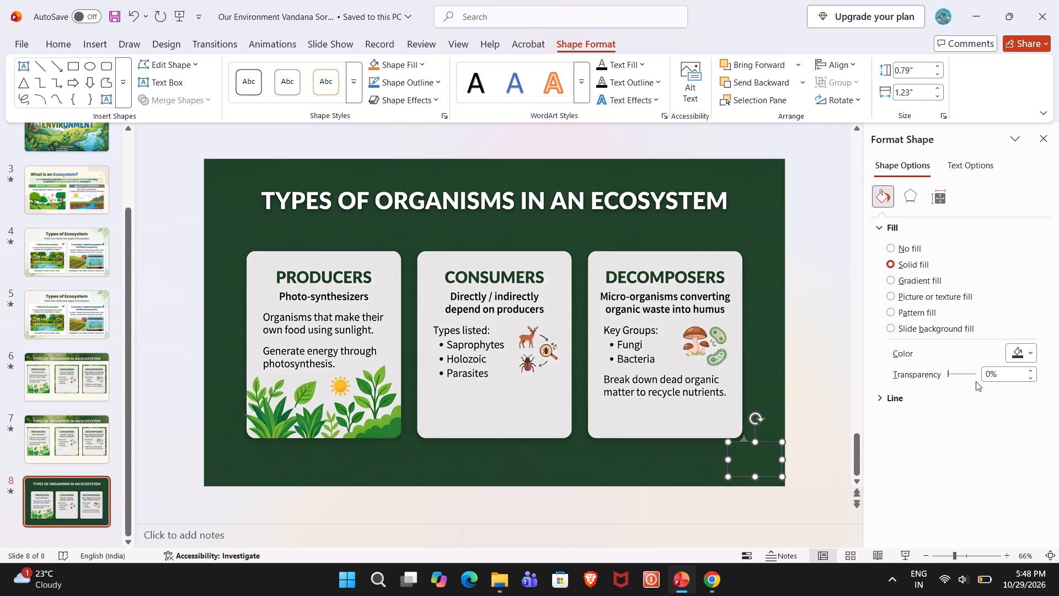
pyautogui.click(997, 376)
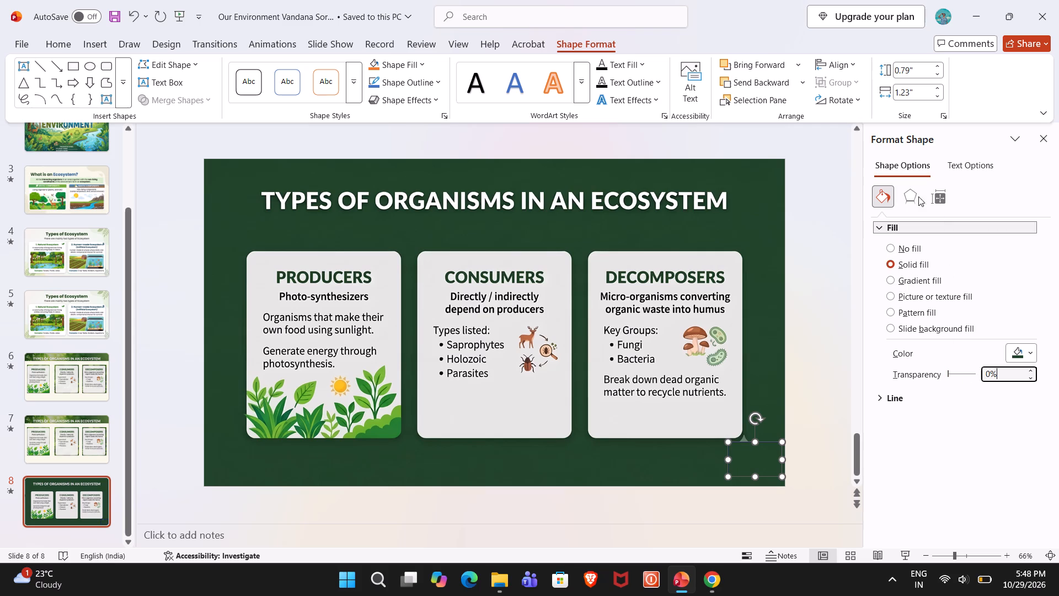
pyautogui.click(892, 396)
pyautogui.click(906, 422)
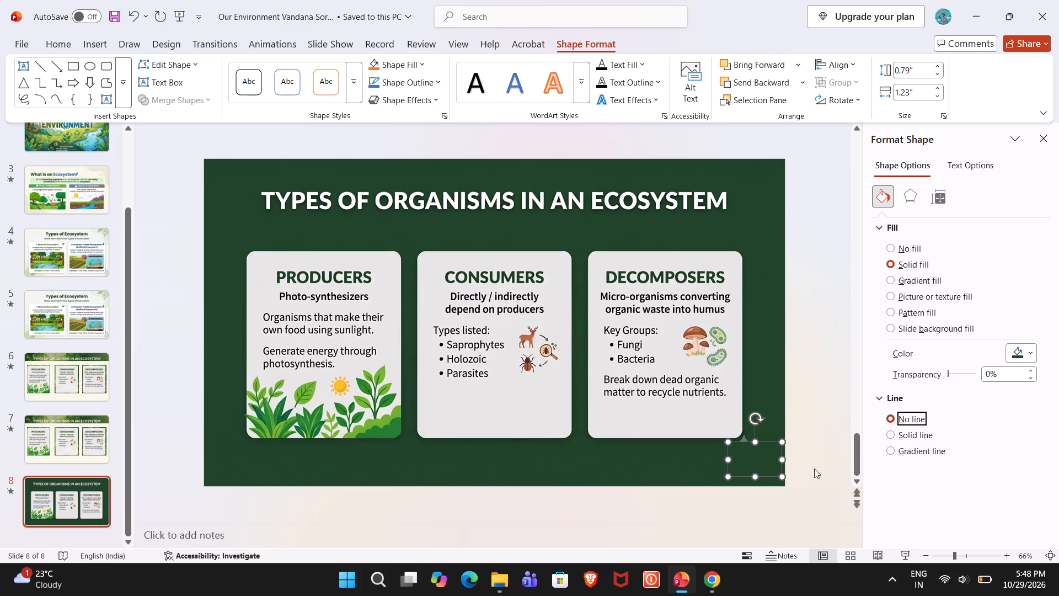
pyautogui.click(787, 487)
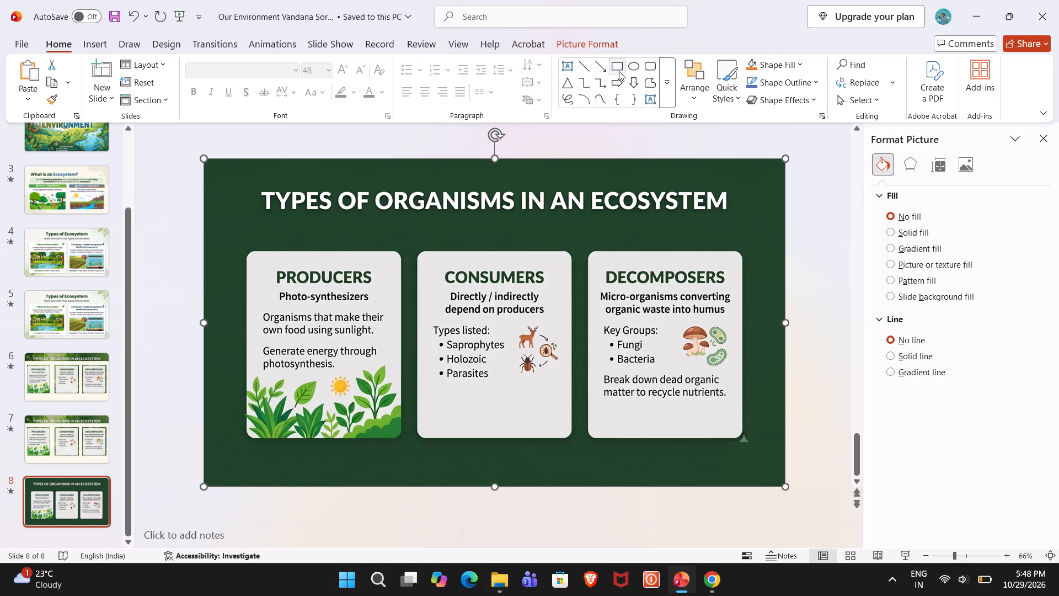
# Draw a small triangle about 0.27" high and 0.42" wide and place it over the exposed watermark tip by the Decomposers card's corner.
pyautogui.click(568, 81)
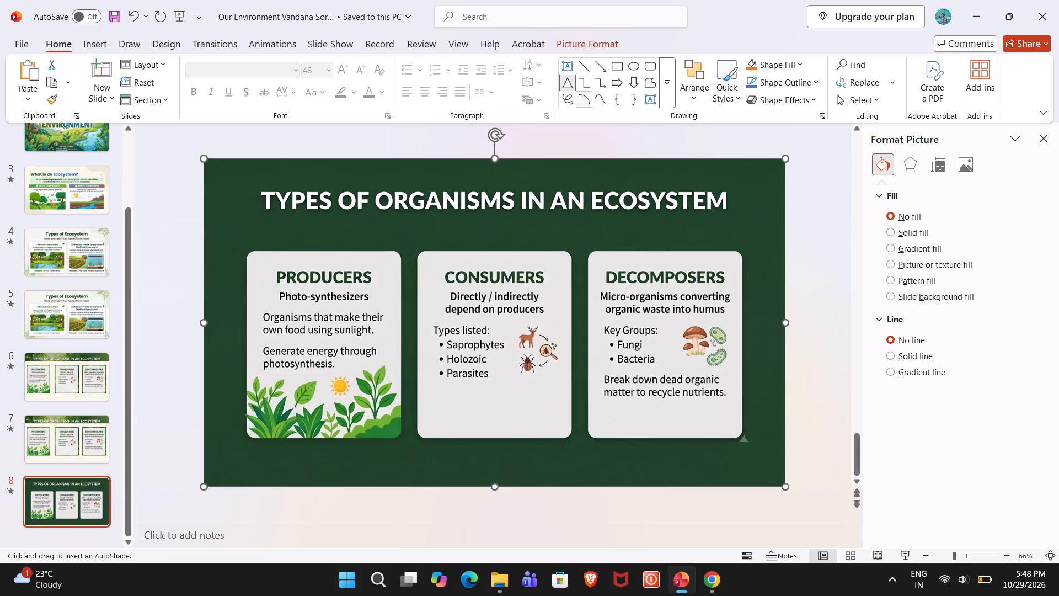
pyautogui.moveTo(678, 461); pyautogui.dragTo(687, 457)
pyautogui.moveTo(687, 457); pyautogui.dragTo(693, 446)
pyautogui.moveTo(693, 446); pyautogui.dragTo(697, 449)
pyautogui.moveTo(683, 491); pyautogui.dragTo(738, 476)
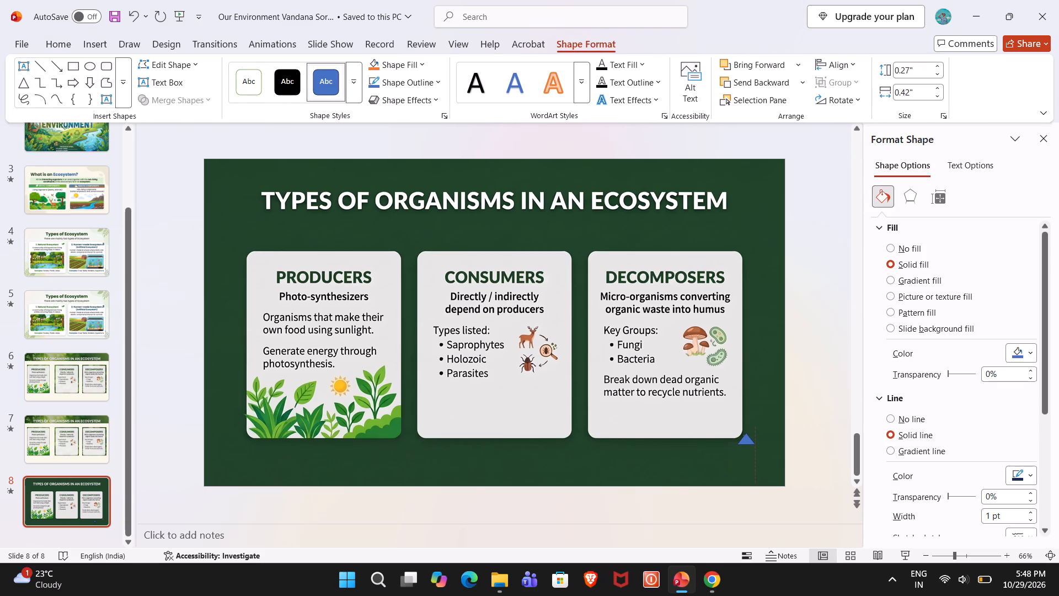
pyautogui.moveTo(738, 476); pyautogui.dragTo(738, 475)
pyautogui.moveTo(738, 475); pyautogui.dragTo(737, 475)
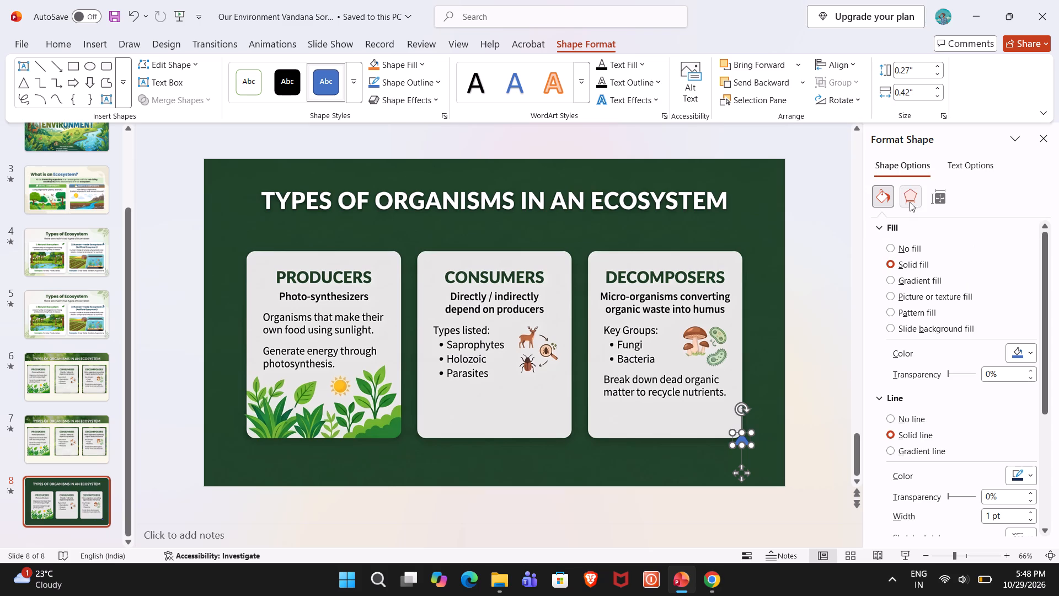
# Set the small triangle to No line and fill it with the recently sampled dark green.
pyautogui.click(906, 421)
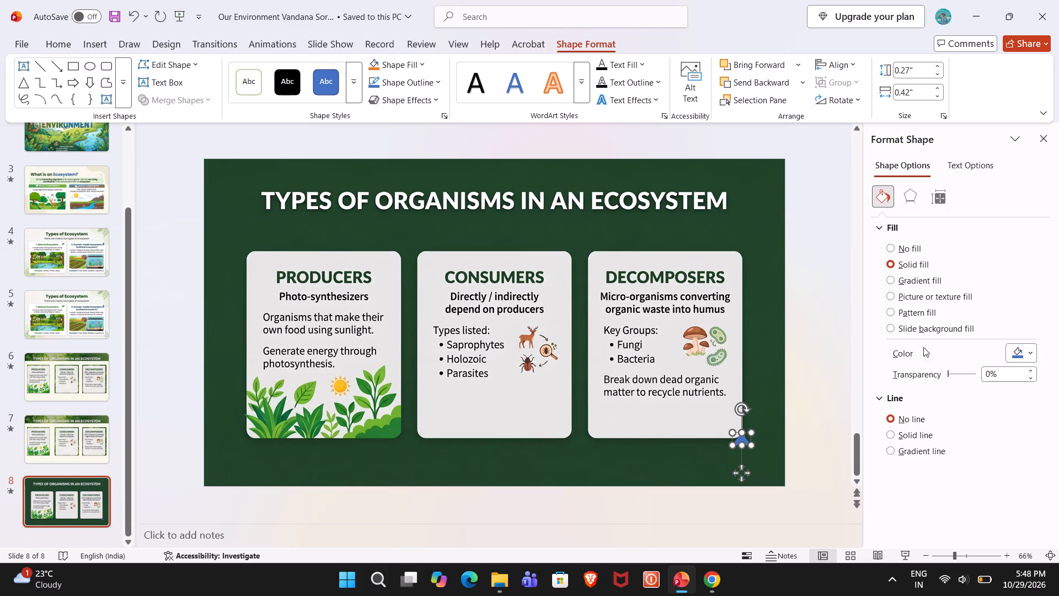
pyautogui.click(1033, 357)
pyautogui.click(883, 286)
# Delete slides 6 and 7, the two earlier light-background versions of Types of Organisms in an Ecosystem.
pyautogui.click(839, 476)
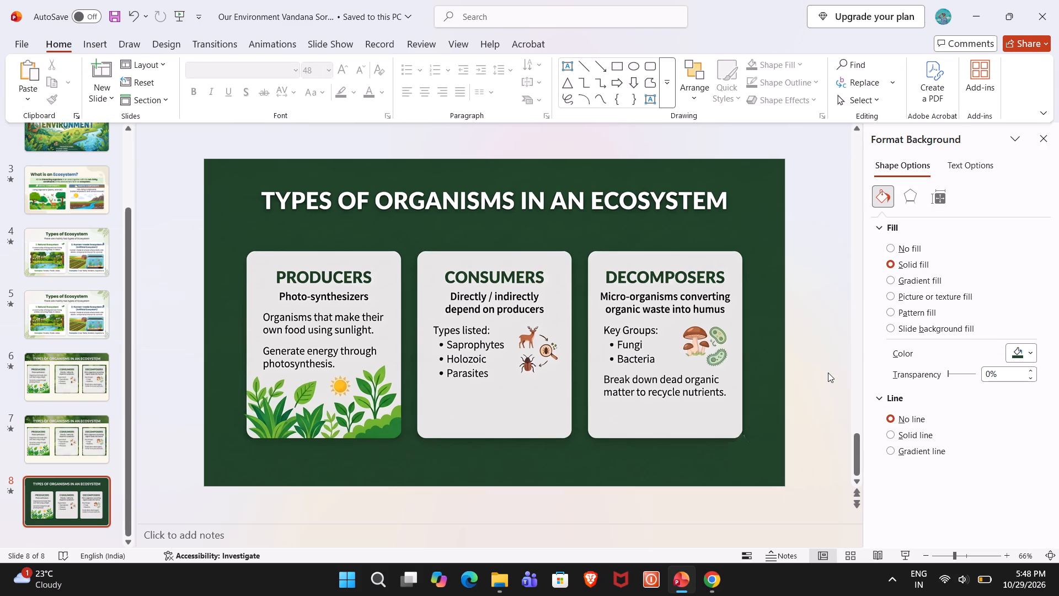
pyautogui.click(77, 448)
pyautogui.click(85, 374)
pyautogui.click(82, 428)
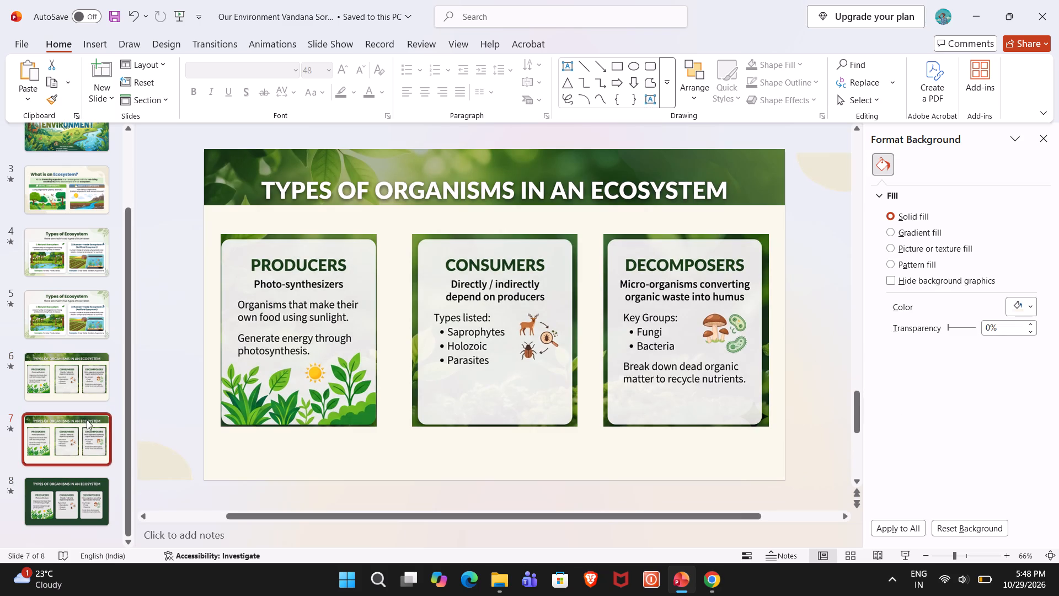
pyautogui.keyDown('shift'); pyautogui.click(58, 379); pyautogui.keyUp('shift')
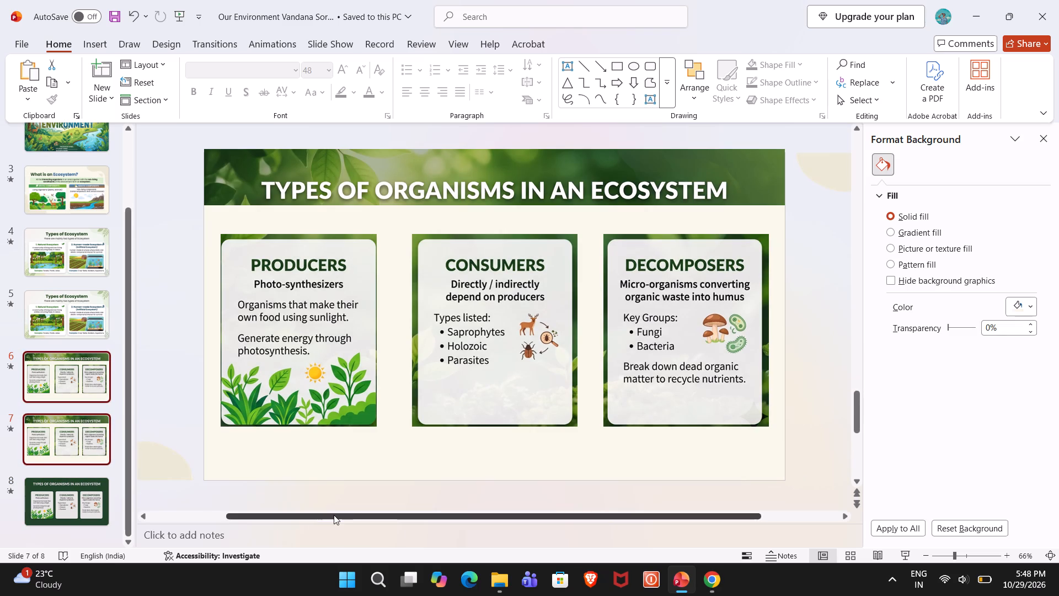
pyautogui.press('Delete')
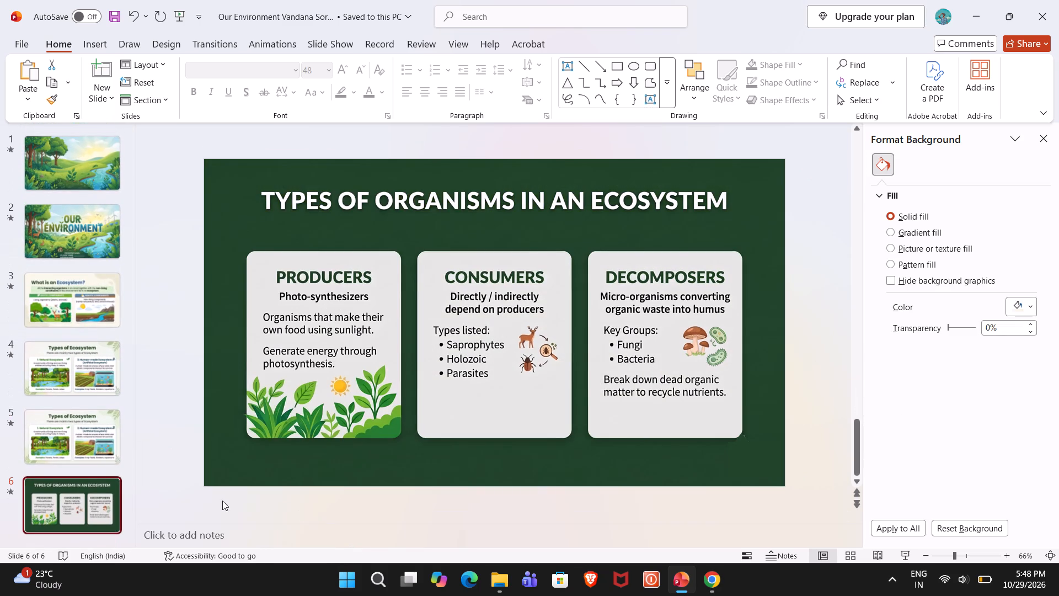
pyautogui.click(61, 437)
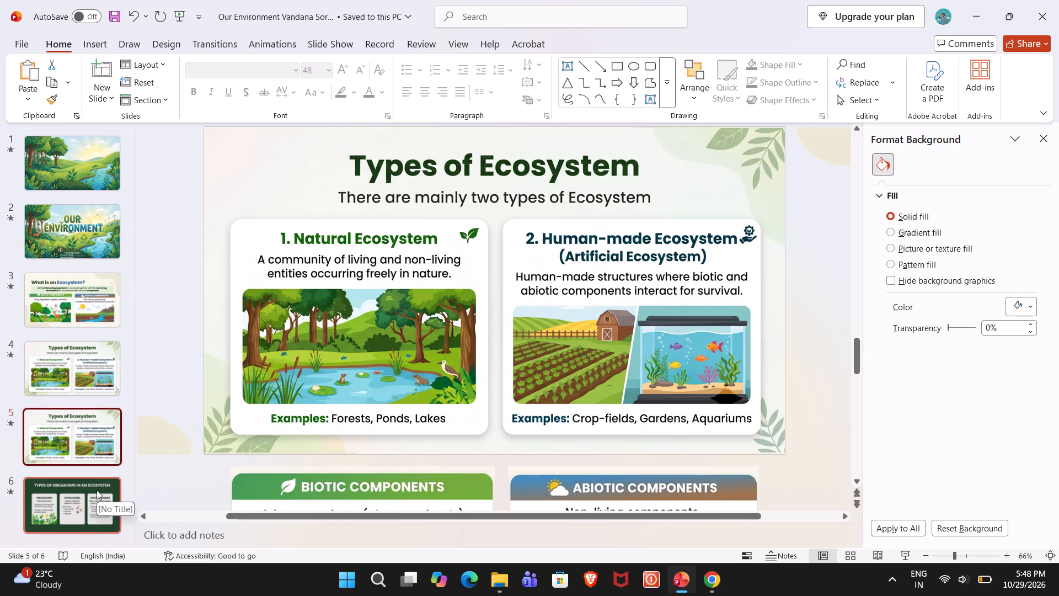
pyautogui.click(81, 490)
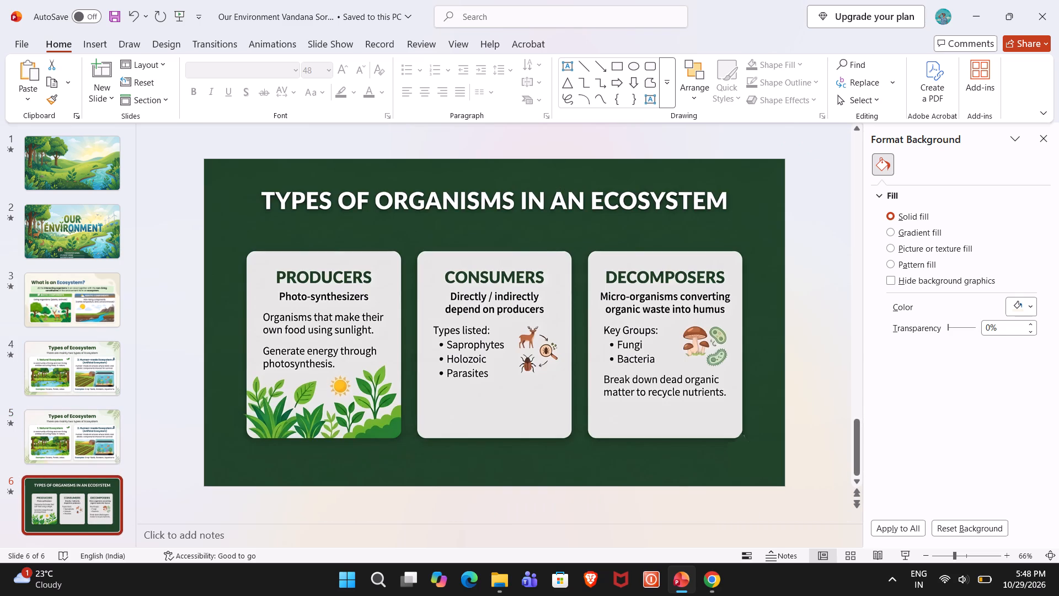
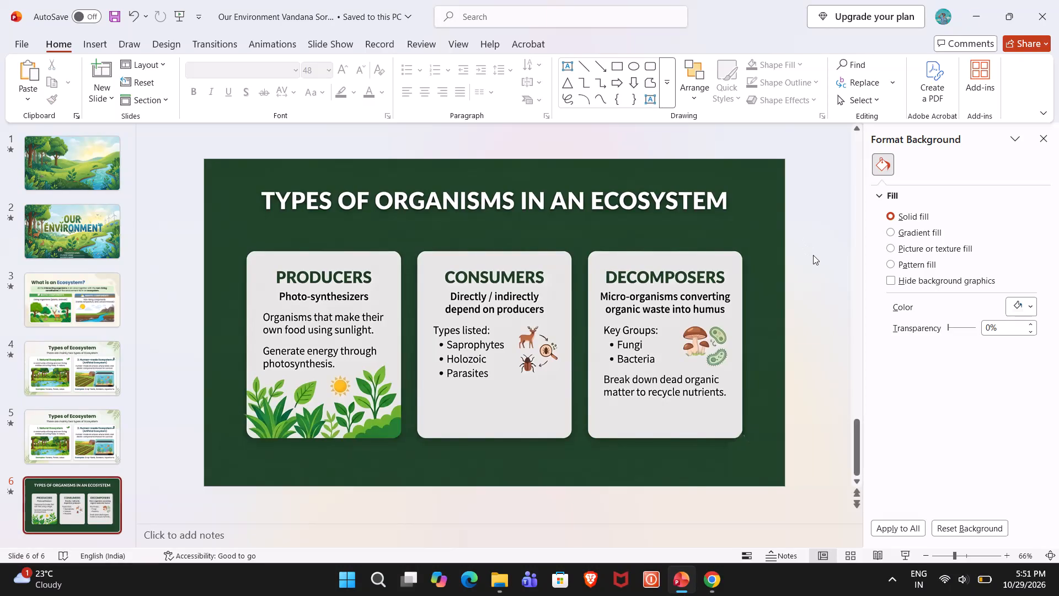
# Group the slide picture, the green cover rectangle and the small triangle on slide 6 into one object.
pyautogui.hotkey('ctrl', 'a')
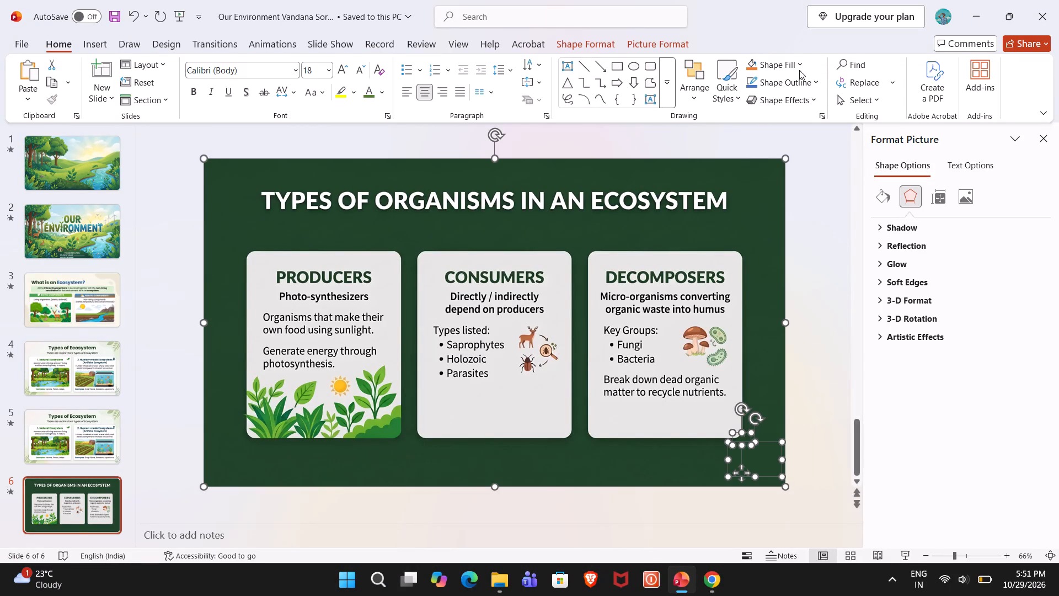
pyautogui.click(699, 95)
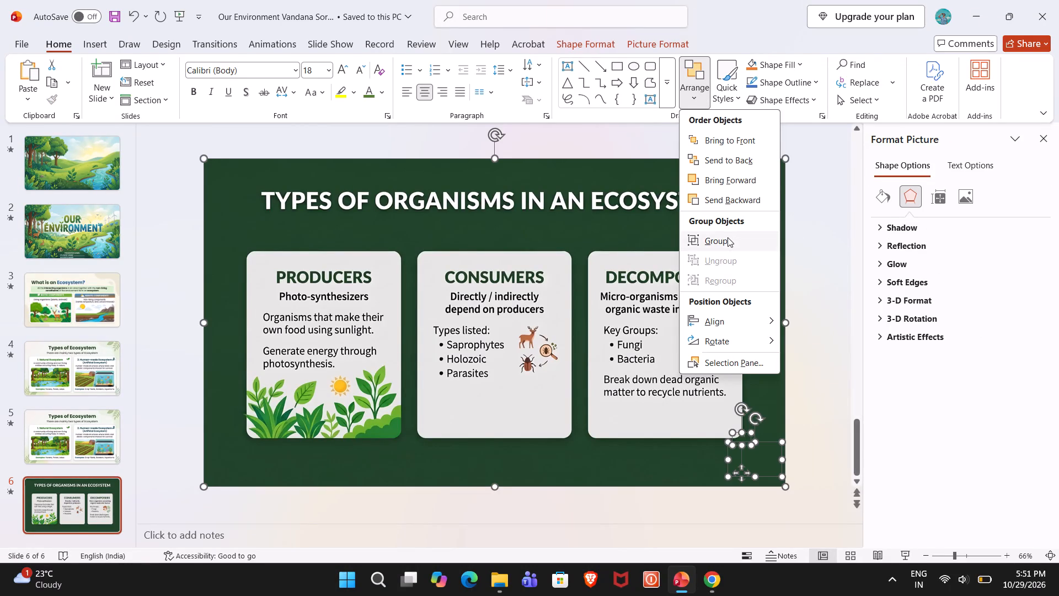
pyautogui.click(728, 237)
pyautogui.click(843, 267)
pyautogui.click(755, 409)
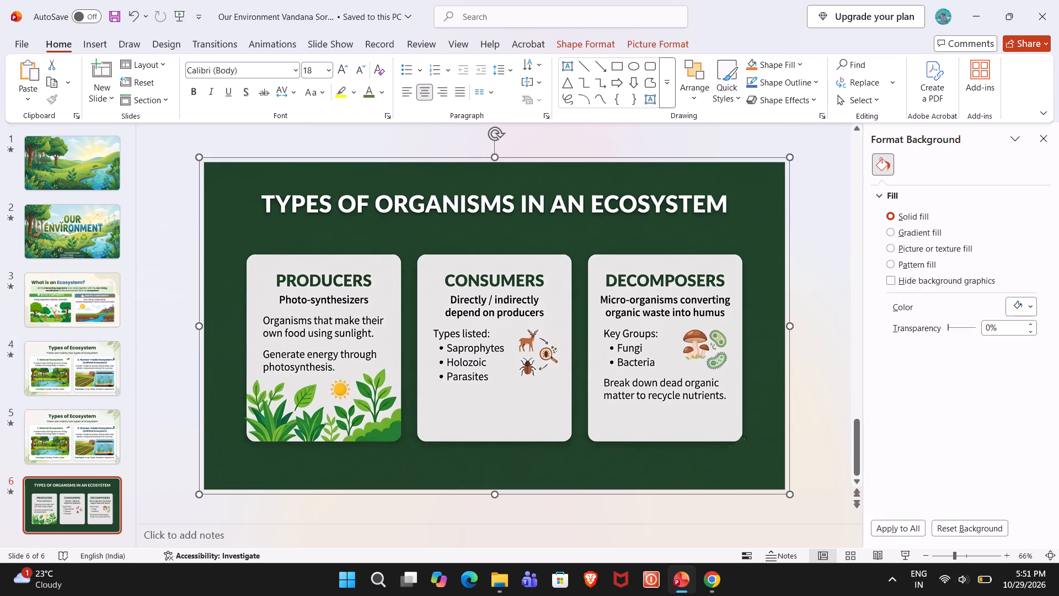
pyautogui.click(827, 357)
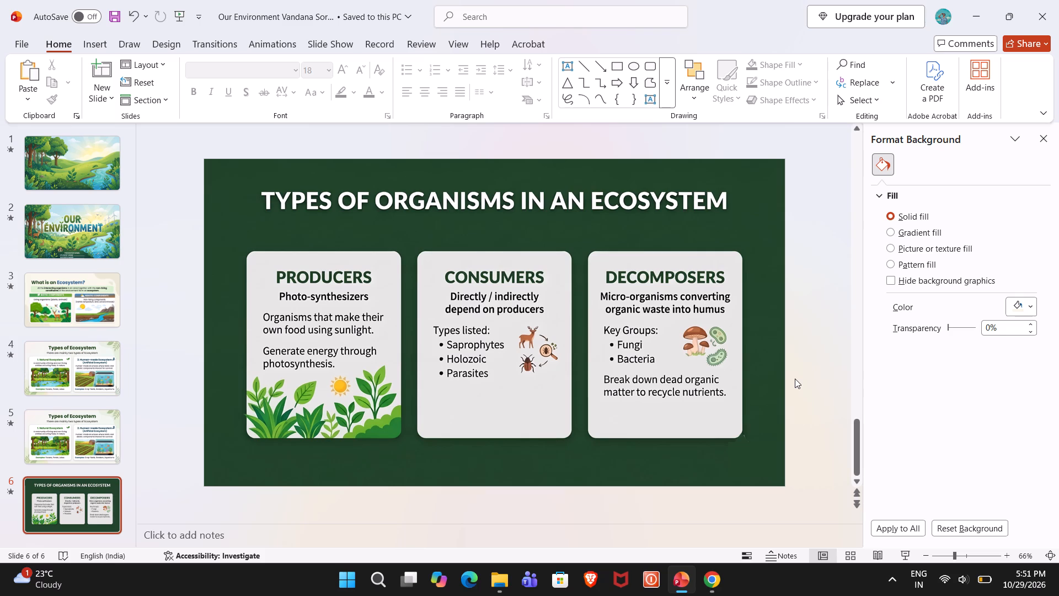
# Switch to Chrome and examine the Types of Organisms slide in the SlideShare deck Our Environment Class - 10th, dismissing the floating video ad.
pyautogui.hotkey('alt', 'Tab')
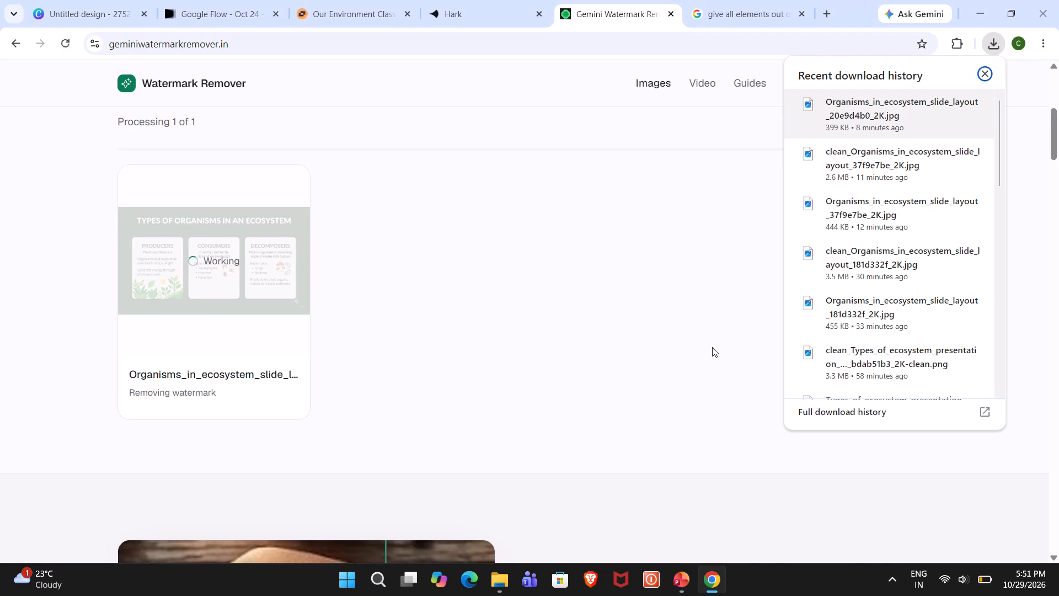
pyautogui.hotkey('alt', 'Tab')
pyautogui.hotkey('alt', 'Tab')
pyautogui.hotkey('alt', 'Tab')
pyautogui.hotkey('alt', 'Tab')
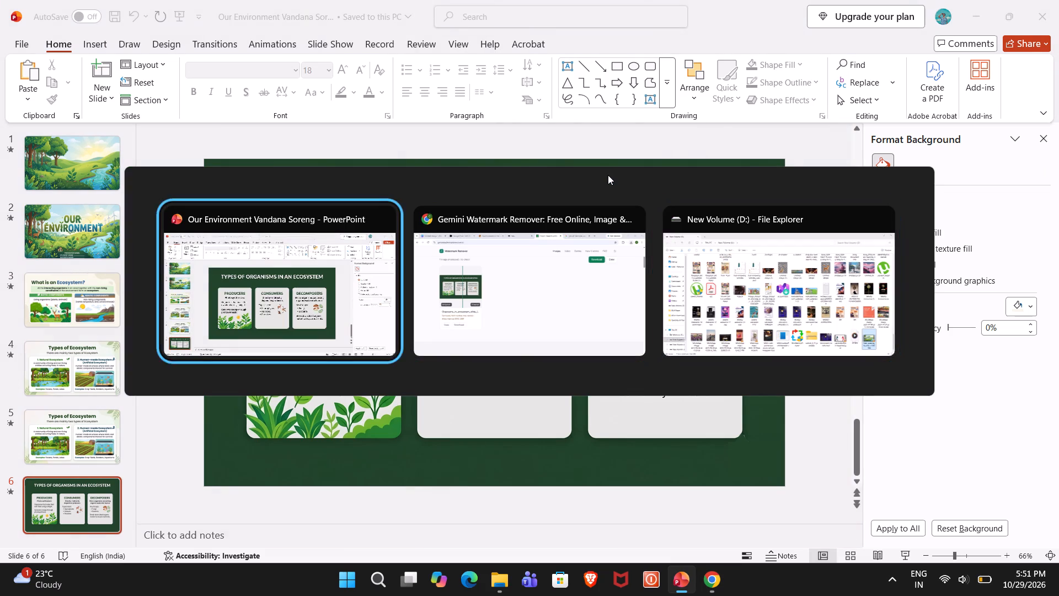
pyautogui.hotkey('alt', 'Tab')
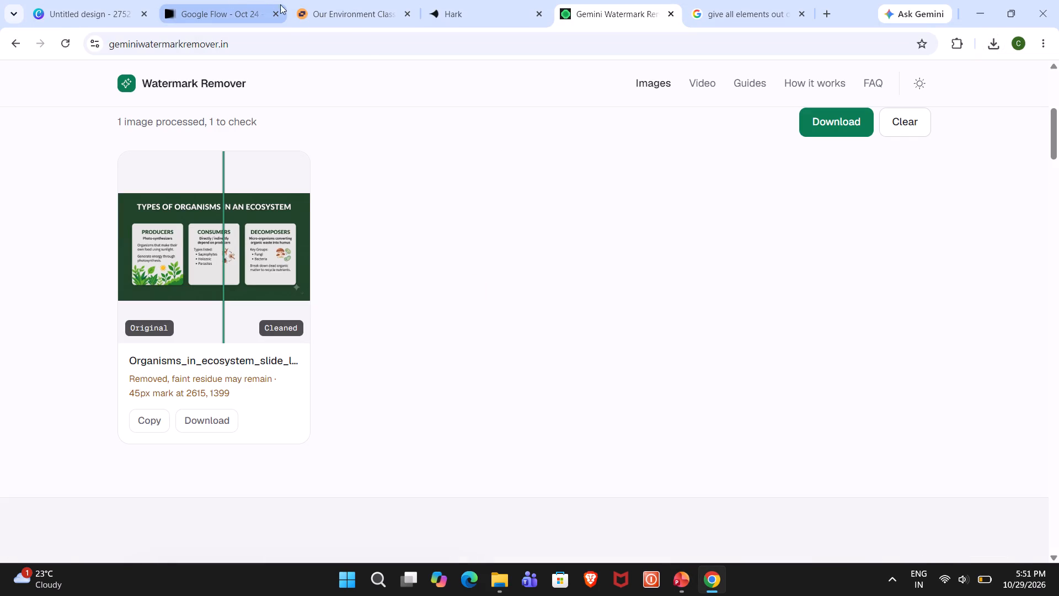
pyautogui.click(343, 10)
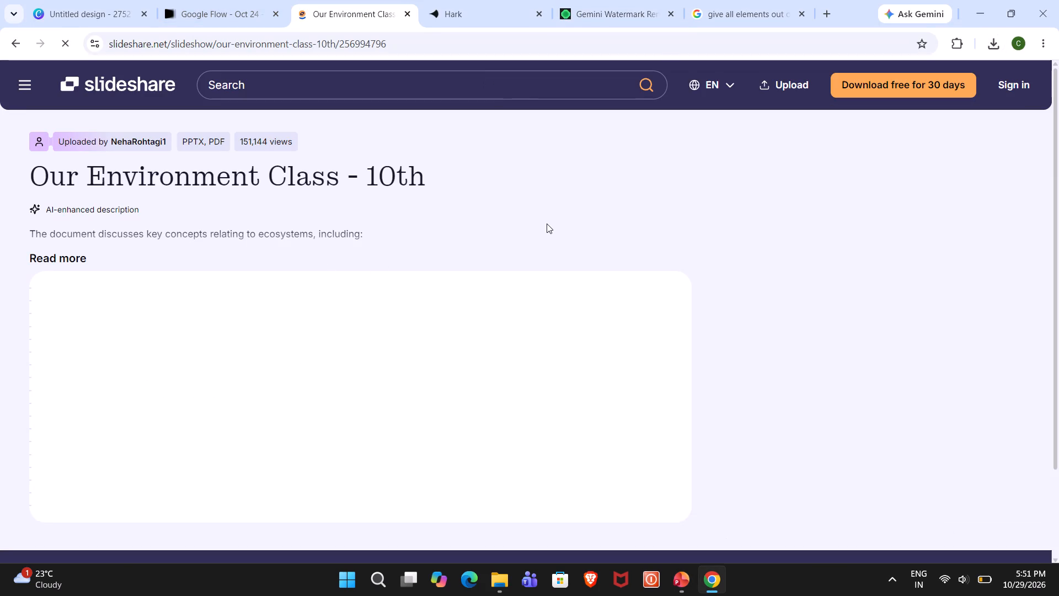
pyautogui.scroll(-3, 547, 223)
pyautogui.scroll(3, 547, 223)
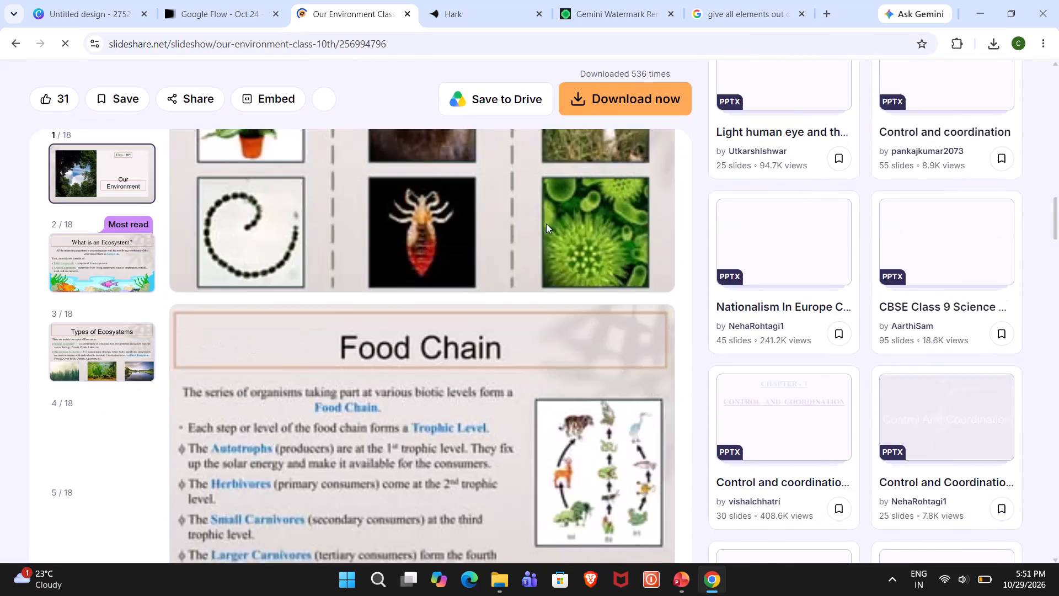
pyautogui.scroll(8, 546, 223)
pyautogui.scroll(-3, 547, 223)
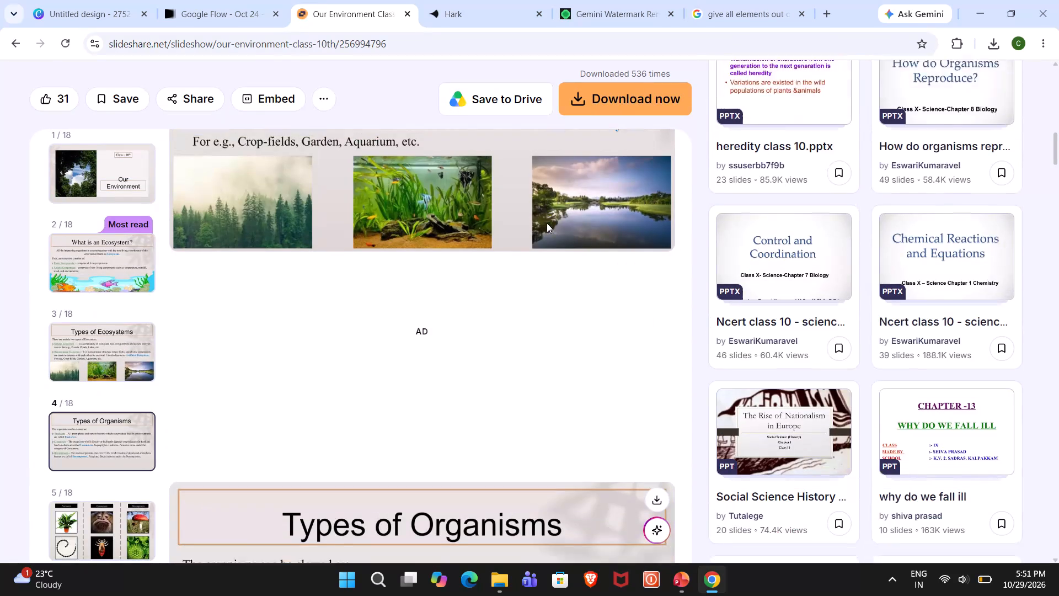
pyautogui.scroll(1, 547, 223)
pyautogui.scroll(-2, 547, 223)
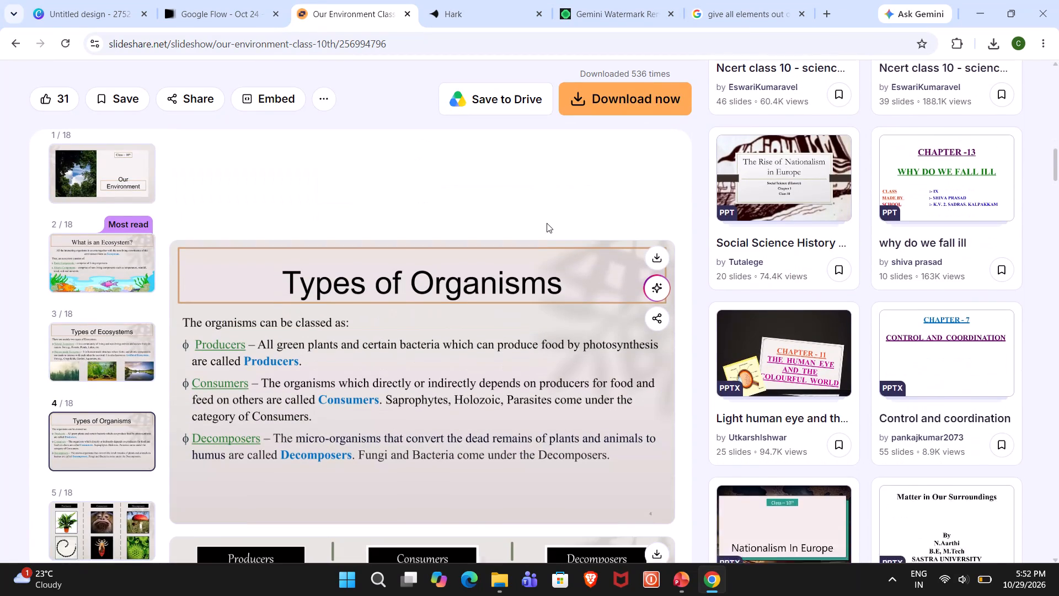
pyautogui.scroll(-1, 547, 223)
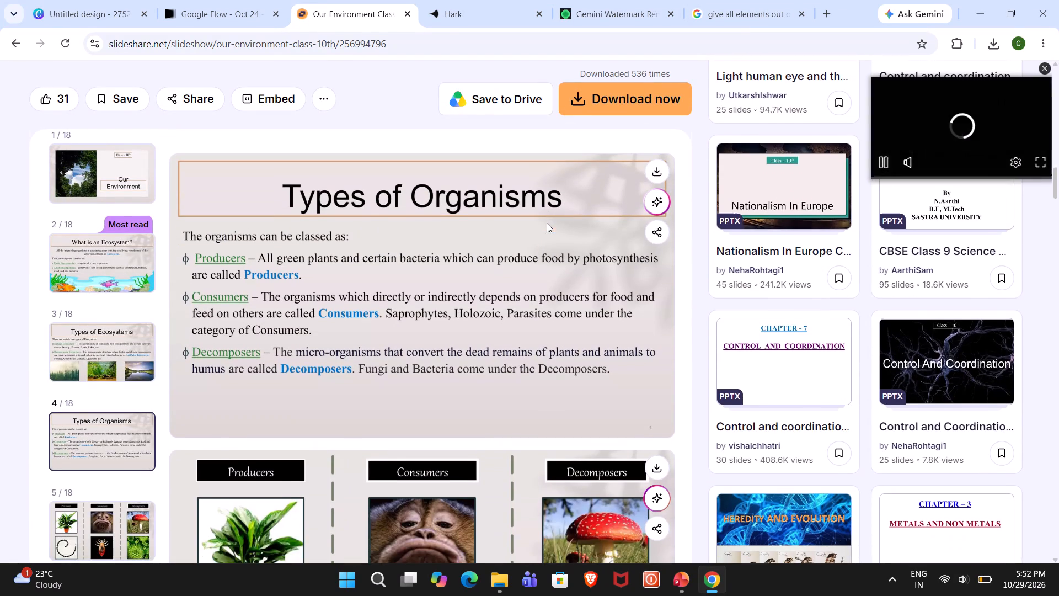
pyautogui.click(881, 157)
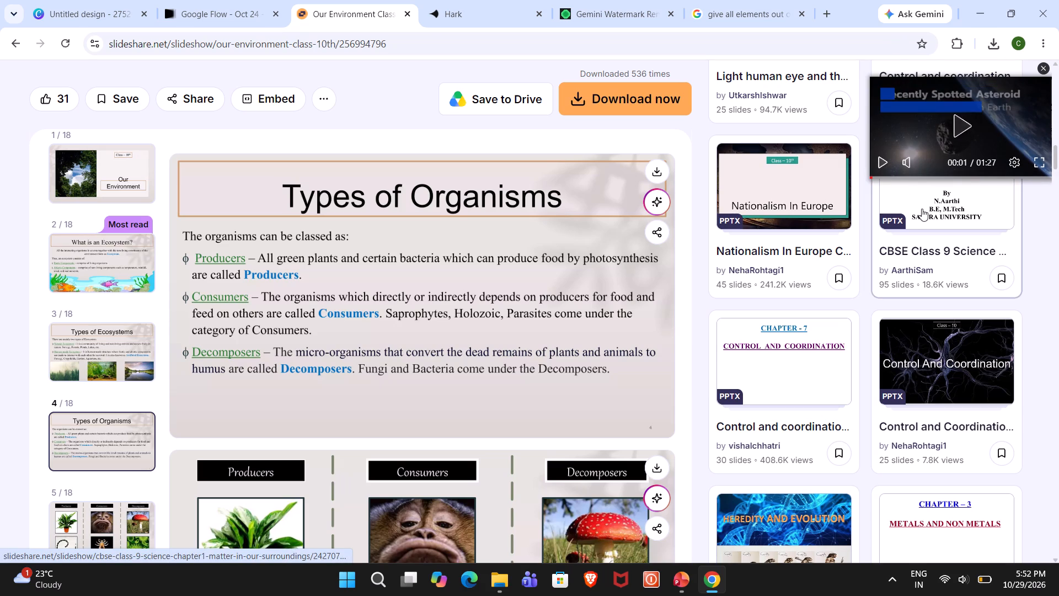
pyautogui.click(1044, 70)
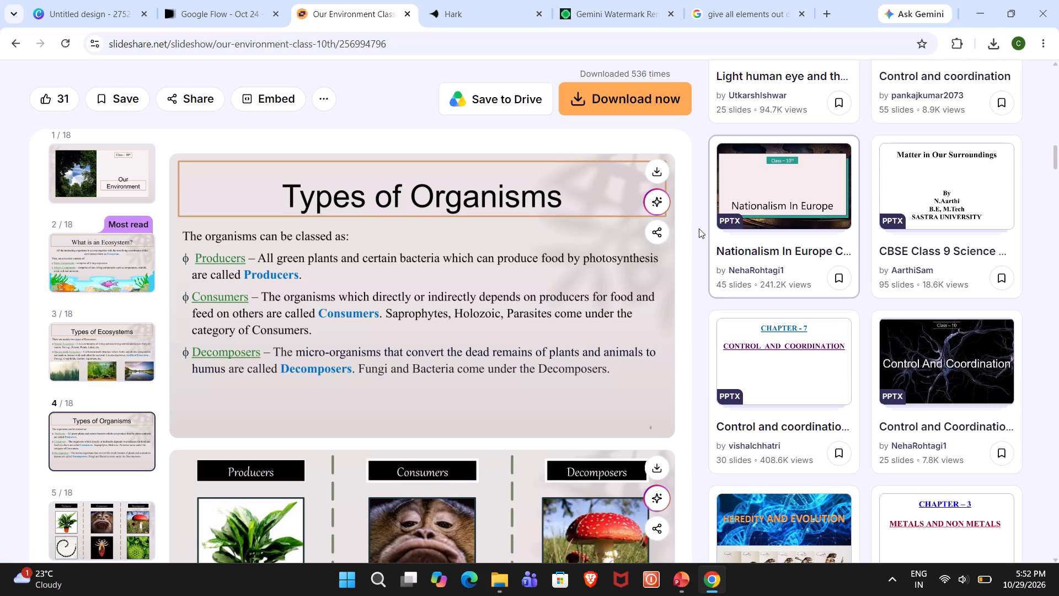
pyautogui.scroll(-1, 698, 225)
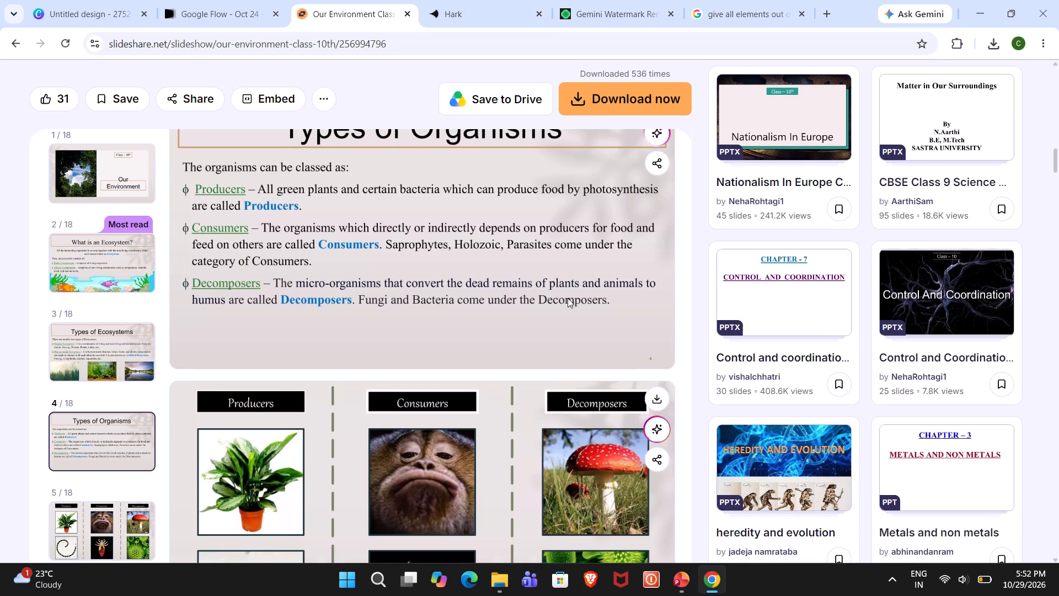
# Compare the producers, consumers and decomposers text on PowerPoint slide 6 with the SlideShare Types of Organisms slide in Chrome.
pyautogui.hotkey('alt', 'Tab')
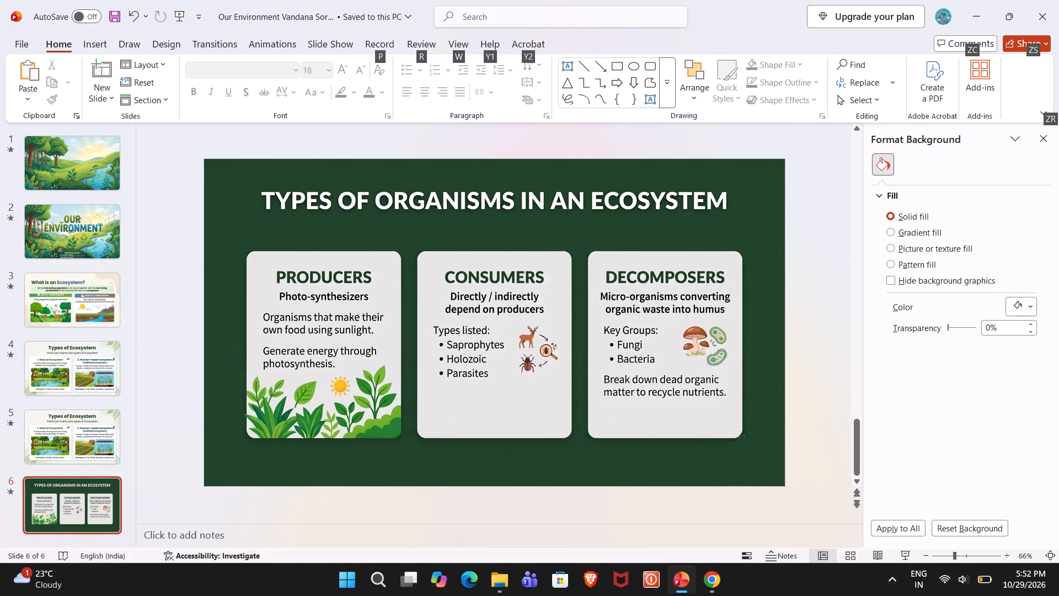
pyautogui.hotkey('alt', 'Tab')
pyautogui.hotkey('alt', 'Tab')
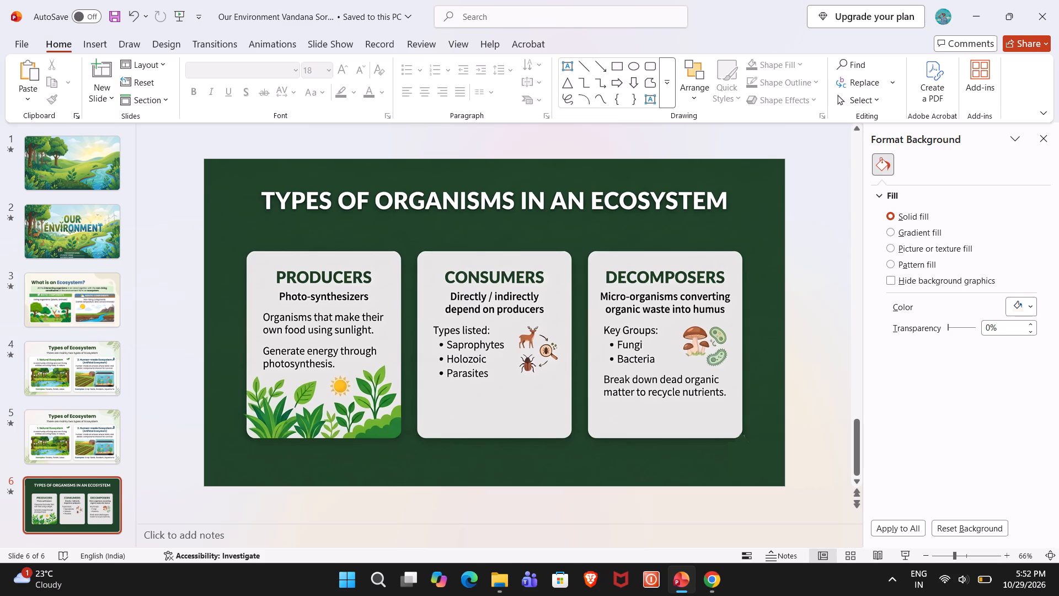
pyautogui.hotkey('alt', 'Tab')
pyautogui.hotkey('alt', 'Tab')
pyautogui.hotkey('alt', 'Tab')
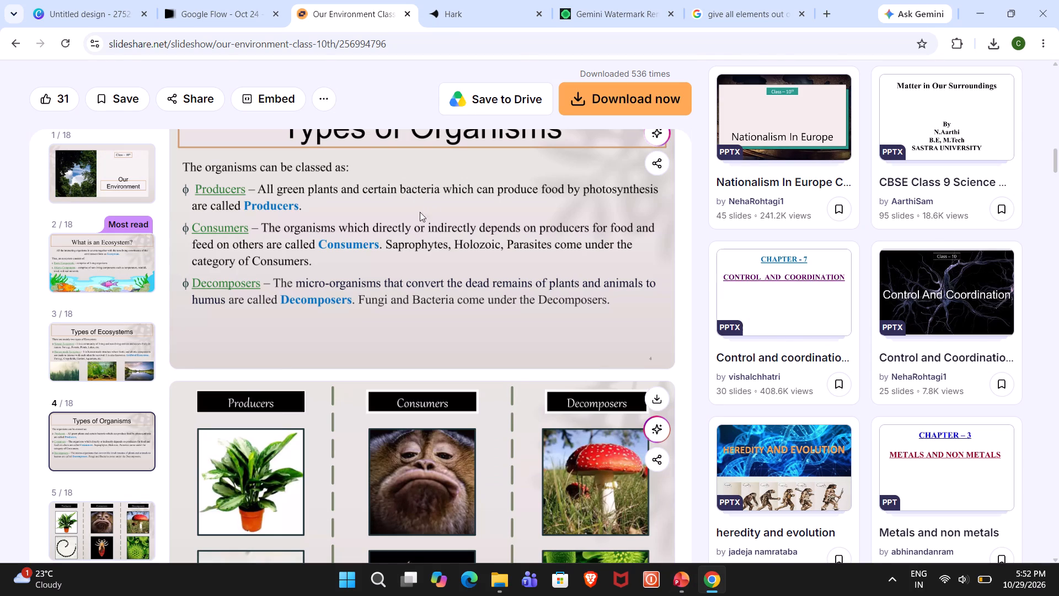
pyautogui.hotkey('alt', 'Tab')
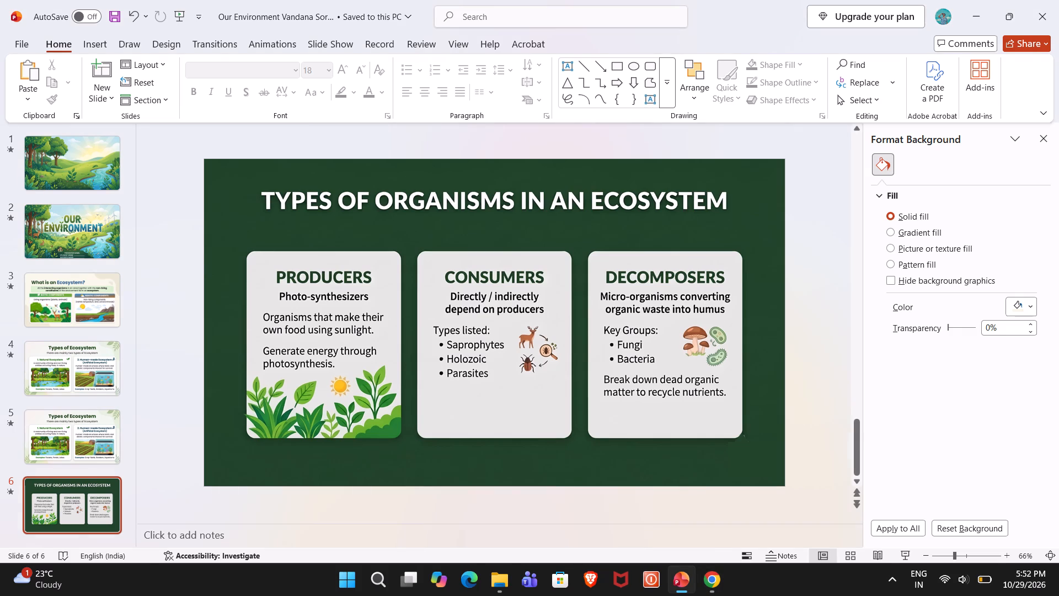
pyautogui.hotkey('alt', 'Tab')
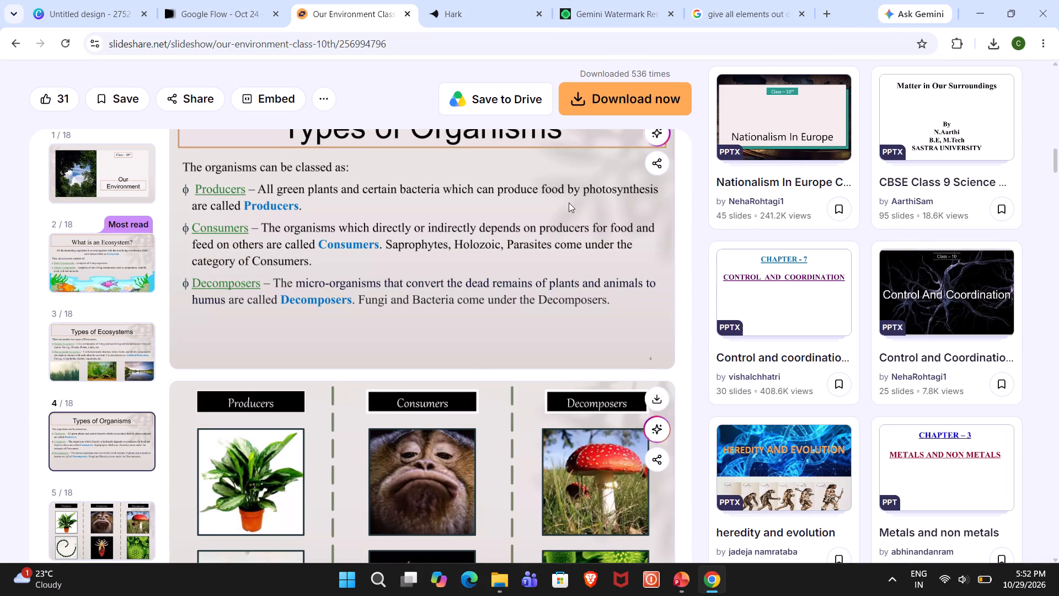
pyautogui.hotkey('alt', 'Tab')
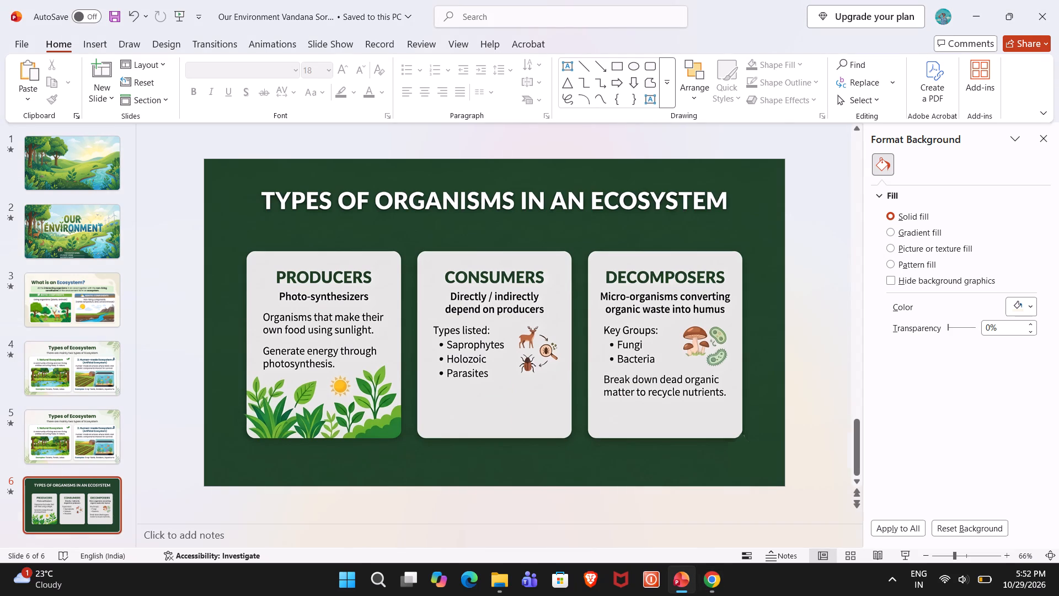
pyautogui.hotkey('alt', 'Tab')
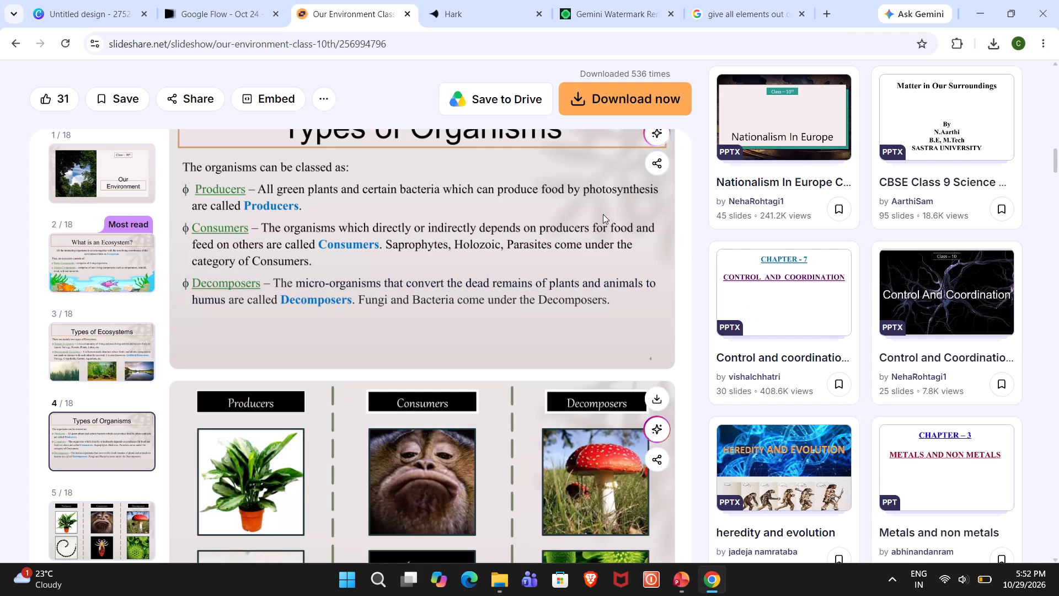
pyautogui.hotkey('alt', 'Tab')
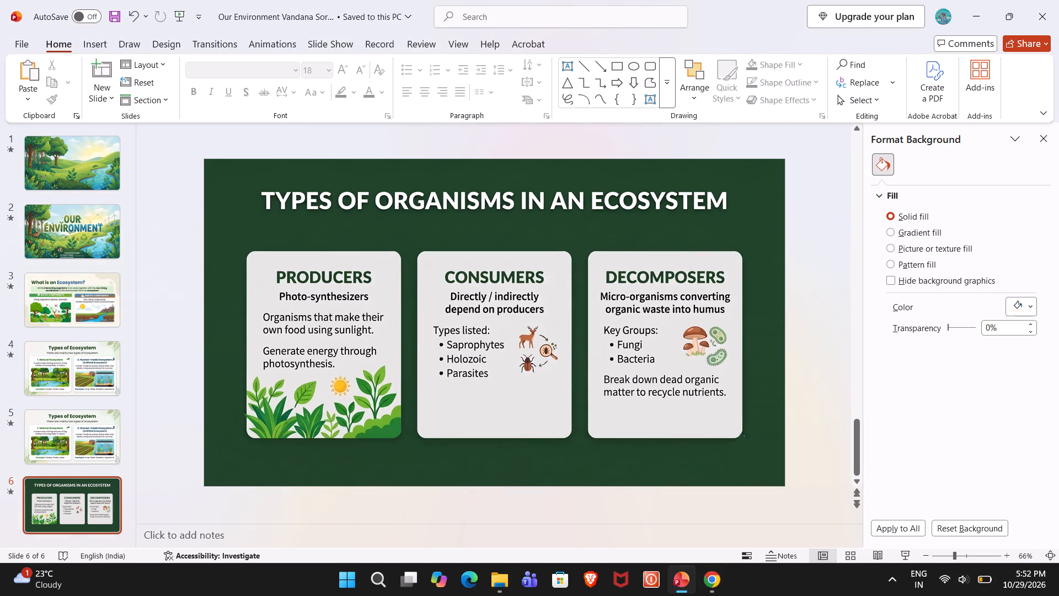
pyautogui.hotkey('alt', 'Tab')
pyautogui.hotkey('alt', 'Tab')
pyautogui.click(815, 211)
# In Chrome, search Google for "what is photosynthesizers" and read through the overview and results.
pyautogui.hotkey('alt', 'Tab')
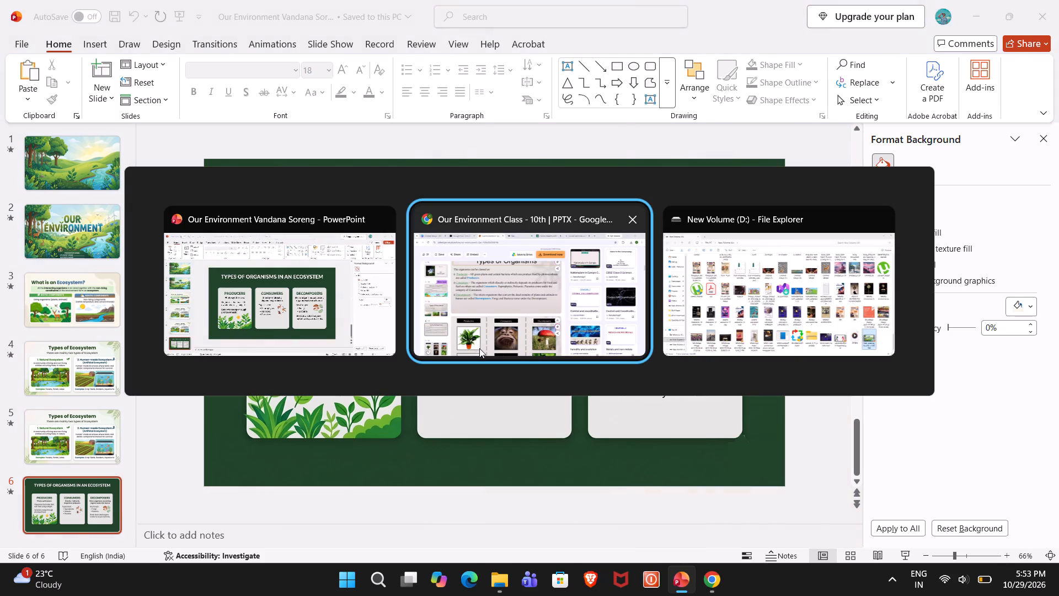
pyautogui.click(776, 2)
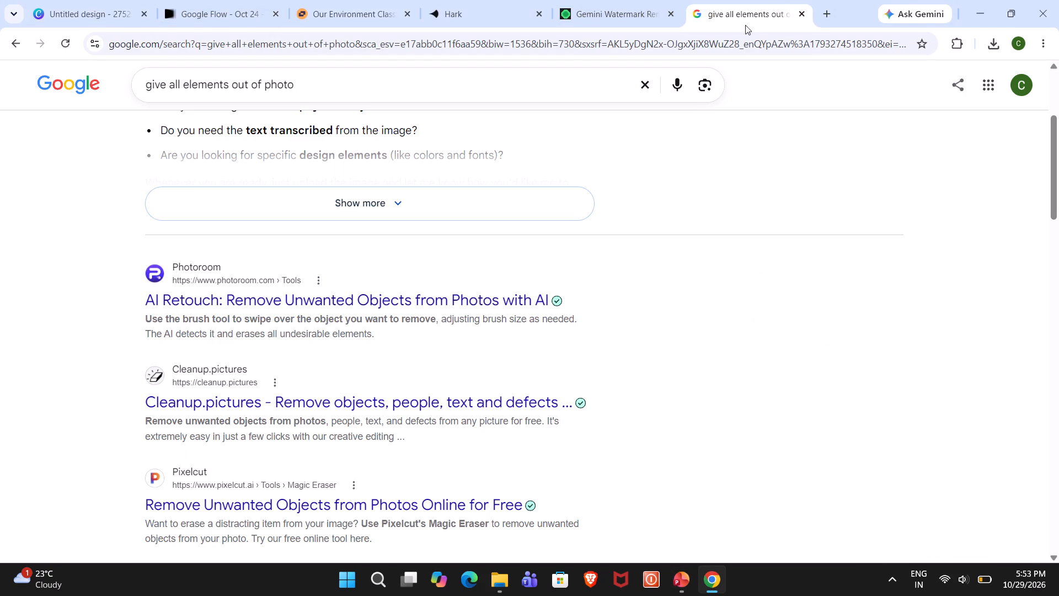
pyautogui.click(500, 40)
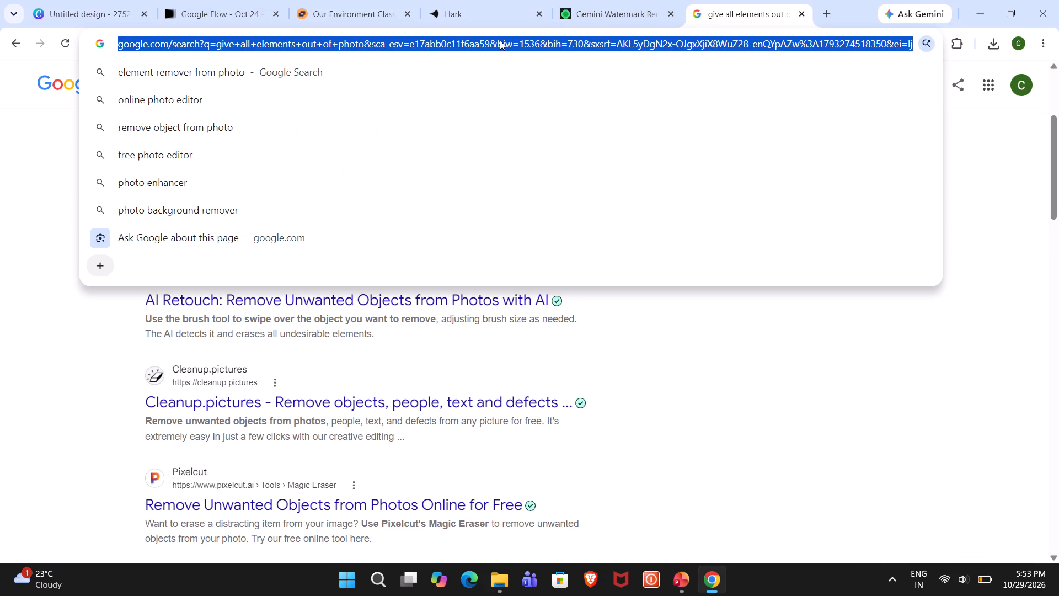
pyautogui.write('what is photosynthesiz')
pyautogui.write('ers')
pyautogui.press('Return')
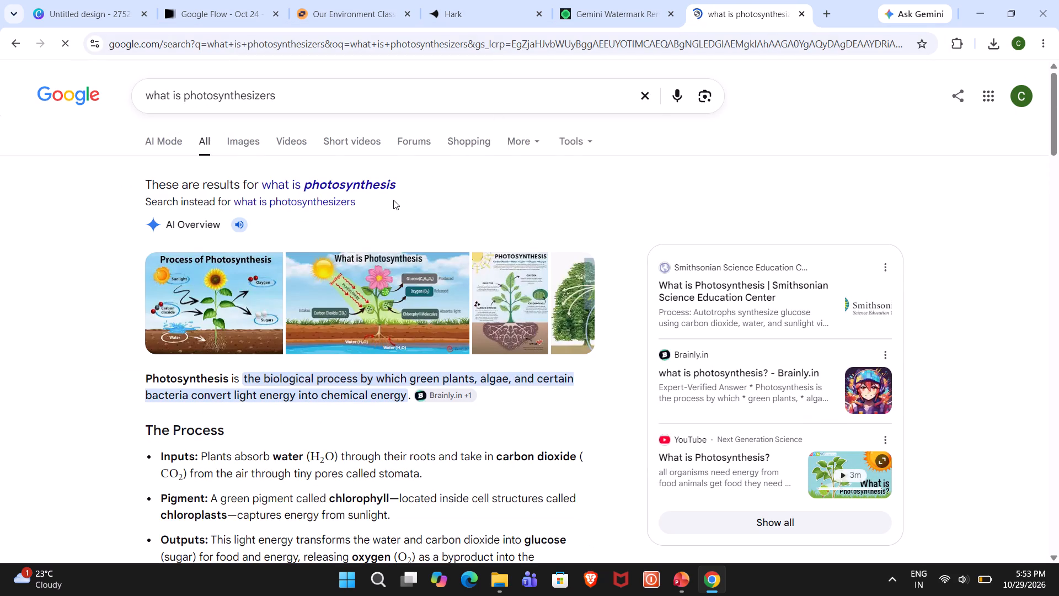
pyautogui.scroll(-6, 393, 200)
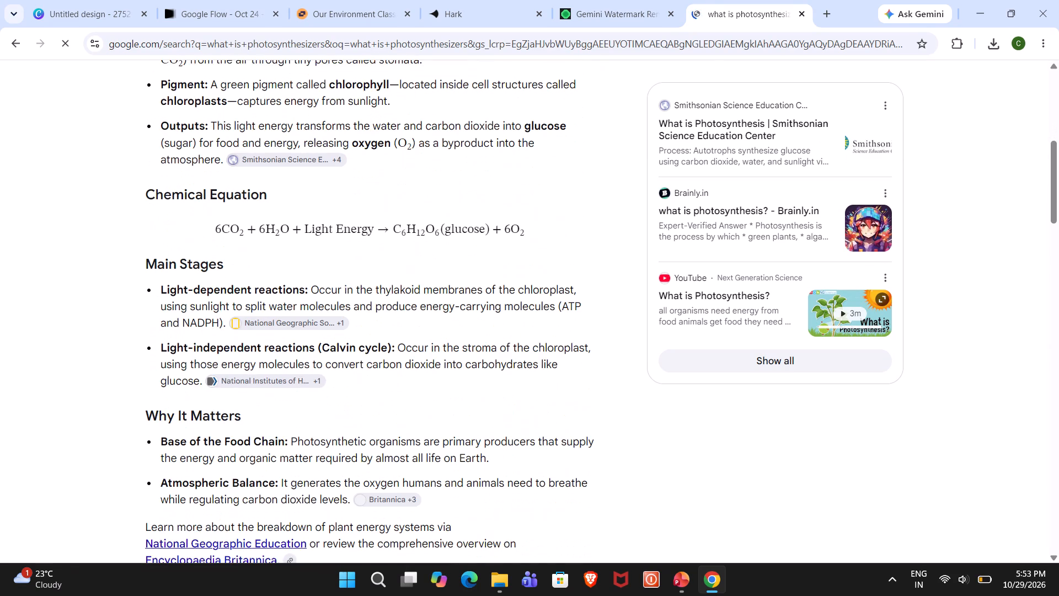
pyautogui.scroll(-6, 393, 200)
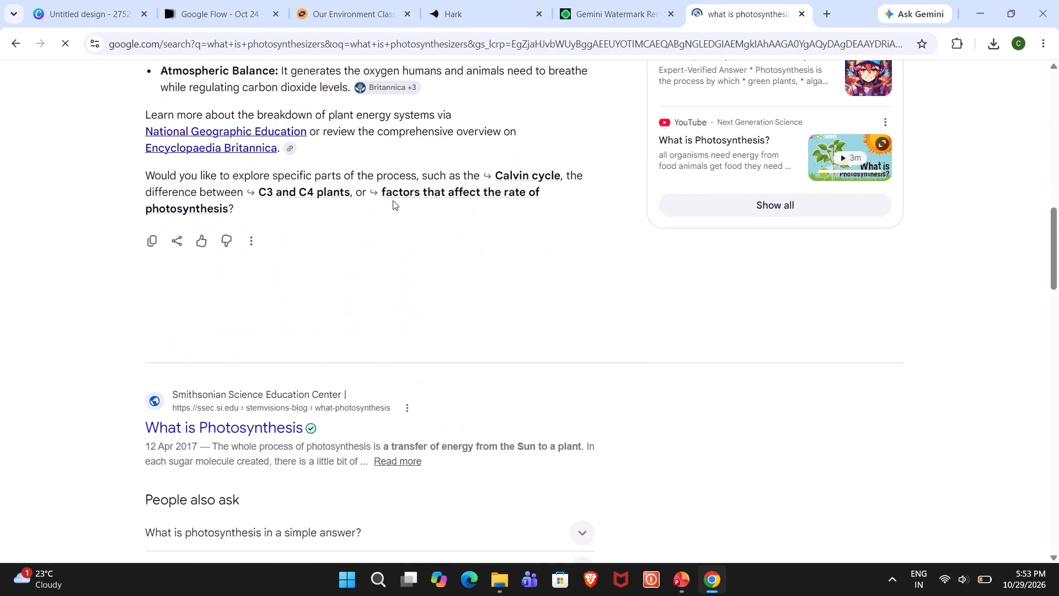
pyautogui.scroll(17, 393, 200)
pyautogui.scroll(4, 393, 198)
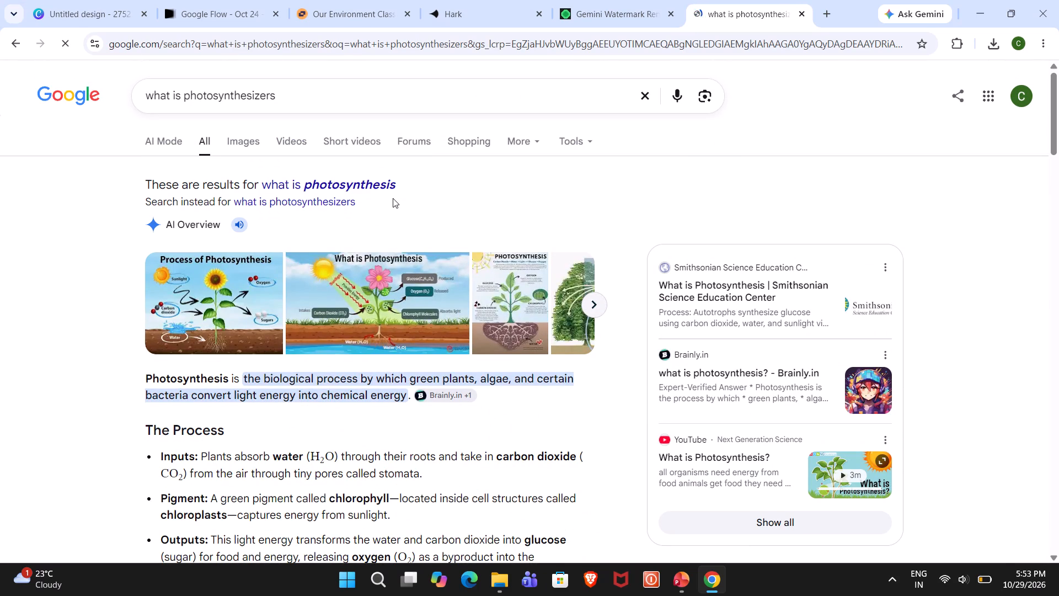
# Switch to PowerPoint and draw a rectangle about 0.37" by 2.46" over the Photo-synthesizers text under the PRODUCERS heading on slide 6.
pyautogui.hotkey('alt', 'Tab')
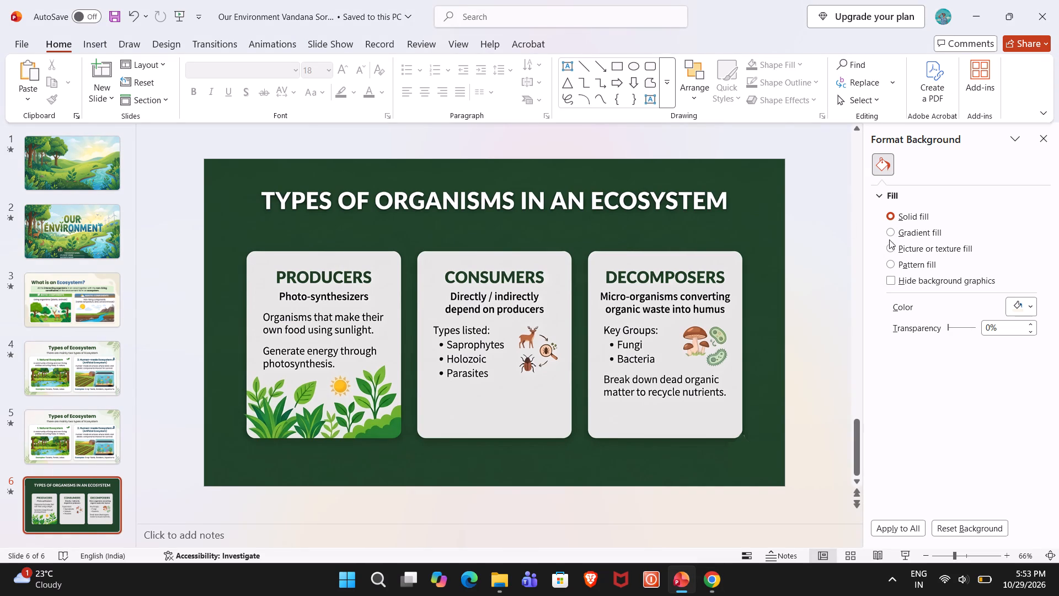
pyautogui.click(622, 66)
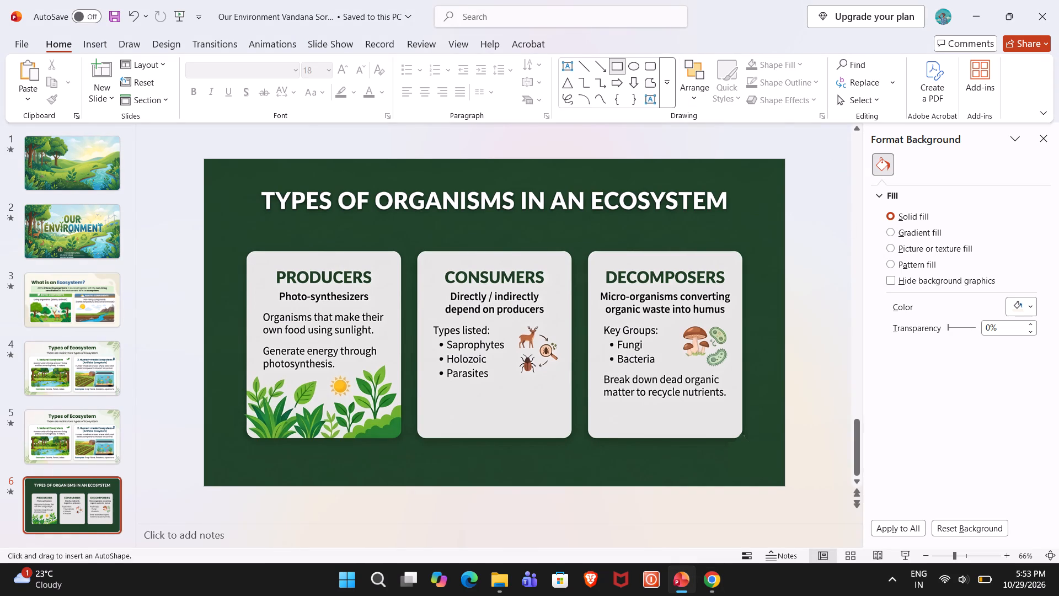
pyautogui.moveTo(268, 289); pyautogui.dragTo(279, 305)
pyautogui.moveTo(279, 305); pyautogui.dragTo(375, 305)
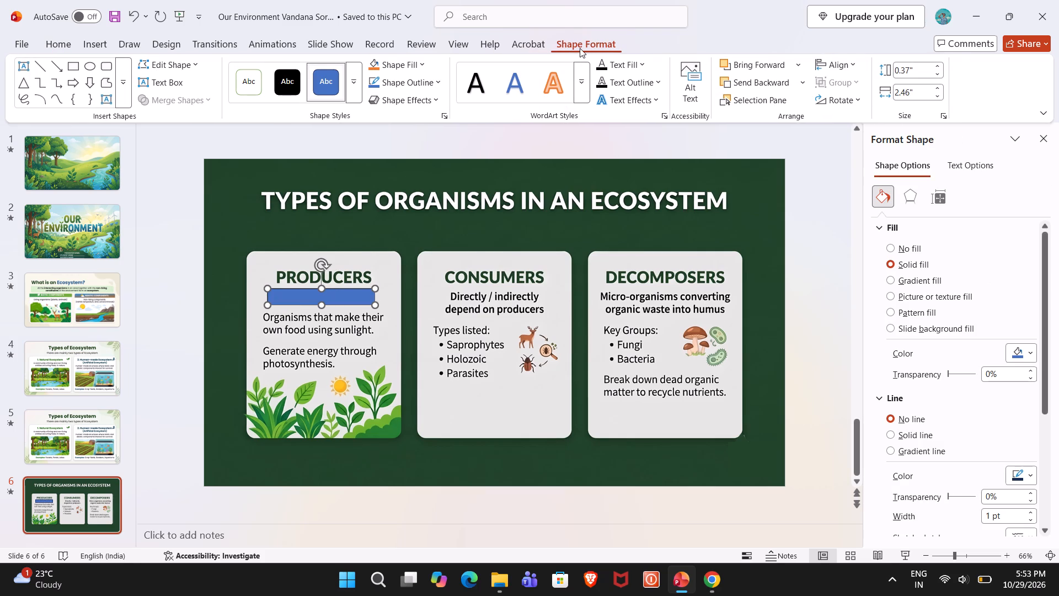
# Fill the cover rectangle with the PRODUCERS card's light grey using the Eyedropper, and give it no outline.
pyautogui.click(915, 419)
pyautogui.click(1019, 352)
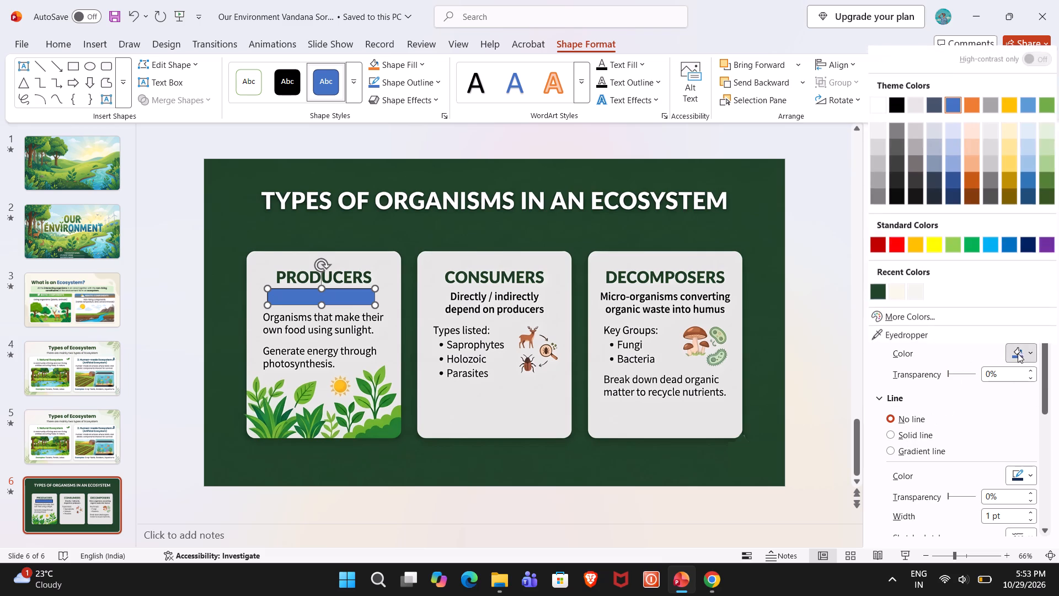
pyautogui.click(901, 337)
pyautogui.click(381, 300)
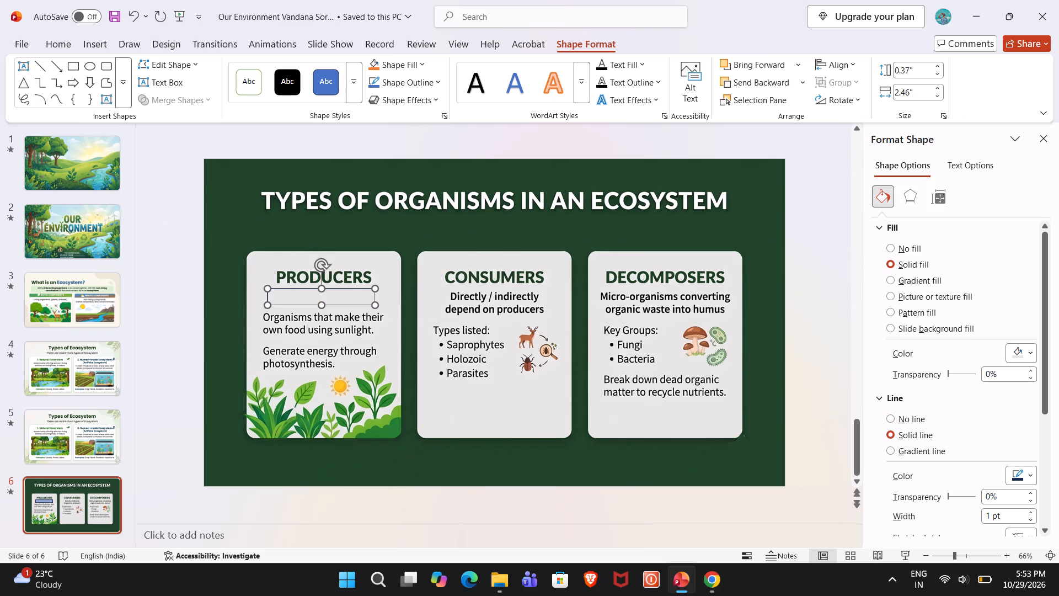
pyautogui.click(411, 517)
pyautogui.click(335, 294)
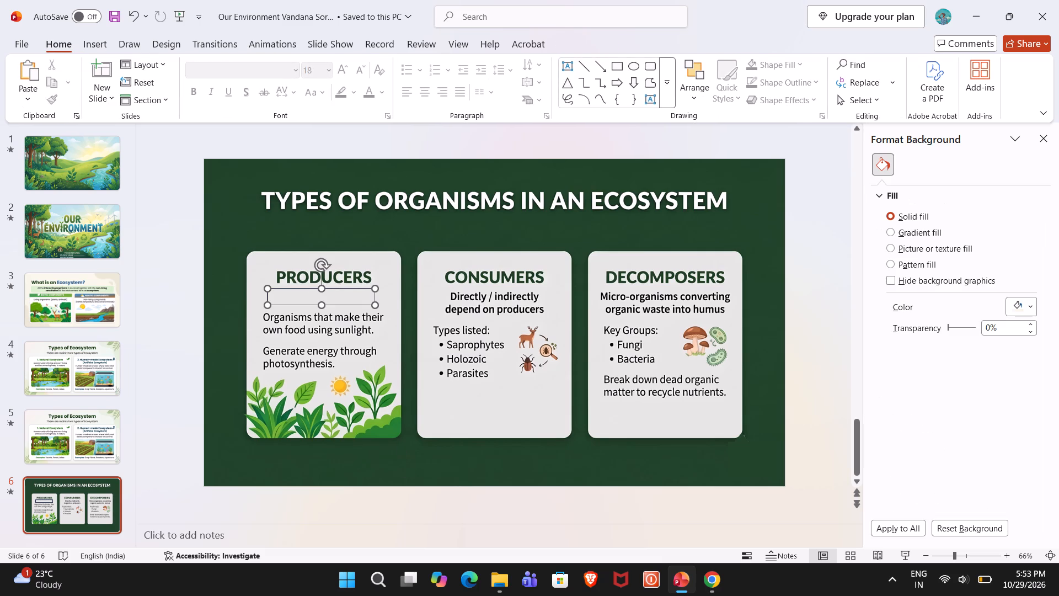
pyautogui.click(907, 417)
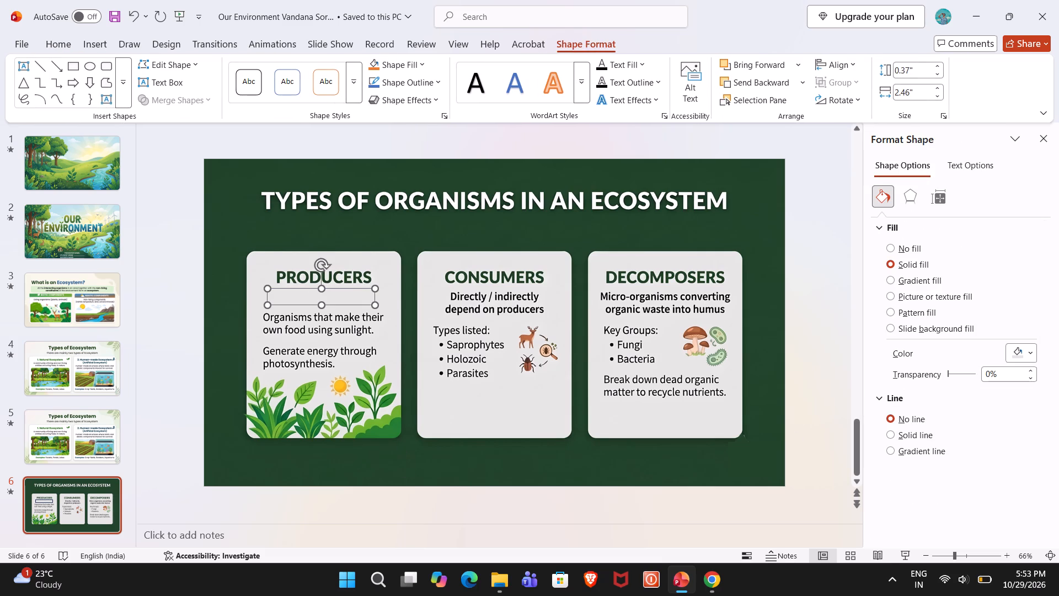
pyautogui.click(383, 504)
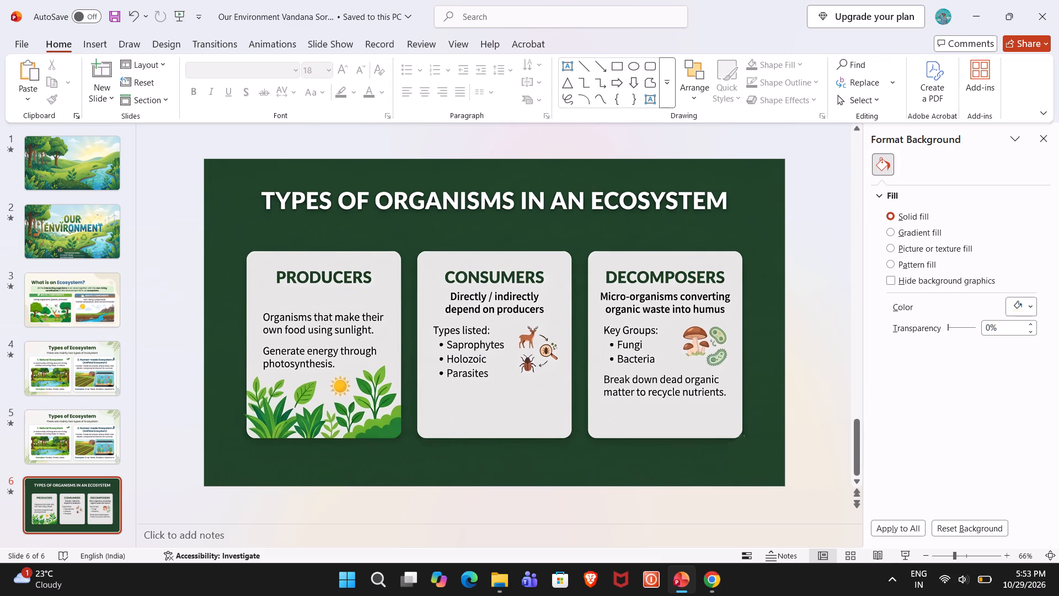
# Group the light grey cover rectangle with the existing slide picture group on slide 6.
pyautogui.click(362, 296)
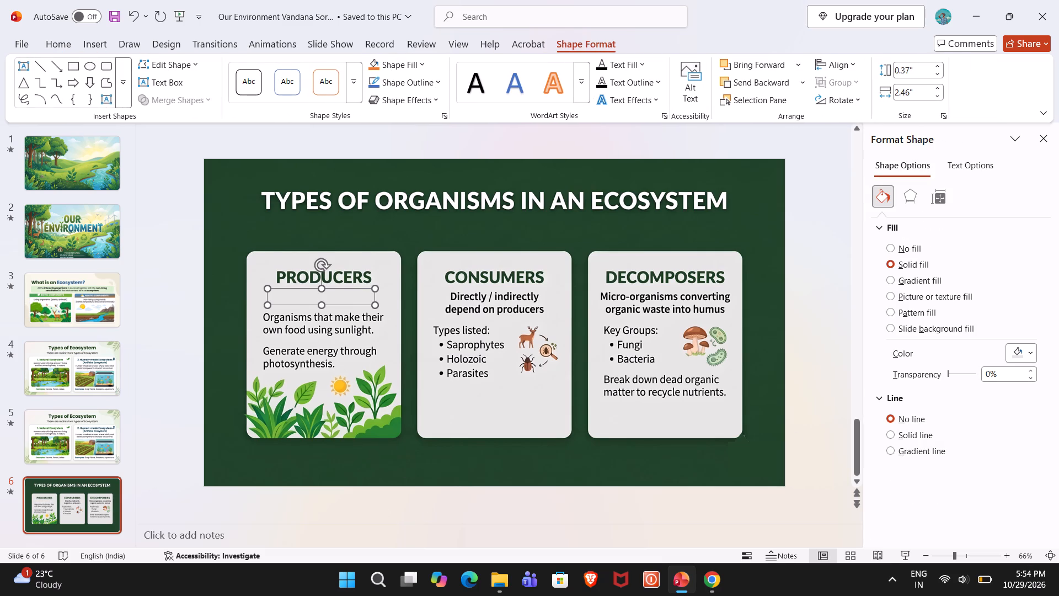
pyautogui.keyDown('ctrl'); pyautogui.click(447, 234); pyautogui.keyUp('ctrl')
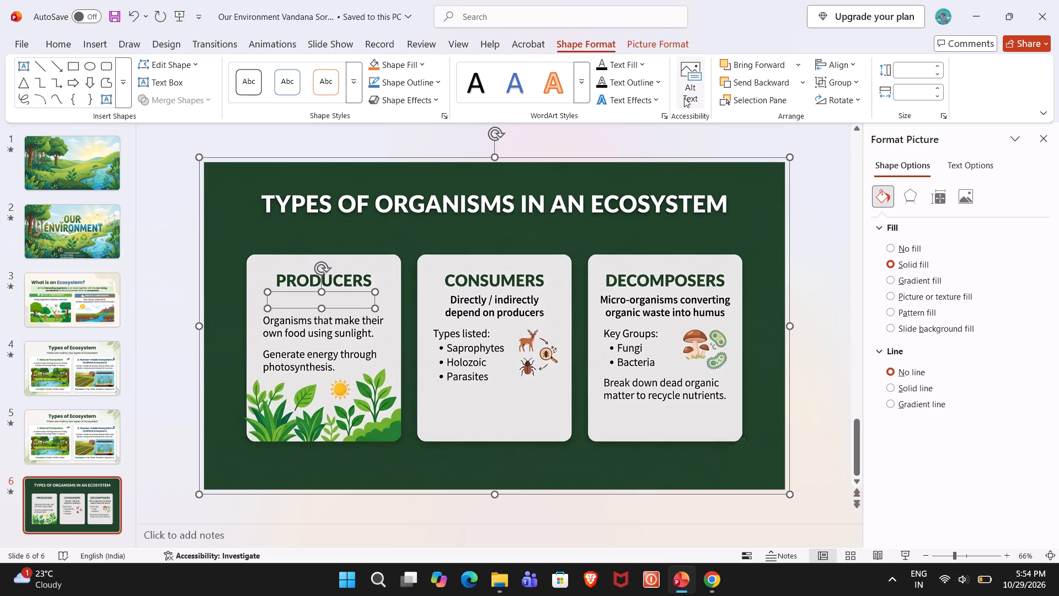
pyautogui.click(589, 43)
pyautogui.click(645, 50)
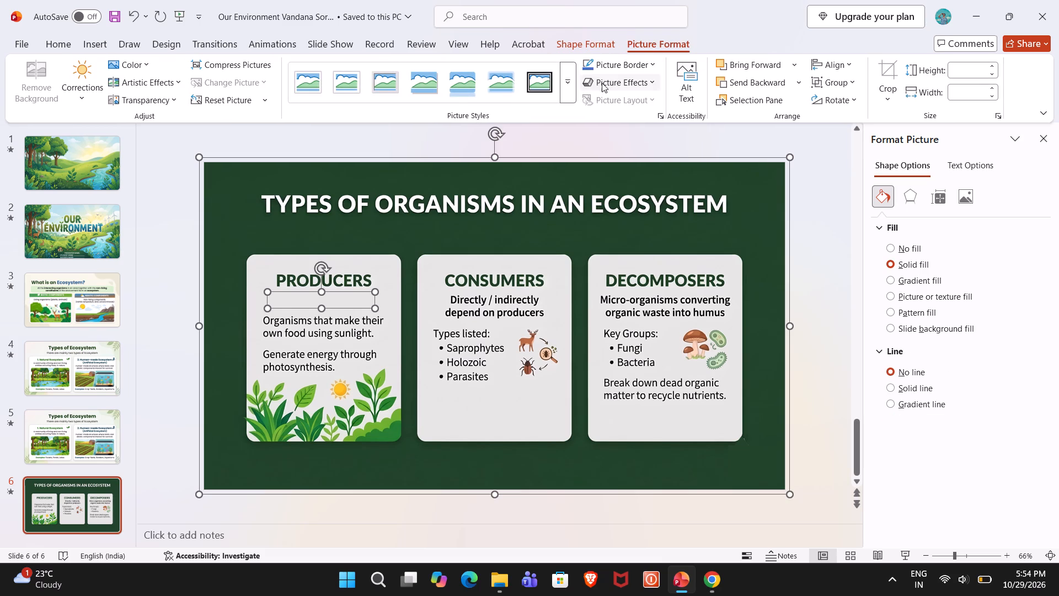
pyautogui.click(884, 98)
pyautogui.click(584, 134)
pyautogui.click(68, 42)
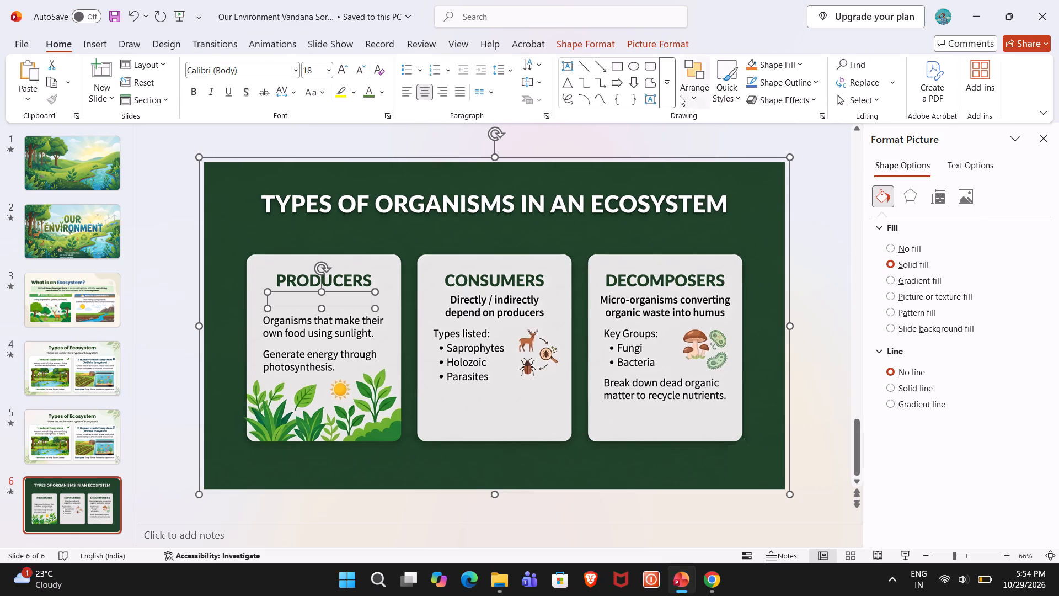
pyautogui.click(699, 93)
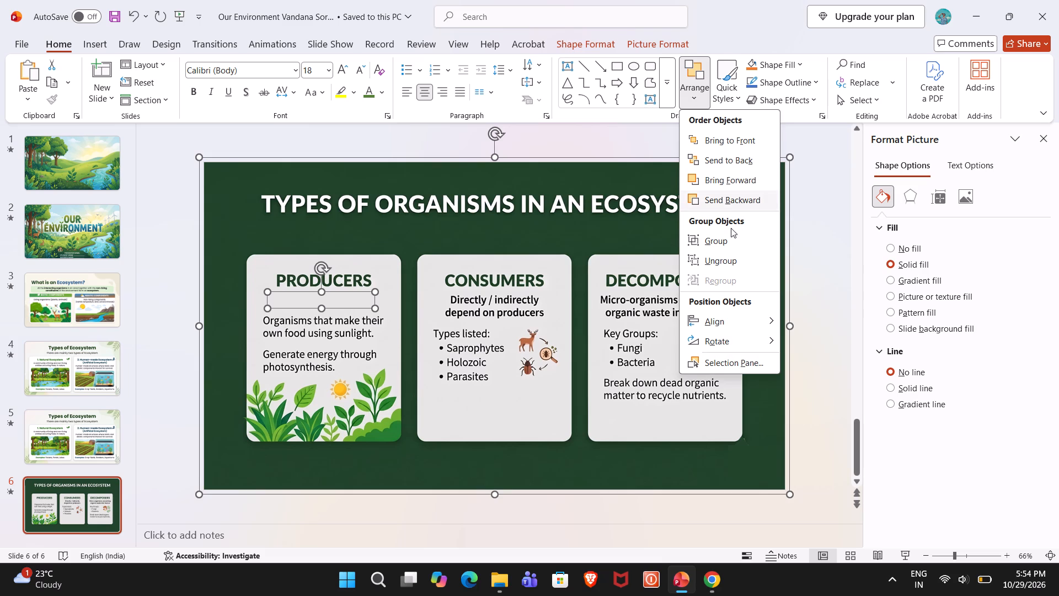
pyautogui.click(724, 239)
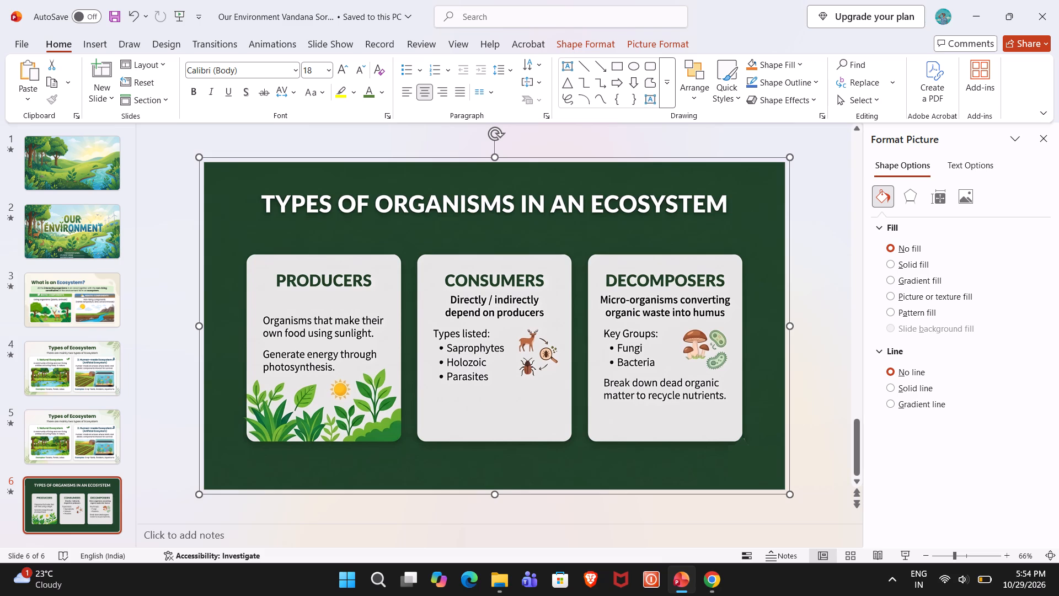
pyautogui.click(836, 237)
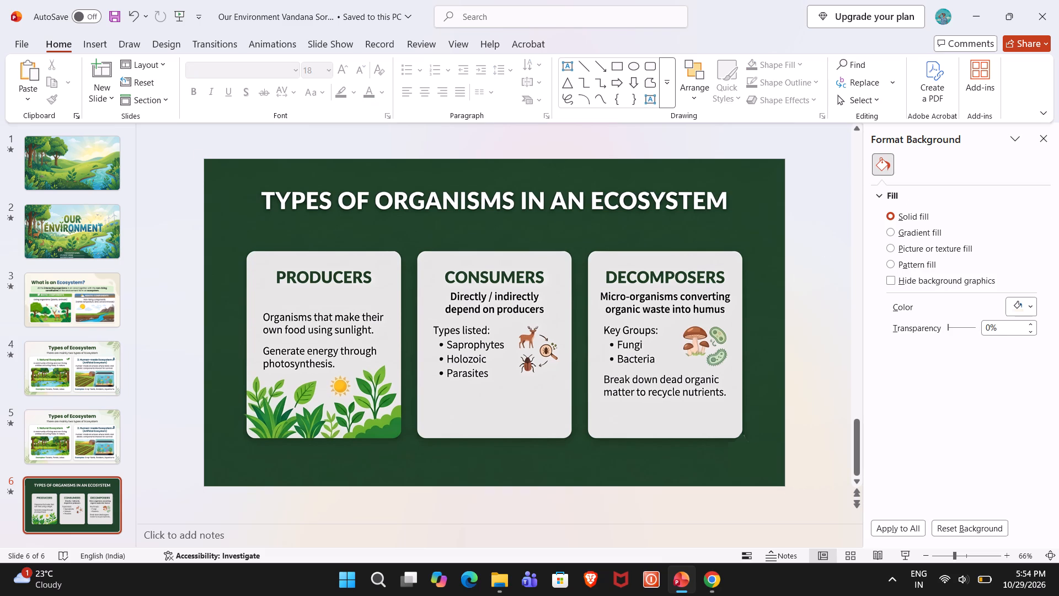
pyautogui.click(375, 306)
pyautogui.click(180, 156)
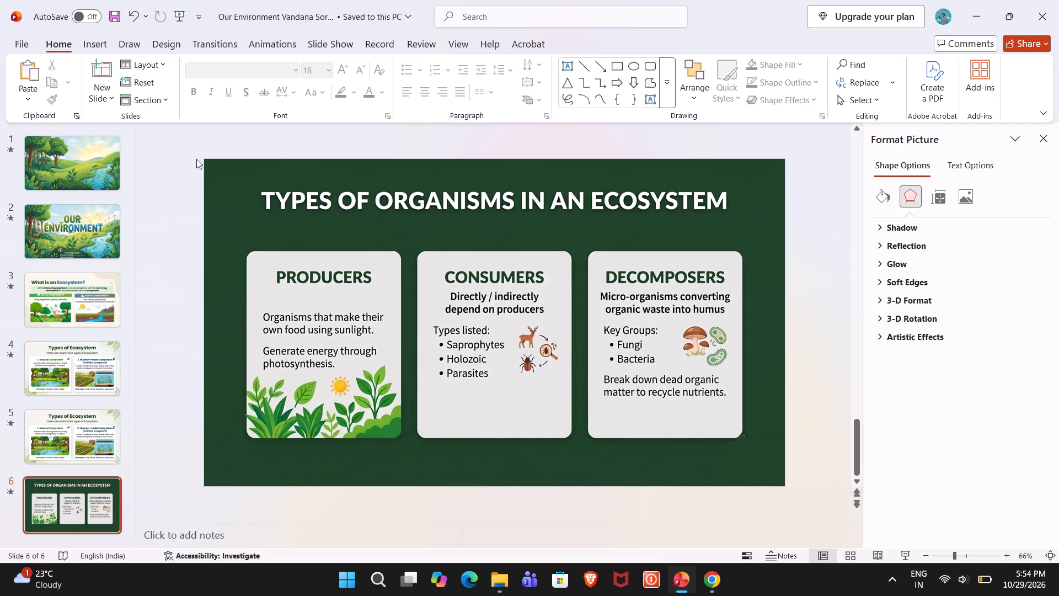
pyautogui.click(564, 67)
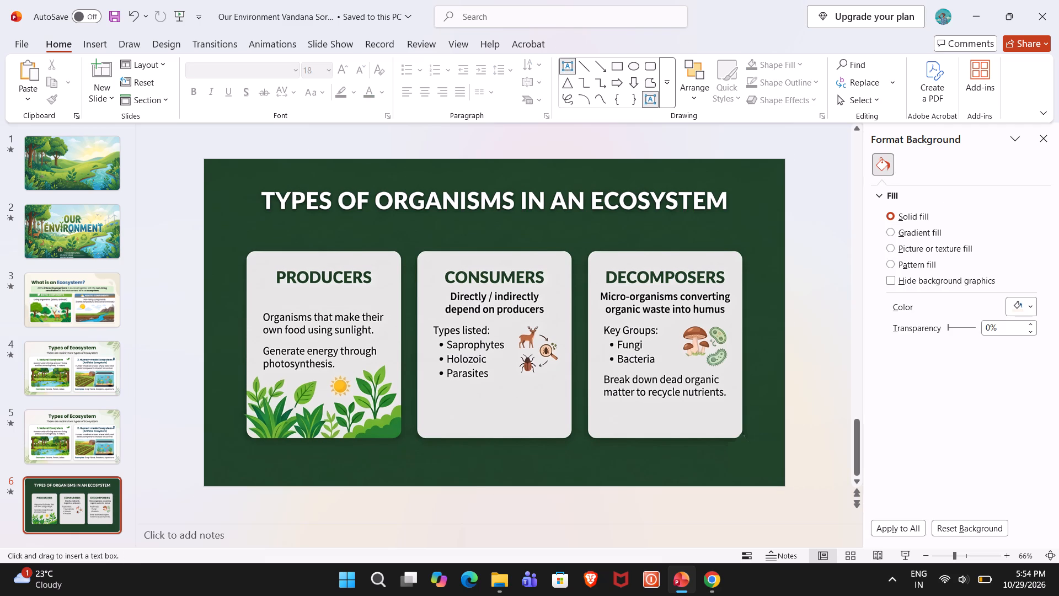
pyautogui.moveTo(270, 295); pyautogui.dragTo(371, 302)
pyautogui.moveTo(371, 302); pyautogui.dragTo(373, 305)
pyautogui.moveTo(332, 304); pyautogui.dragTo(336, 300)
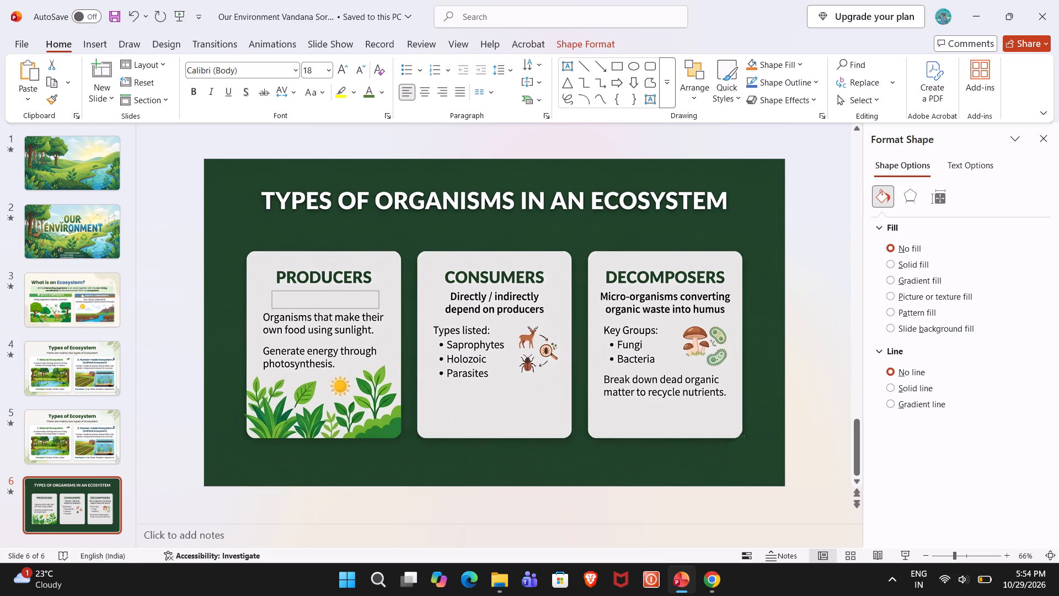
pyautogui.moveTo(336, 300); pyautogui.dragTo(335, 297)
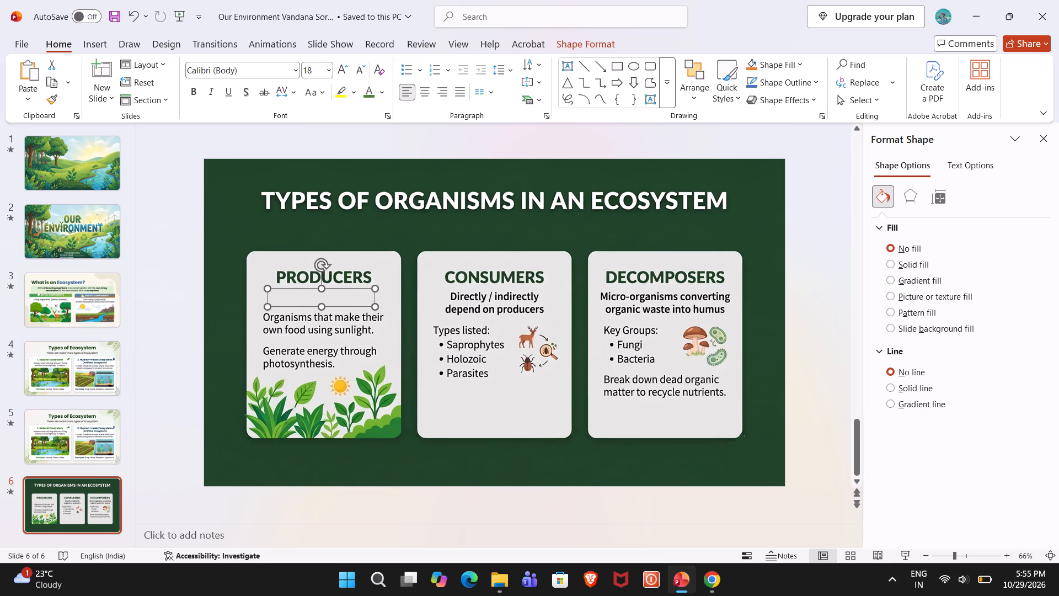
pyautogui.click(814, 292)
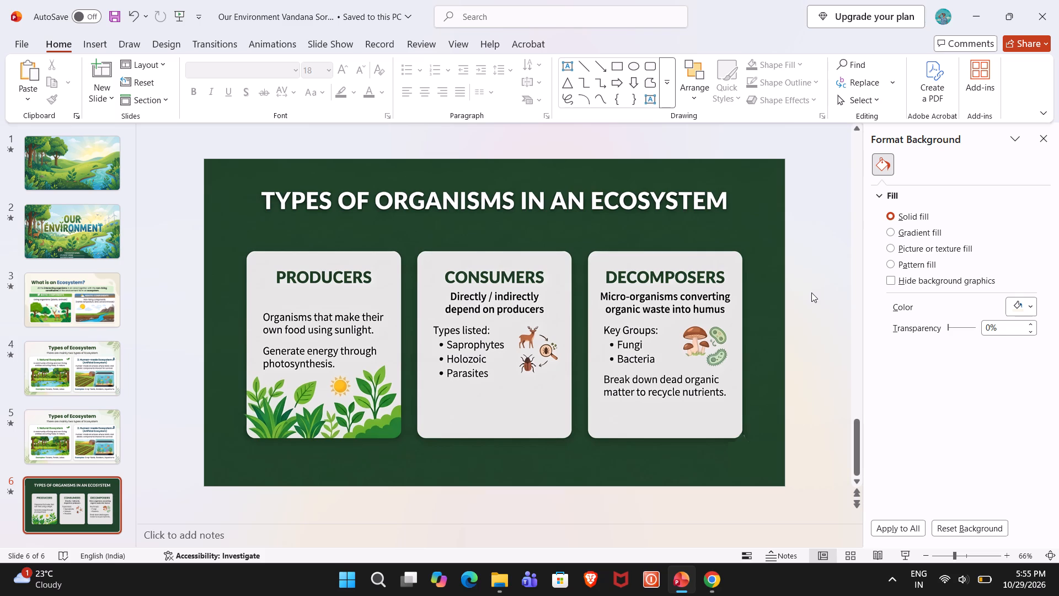
# Compare the producers, consumers and decomposers text on PowerPoint slide 6 with the SlideShare Types of Organisms slide in Chrome.
pyautogui.hotkey('alt', 'Tab')
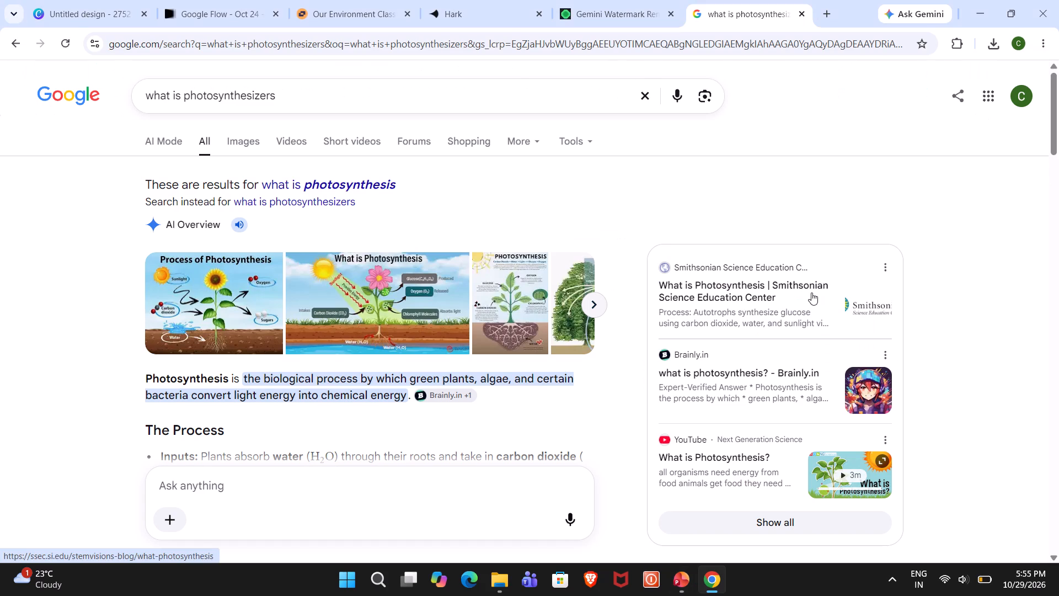
pyautogui.hotkey('alt', 'Tab')
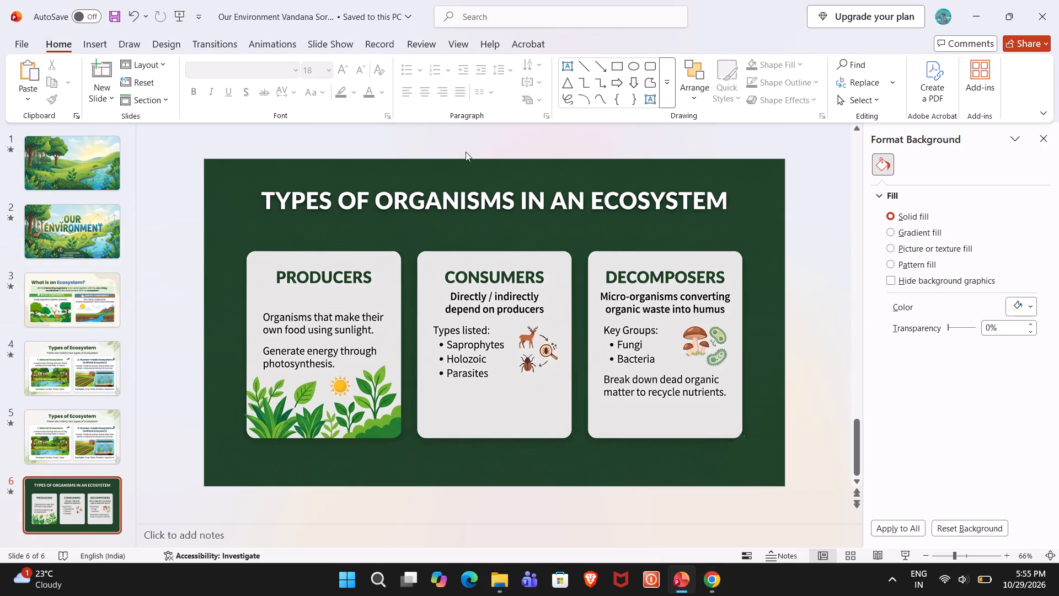
pyautogui.hotkey('alt', 'Tab')
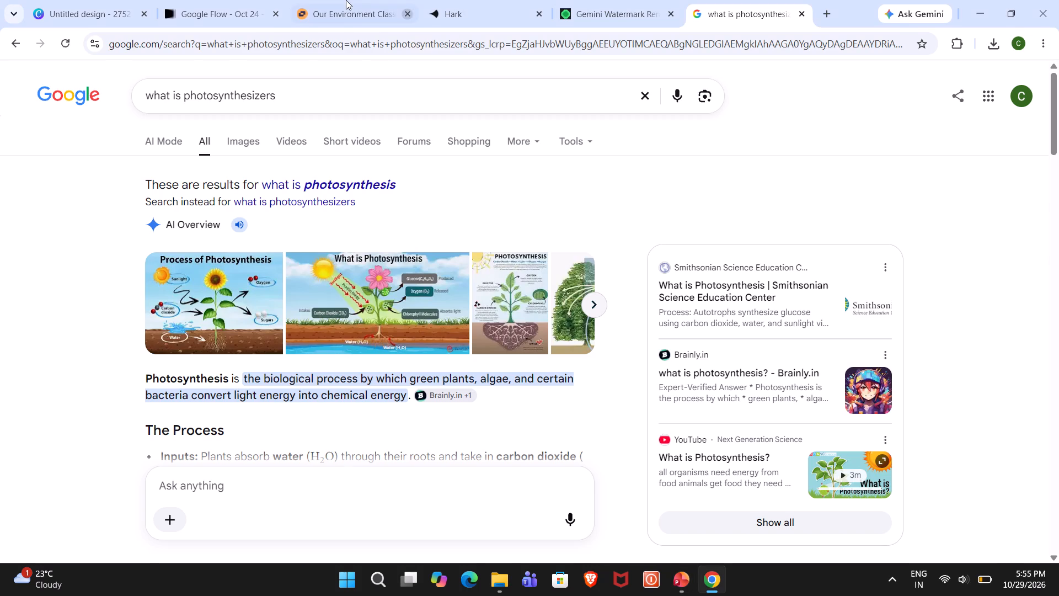
pyautogui.click(346, 0)
pyautogui.scroll(1, 543, 271)
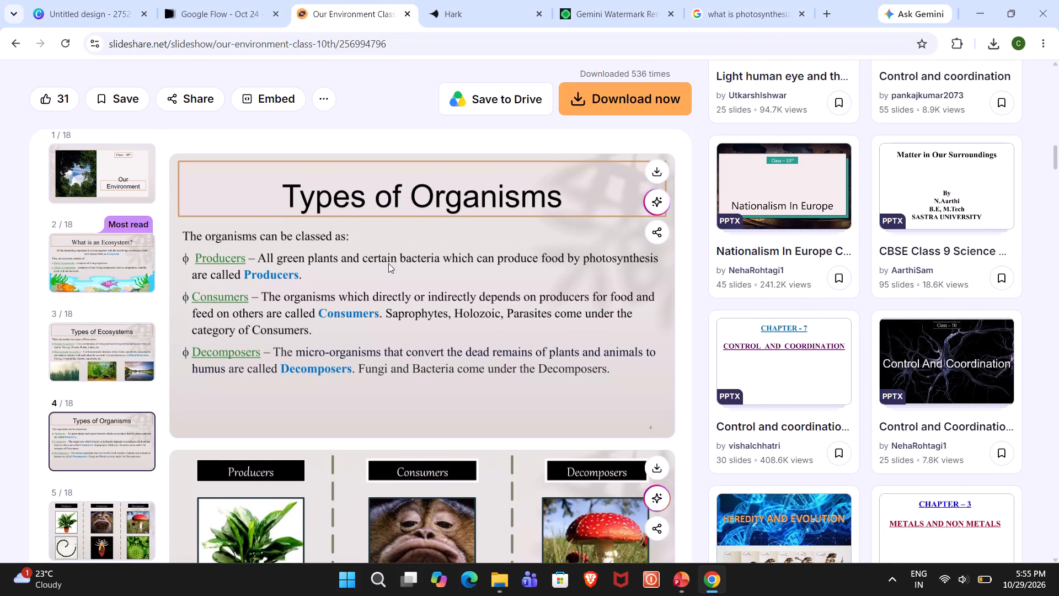
pyautogui.hotkey('alt', 'Tab')
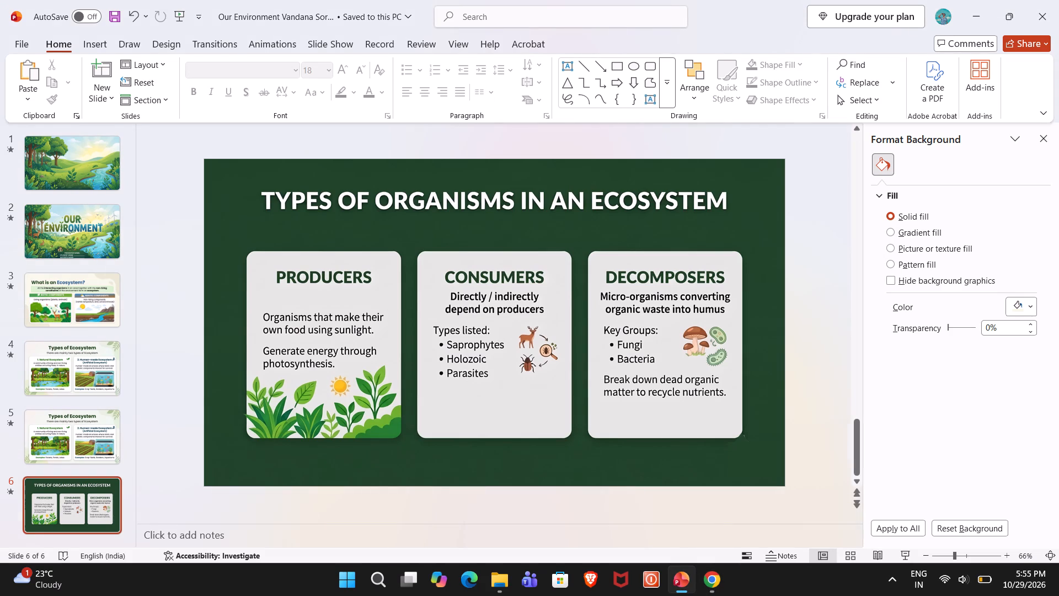
pyautogui.click(315, 297)
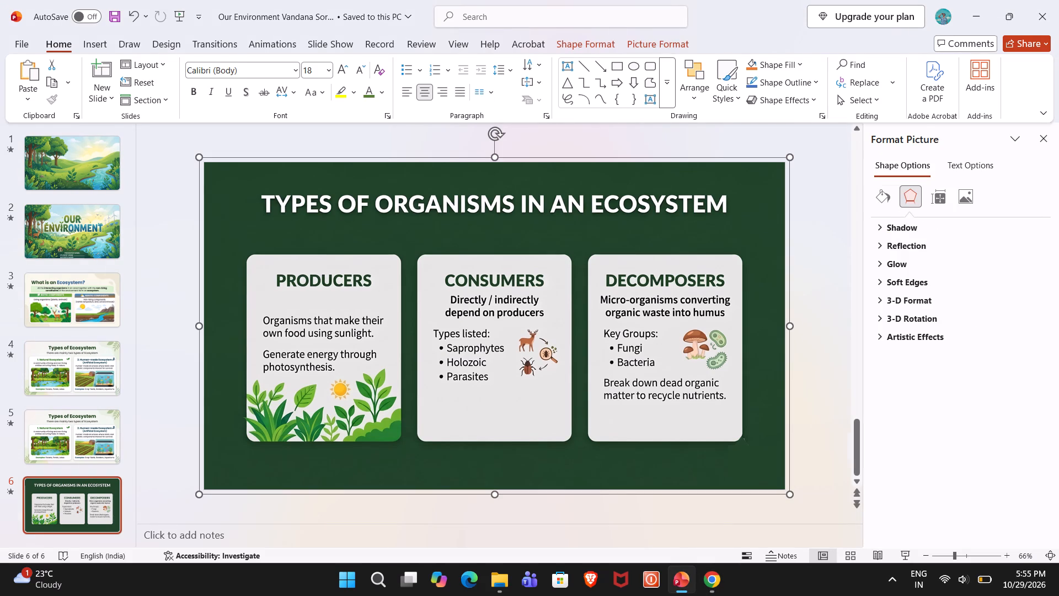
pyautogui.click(827, 216)
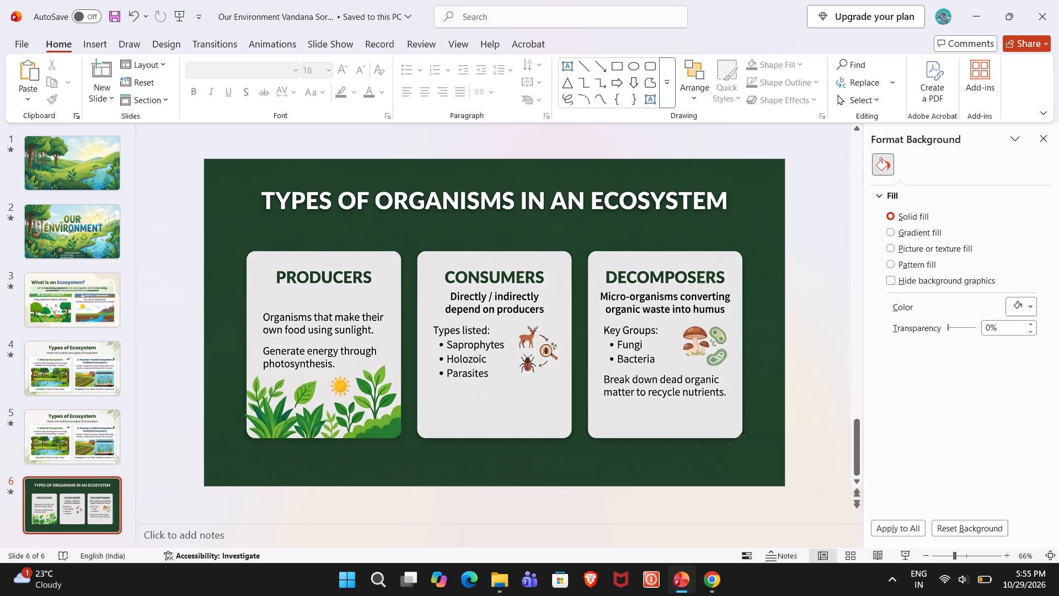
pyautogui.click(490, 336)
pyautogui.hotkey('alt', 'Tab')
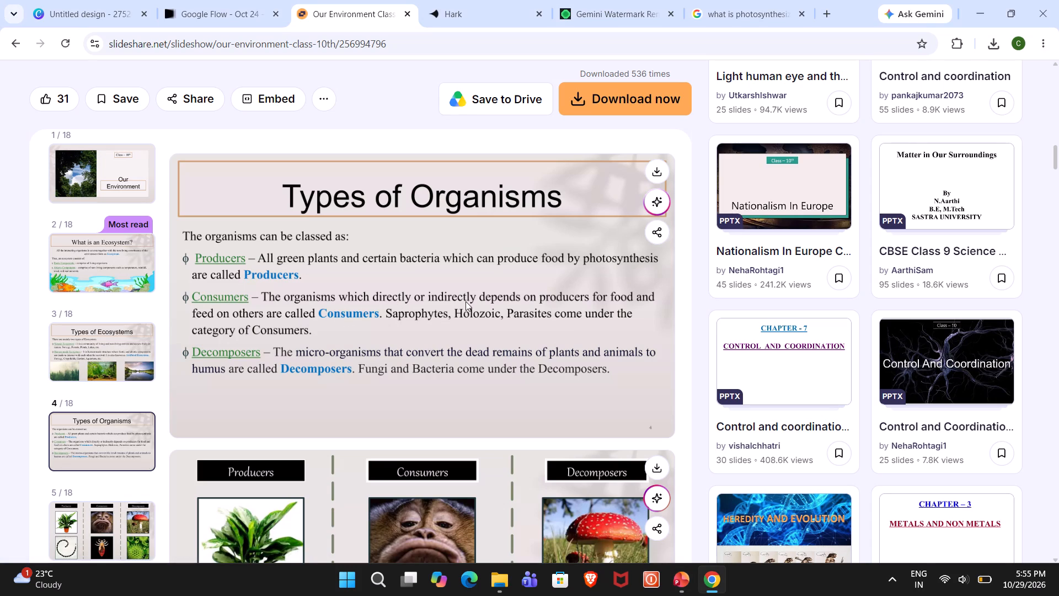
pyautogui.hotkey('alt', 'Tab')
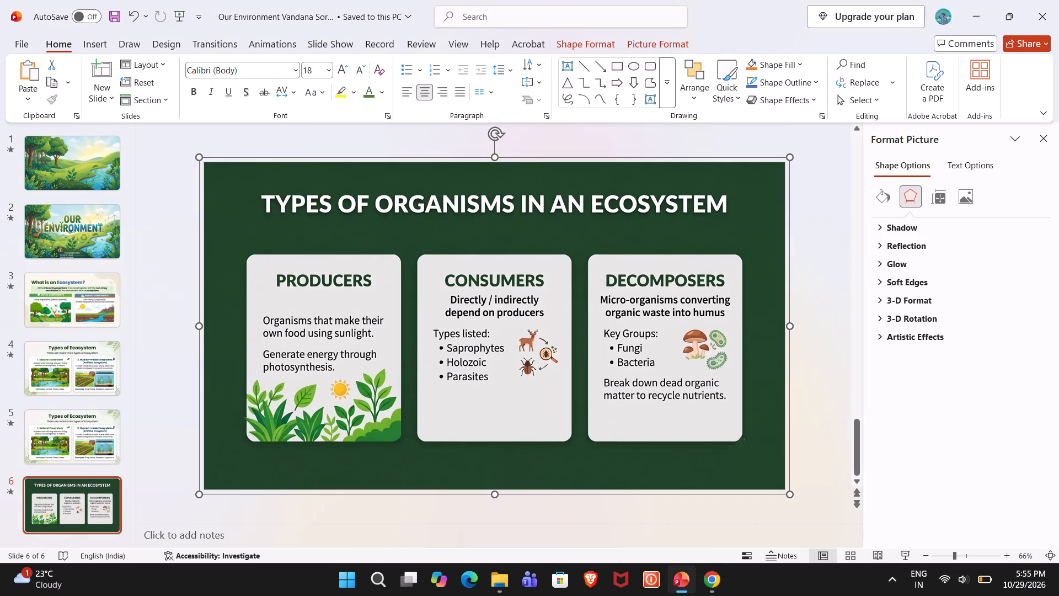
pyautogui.hotkey('alt', 'Tab')
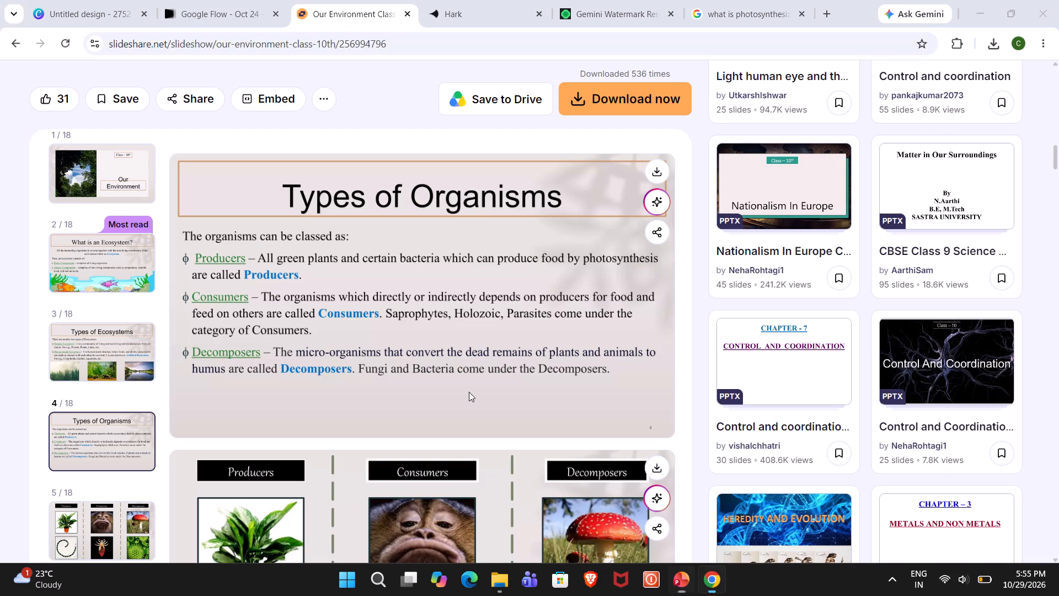
pyautogui.hotkey('alt', 'Tab')
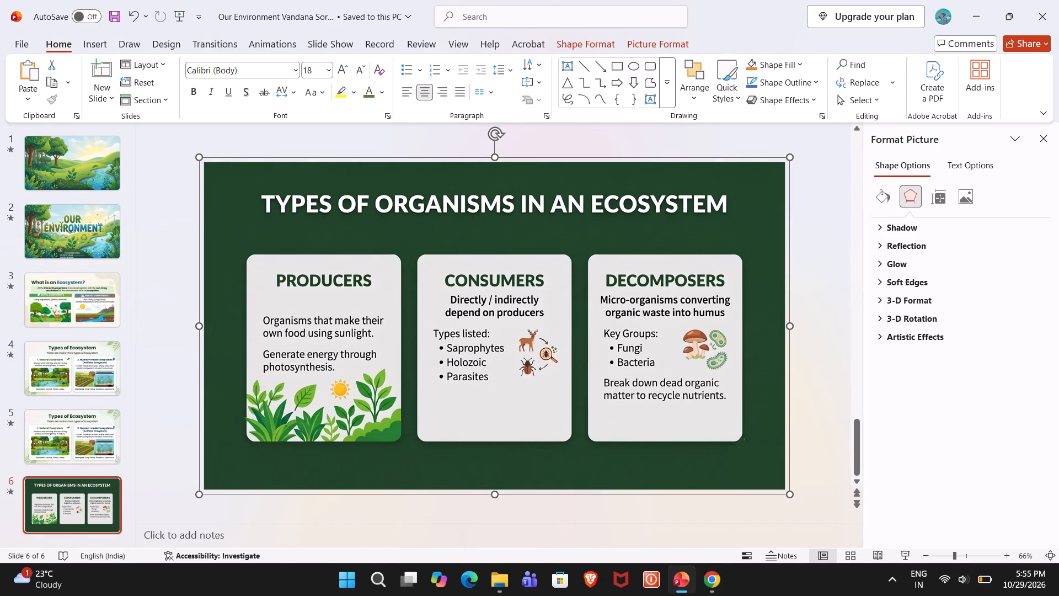
# Compare the organism descriptions on PowerPoint slide 6 with SlideShare's Types of Organisms slide and its example photos in Chrome.
pyautogui.hotkey('alt', 'Tab')
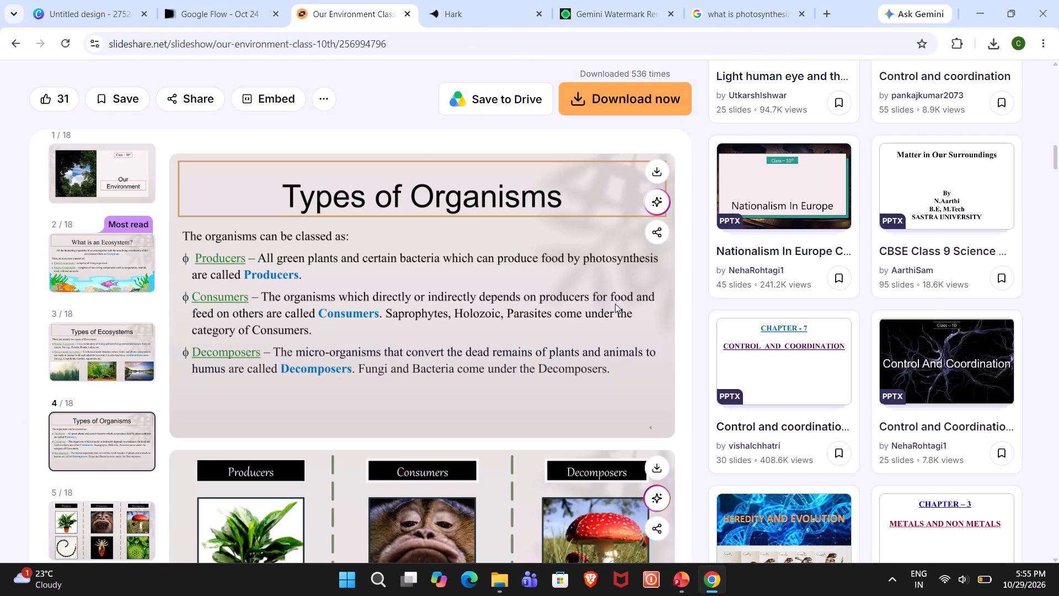
pyautogui.hotkey('alt', 'Tab')
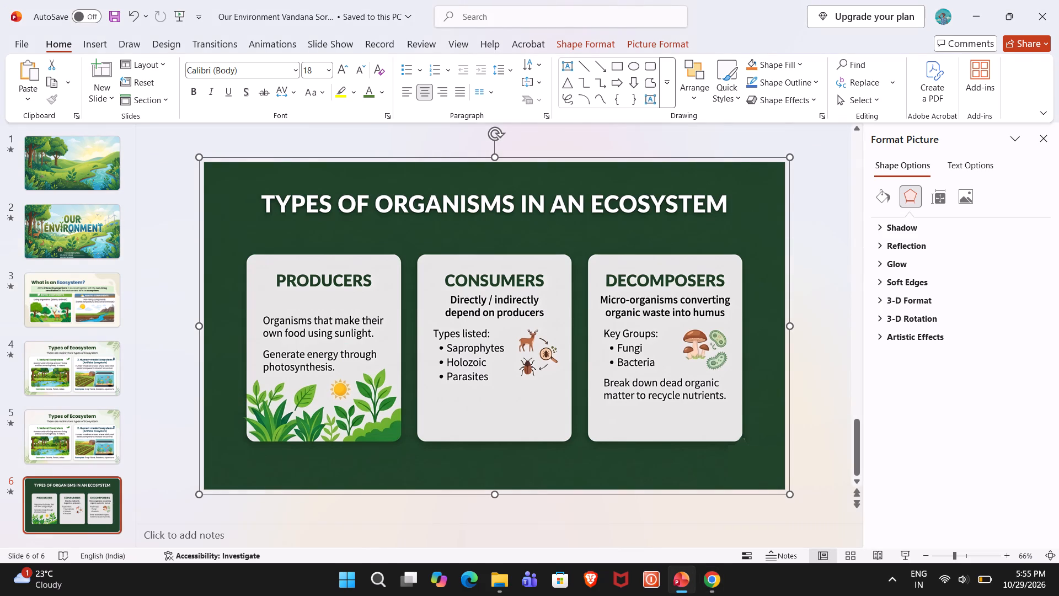
pyautogui.hotkey('alt', 'Tab')
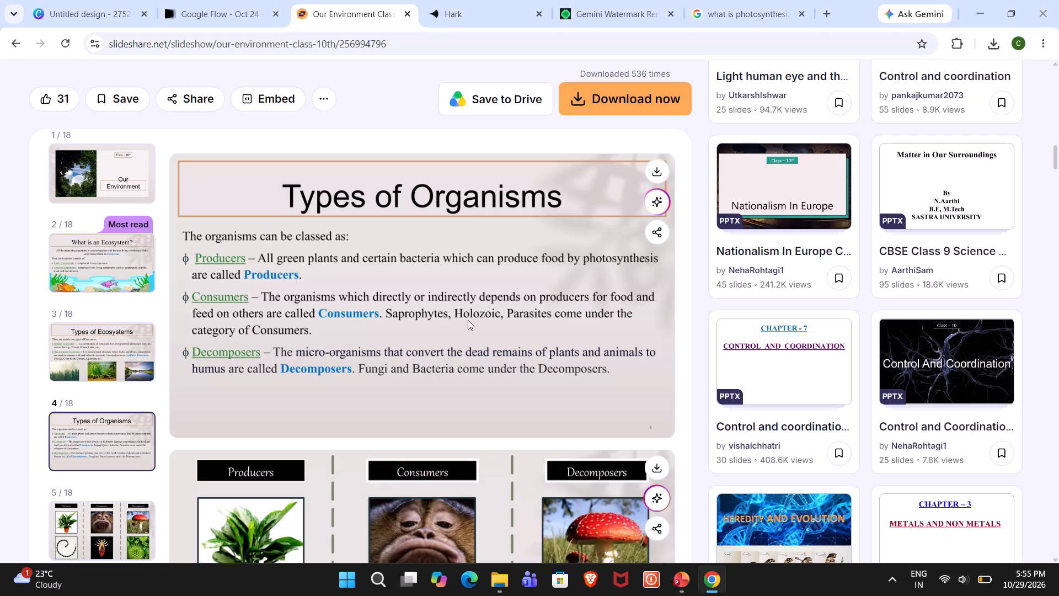
pyautogui.hotkey('alt', 'Tab')
pyautogui.hotkey('alt', 'Tab')
pyautogui.scroll(-3, 529, 368)
pyautogui.scroll(2, 526, 365)
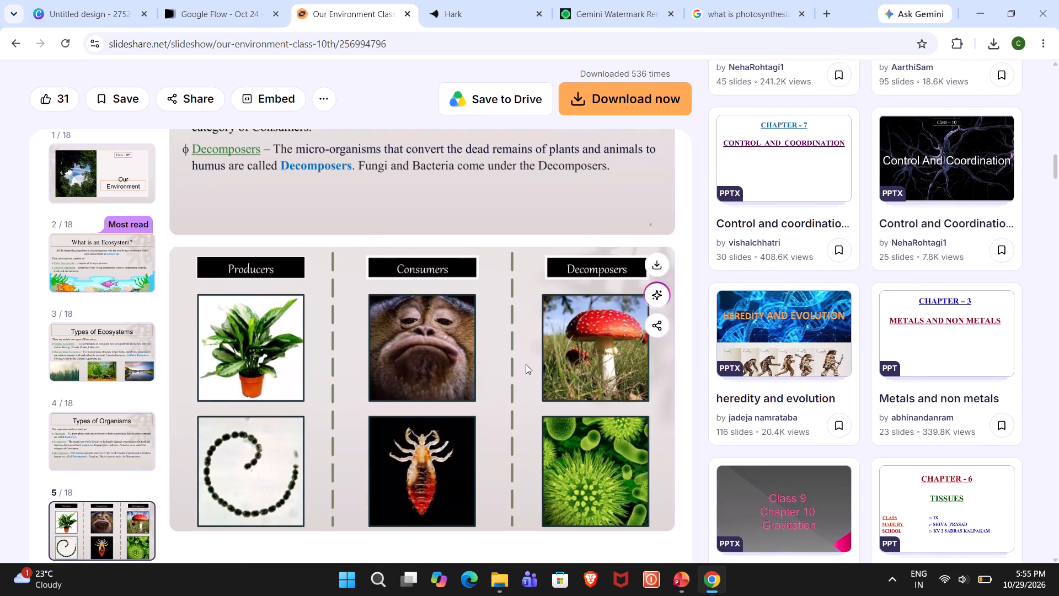
pyautogui.scroll(1, 526, 364)
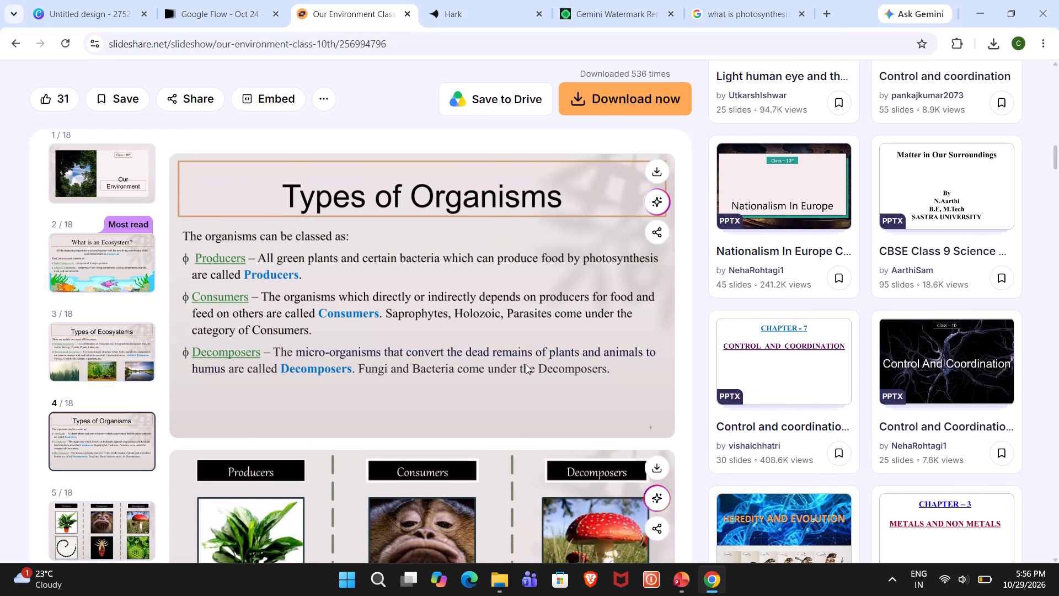
pyautogui.hotkey('alt', 'Tab')
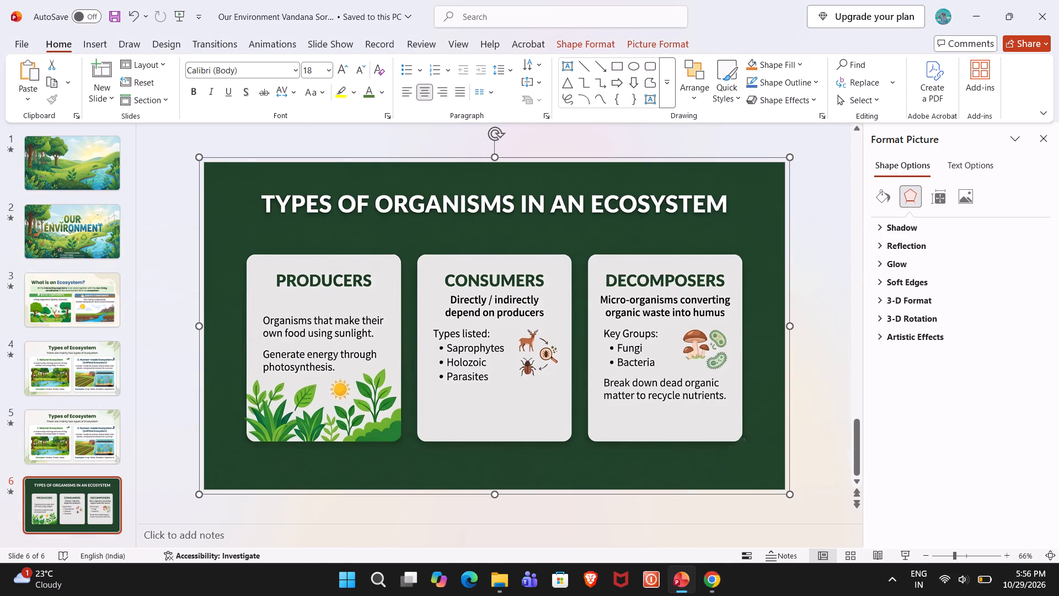
pyautogui.hotkey('alt', 'Tab')
pyautogui.scroll(-5, 483, 423)
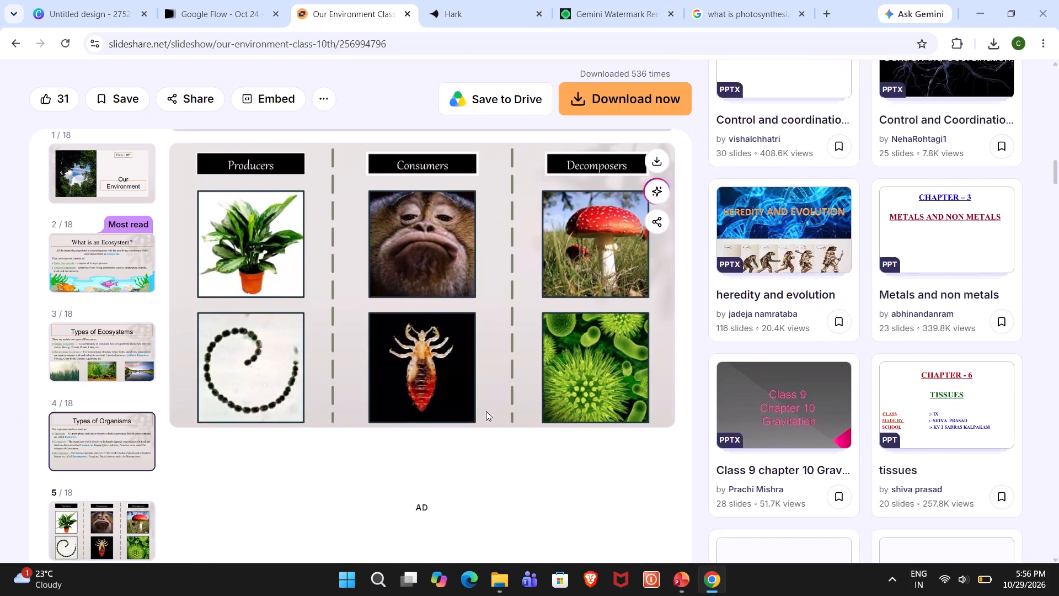
pyautogui.scroll(-6, 486, 411)
pyautogui.scroll(11, 486, 402)
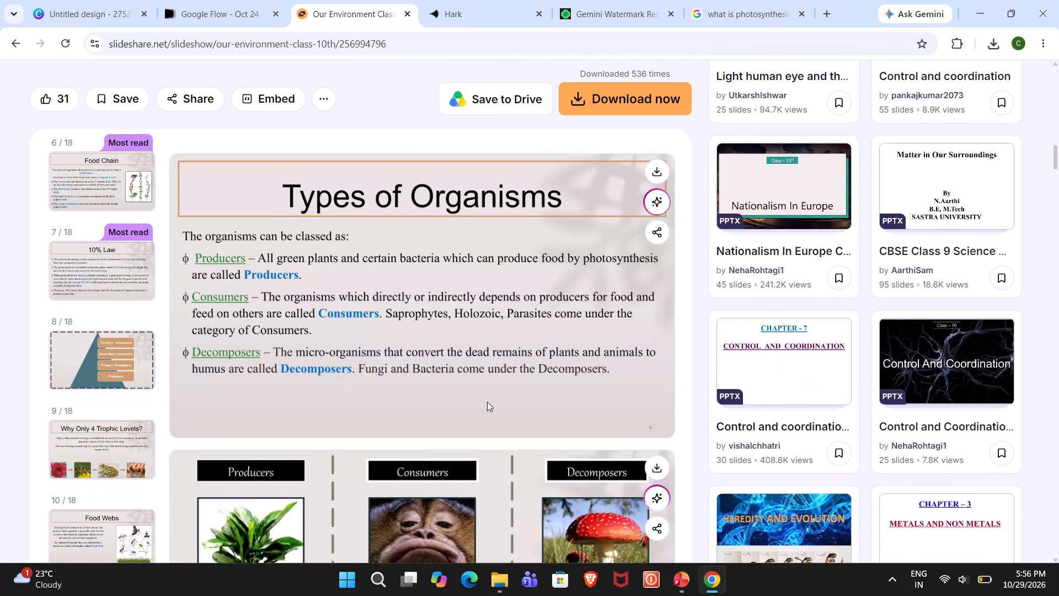
pyautogui.scroll(-1, 487, 402)
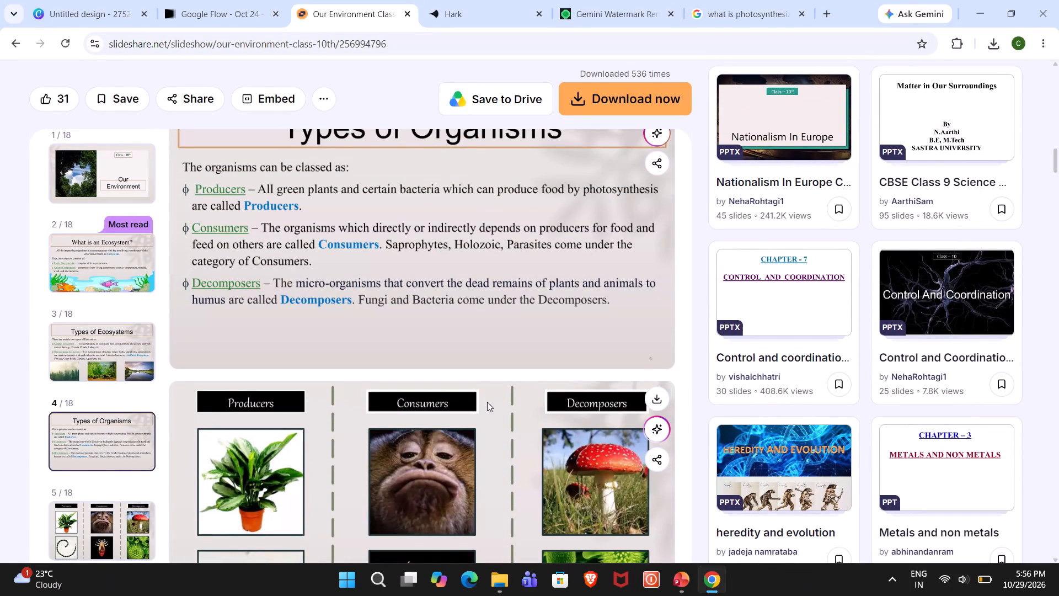
# Recheck the producers, consumers and decomposers definitions on the SlideShare slide against the three cards on PowerPoint slide 6.
pyautogui.hotkey('alt', 'Tab')
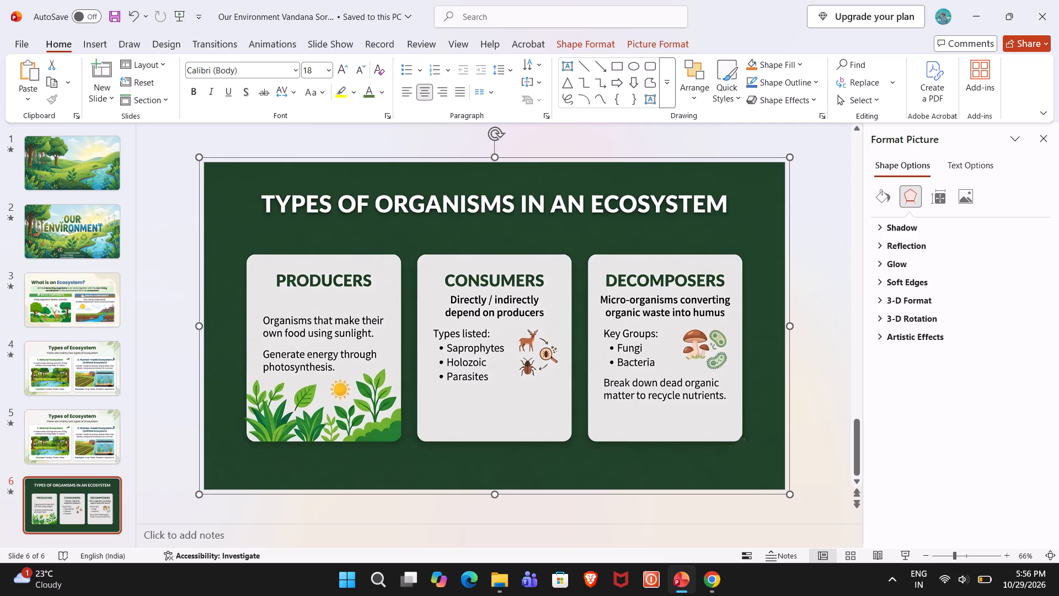
pyautogui.hotkey('alt', 'Tab')
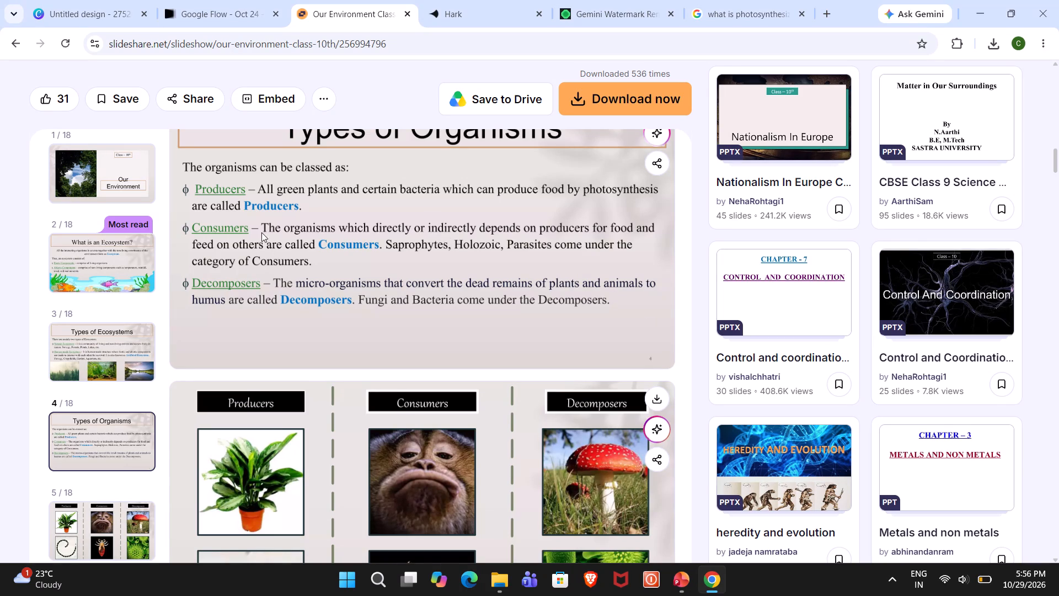
pyautogui.hotkey('alt', 'Tab')
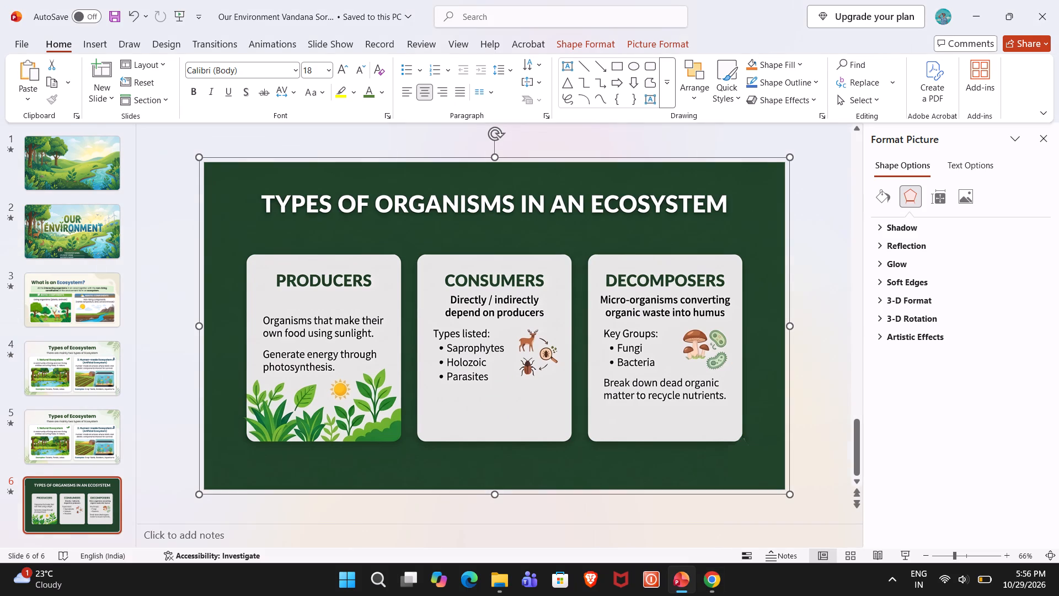
pyautogui.hotkey('alt', 'Tab')
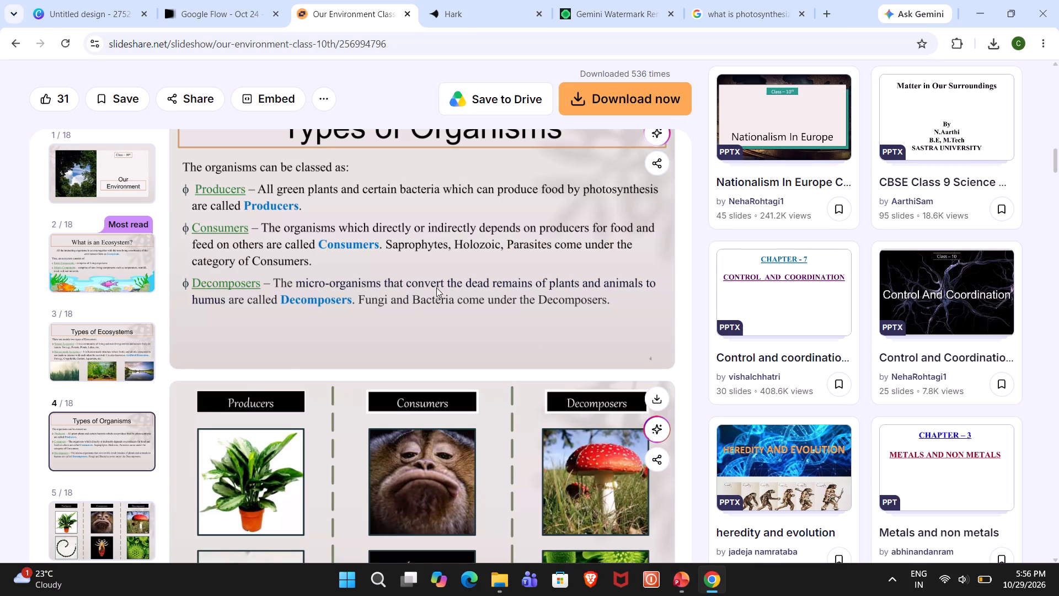
pyautogui.hotkey('alt', 'Tab')
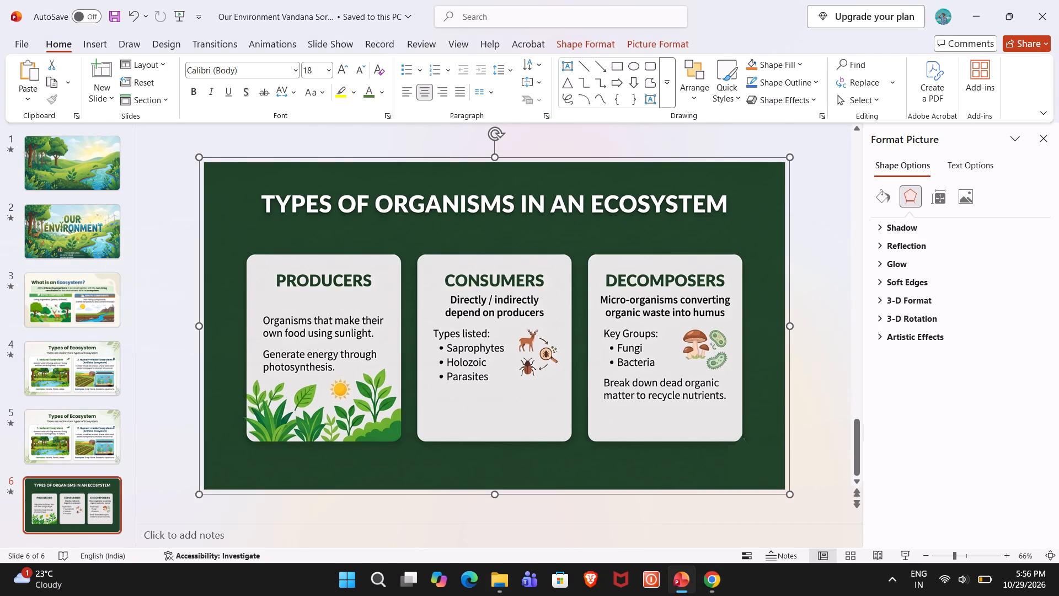
pyautogui.hotkey('alt', 'Tab')
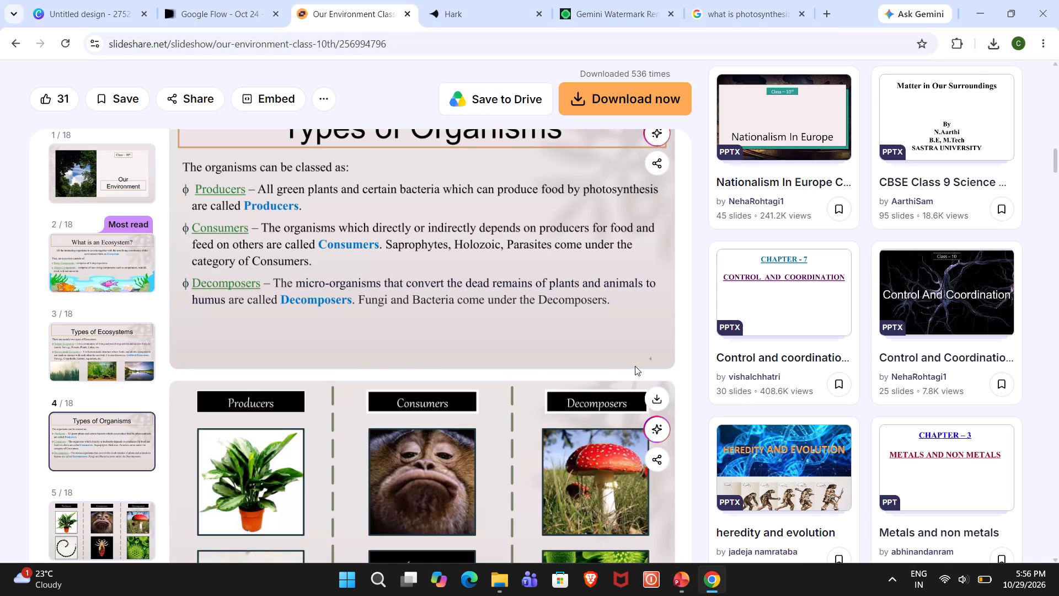
pyautogui.hotkey('alt', 'Tab')
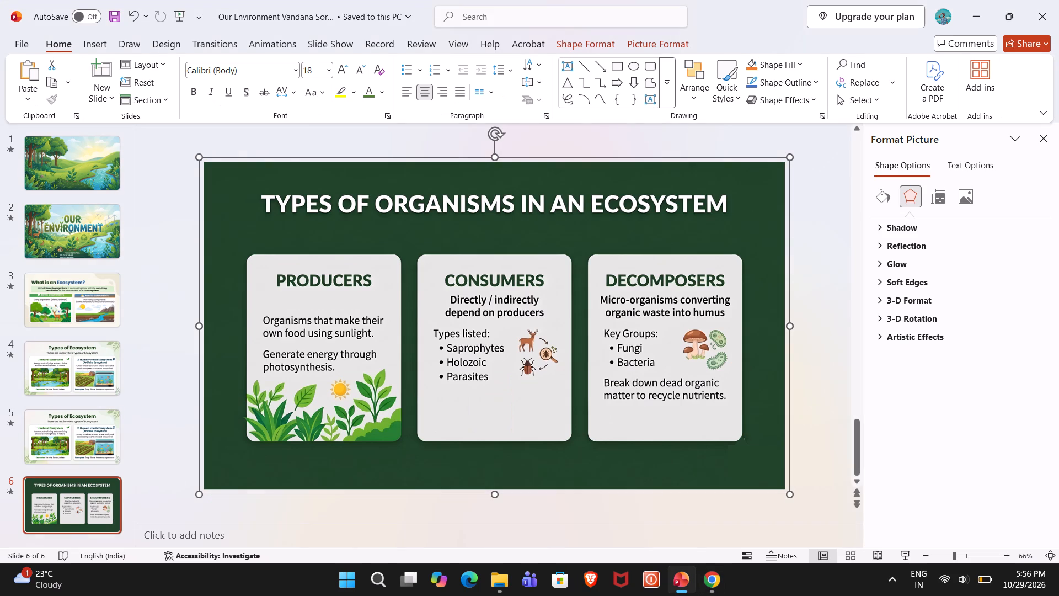
pyautogui.click(826, 354)
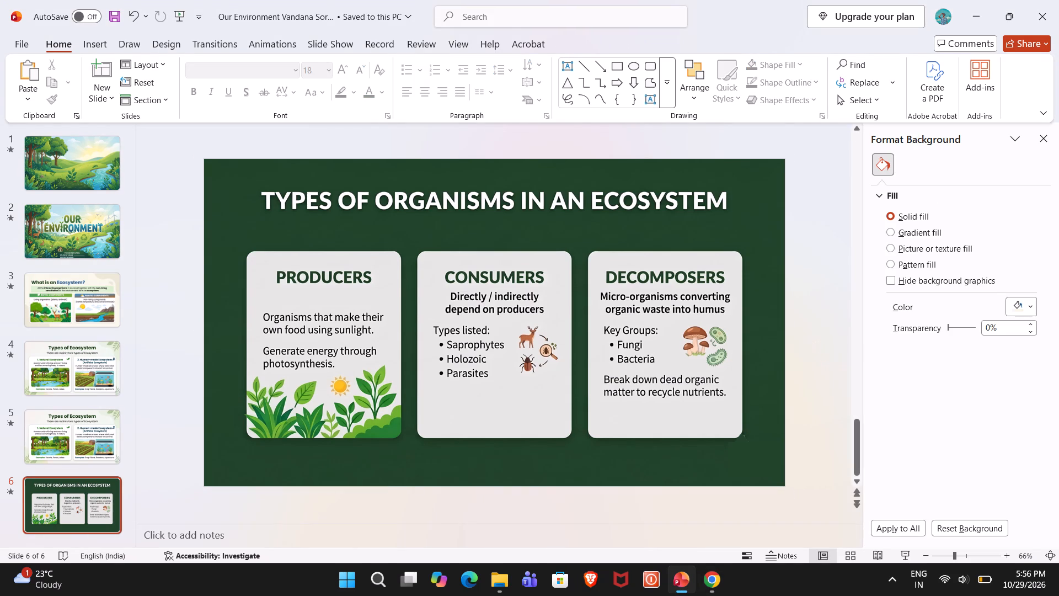
pyautogui.hotkey('alt', 'Tab')
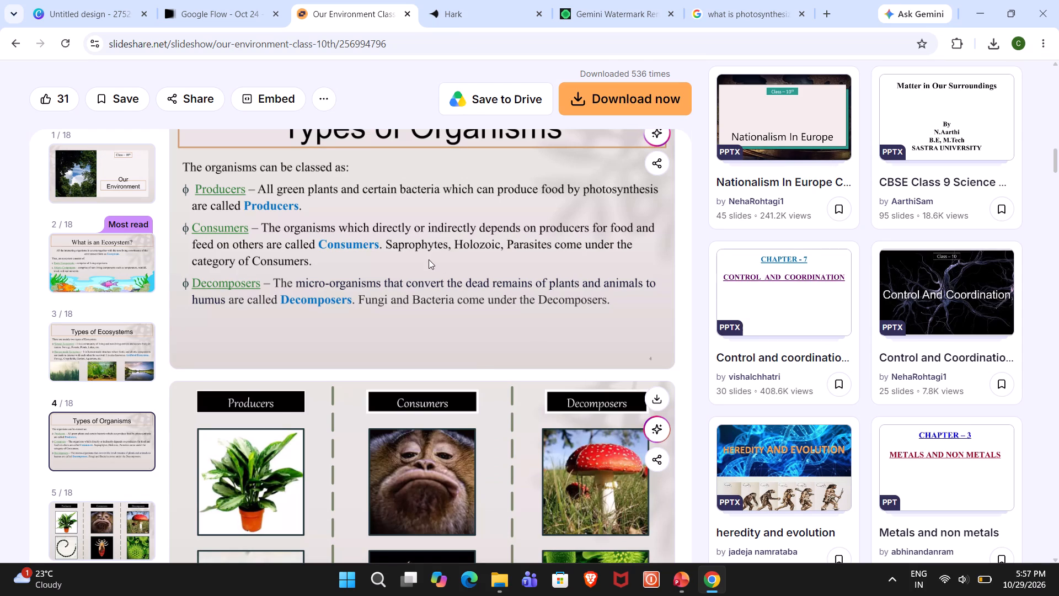
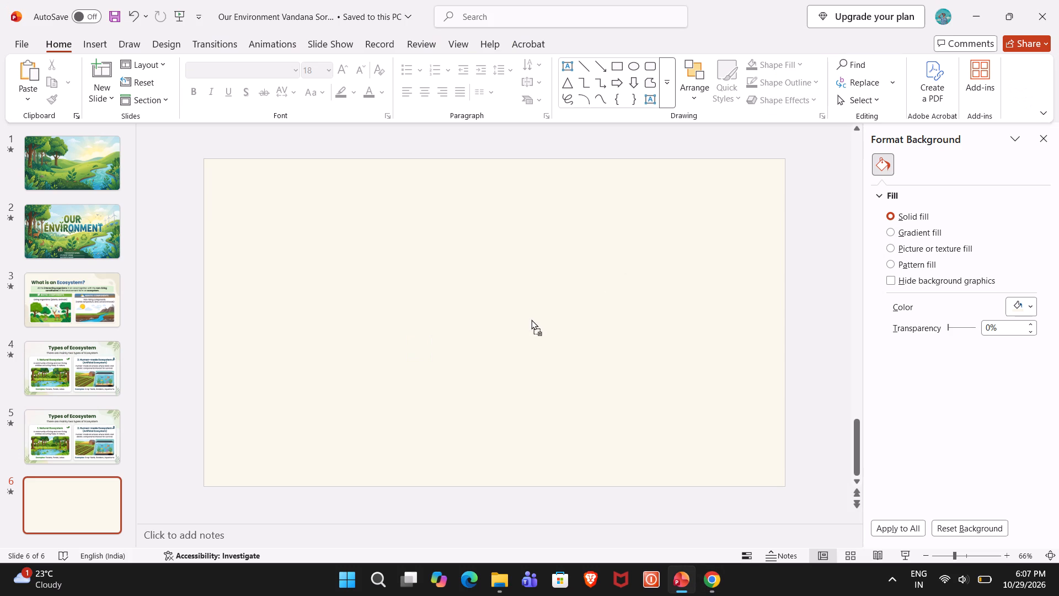
pyautogui.moveTo(531, 320); pyautogui.dragTo(531, 319)
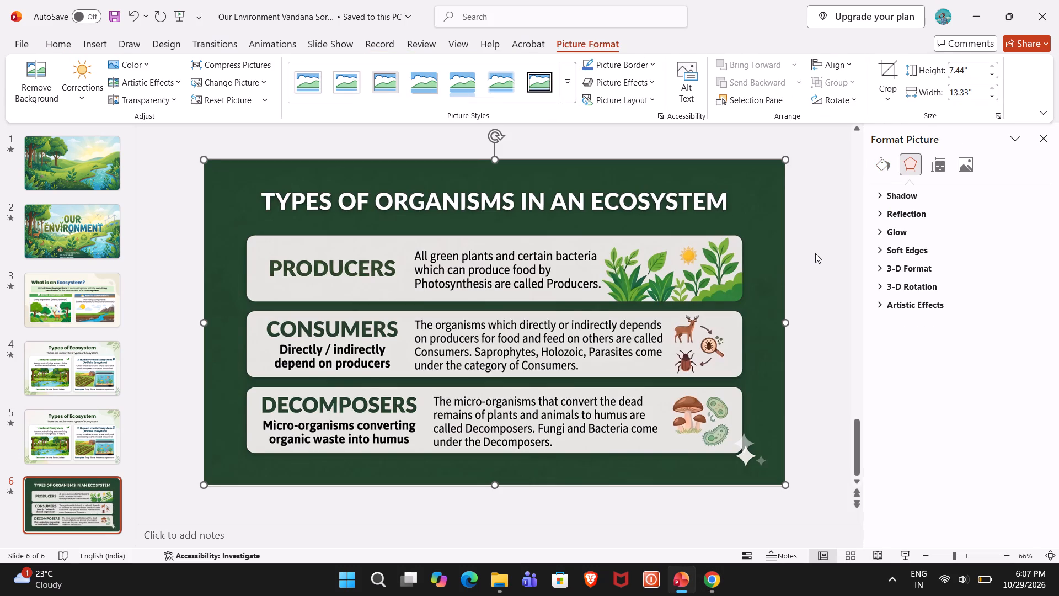
# Stretch the inserted organisms picture vertically to meet the bottom and top edges of slide 6.
pyautogui.click(815, 253)
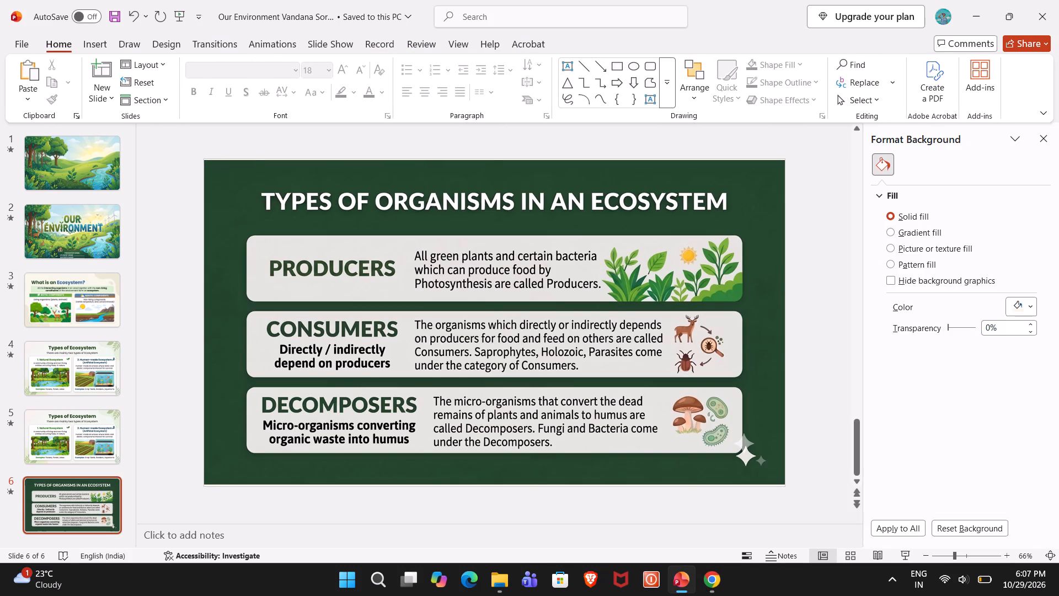
pyautogui.click(509, 471)
pyautogui.click(494, 487)
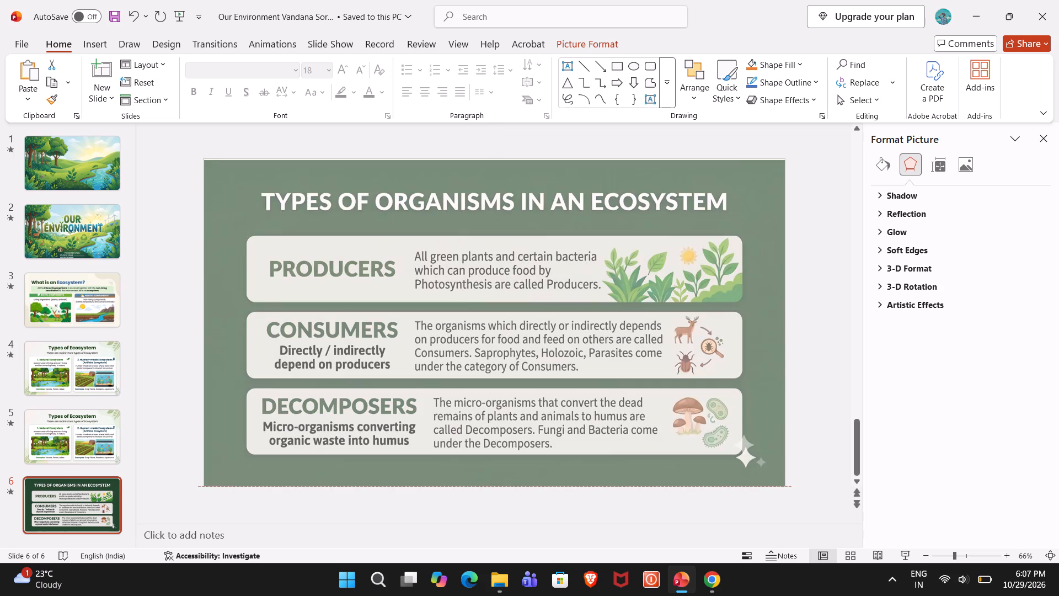
pyautogui.click(496, 162)
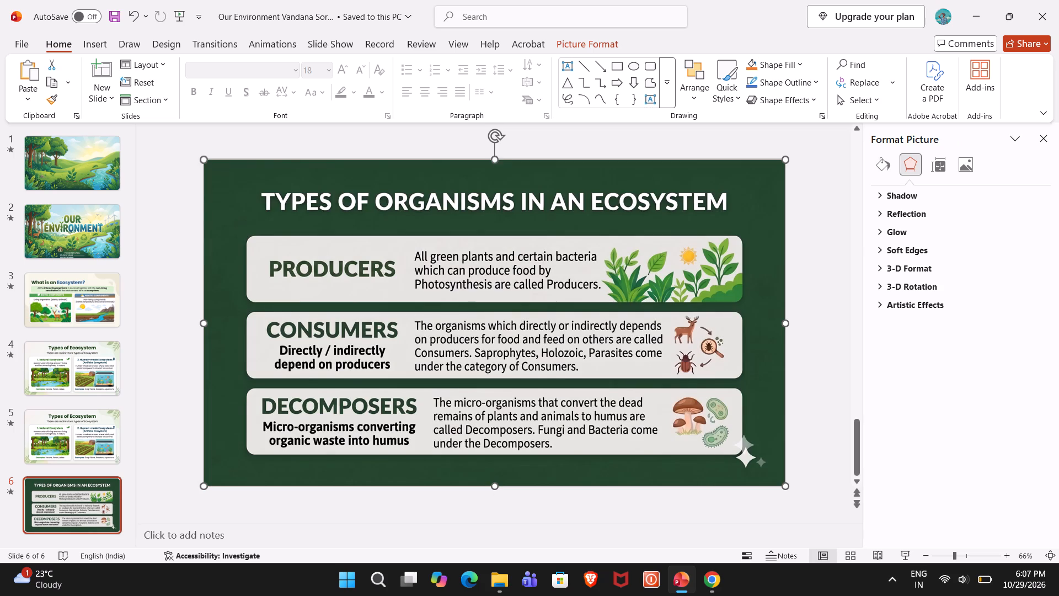
pyautogui.click(818, 210)
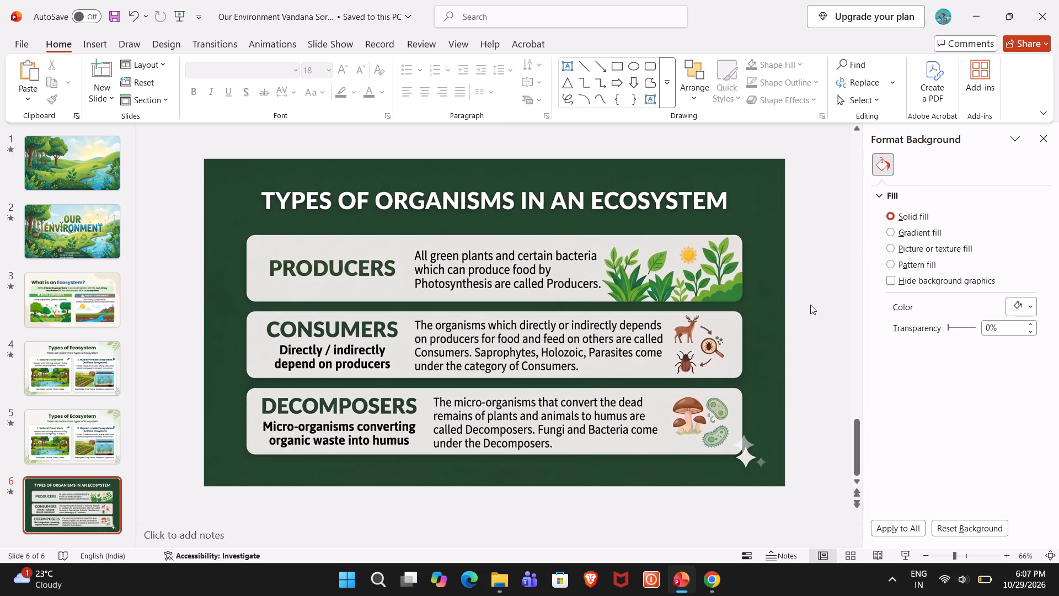
pyautogui.click(837, 215)
# Draw a rectangle about 0.94" wide and 1.05" tall over the sparkle watermark beside the Decomposers box.
pyautogui.click(619, 68)
pyautogui.moveTo(739, 471); pyautogui.dragTo(747, 472)
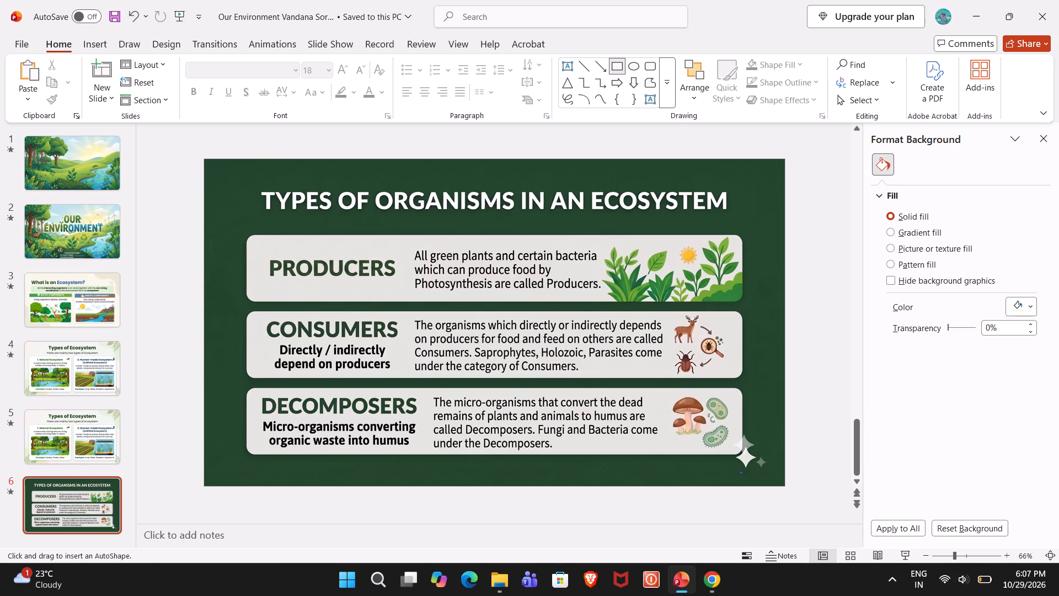
pyautogui.moveTo(747, 472); pyautogui.dragTo(774, 456)
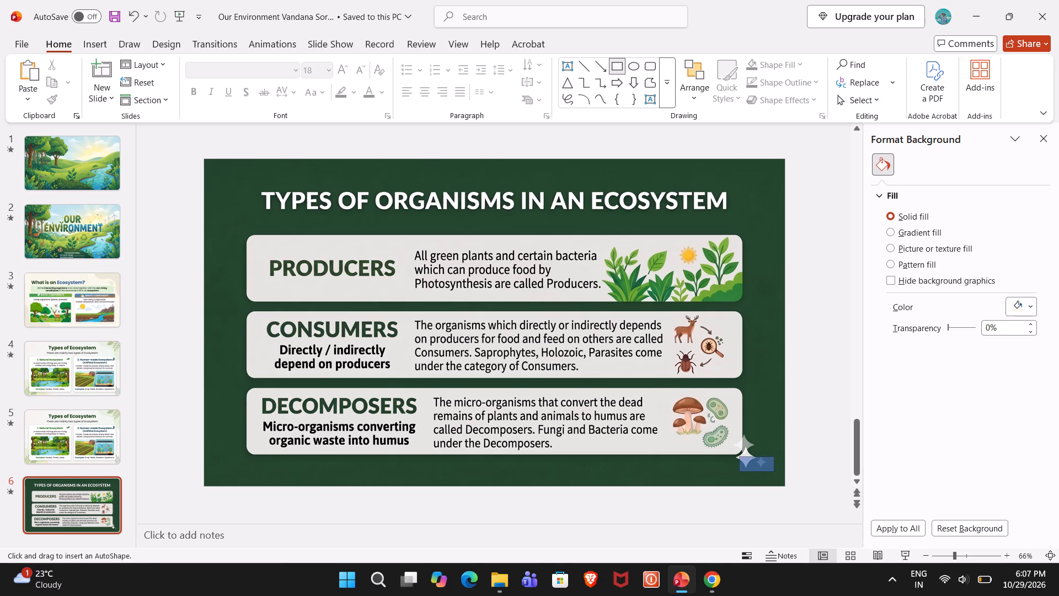
pyautogui.moveTo(774, 456); pyautogui.dragTo(780, 446)
pyautogui.moveTo(780, 446); pyautogui.dragTo(780, 425)
pyautogui.click(762, 449)
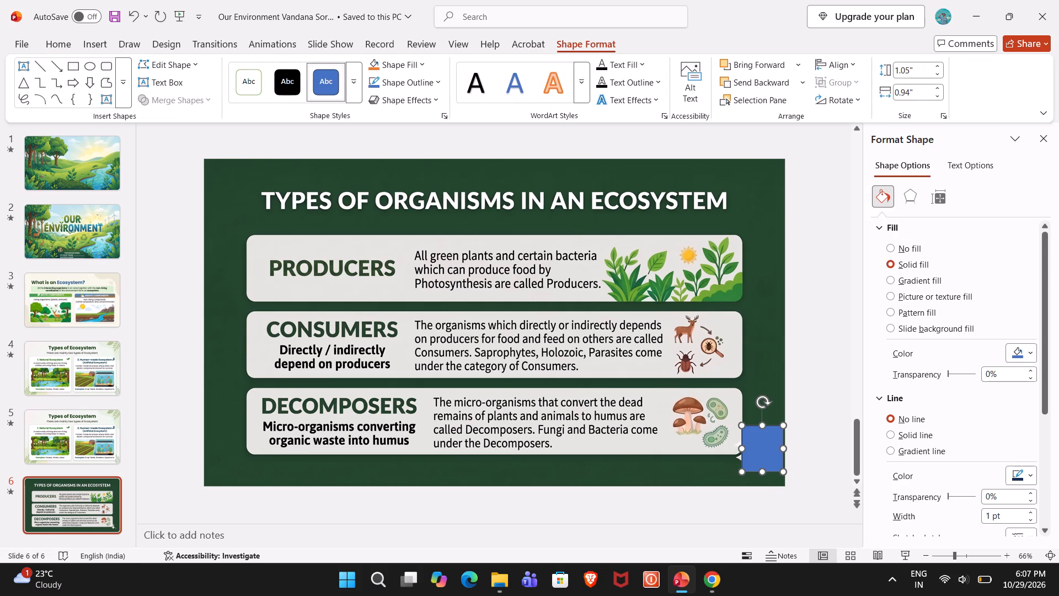
# Give the watermark-covering rectangle a solid fill sampled with the Eyedropper from the picture's dark green background.
pyautogui.click(914, 414)
pyautogui.click(908, 265)
pyautogui.click(1013, 352)
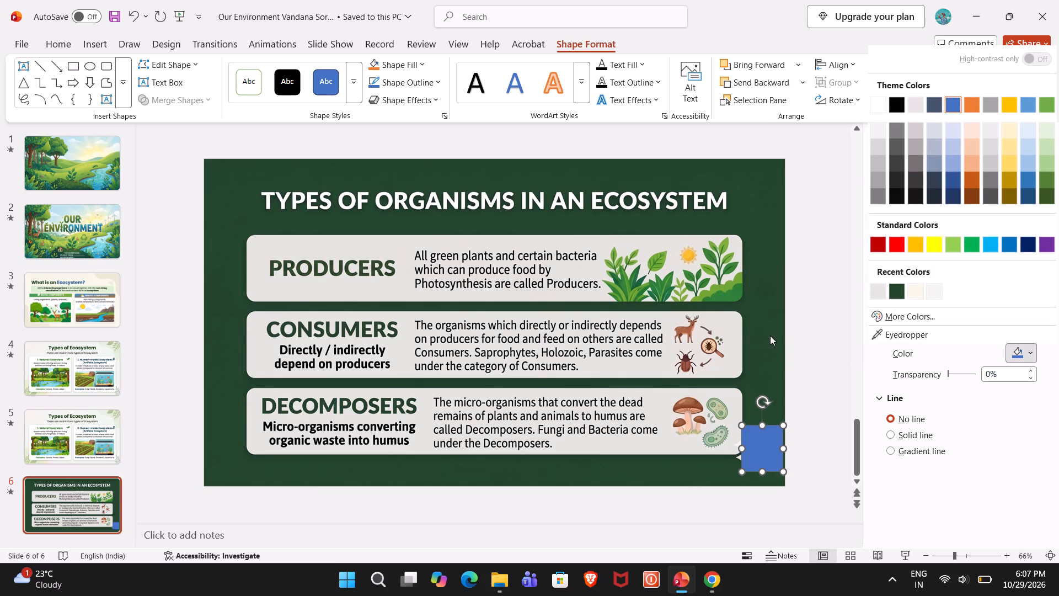
pyautogui.click(911, 338)
pyautogui.click(769, 352)
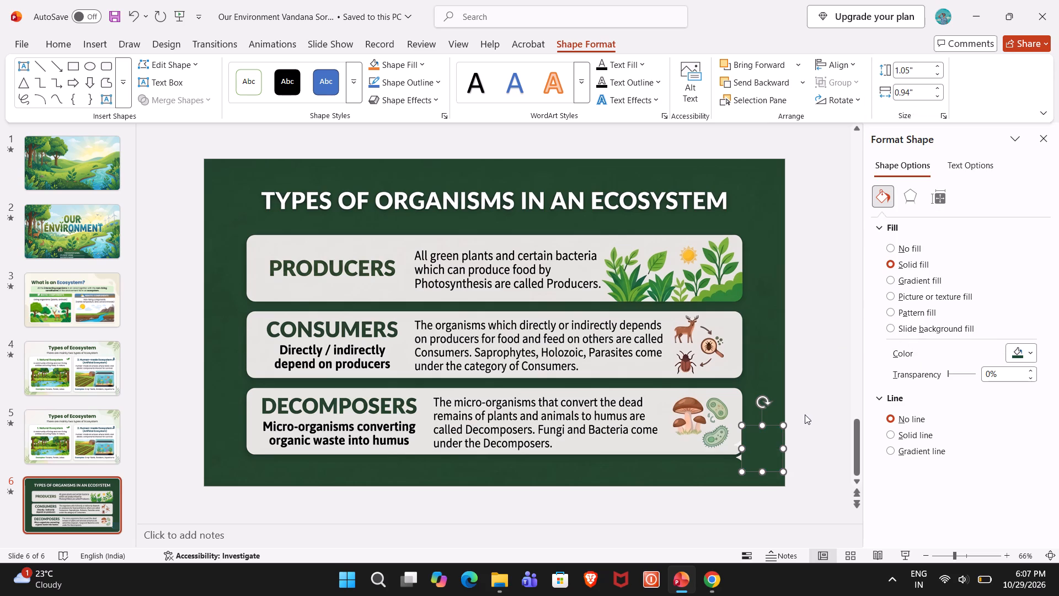
pyautogui.click(769, 501)
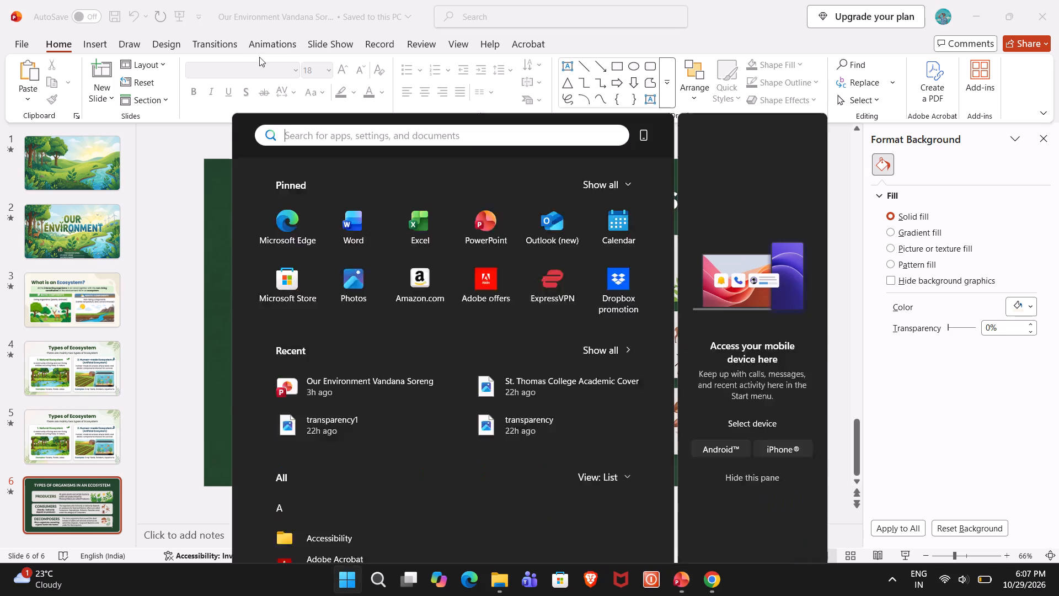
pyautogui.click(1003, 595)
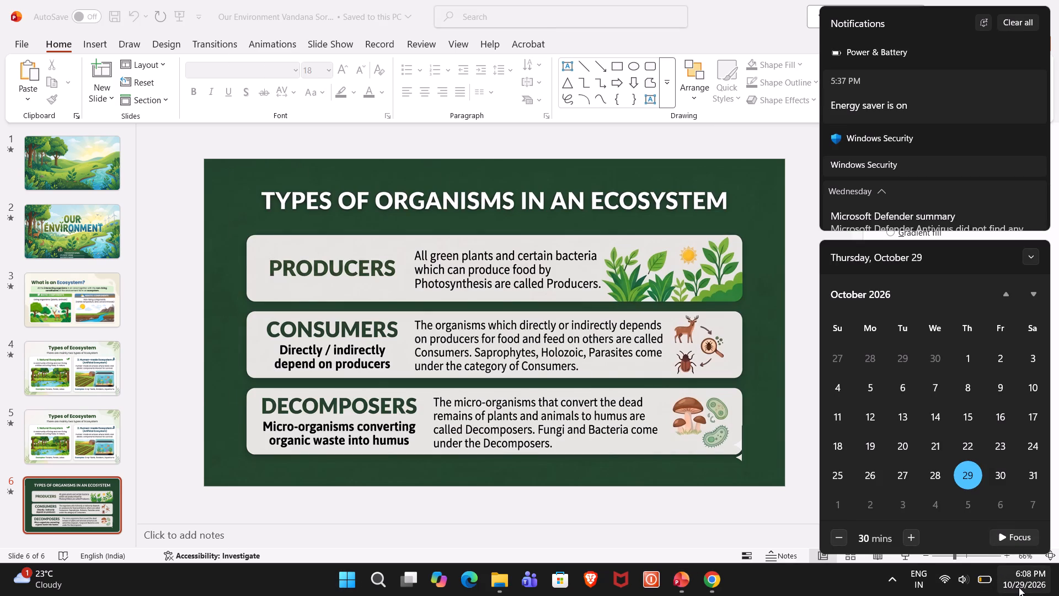
# Draw a rectangle about 0.94" wide and 0.68" tall below the Decomposers box's lower-right corner, reaching slide 6's bottom edge.
pyautogui.click(1019, 586)
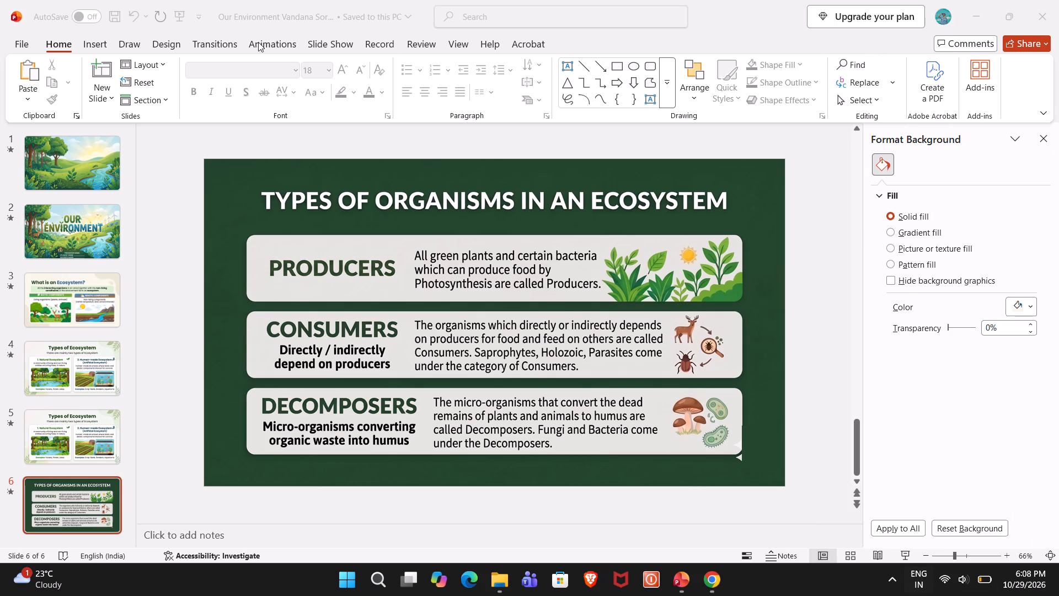
pyautogui.click(584, 477)
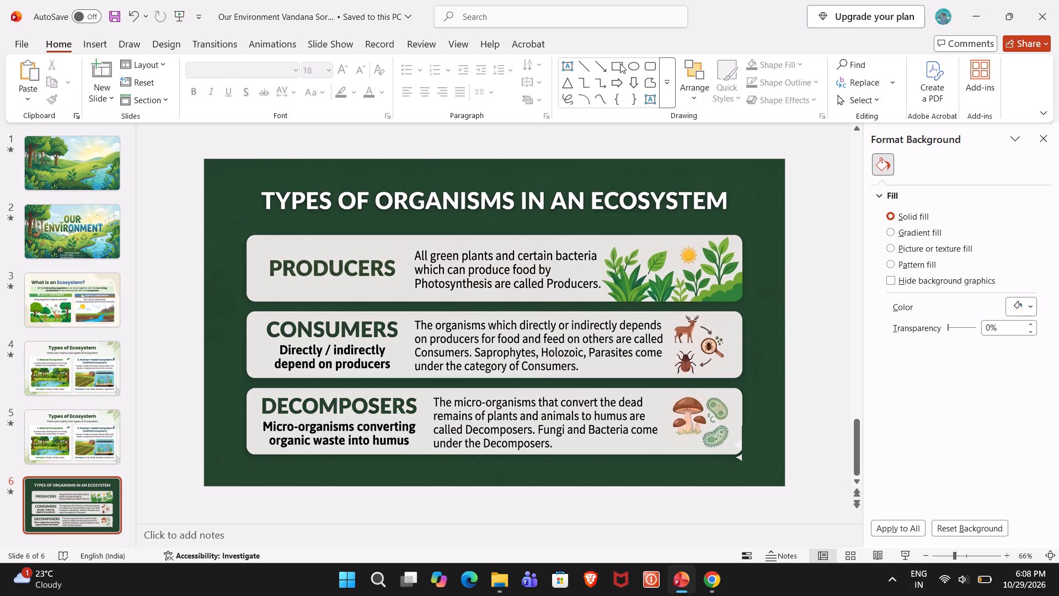
pyautogui.click(619, 63)
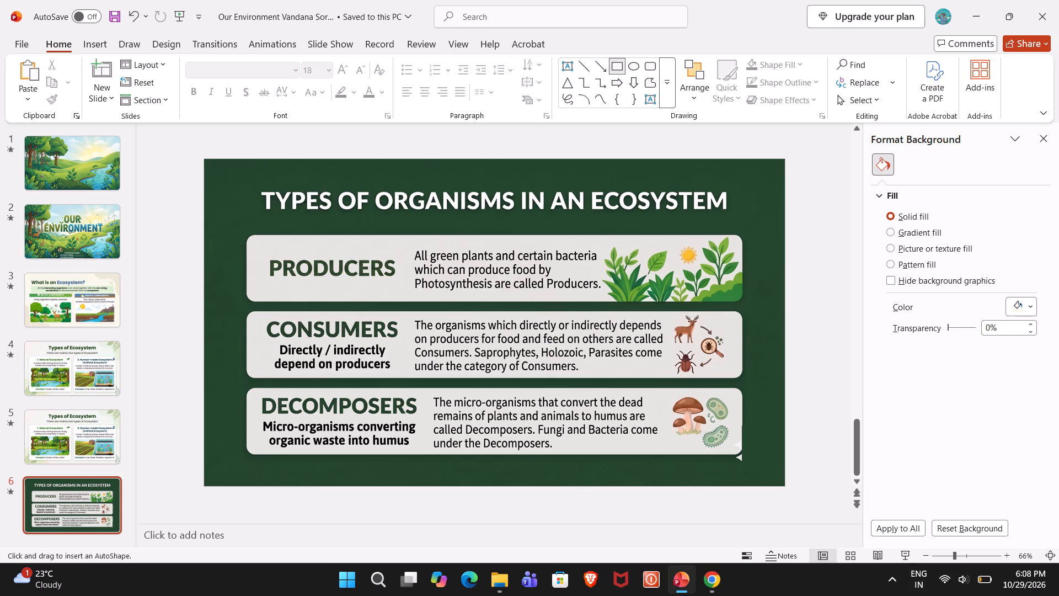
pyautogui.moveTo(700, 456); pyautogui.dragTo(762, 475)
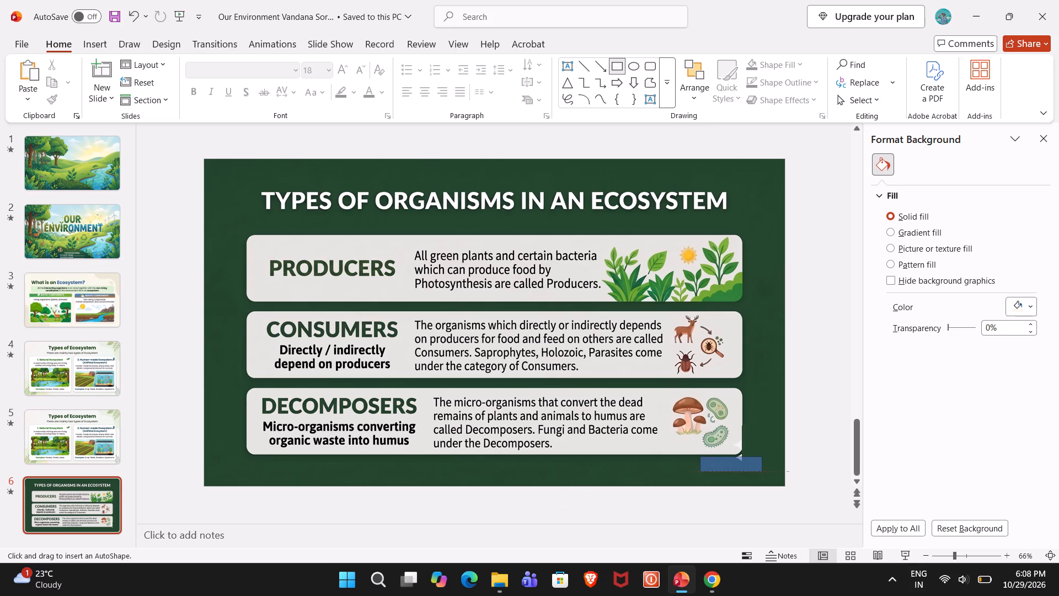
pyautogui.moveTo(762, 475); pyautogui.dragTo(763, 477)
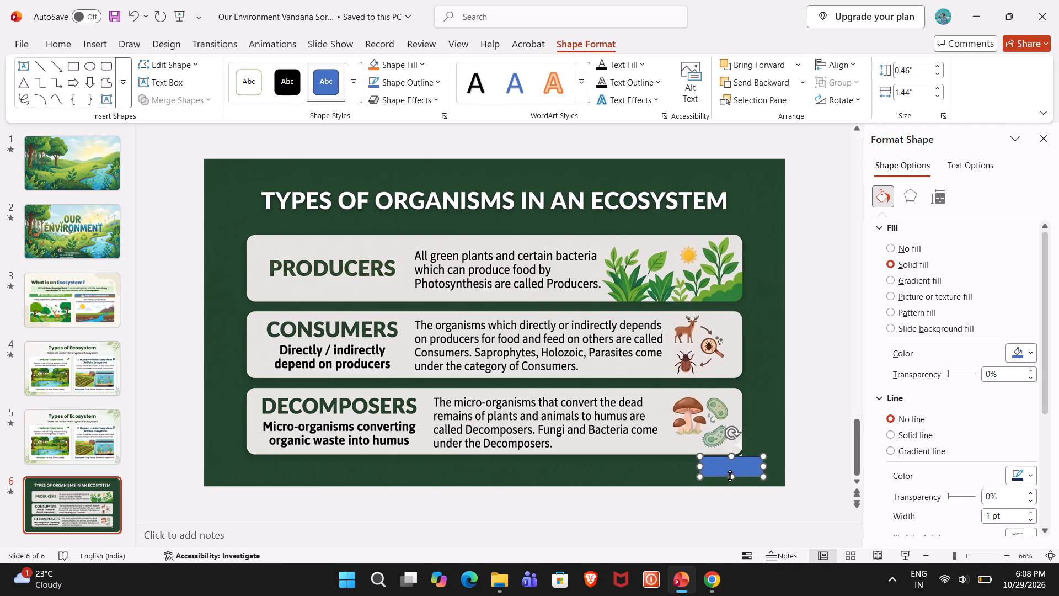
pyautogui.moveTo(729, 477); pyautogui.dragTo(732, 483)
pyautogui.moveTo(764, 472); pyautogui.dragTo(764, 472)
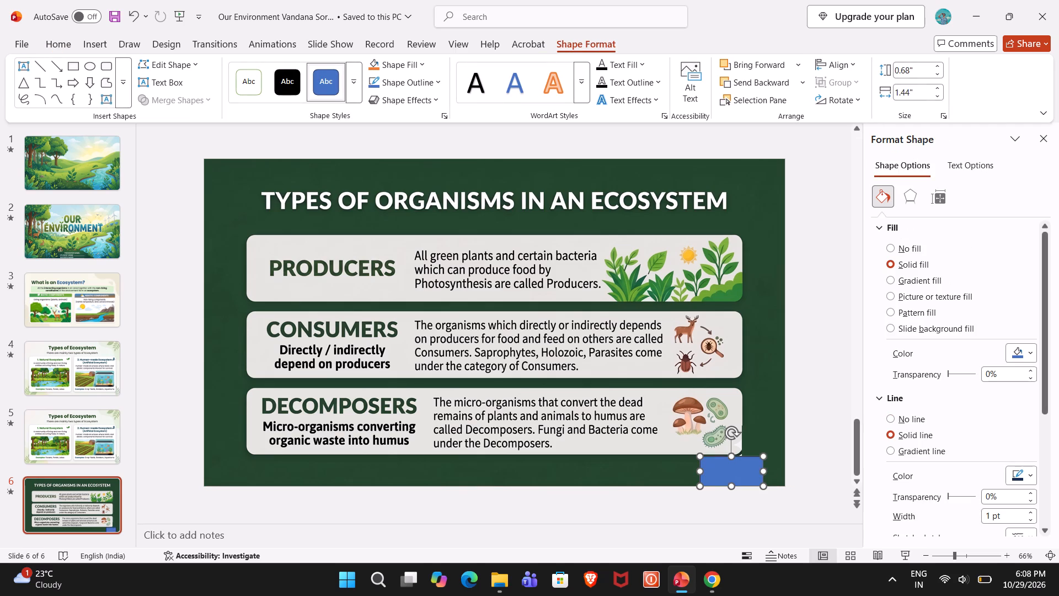
pyautogui.moveTo(764, 472); pyautogui.dragTo(740, 470)
pyautogui.moveTo(722, 469); pyautogui.dragTo(747, 470)
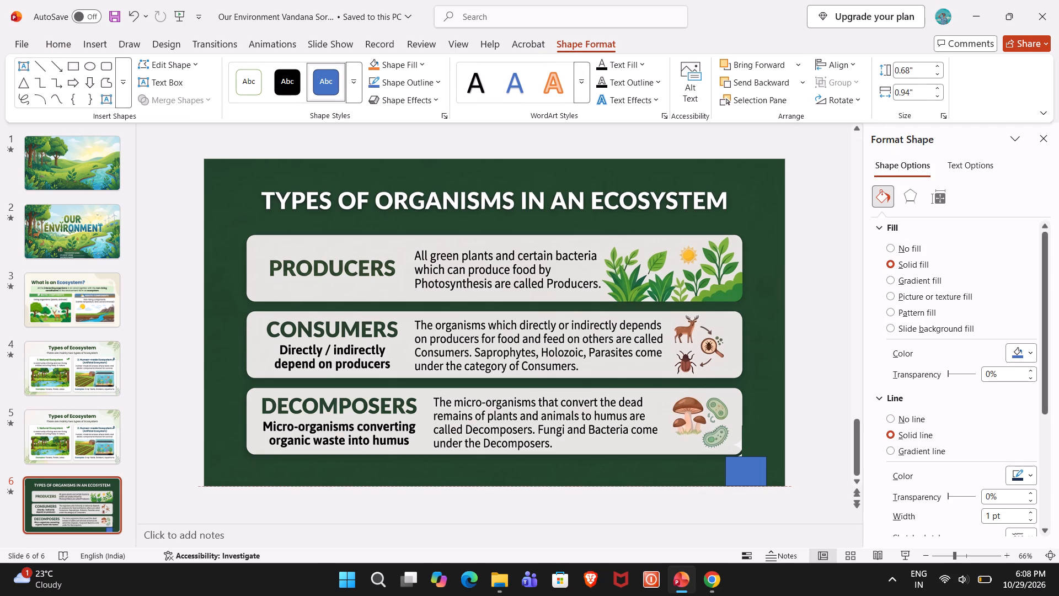
pyautogui.moveTo(747, 470); pyautogui.dragTo(757, 467)
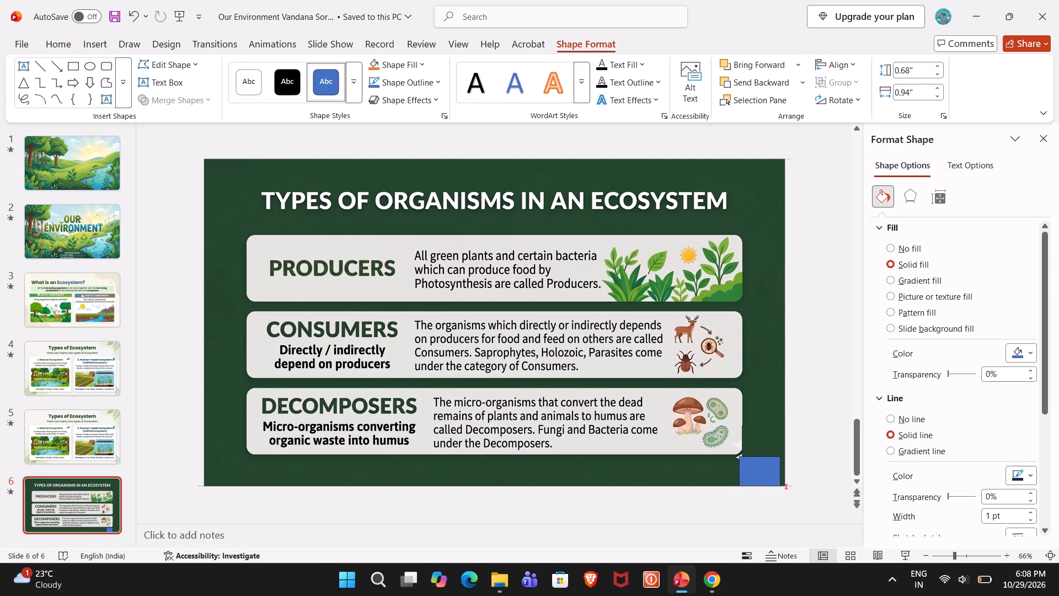
pyautogui.moveTo(757, 467); pyautogui.dragTo(760, 469)
pyautogui.moveTo(760, 469); pyautogui.dragTo(754, 469)
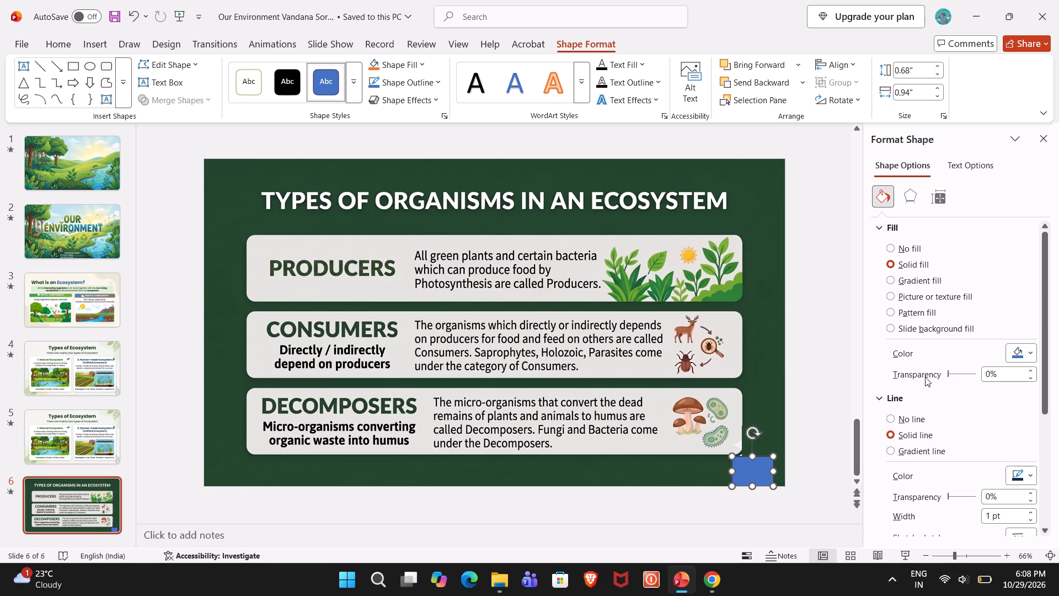
# Remove the new rectangle's outline and fill it with the dark green background sampled with the Eyedropper.
pyautogui.click(897, 418)
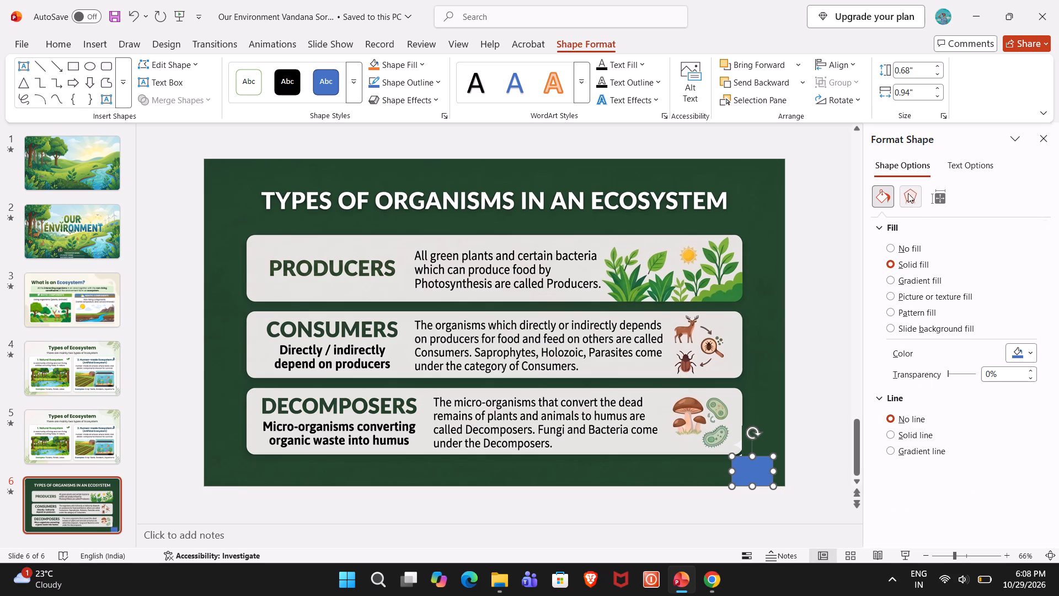
pyautogui.click(1016, 356)
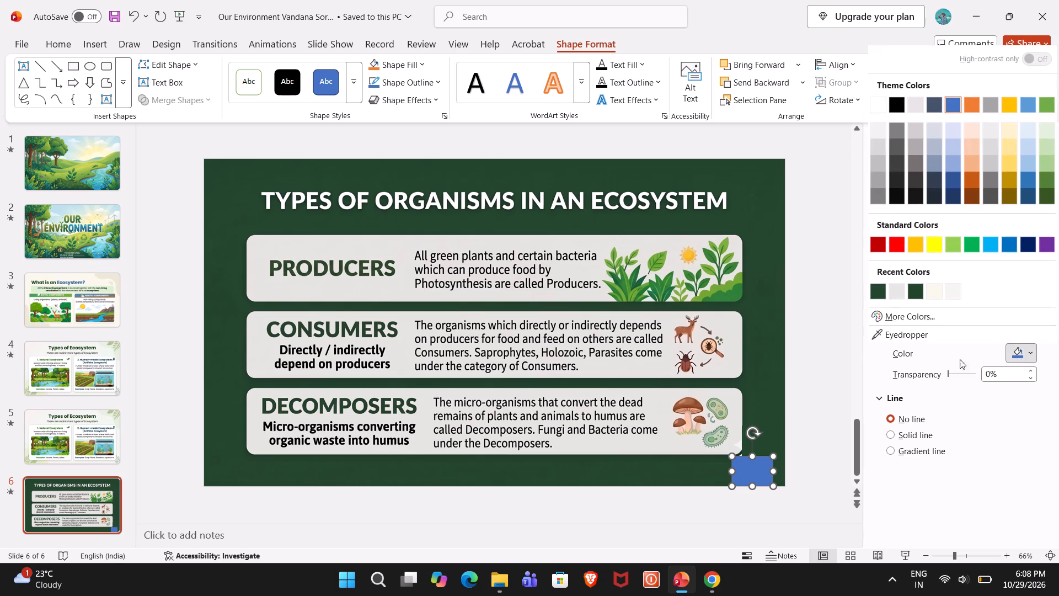
pyautogui.click(918, 333)
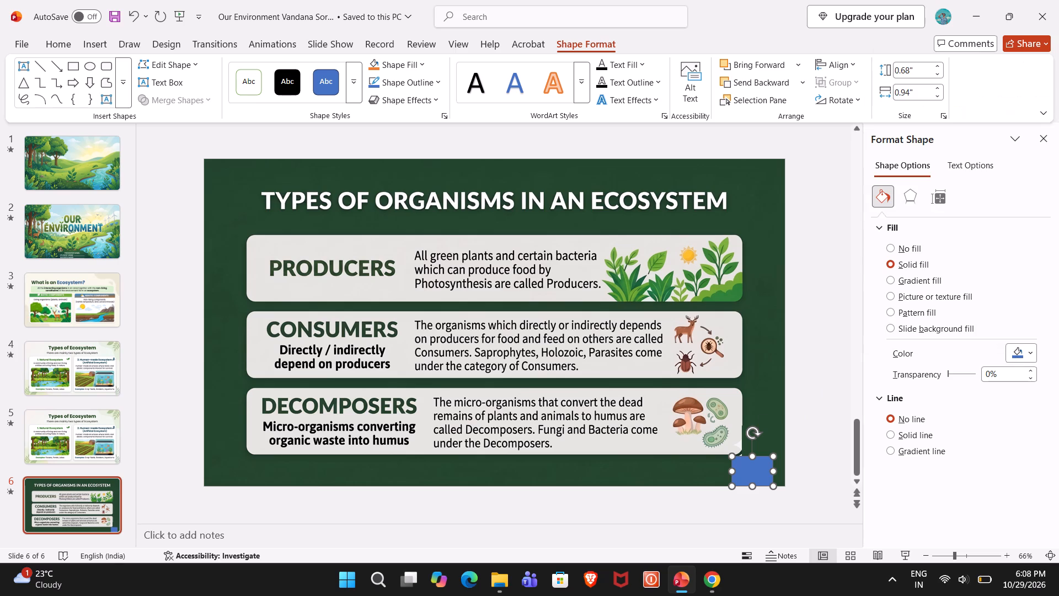
pyautogui.click(699, 470)
pyautogui.click(794, 512)
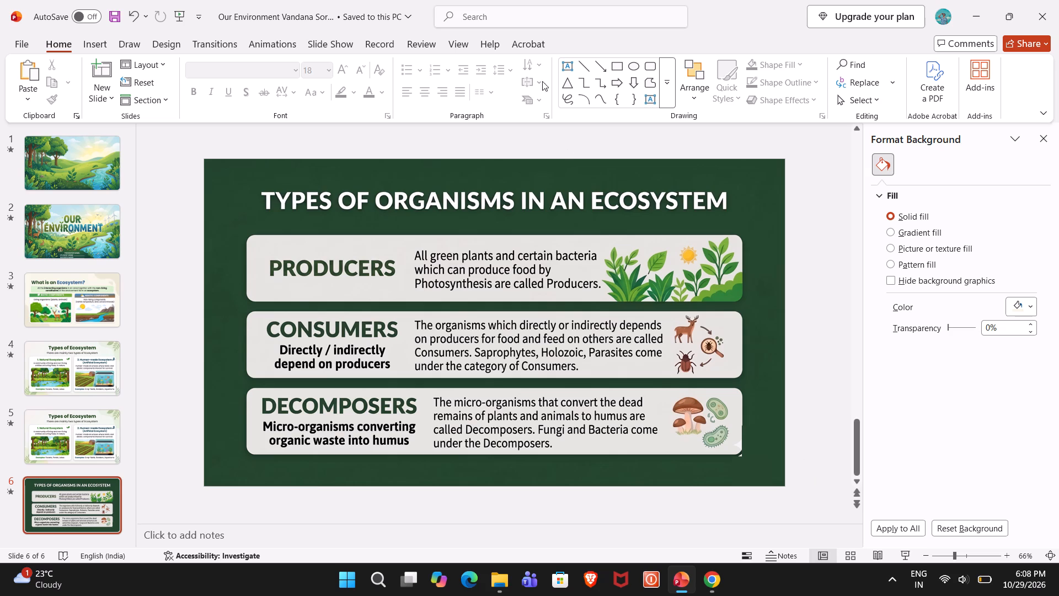
# Place a small rounded rectangle about 0.42" wide and 0.28" tall over the watermark remnant at the Decomposers box's lower-right corner.
pyautogui.click(644, 67)
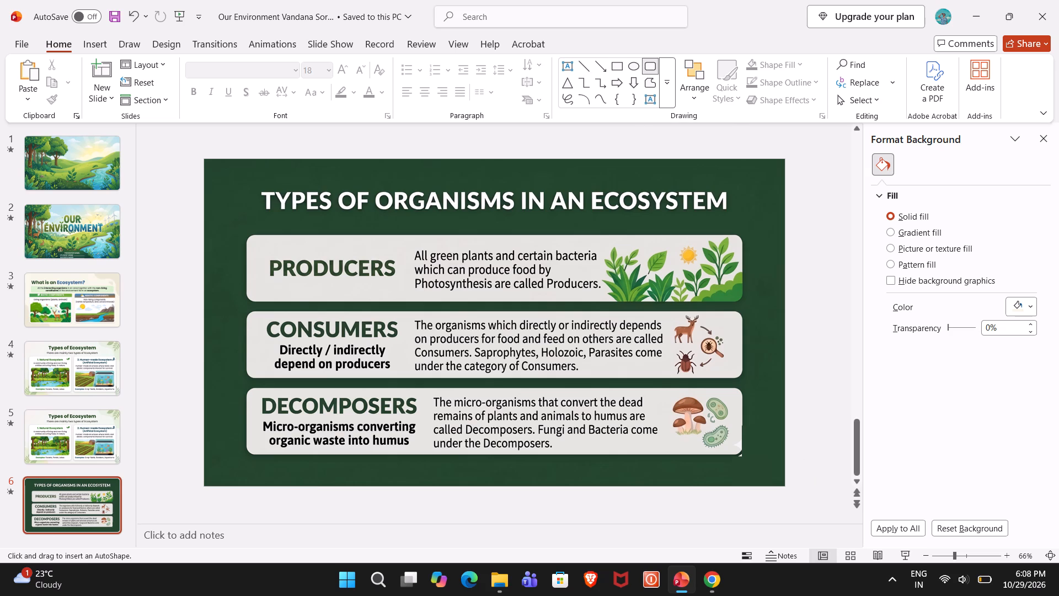
pyautogui.moveTo(683, 467); pyautogui.dragTo(702, 479)
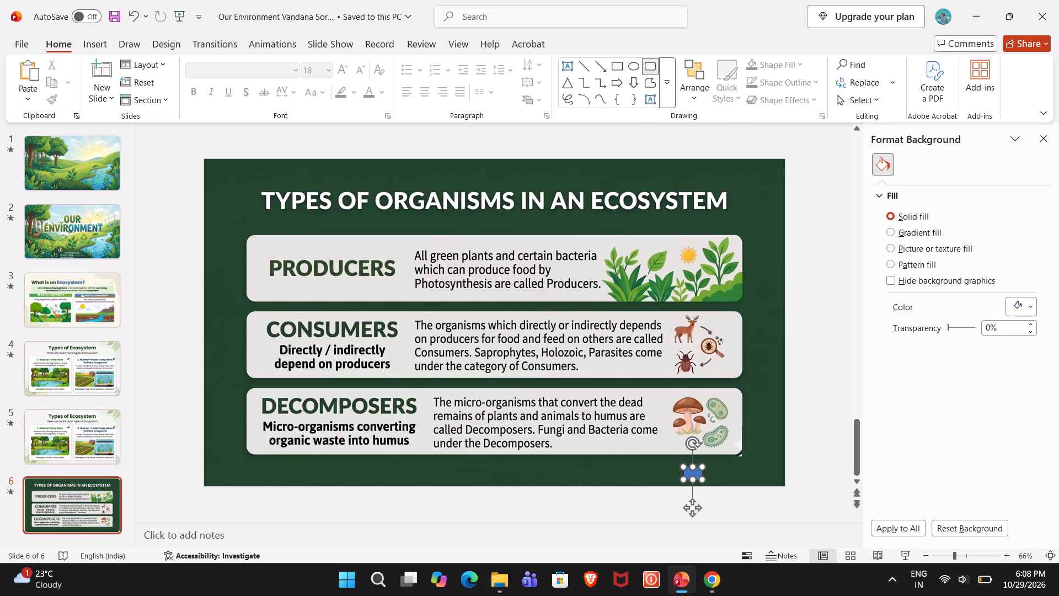
pyautogui.moveTo(694, 505); pyautogui.dragTo(745, 492)
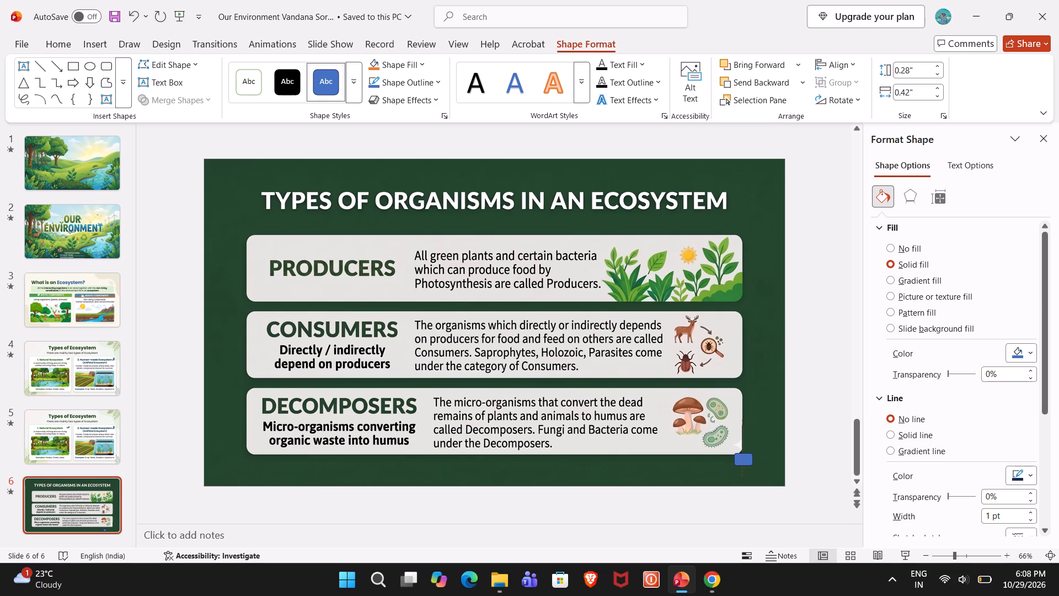
pyautogui.moveTo(745, 492); pyautogui.dragTo(748, 492)
pyautogui.moveTo(748, 492); pyautogui.dragTo(746, 491)
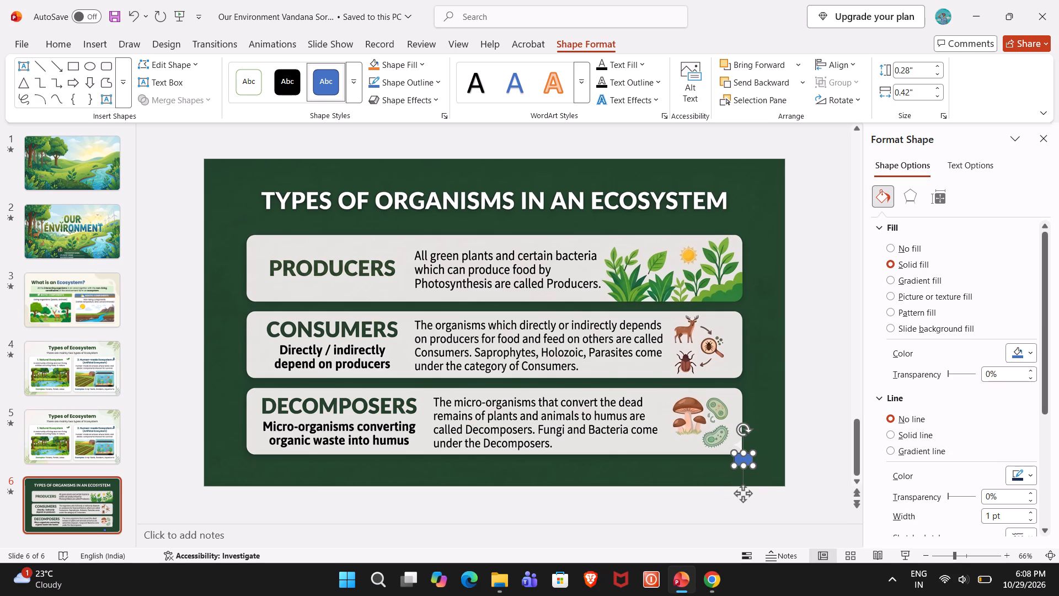
# Give the small rounded rectangle no outline and an Eyedropper fill sampled from the dark green background beside the Consumers box.
pyautogui.click(917, 421)
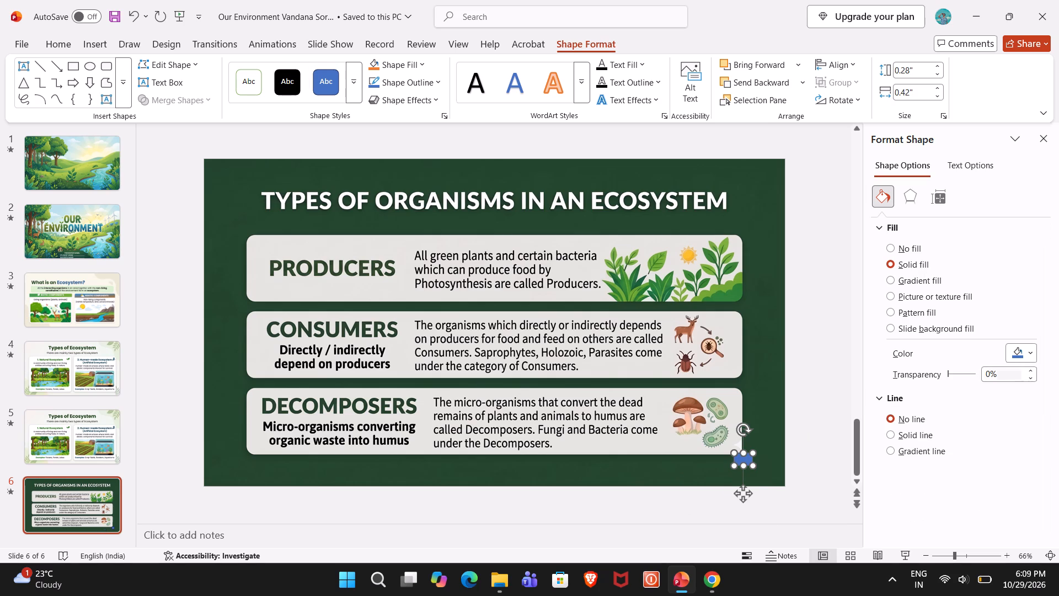
pyautogui.click(1018, 342)
pyautogui.click(1020, 353)
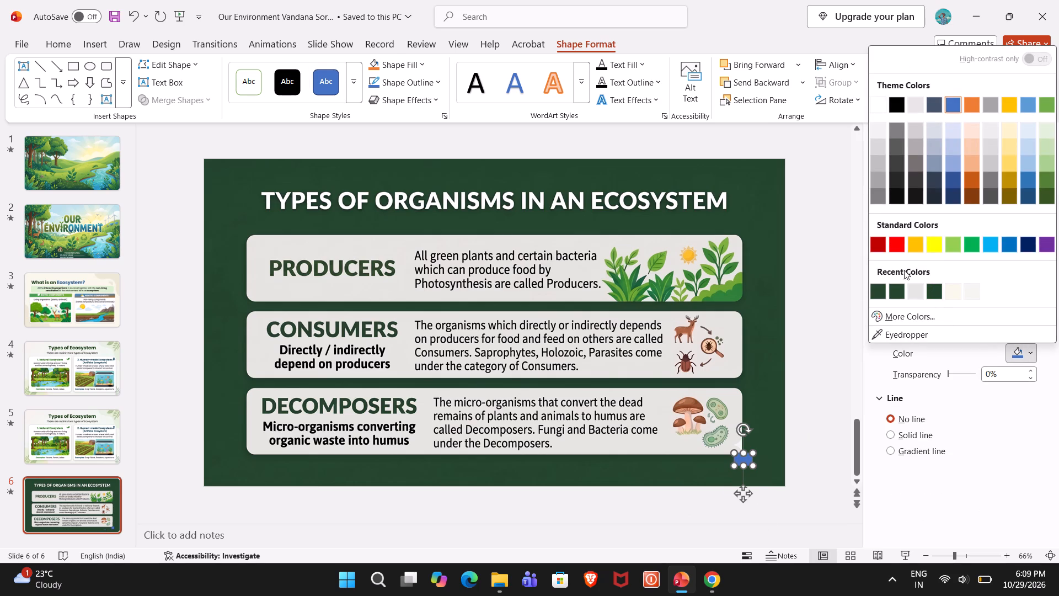
pyautogui.click(886, 337)
pyautogui.click(764, 329)
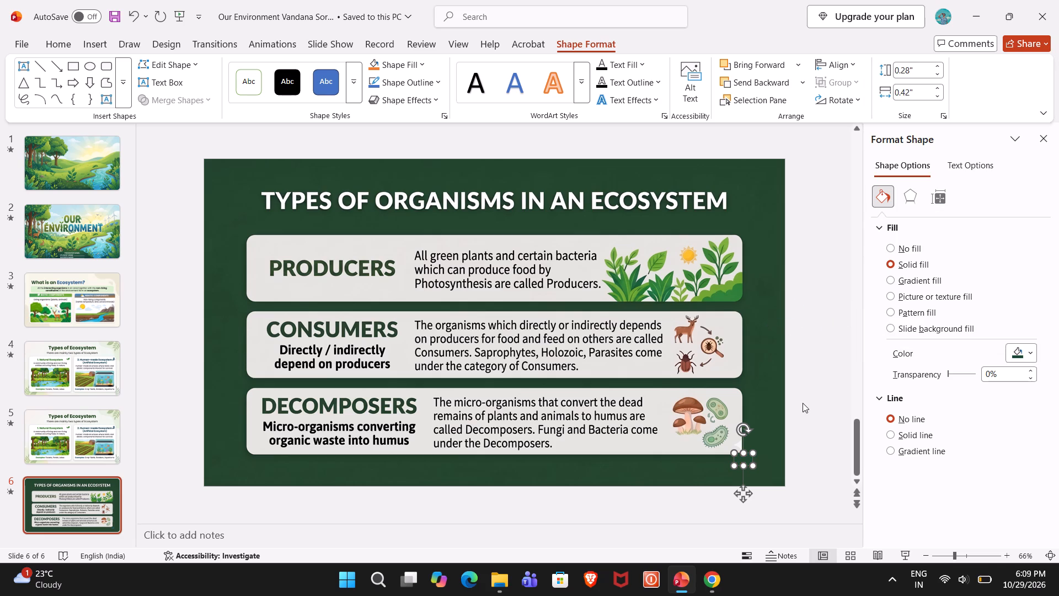
pyautogui.click(827, 439)
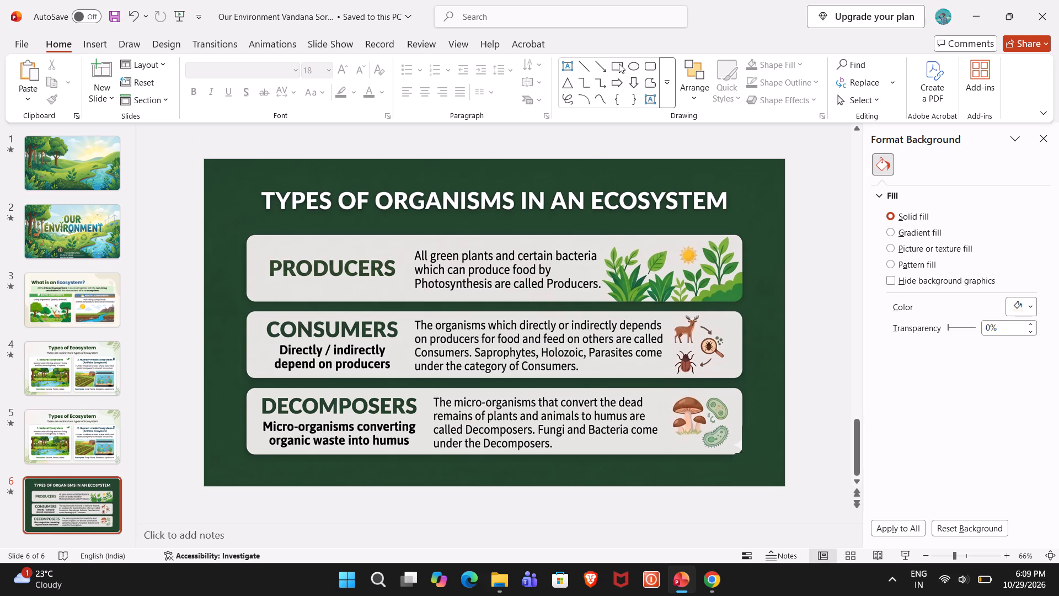
# Draw a rounded rectangle about 0.86" tall, narrow it to about 0.22", and place it over the Decomposers box's lower right edge.
pyautogui.click(656, 64)
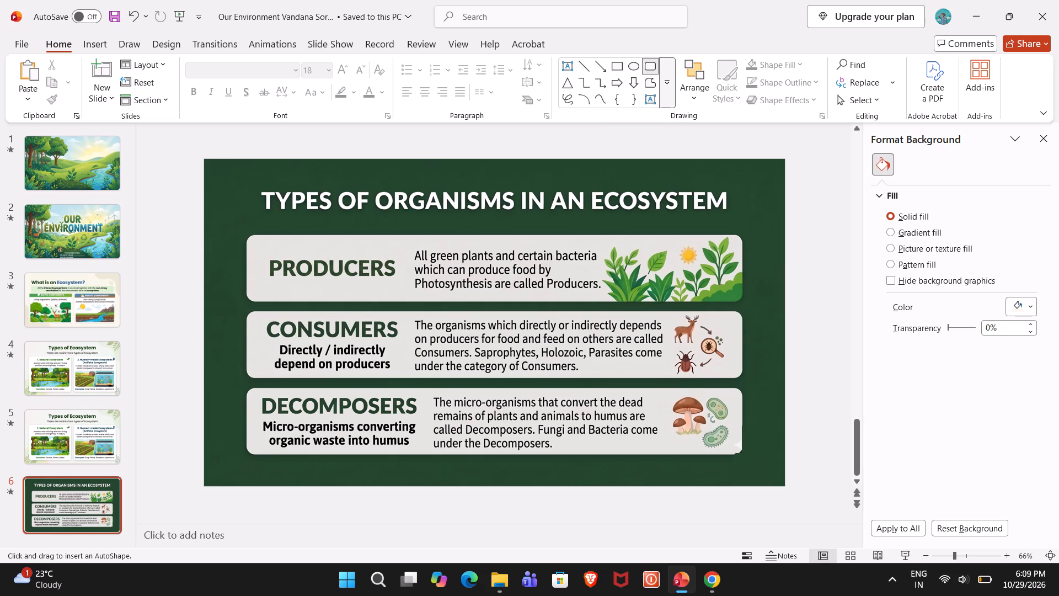
pyautogui.moveTo(748, 320); pyautogui.dragTo(765, 358)
pyautogui.moveTo(765, 358); pyautogui.dragTo(766, 360)
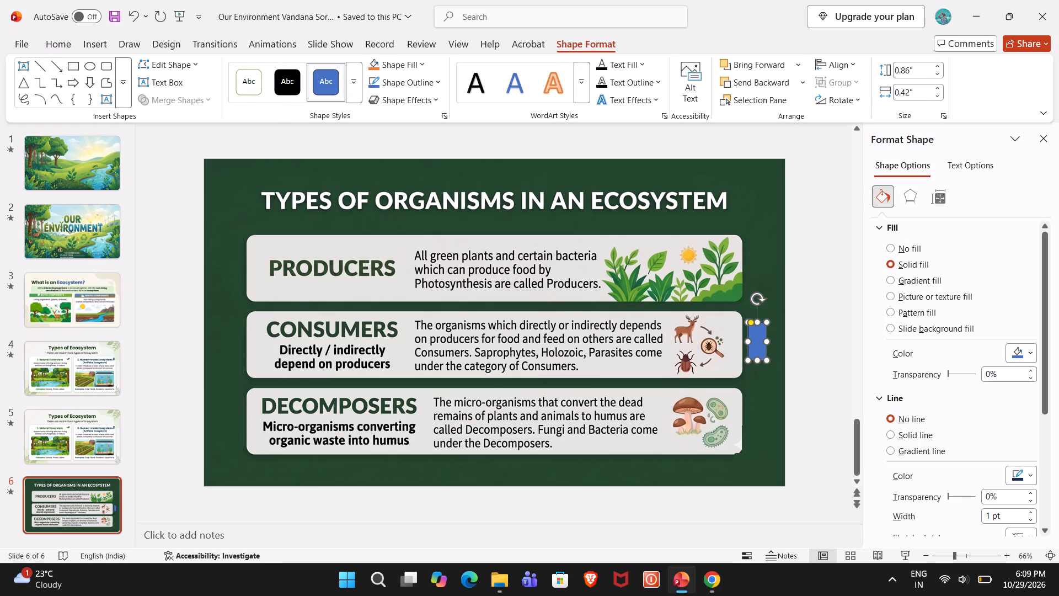
pyautogui.moveTo(755, 343); pyautogui.dragTo(736, 436)
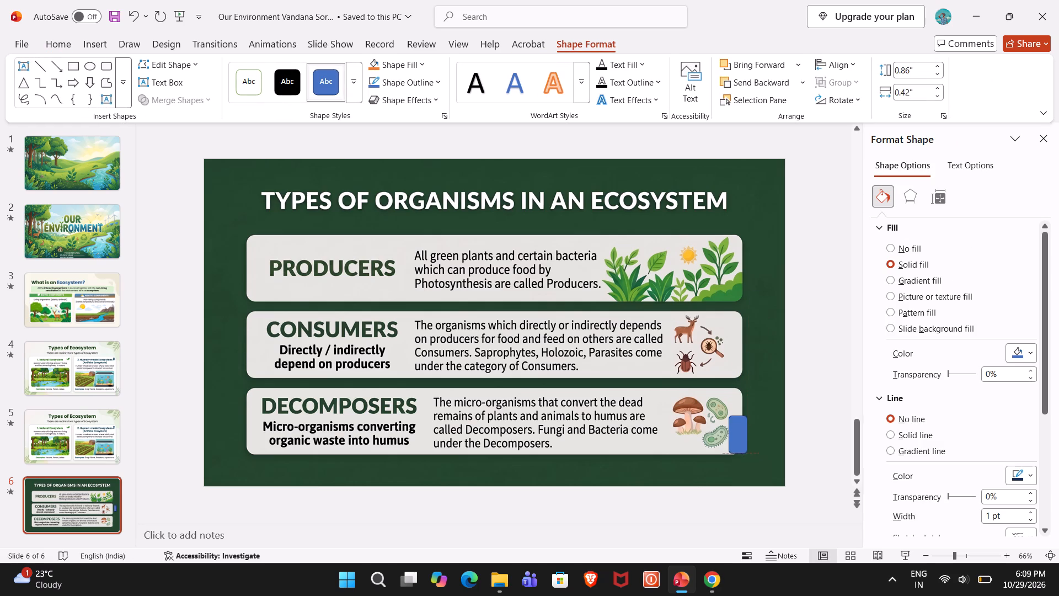
pyautogui.moveTo(736, 436); pyautogui.dragTo(766, 386)
pyautogui.moveTo(757, 388); pyautogui.dragTo(764, 388)
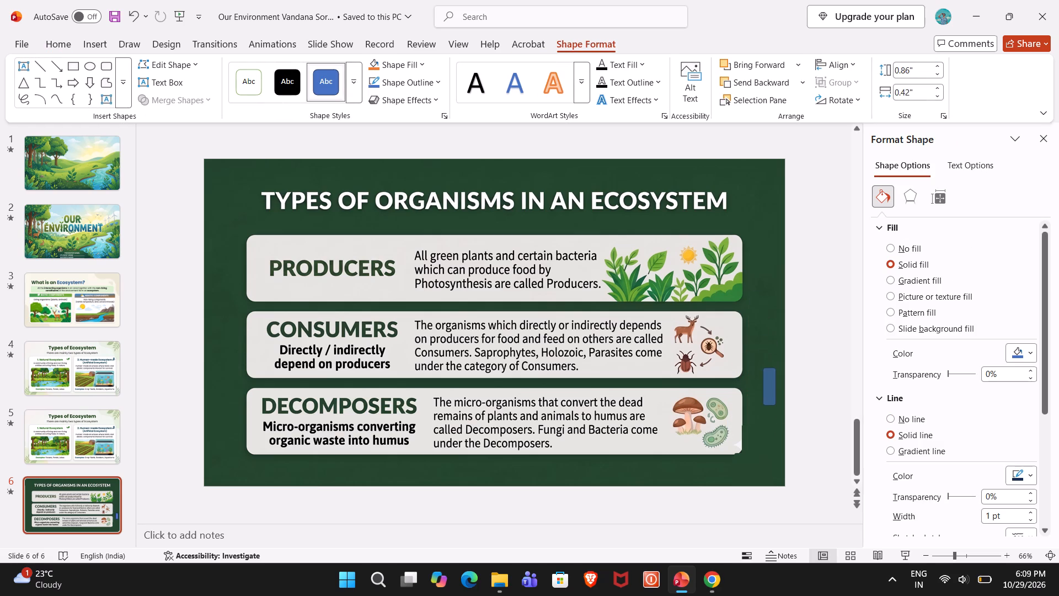
pyautogui.moveTo(764, 388); pyautogui.dragTo(766, 388)
pyautogui.moveTo(770, 397); pyautogui.dragTo(766, 405)
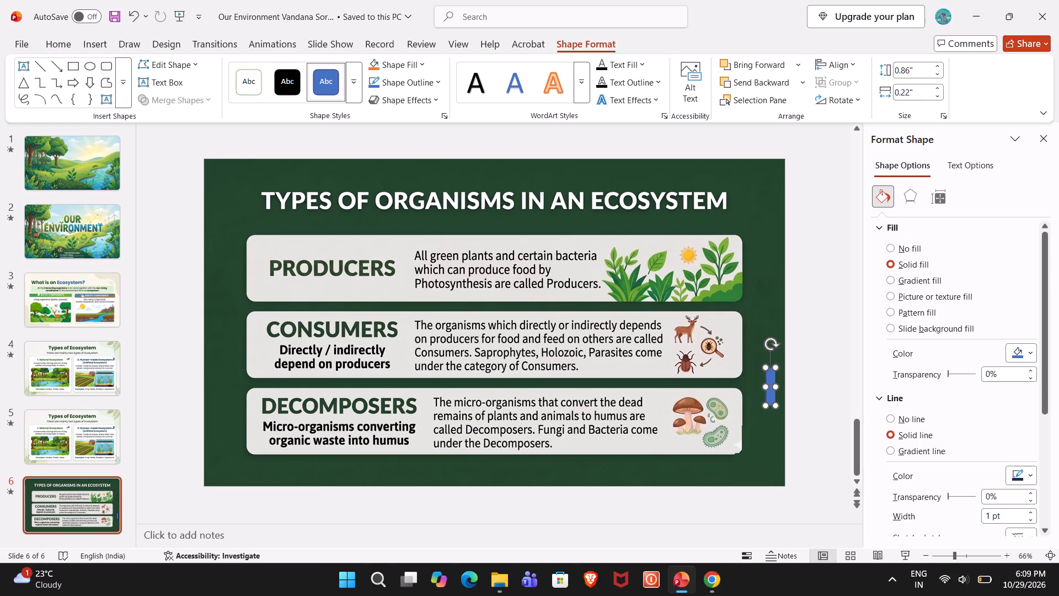
pyautogui.moveTo(766, 405); pyautogui.dragTo(736, 444)
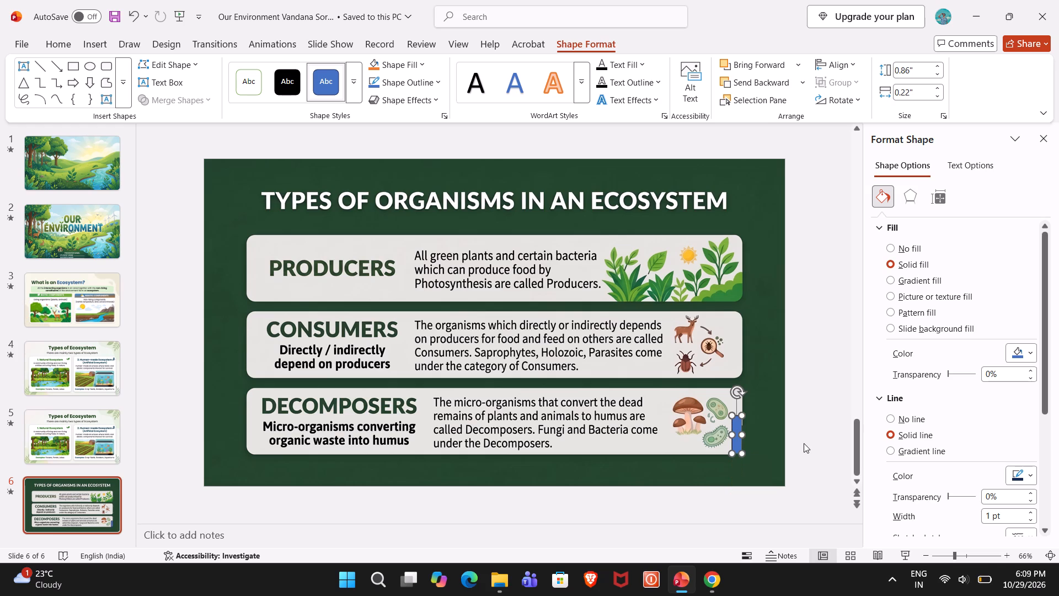
# Give the narrow rounded rectangle no outline and fill it with the dark green background sampled with the Eyedropper.
pyautogui.click(911, 413)
pyautogui.click(1018, 350)
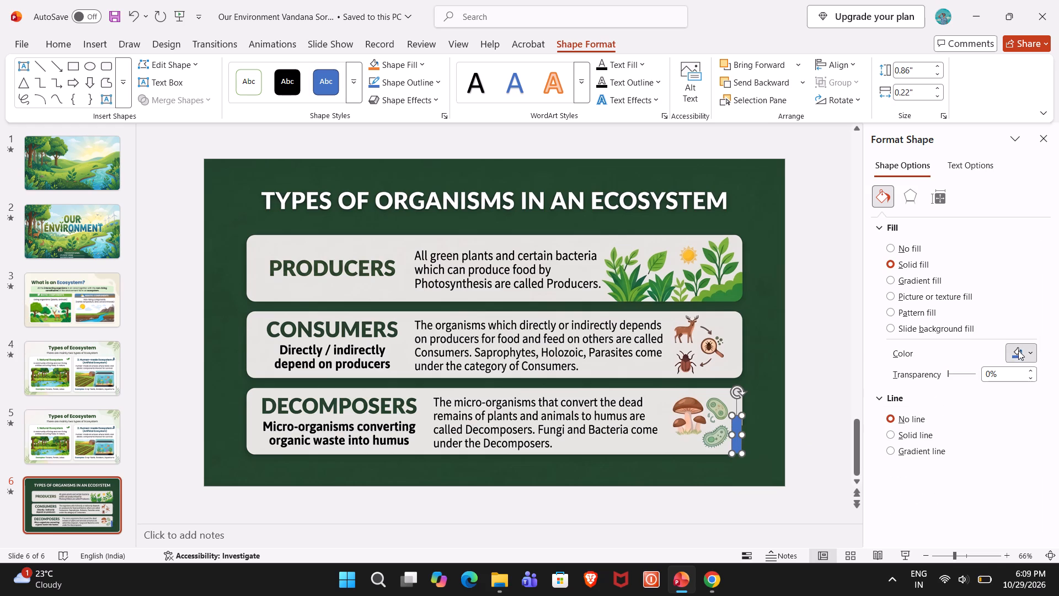
pyautogui.click(889, 333)
pyautogui.click(768, 363)
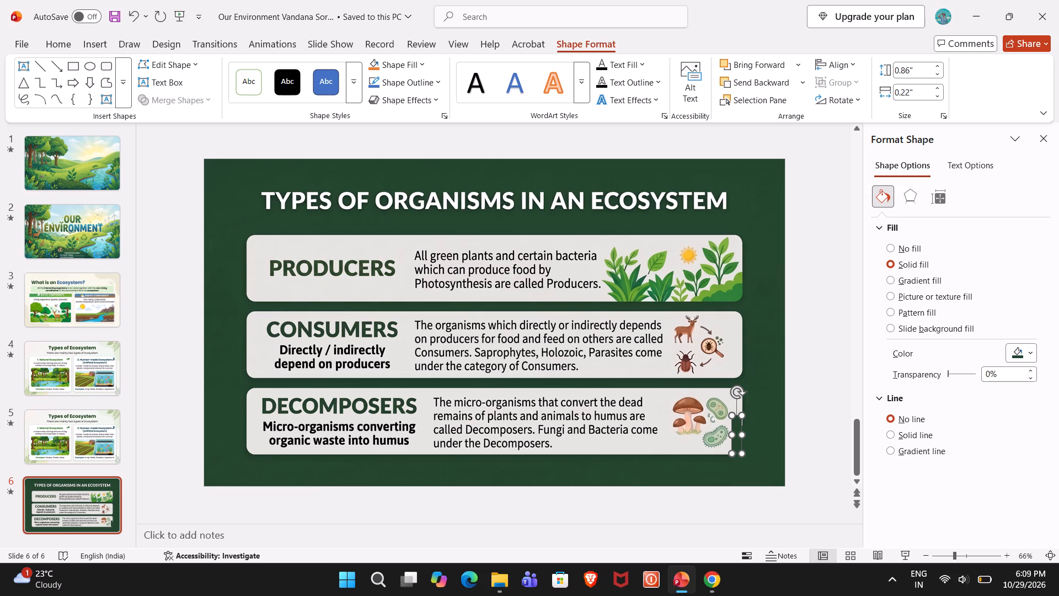
# Refill the narrow rounded rectangle at the Decomposers box's lower right edge with the box's light grey, sampled with the Eyedropper.
pyautogui.click(1014, 356)
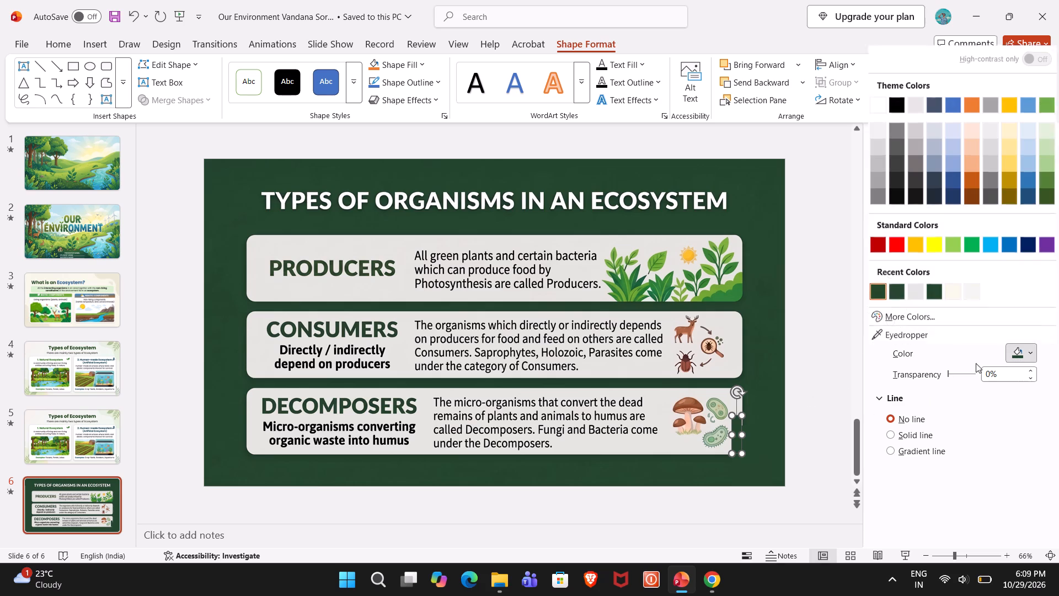
pyautogui.click(898, 334)
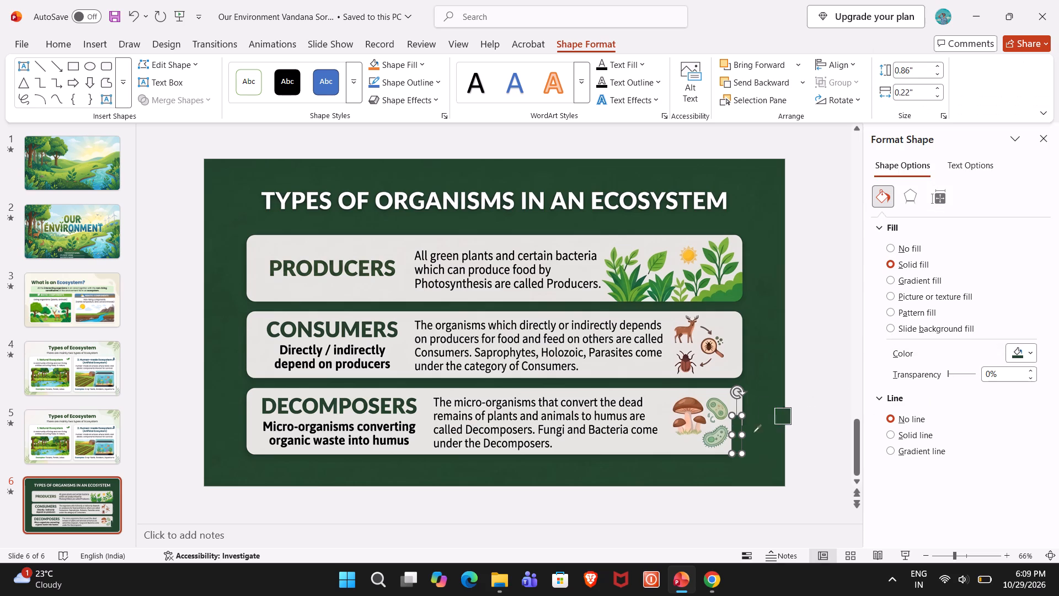
pyautogui.click(680, 449)
pyautogui.click(804, 413)
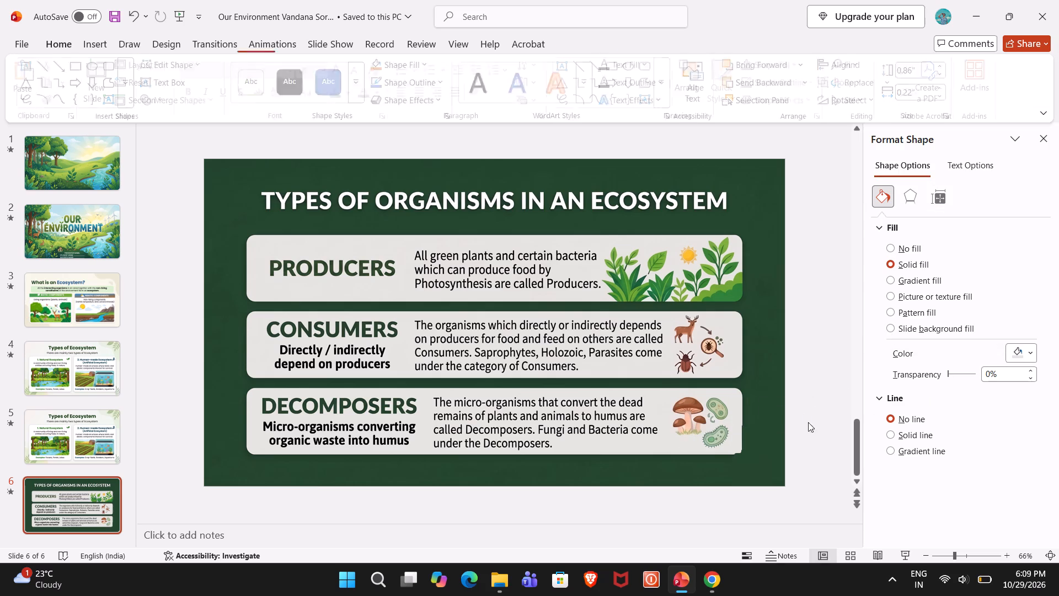
pyautogui.click(735, 438)
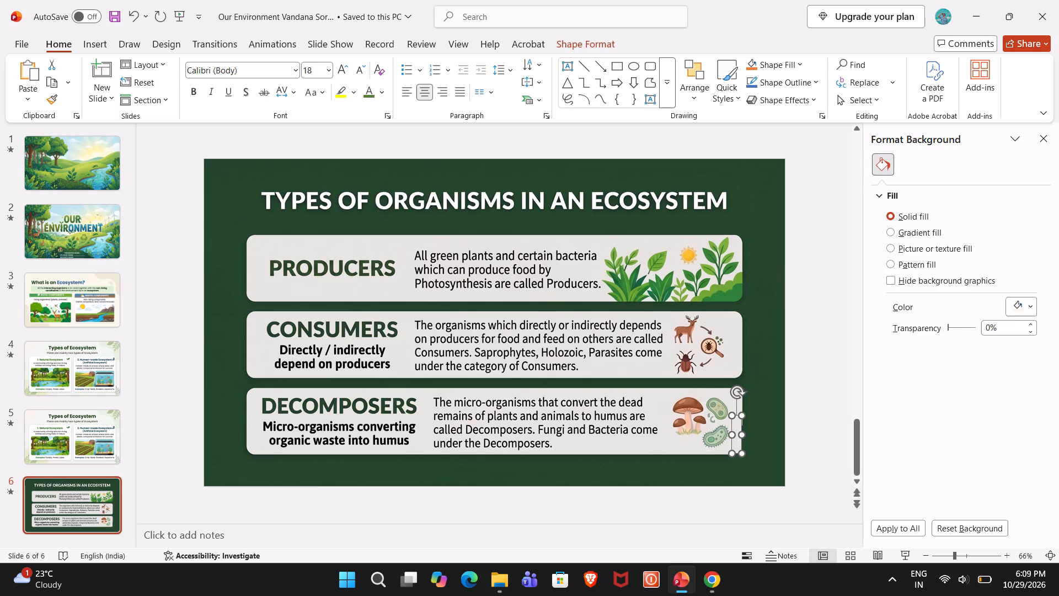
pyautogui.click(736, 442)
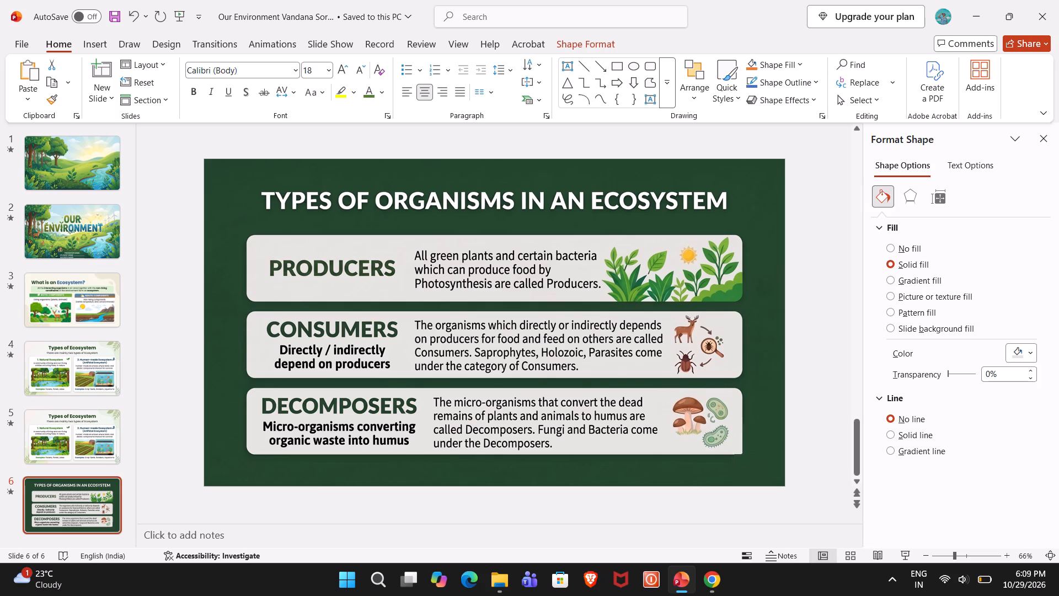
pyautogui.click(842, 465)
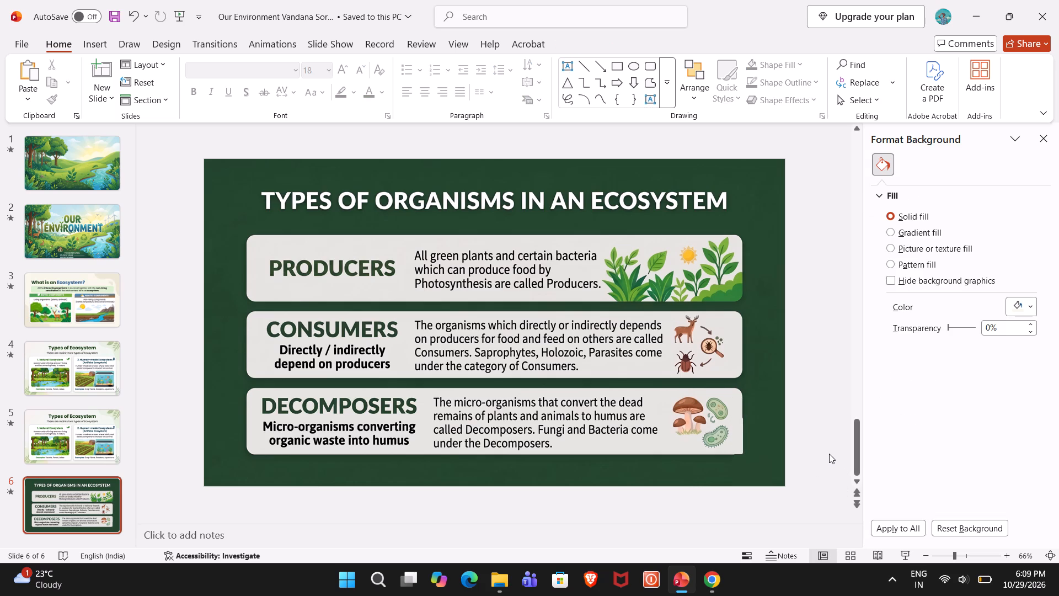
# Save the presentation.
pyautogui.hotkey('ctrl', 's')
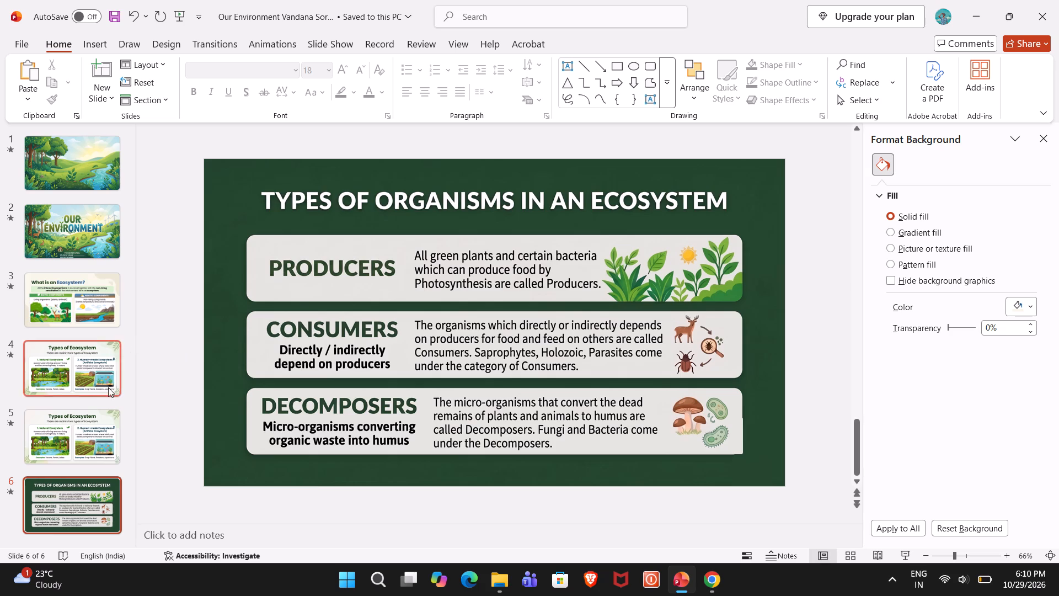
# Compare the What is an Ecosystem slide and the two Types of Ecosystem slides, closing the background formatting options.
pyautogui.click(74, 436)
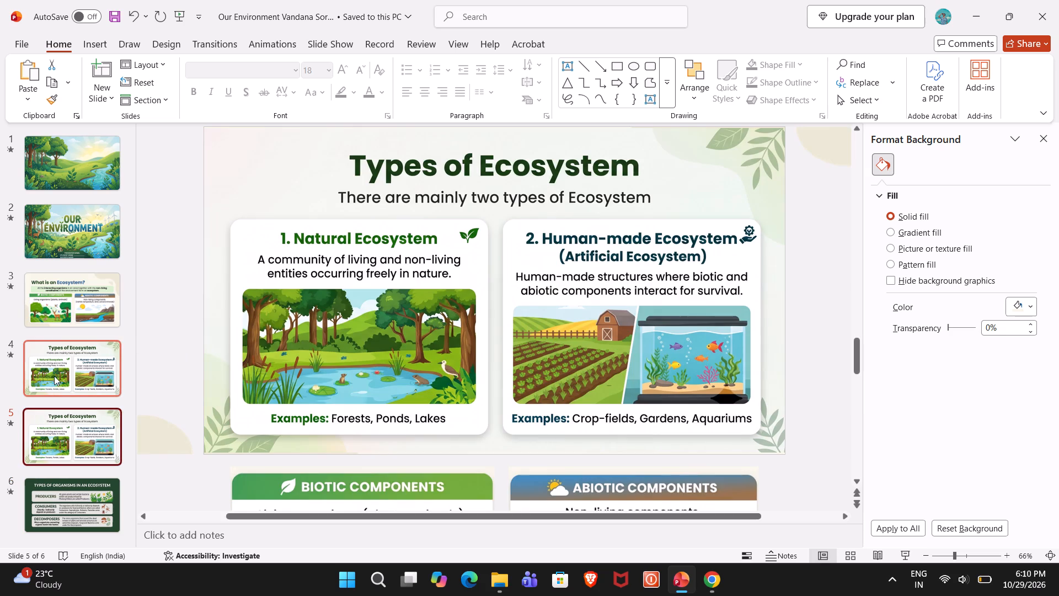
pyautogui.click(41, 357)
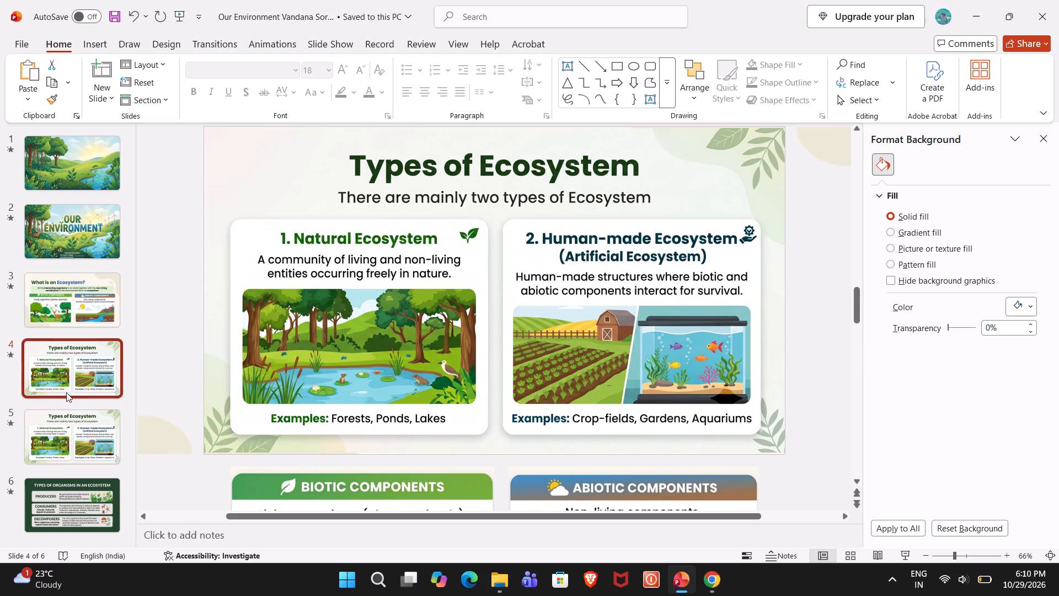
pyautogui.click(80, 374)
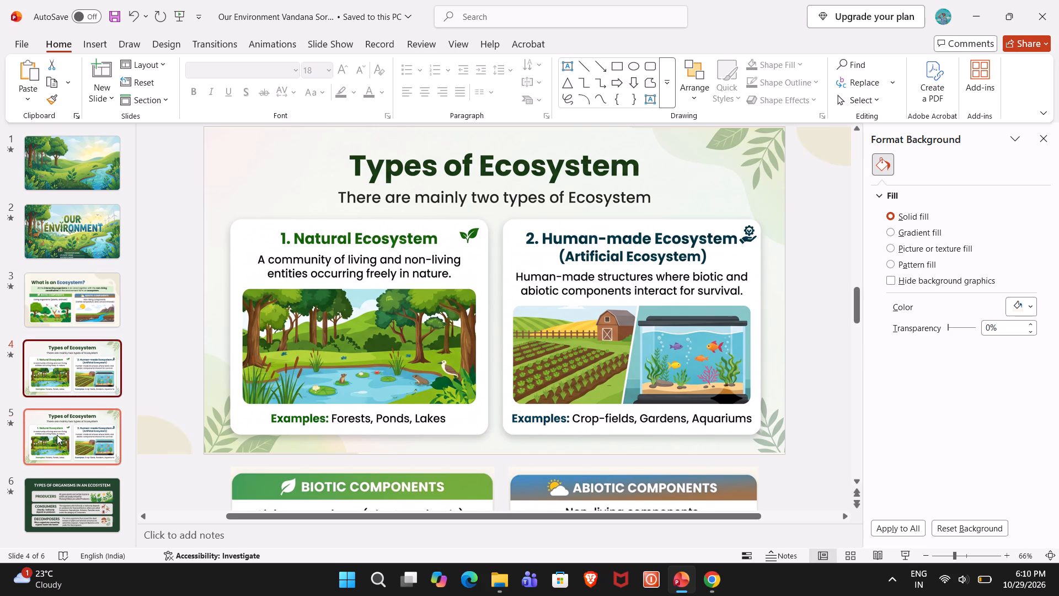
pyautogui.click(57, 435)
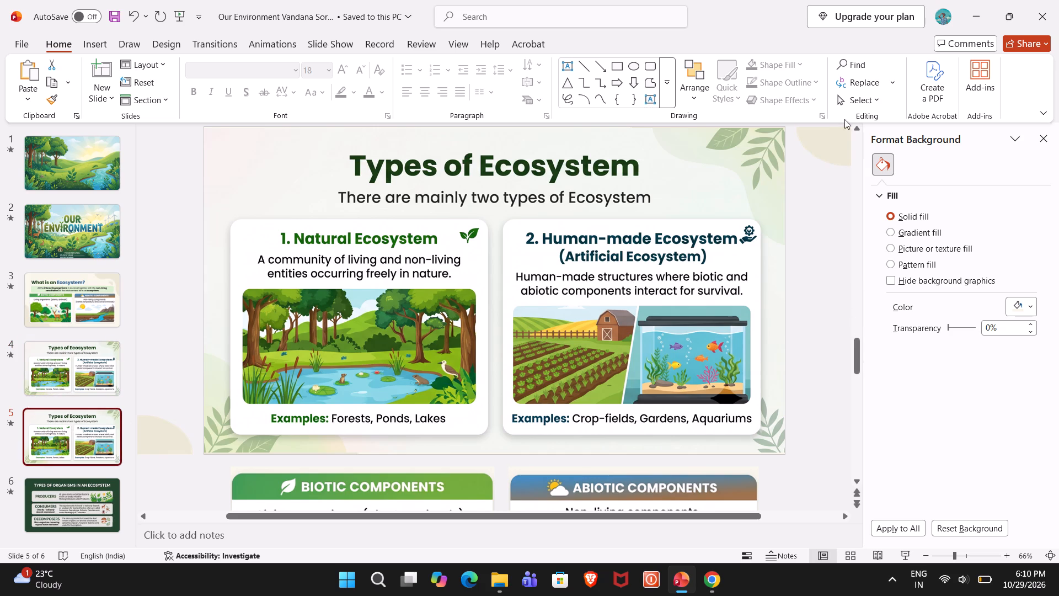
pyautogui.click(1047, 135)
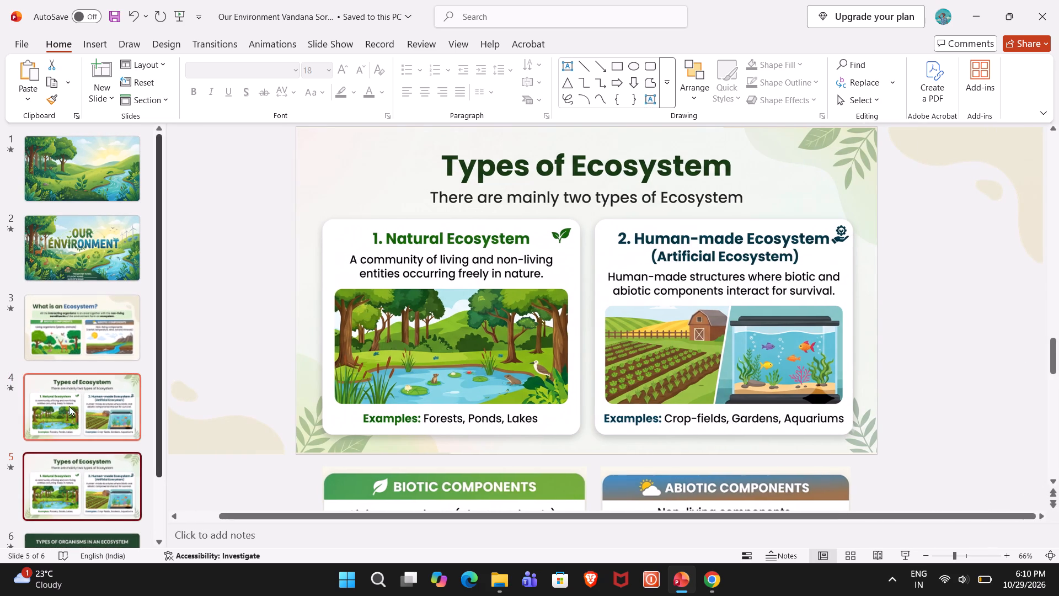
pyautogui.click(71, 401)
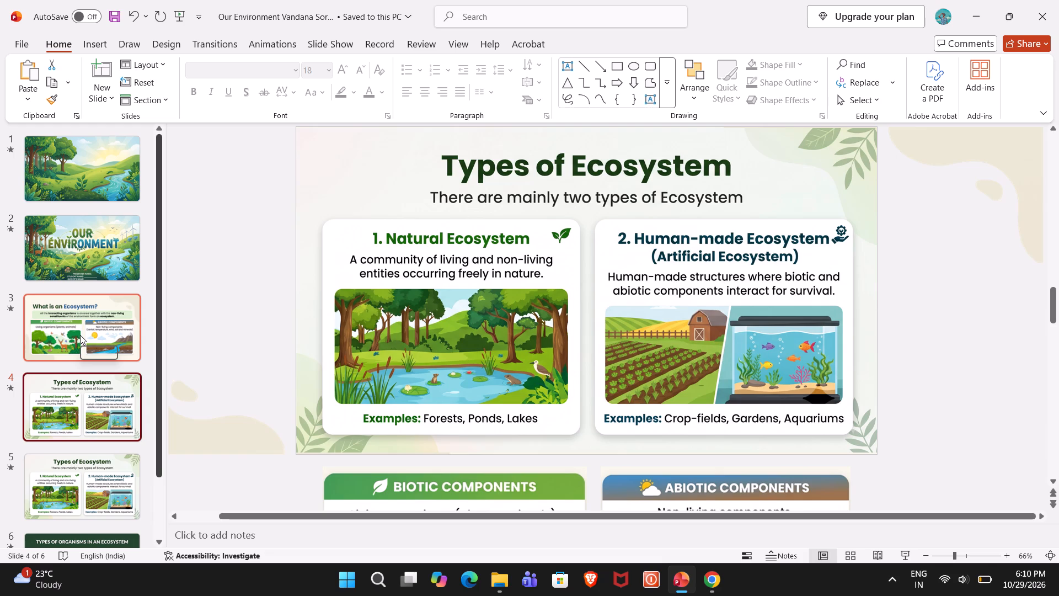
pyautogui.click(80, 335)
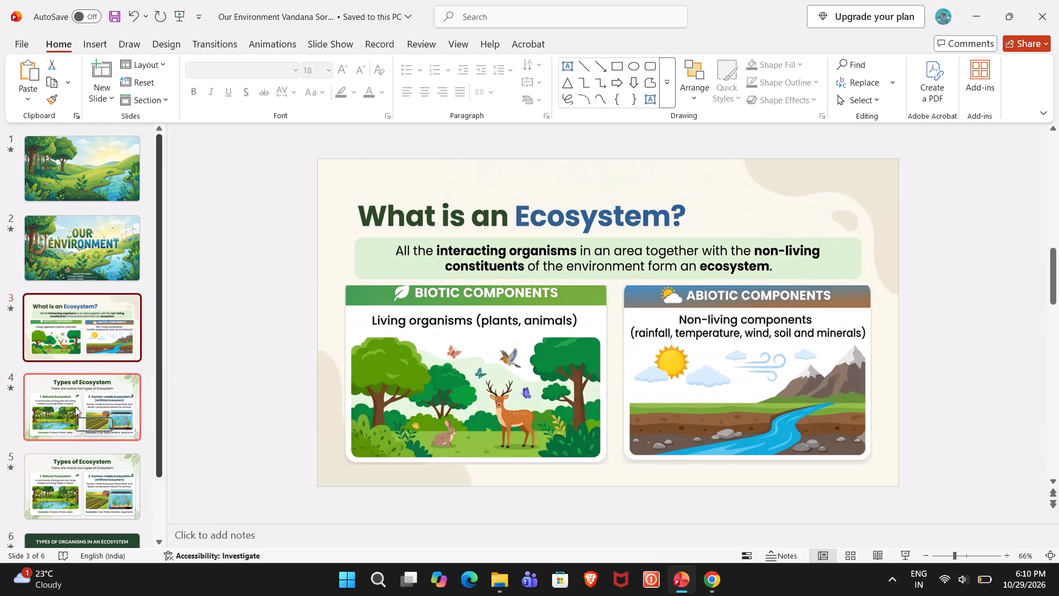
pyautogui.click(75, 407)
pyautogui.click(71, 485)
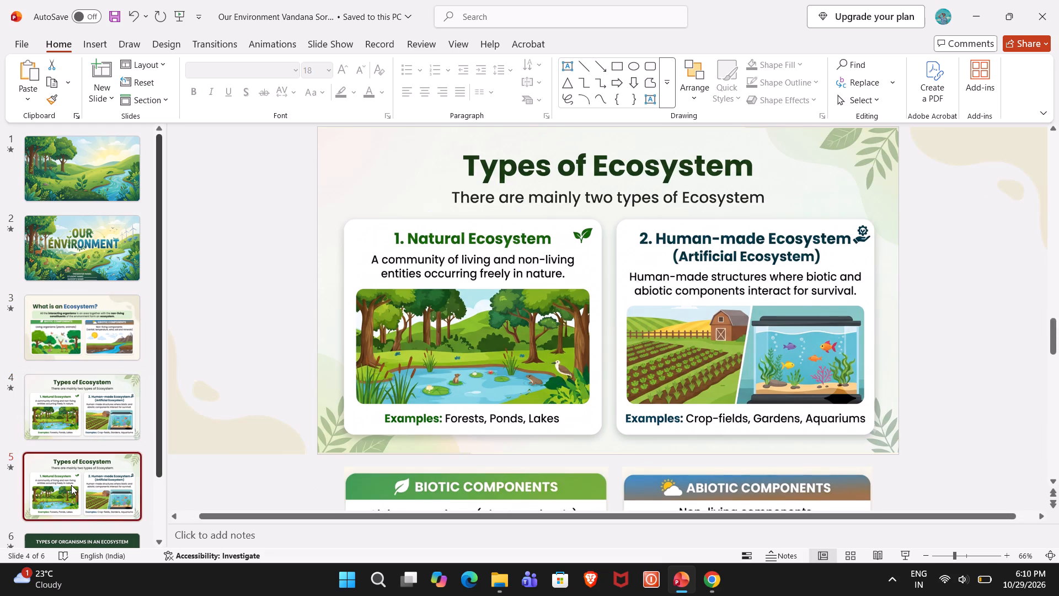
# Move the second Types of Ecosystem slide to the end, after the Types of Organisms in an Ecosystem slide.
pyautogui.moveTo(163, 338); pyautogui.dragTo(157, 411)
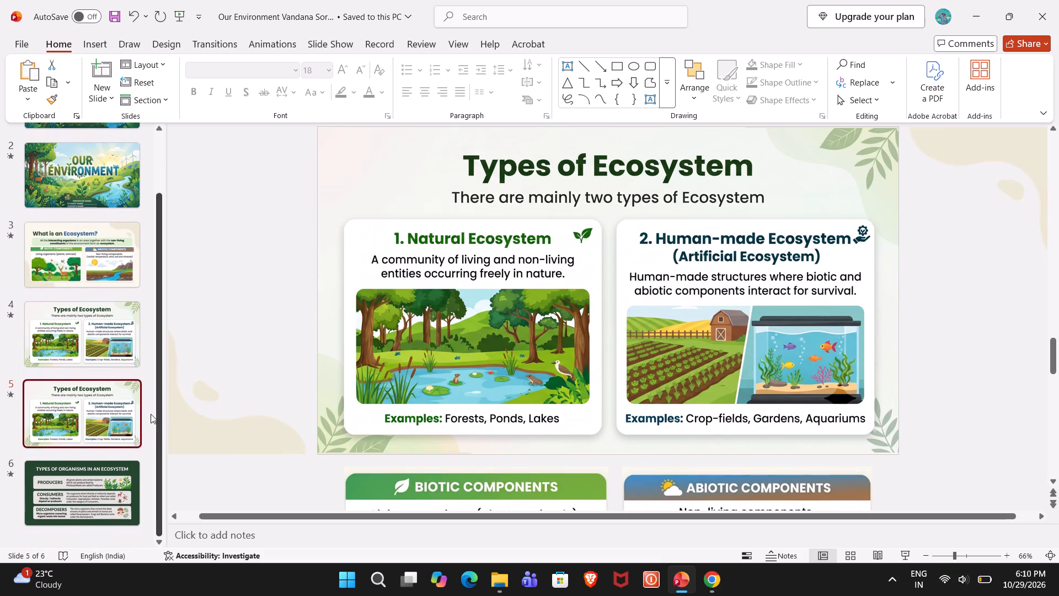
pyautogui.moveTo(127, 413); pyautogui.dragTo(106, 503)
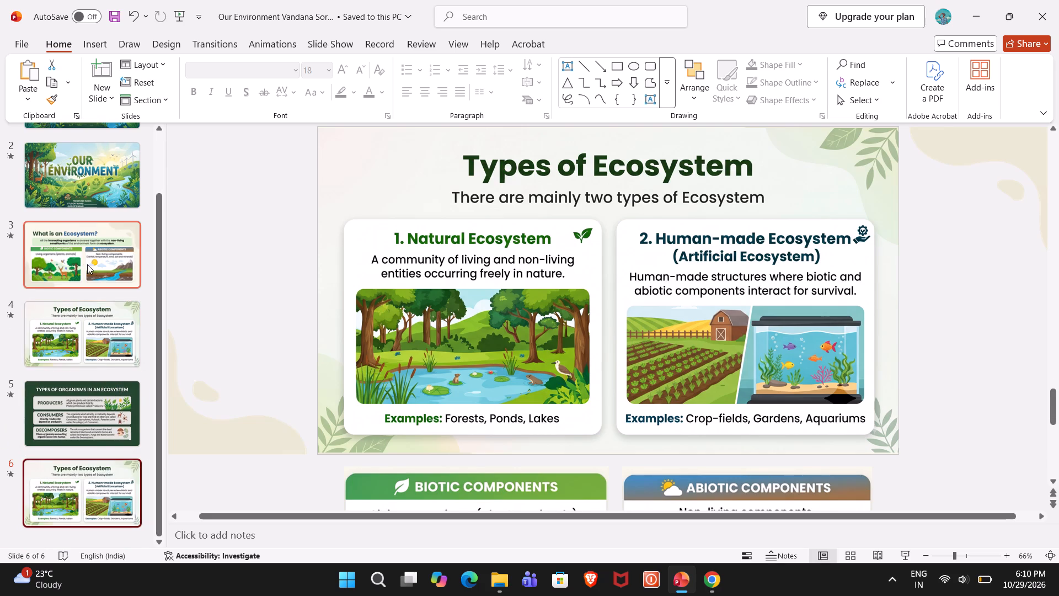
# Preview the slide show from slide 3 through slide 5 to check the transitions, and exit it.
pyautogui.scroll(6, 87, 263)
pyautogui.click(77, 339)
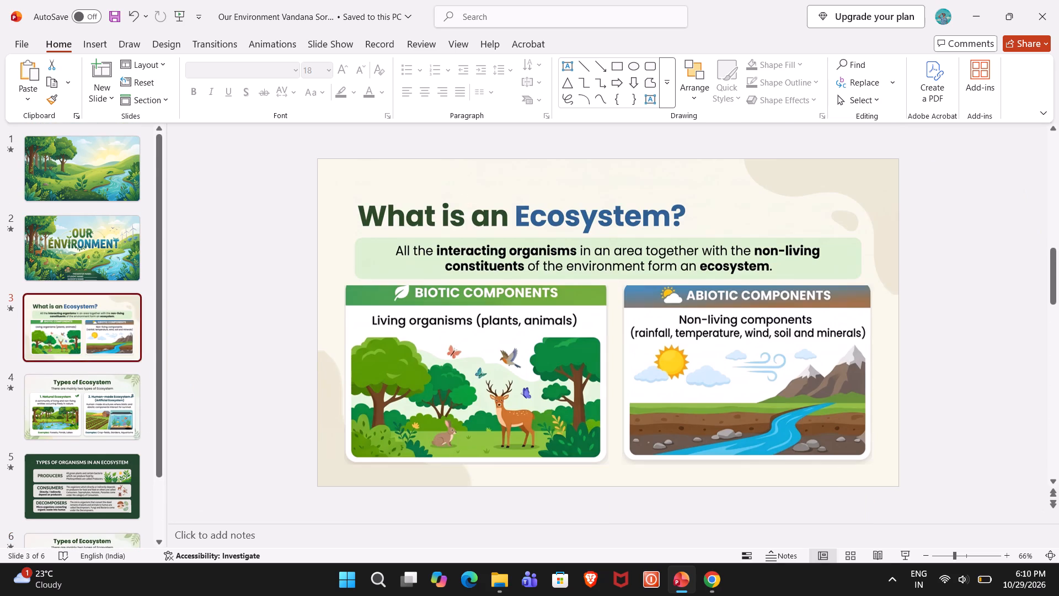
pyautogui.click(905, 552)
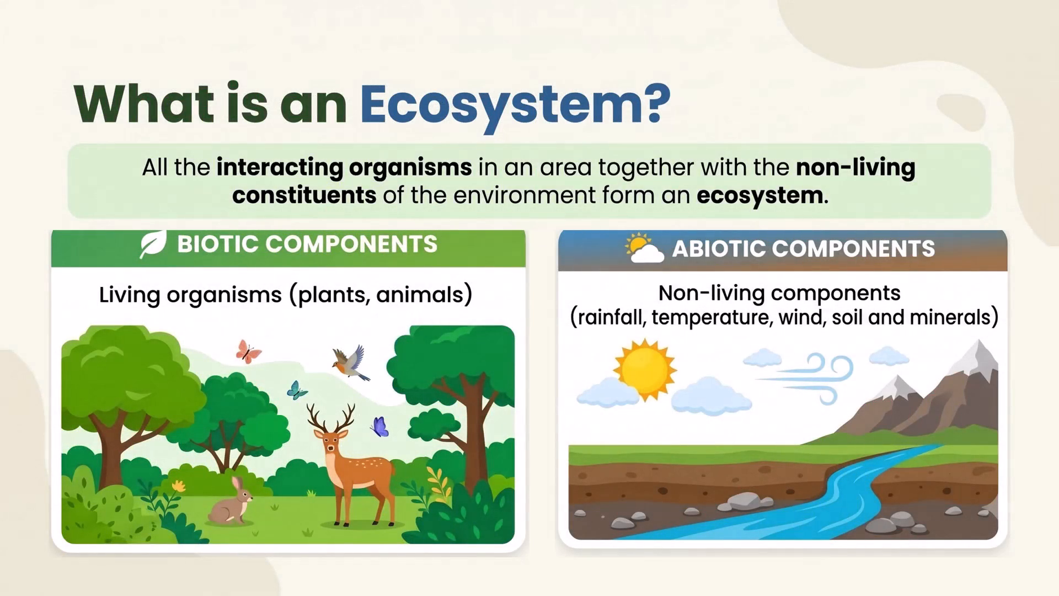
pyautogui.press('Right')
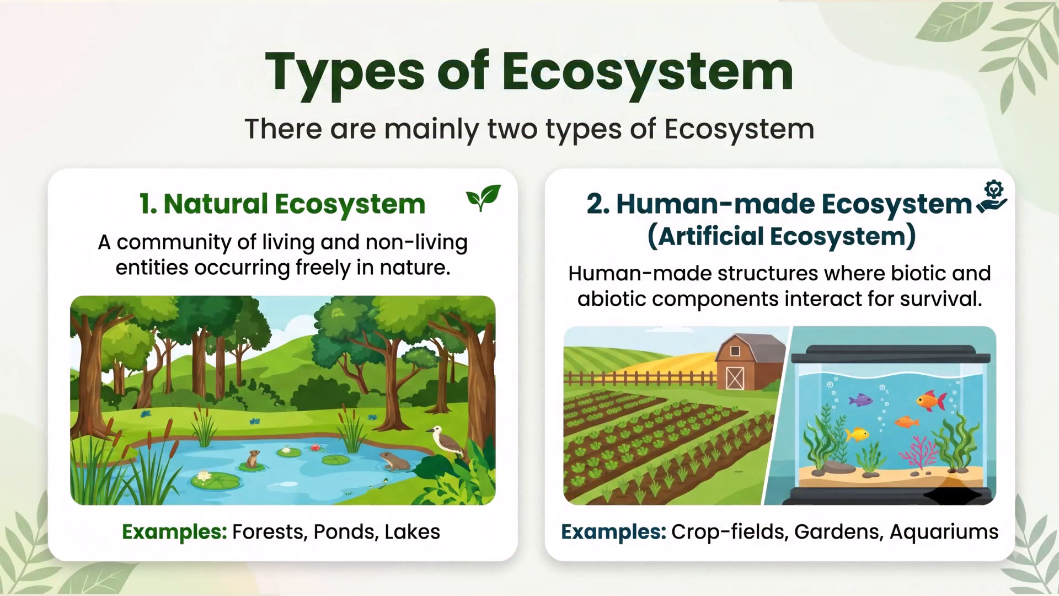
pyautogui.press('Right')
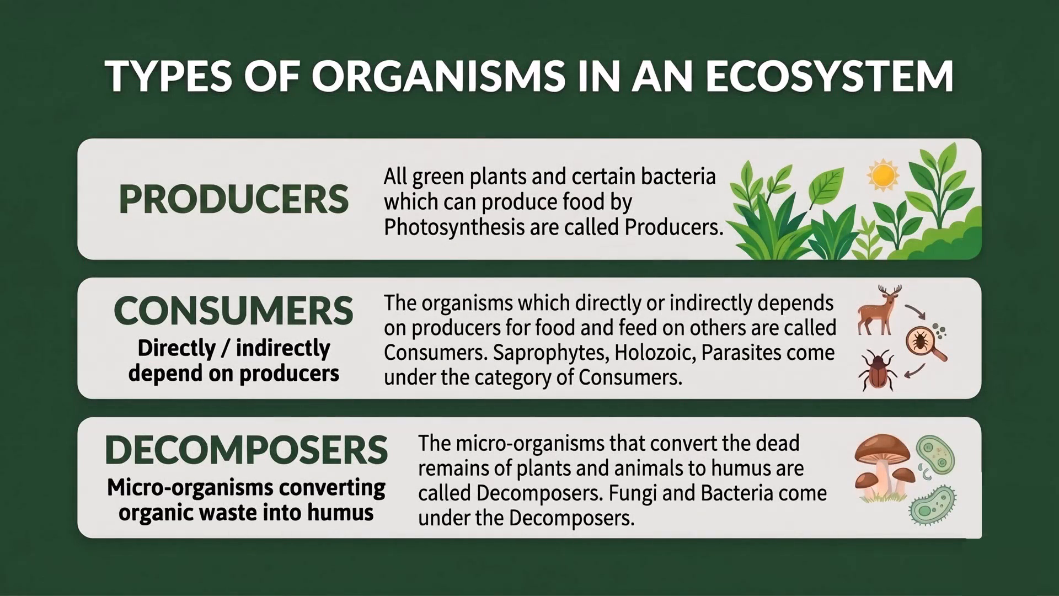
pyautogui.press('Left')
pyautogui.press('Escape')
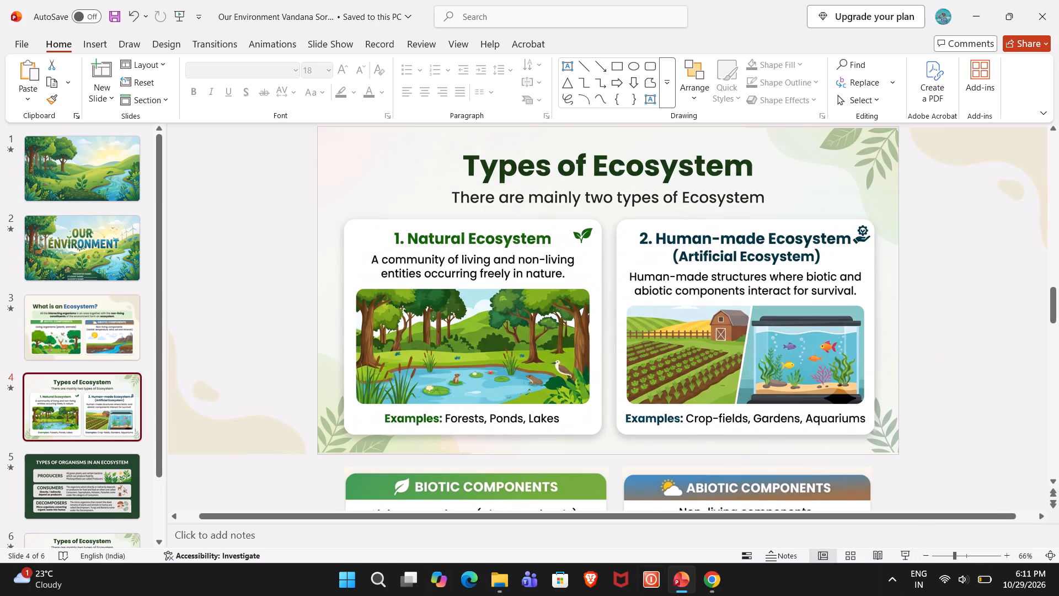
# Group the picture and all the cover shapes on the Types of Organisms in an Ecosystem slide.
pyautogui.click(106, 488)
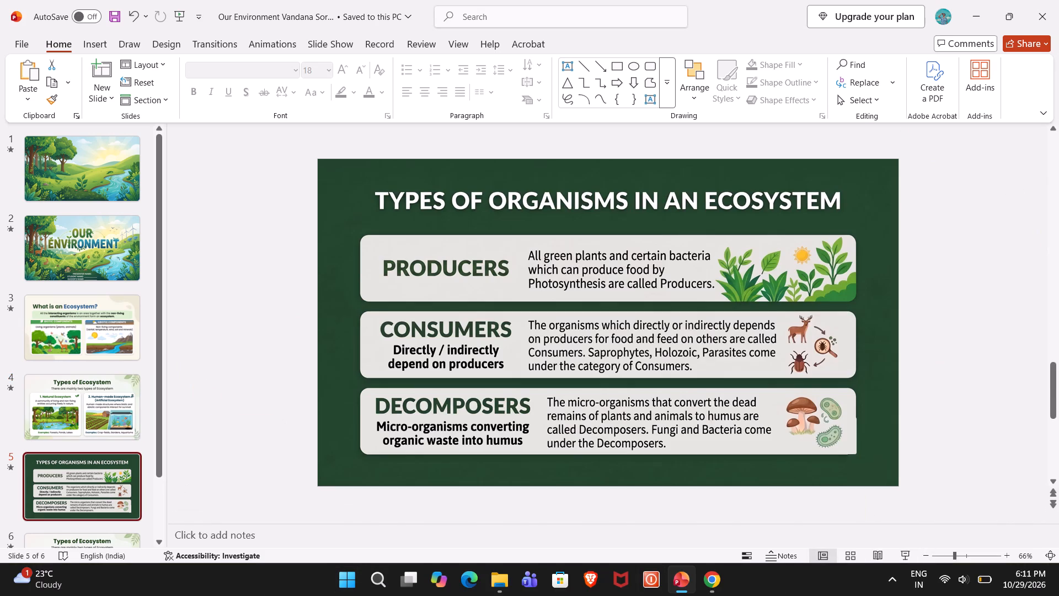
pyautogui.hotkey('ctrl', 'a')
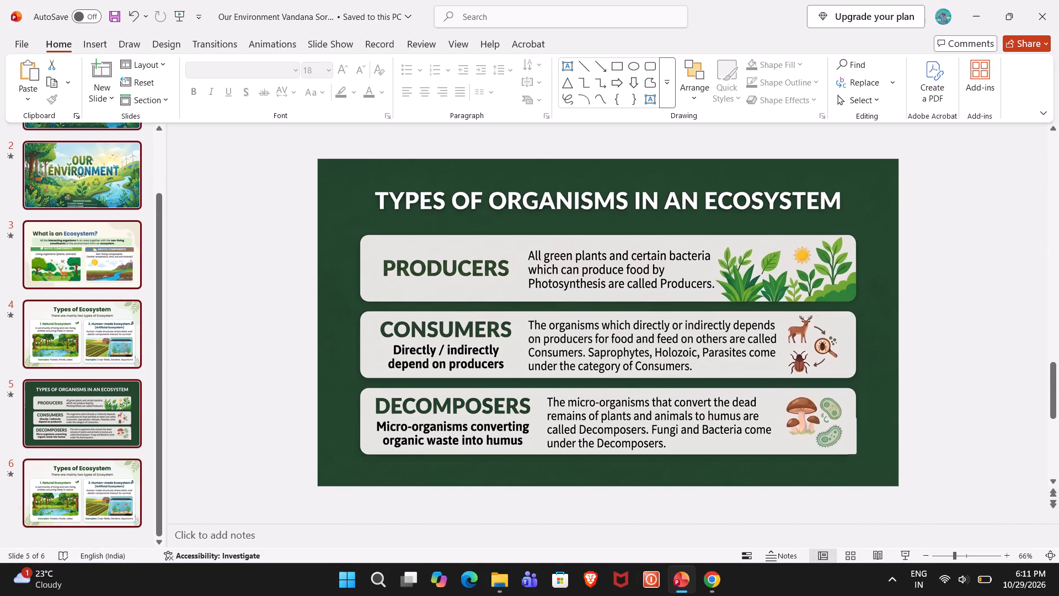
pyautogui.click(281, 381)
pyautogui.click(72, 417)
pyautogui.click(351, 177)
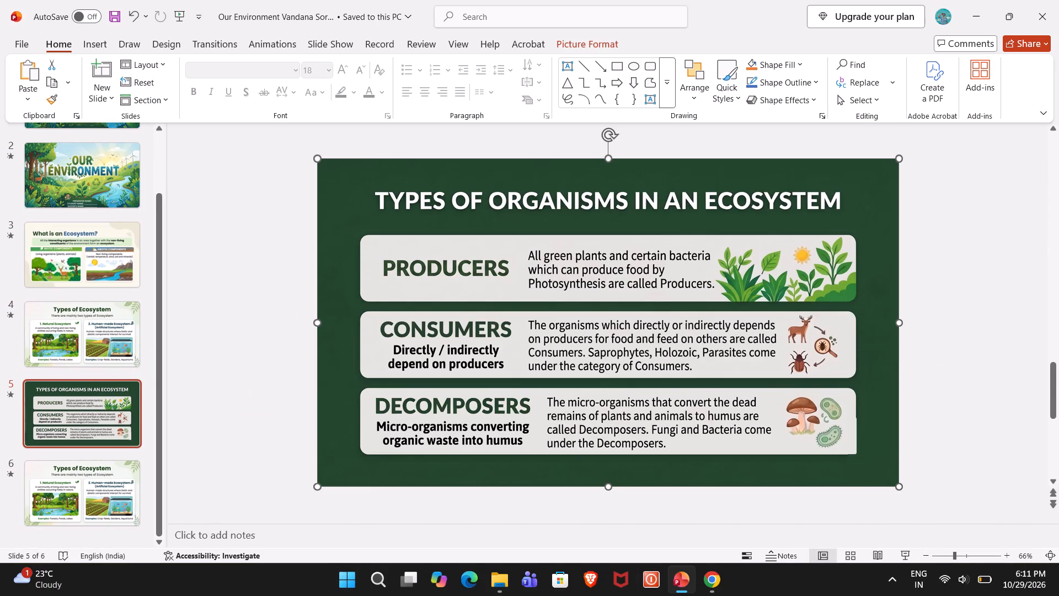
pyautogui.hotkey('ctrl', 'a')
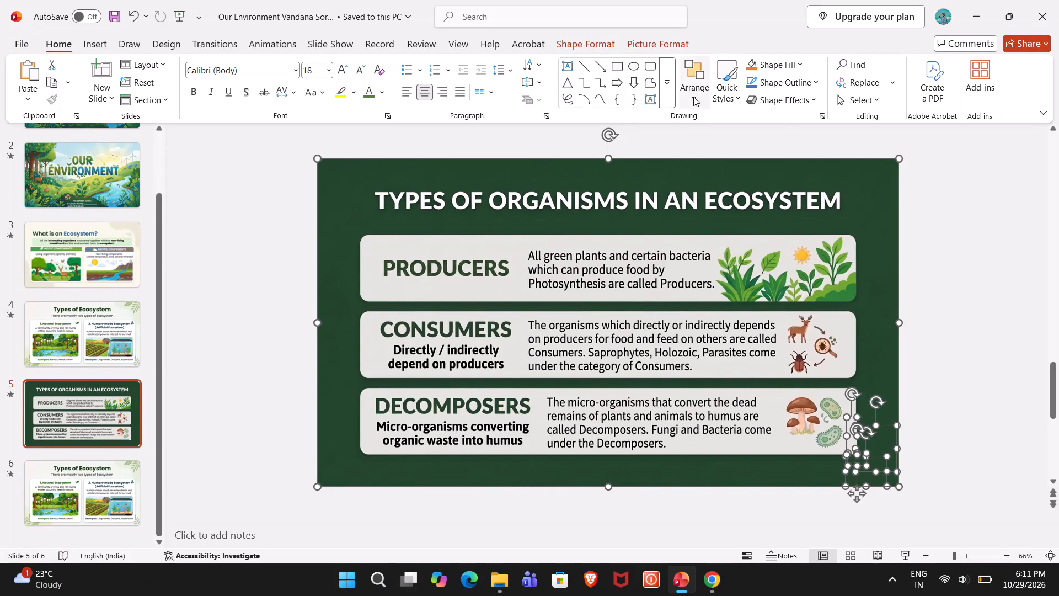
pyautogui.click(693, 96)
pyautogui.click(730, 241)
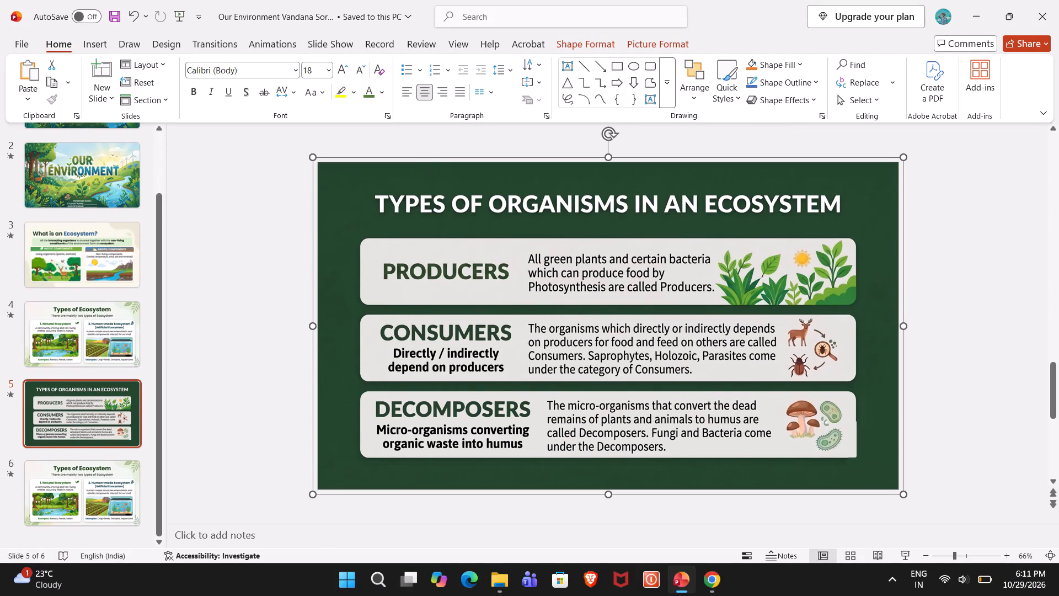
pyautogui.click(986, 271)
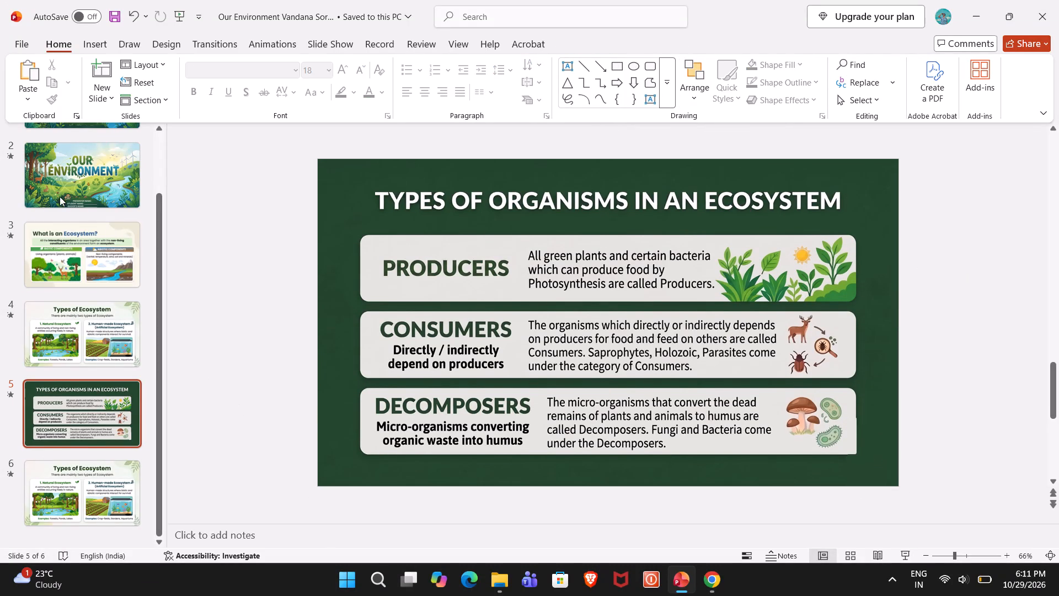
# Play the slide show from slide 2 onward to check the transitions between slides.
pyautogui.click(60, 191)
pyautogui.click(906, 551)
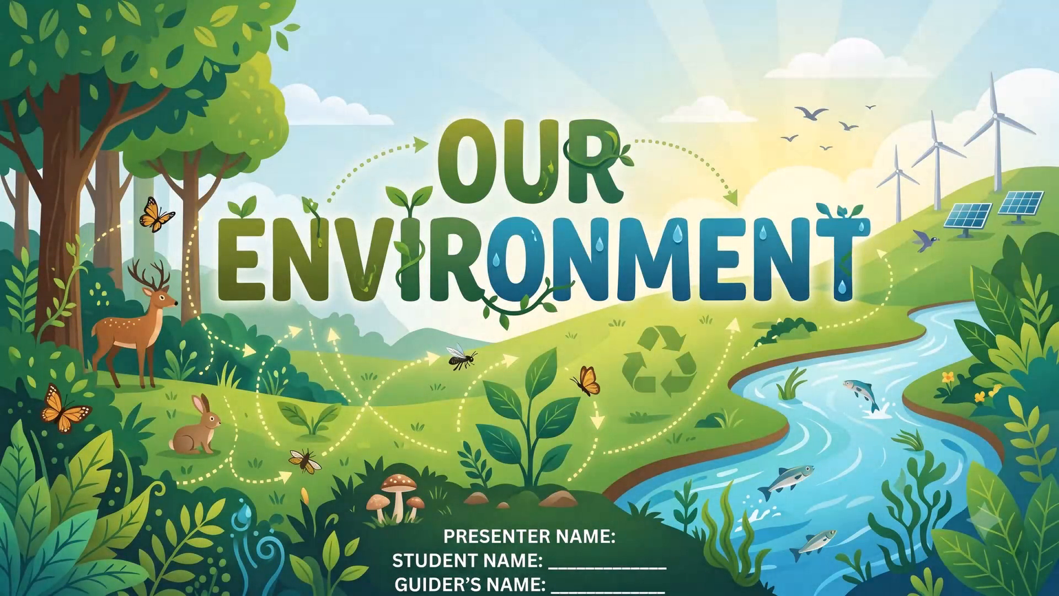
pyautogui.press('Right')
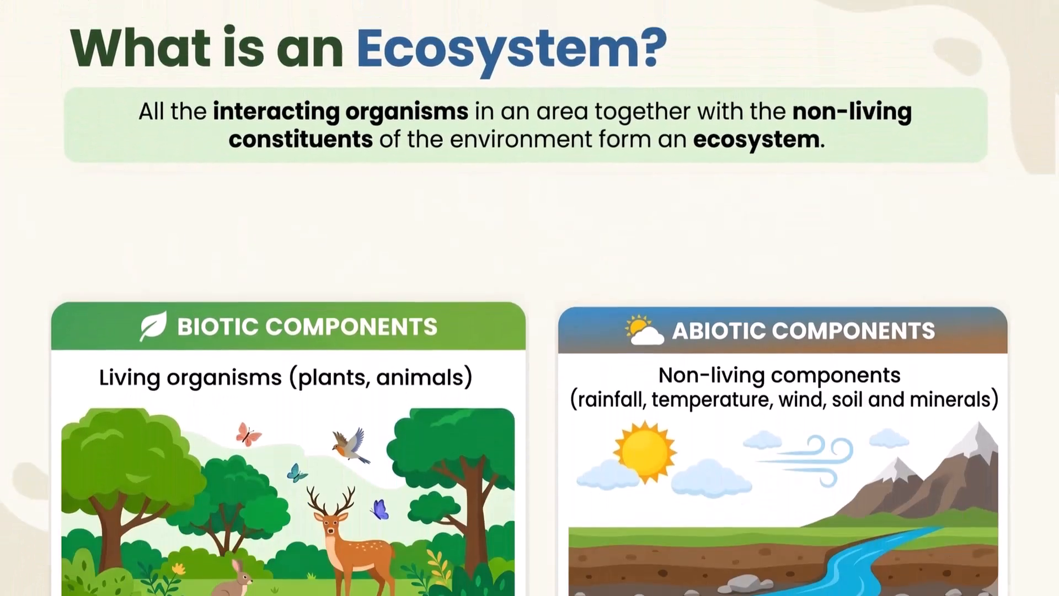
pyautogui.press('Right')
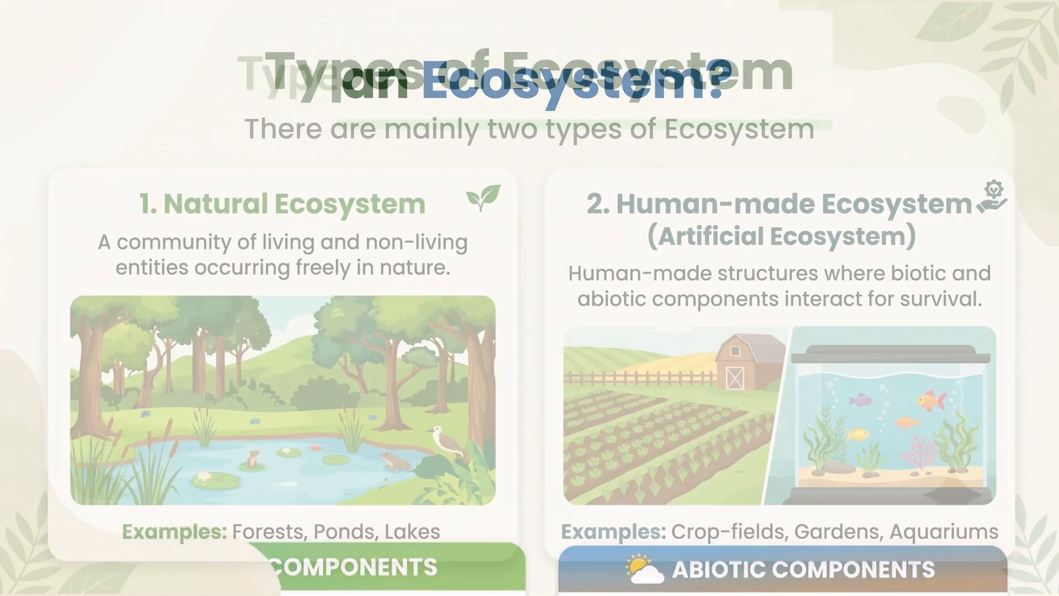
pyautogui.press('Right')
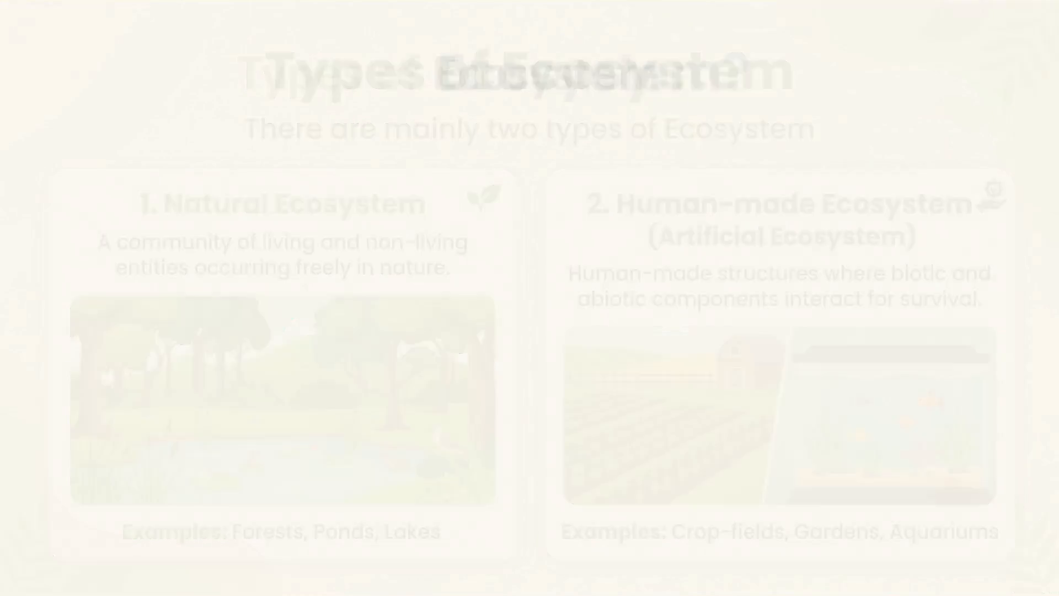
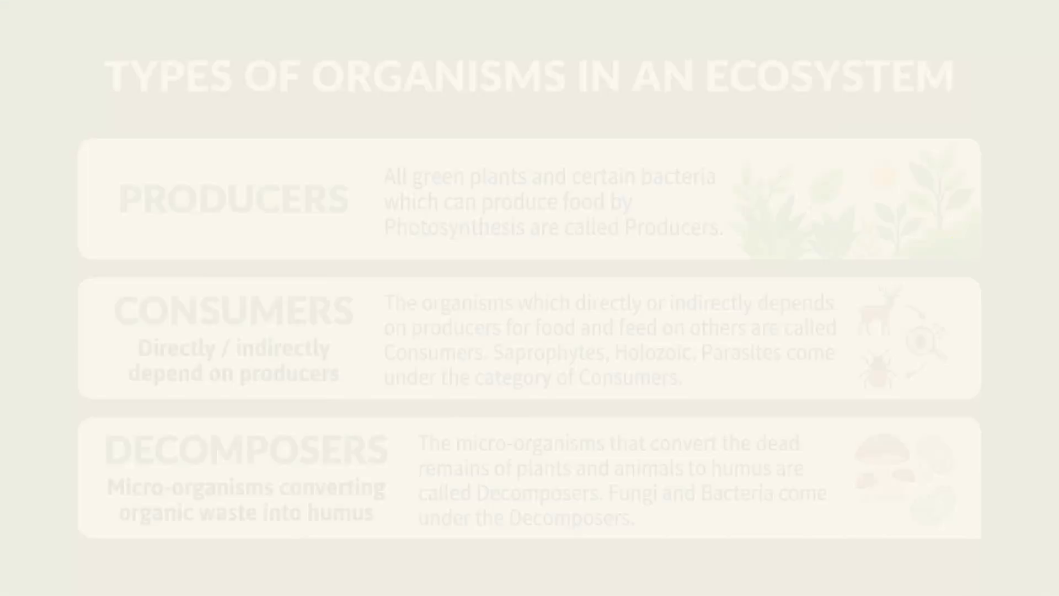
pyautogui.press('Left')
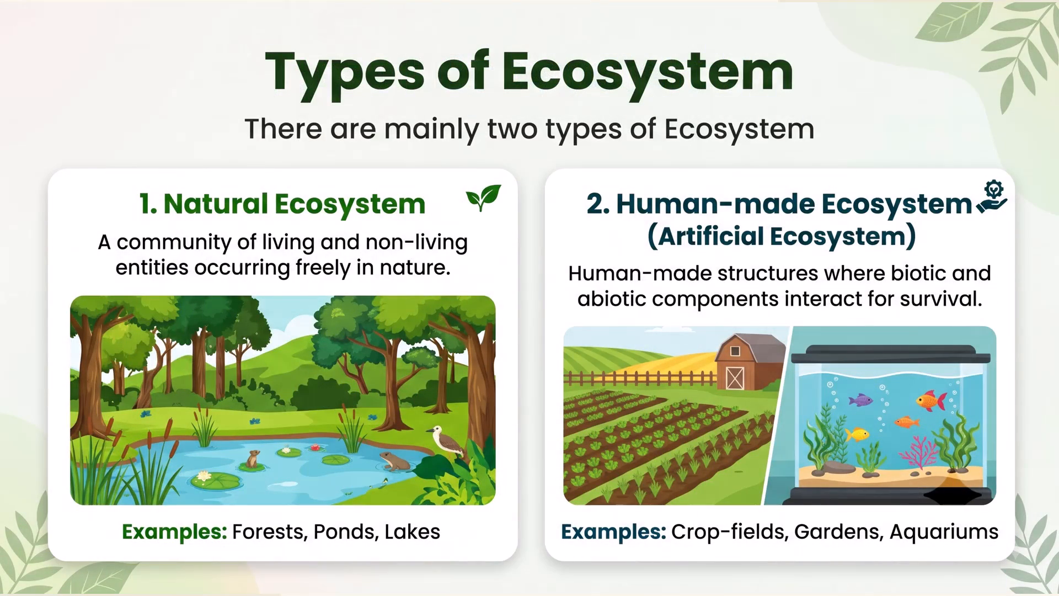
pyautogui.press('Left')
pyautogui.press('Left')
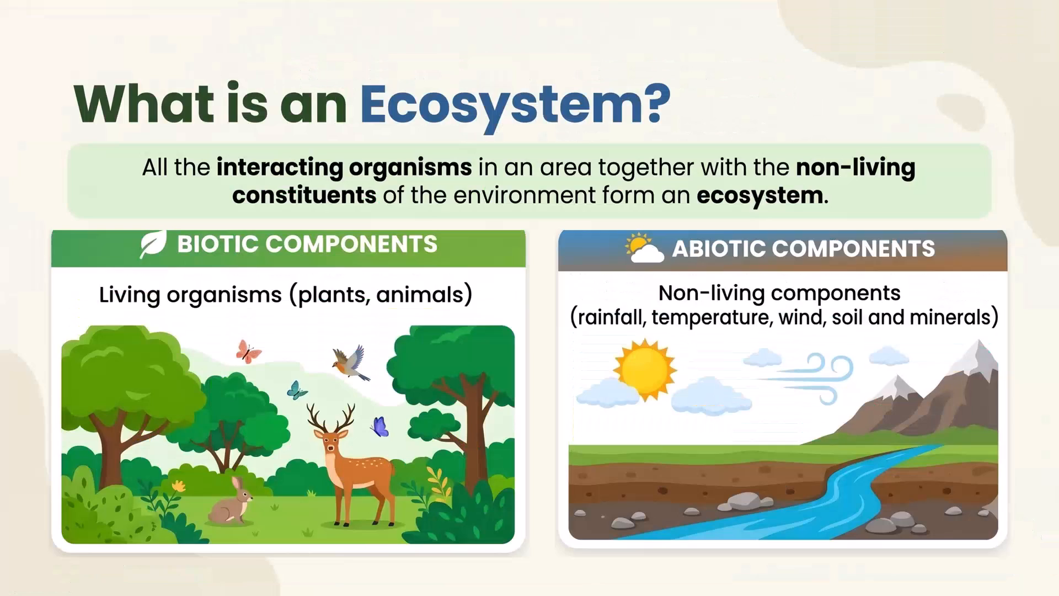
pyautogui.press('Left')
pyautogui.press('Left')
pyautogui.press('Left')
pyautogui.press('Right')
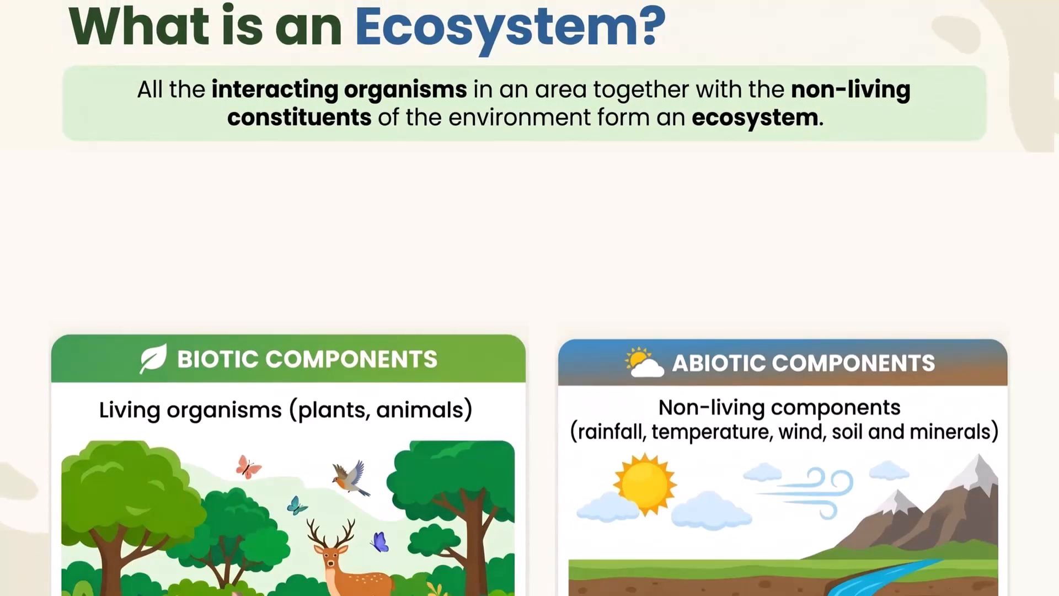
pyautogui.press('Right')
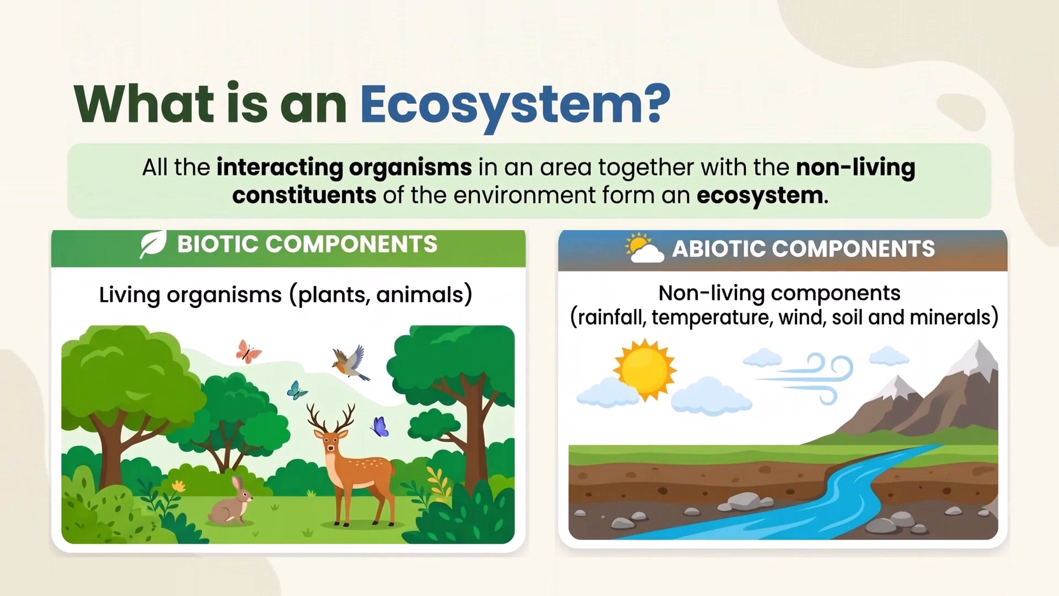
pyautogui.press('Right')
pyautogui.press('Left')
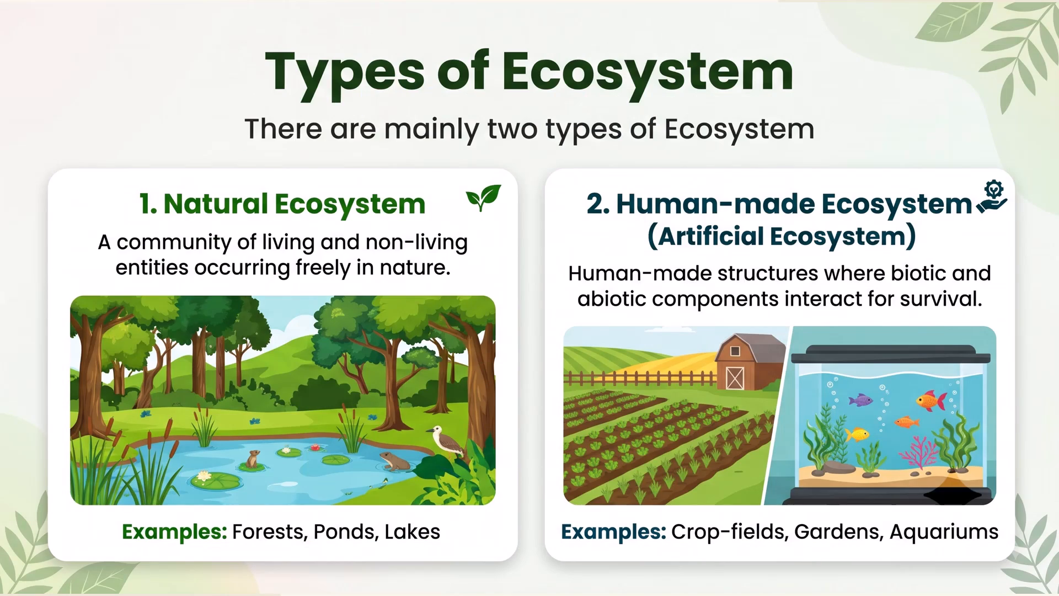
pyautogui.press('Right')
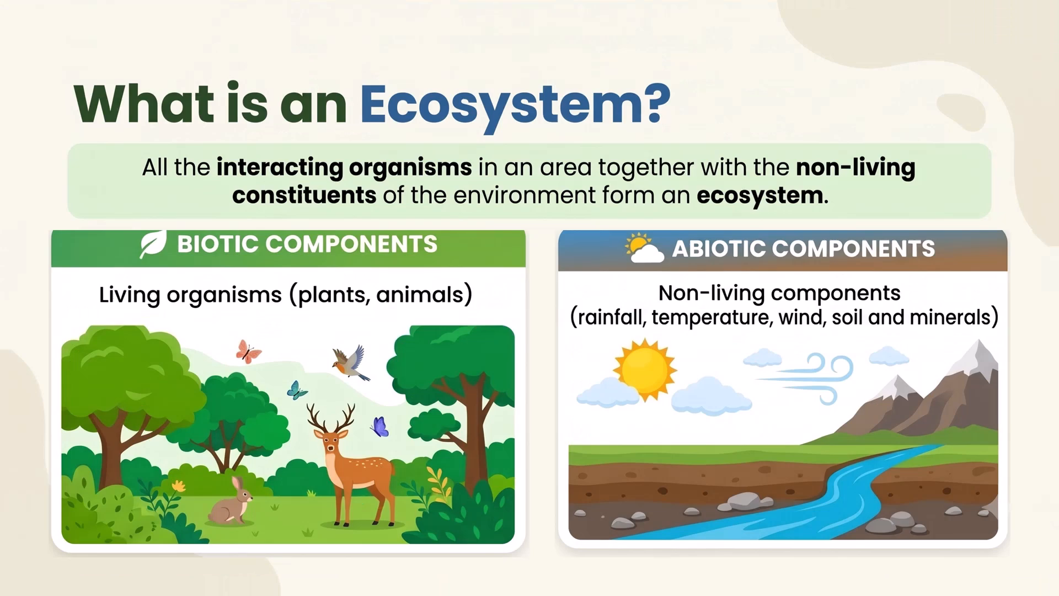
pyautogui.press('Right')
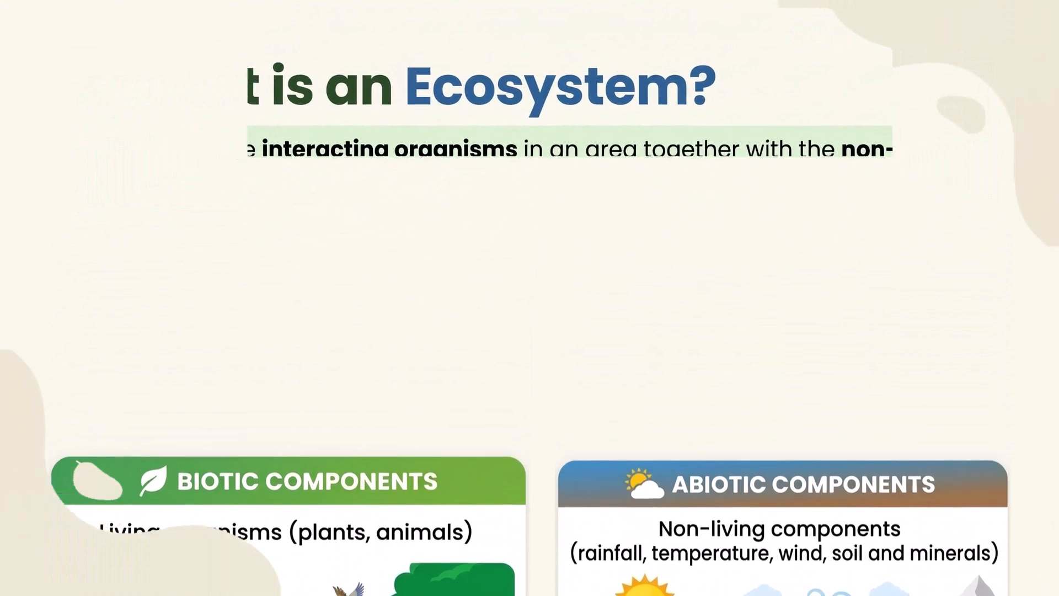
pyautogui.press('Right')
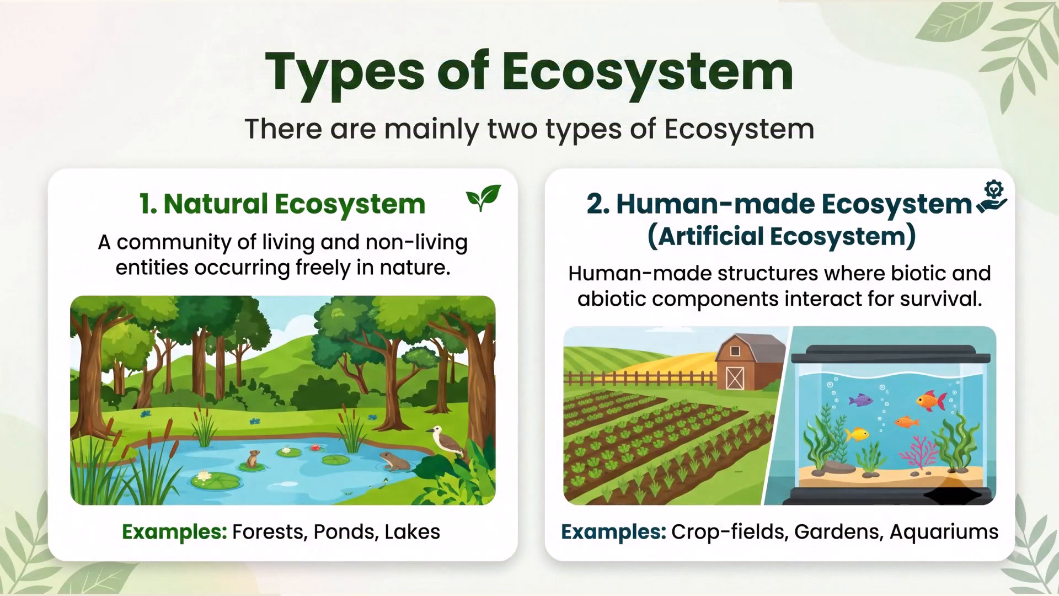
pyautogui.press('Right')
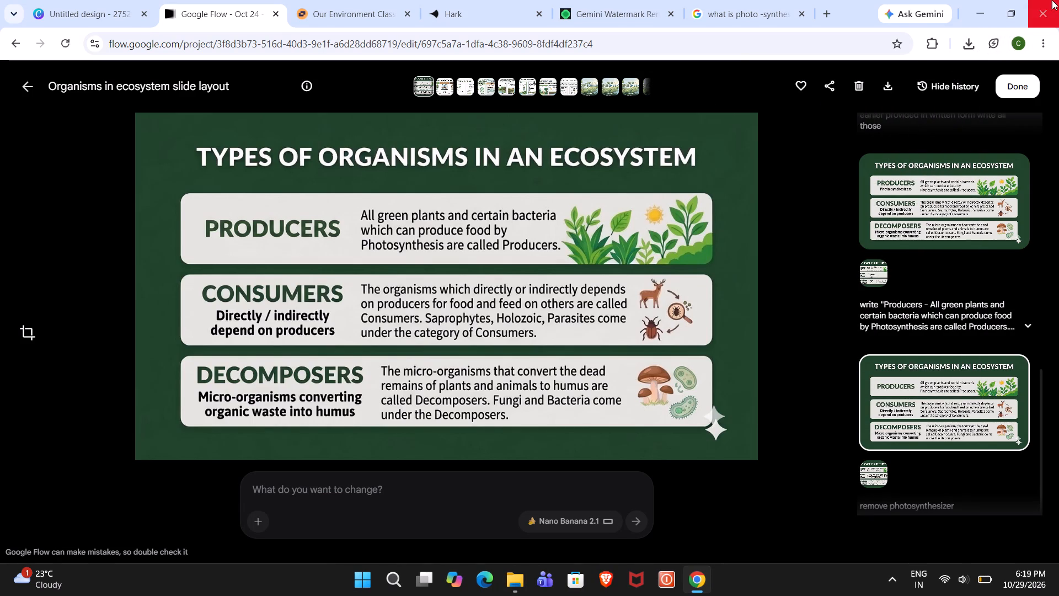
pyautogui.click(1051, 0)
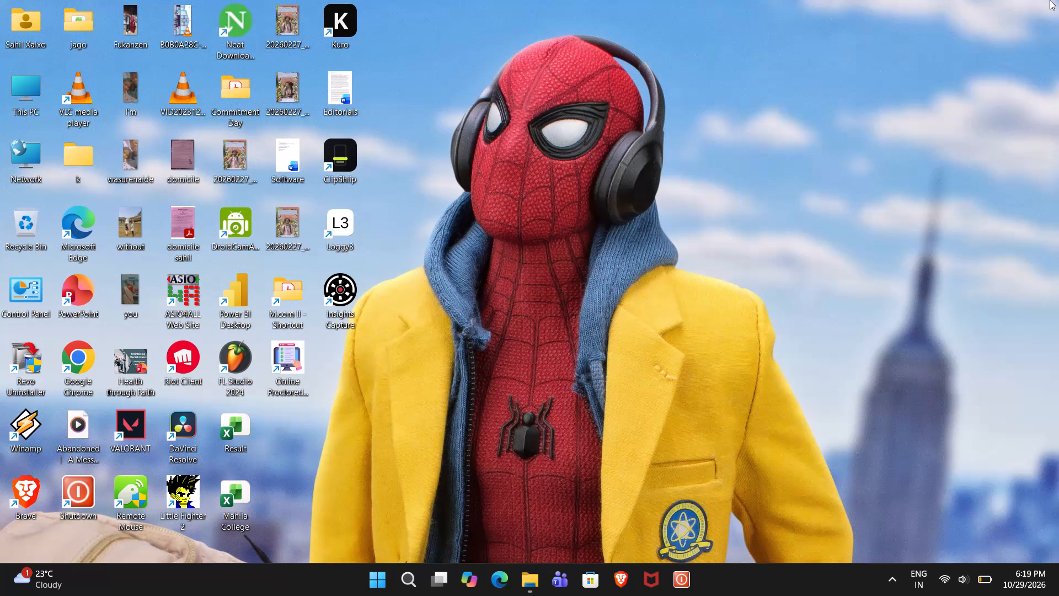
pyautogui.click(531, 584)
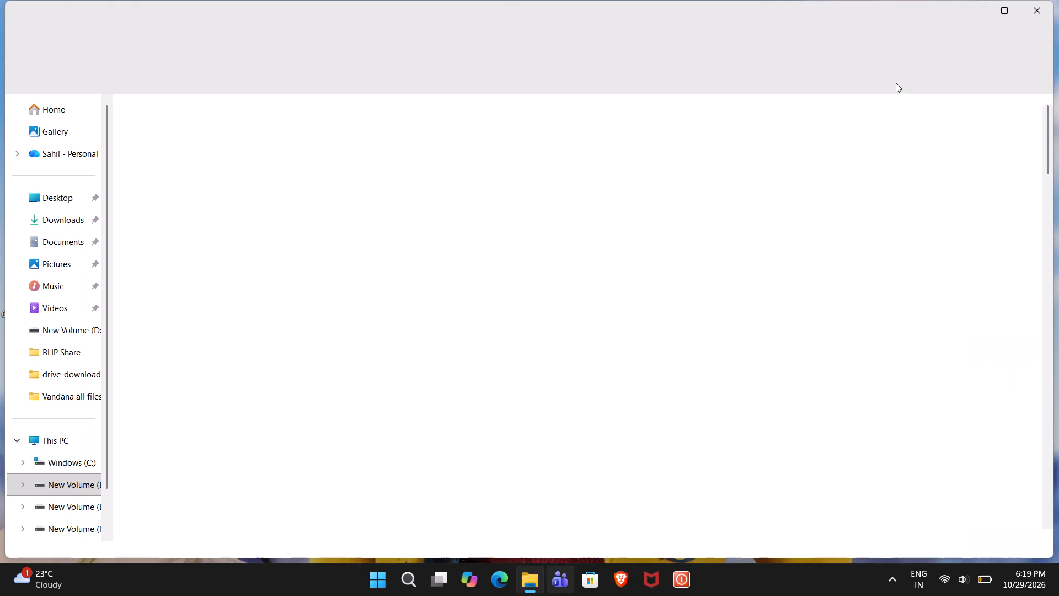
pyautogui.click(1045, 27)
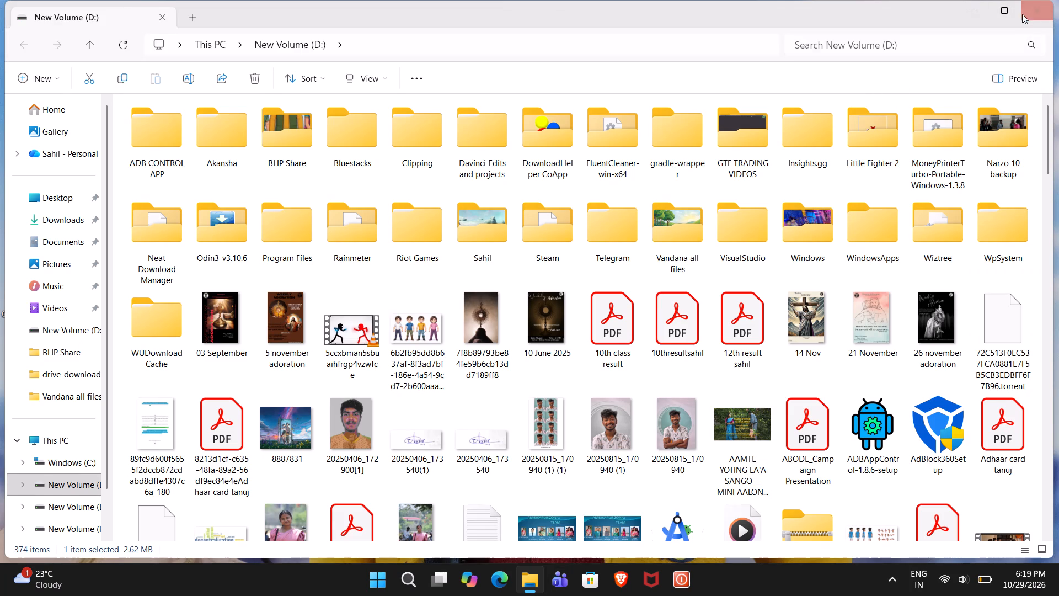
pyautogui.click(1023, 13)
# Show the hidden system tray icons on the desktop.
pyautogui.click(903, 581)
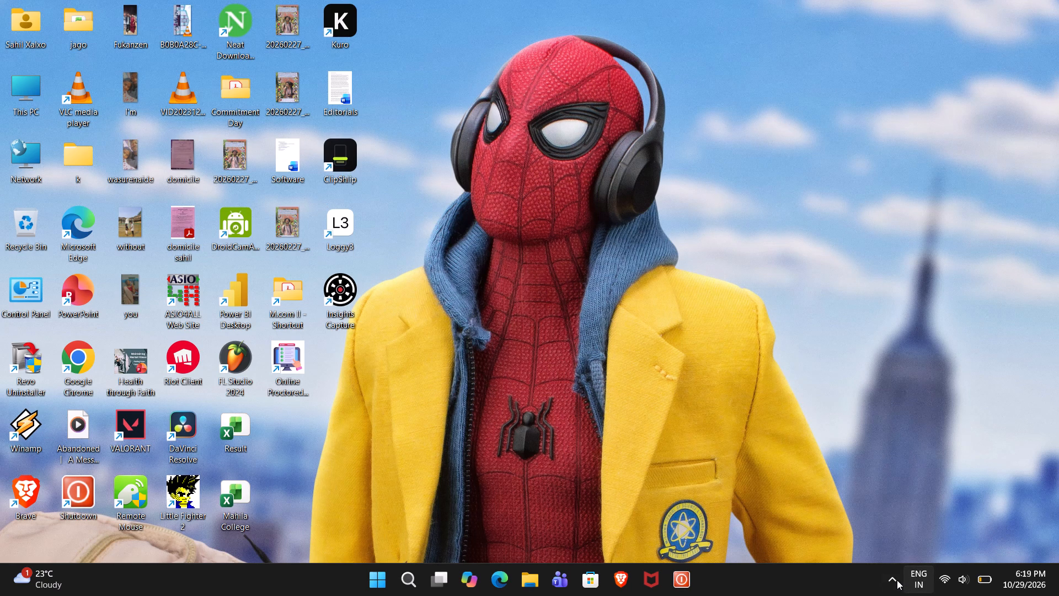
pyautogui.click(889, 584)
pyautogui.click(933, 577)
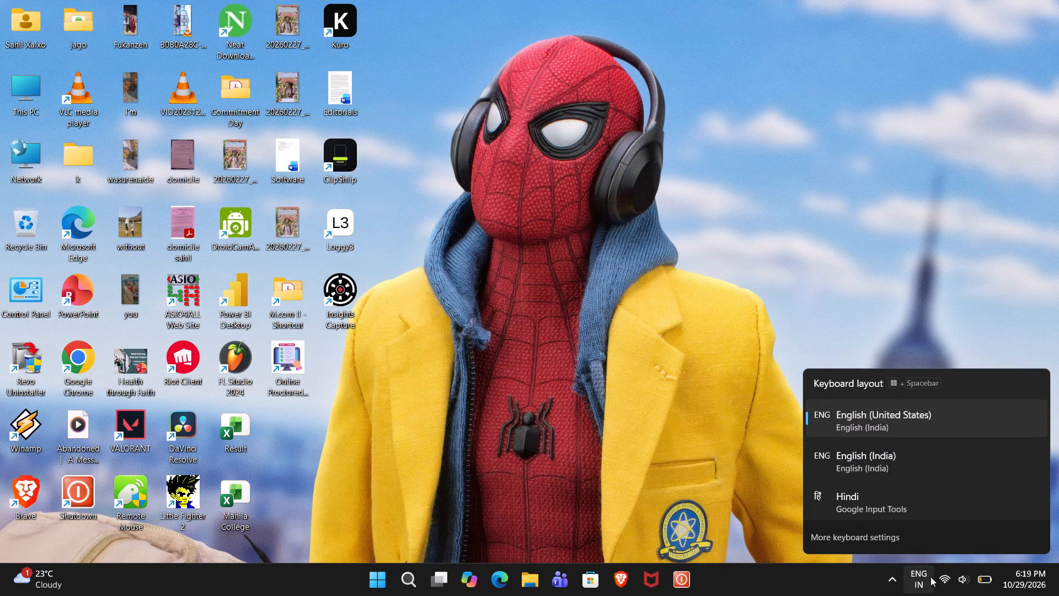
pyautogui.click(923, 577)
pyautogui.click(897, 583)
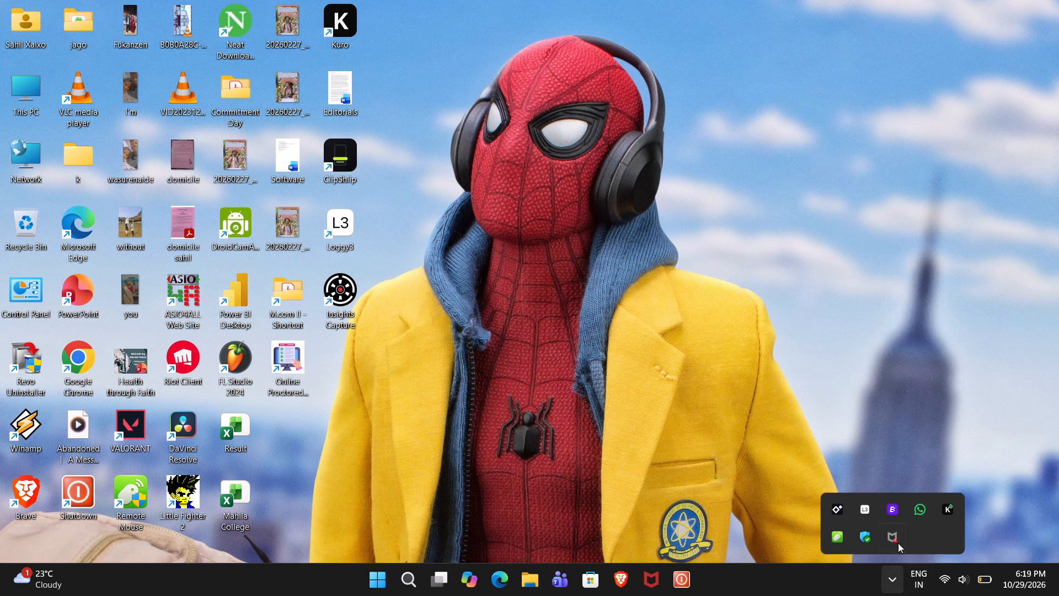